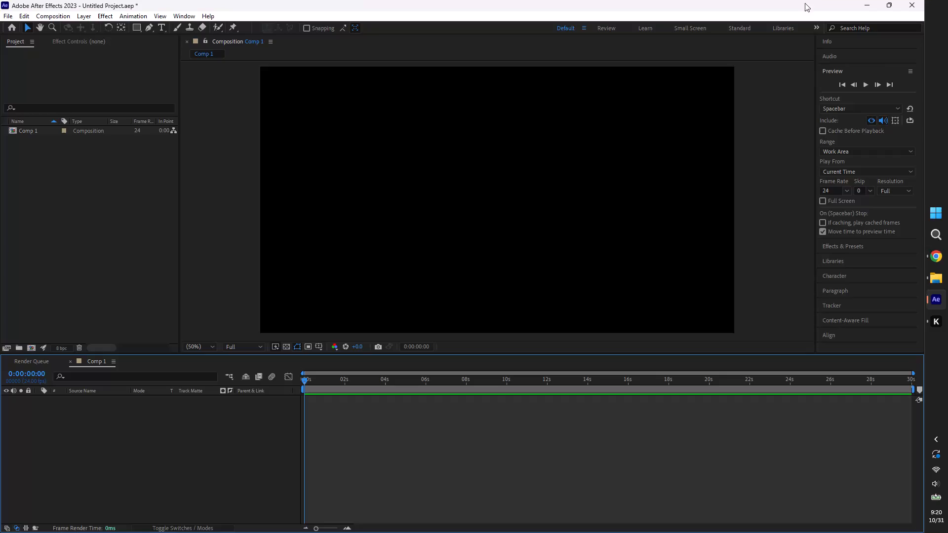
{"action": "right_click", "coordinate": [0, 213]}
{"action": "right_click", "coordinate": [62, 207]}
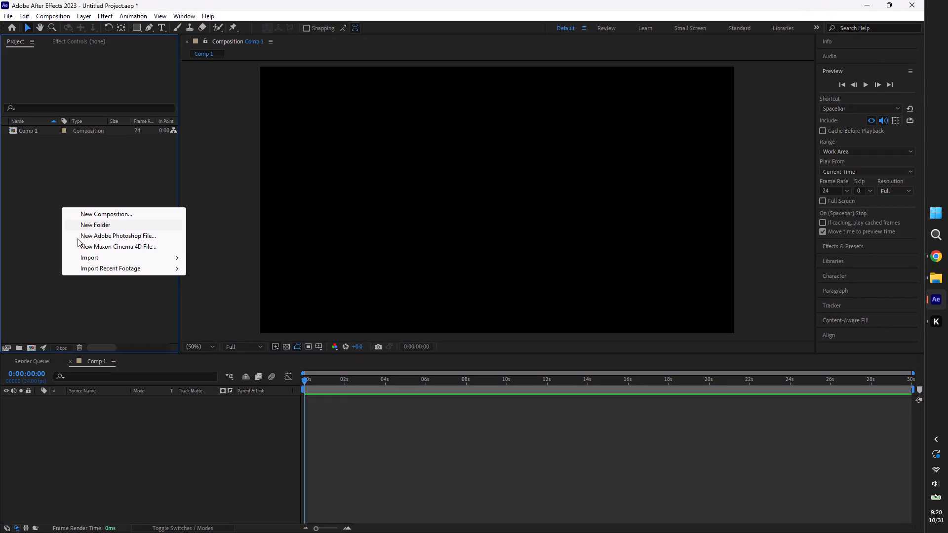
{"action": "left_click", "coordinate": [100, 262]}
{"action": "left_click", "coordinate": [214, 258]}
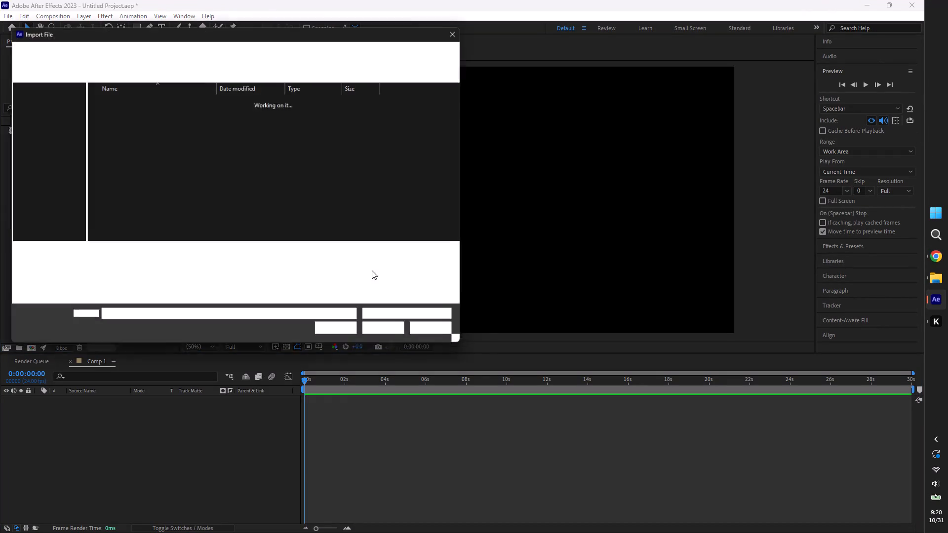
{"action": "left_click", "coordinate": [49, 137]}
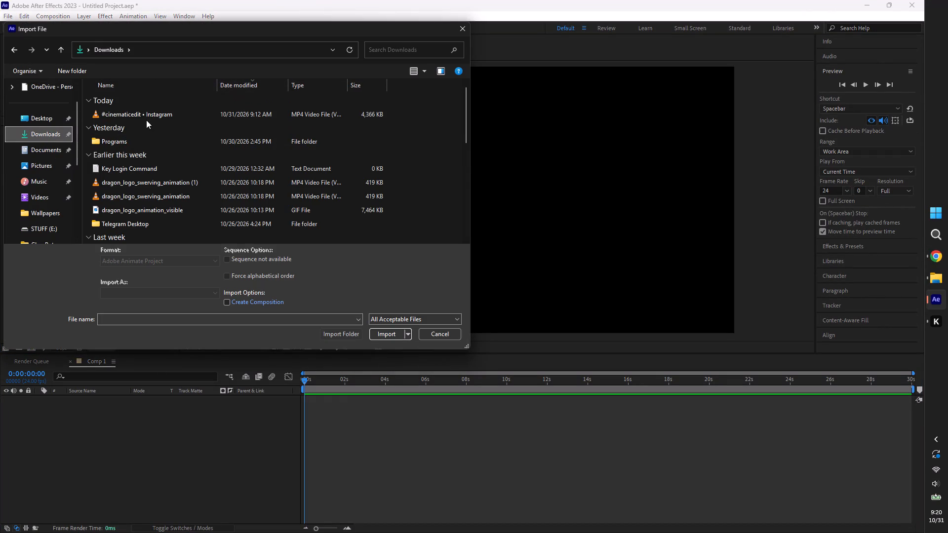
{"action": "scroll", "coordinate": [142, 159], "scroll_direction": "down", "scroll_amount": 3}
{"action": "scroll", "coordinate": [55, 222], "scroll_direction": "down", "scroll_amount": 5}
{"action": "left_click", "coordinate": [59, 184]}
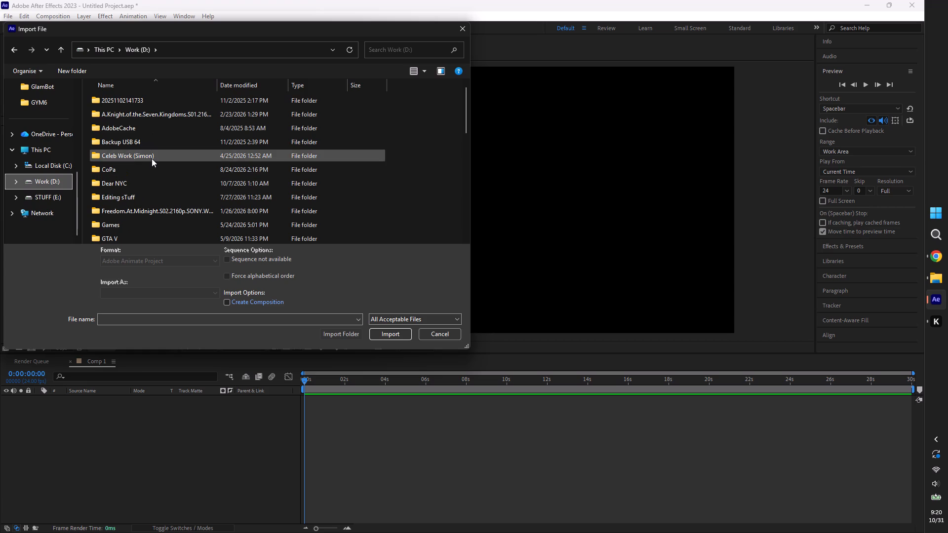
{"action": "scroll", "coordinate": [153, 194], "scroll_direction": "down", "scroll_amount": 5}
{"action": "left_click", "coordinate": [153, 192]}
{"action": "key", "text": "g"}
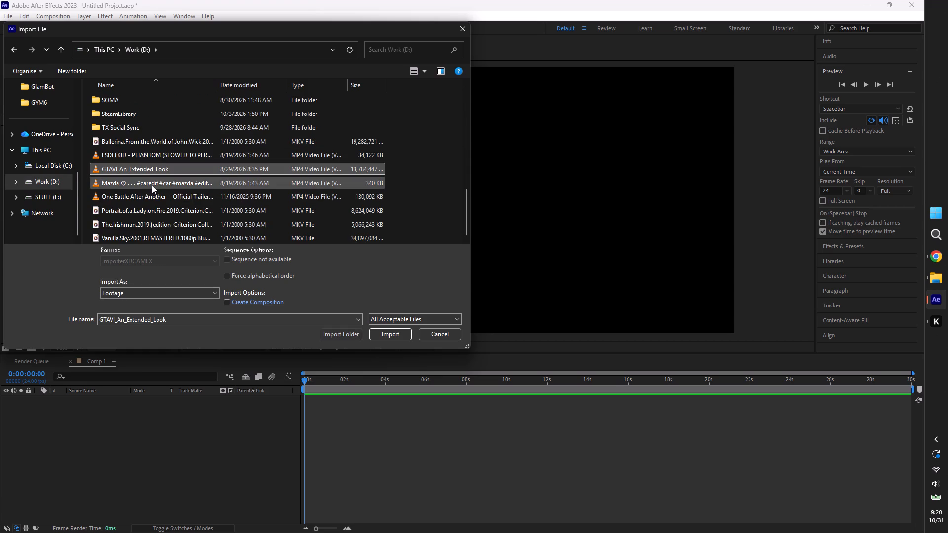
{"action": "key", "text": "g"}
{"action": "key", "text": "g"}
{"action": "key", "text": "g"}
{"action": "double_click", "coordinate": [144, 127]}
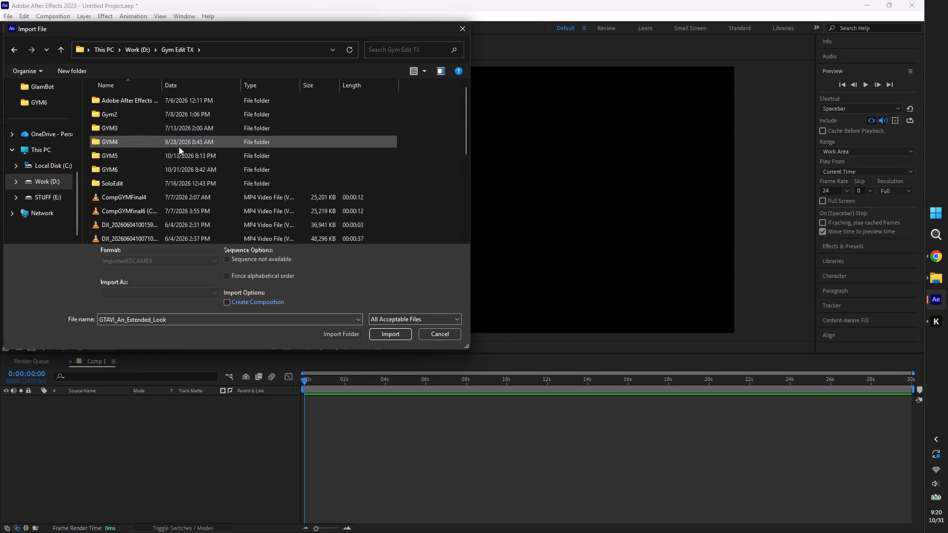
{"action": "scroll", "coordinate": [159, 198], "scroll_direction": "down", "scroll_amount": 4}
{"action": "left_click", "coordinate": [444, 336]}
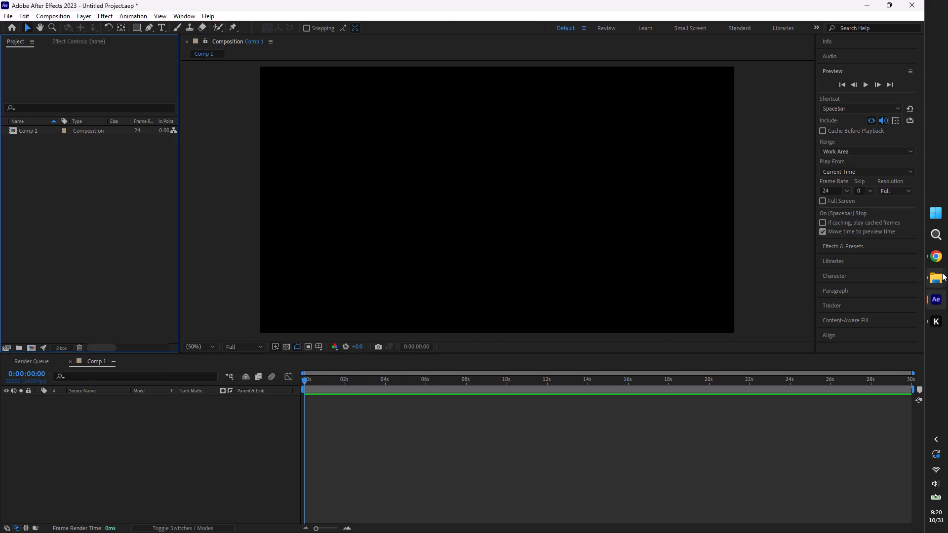
Bring the Frank Ocean - Pink + White video from the GYM6 folder in File Explorer into the Comp 1 timeline.
{"action": "left_click", "coordinate": [941, 272]}
{"action": "left_click", "coordinate": [890, 246]}
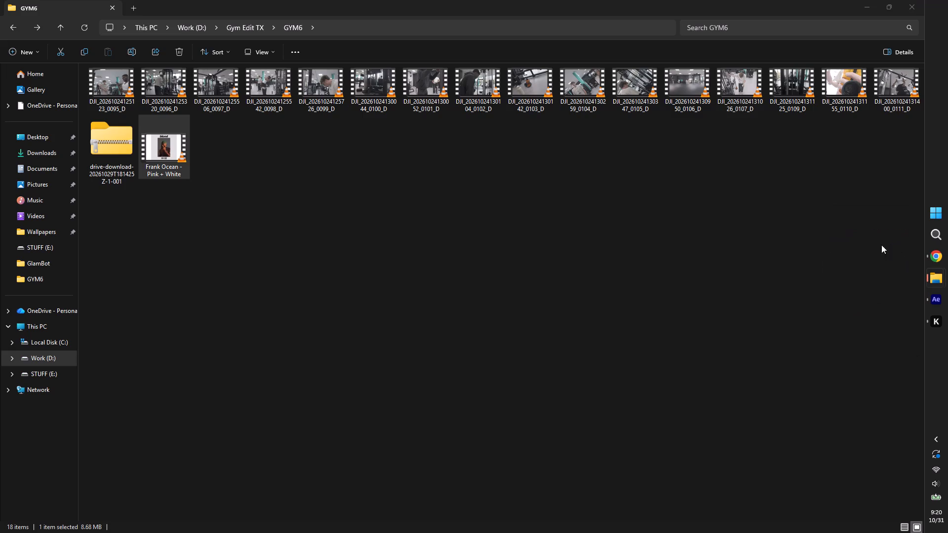
{"action": "left_click", "coordinate": [85, 87]}
{"action": "left_click_drag", "start_coordinate": [82, 84], "coordinate": [908, 106]}
{"action": "left_click_drag", "start_coordinate": [484, 155], "coordinate": [472, 156]}
{"action": "left_click_drag", "start_coordinate": [175, 135], "coordinate": [631, 350]}
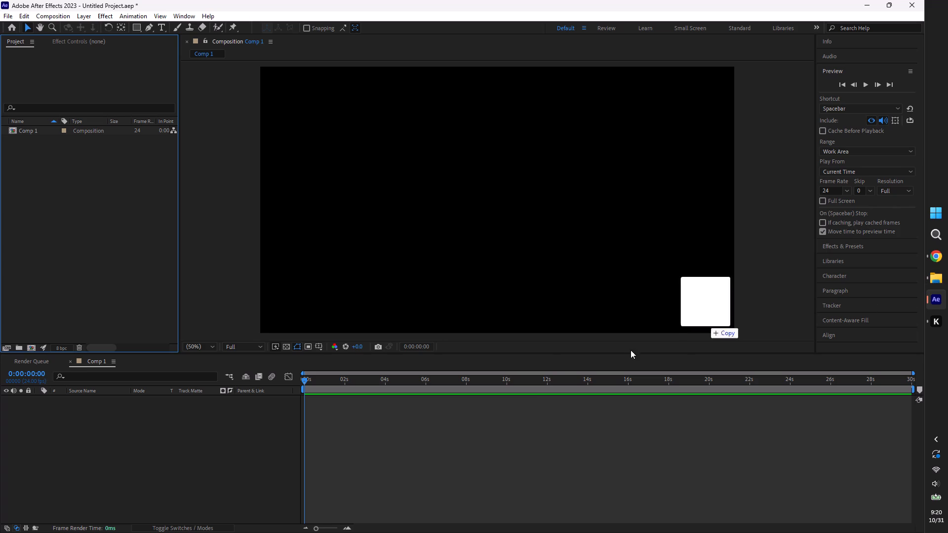
{"action": "left_click_drag", "start_coordinate": [631, 350], "coordinate": [508, 417]}
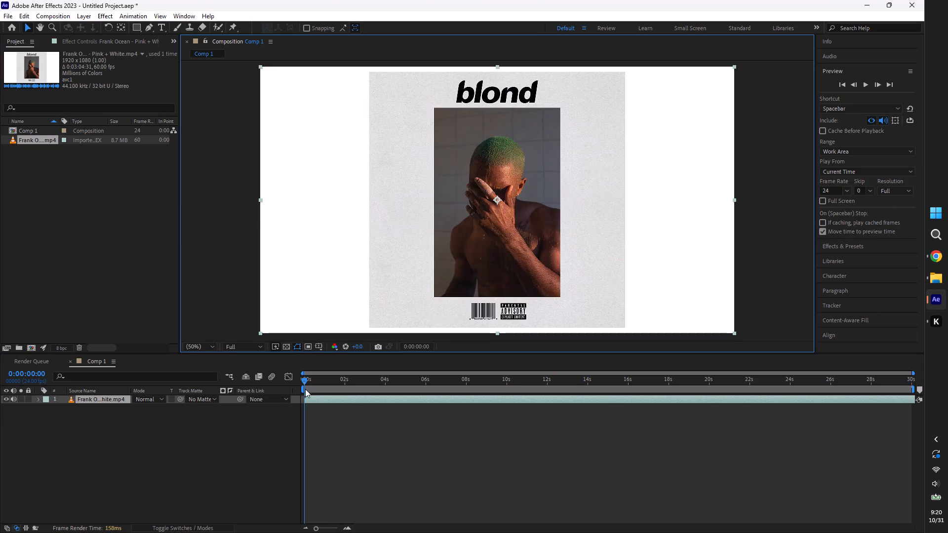
Hide the picture of the Frank Ocean layer, leaving its audio on.
{"action": "left_click", "coordinate": [4, 399]}
Preview the song from the start of the composition while lowering the system volume.
{"action": "key", "text": "space"}
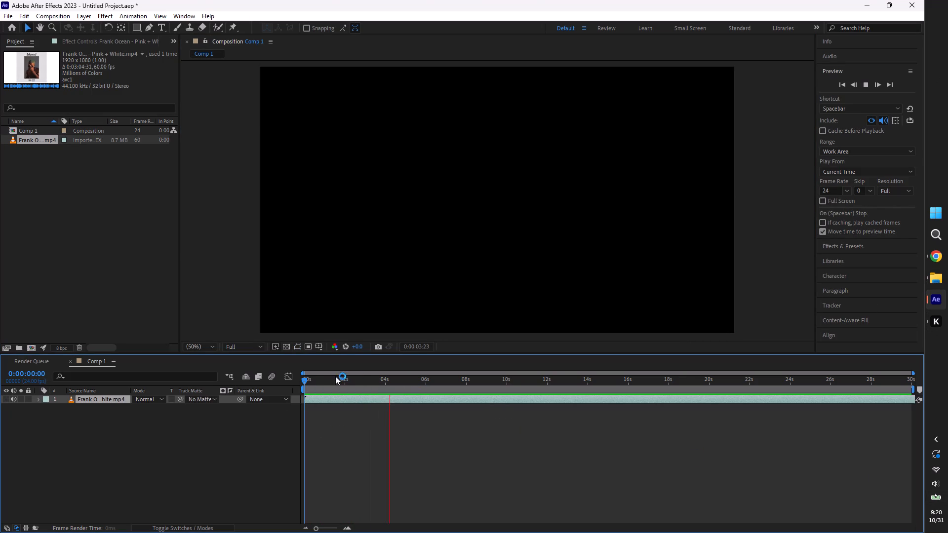
{"action": "left_click", "coordinate": [305, 378]}
{"action": "scroll", "coordinate": [940, 484], "scroll_direction": "down", "scroll_amount": 2}
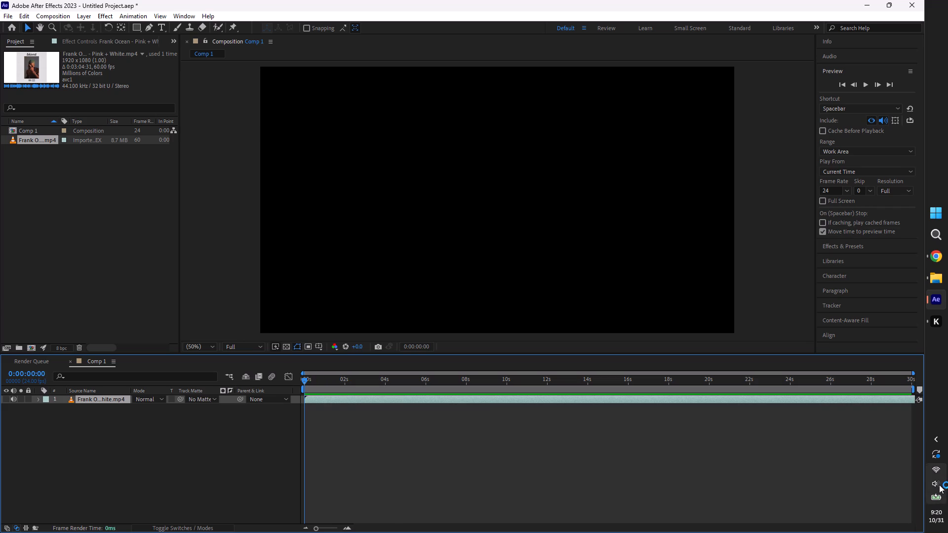
{"action": "scroll", "coordinate": [939, 485], "scroll_direction": "down", "scroll_amount": 1}
{"action": "key", "text": "space"}
{"action": "middle_click_drag", "start_coordinate": [397, 403], "coordinate": [387, 412]}
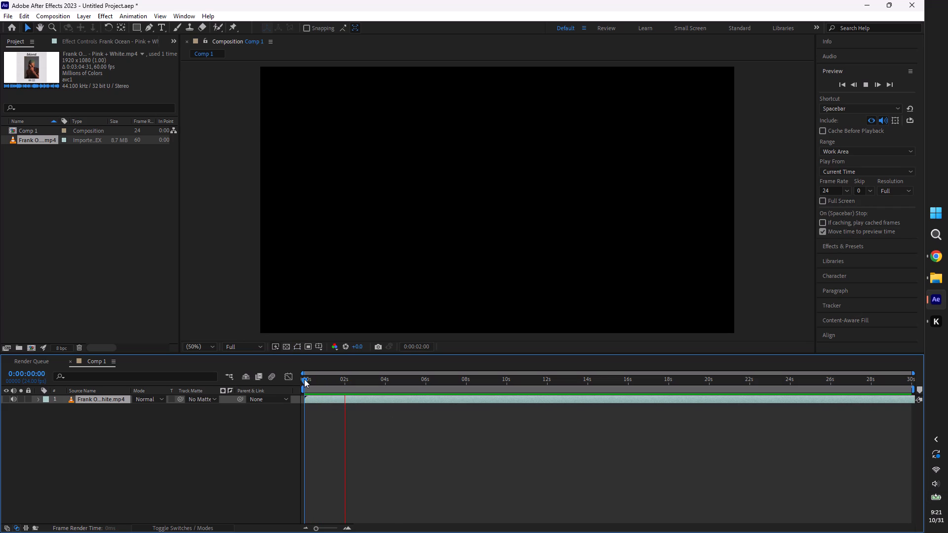
{"action": "left_click", "coordinate": [304, 379]}
Set the preview frame rate to 29.97 and play the song briefly from the start.
{"action": "left_click", "coordinate": [845, 191]}
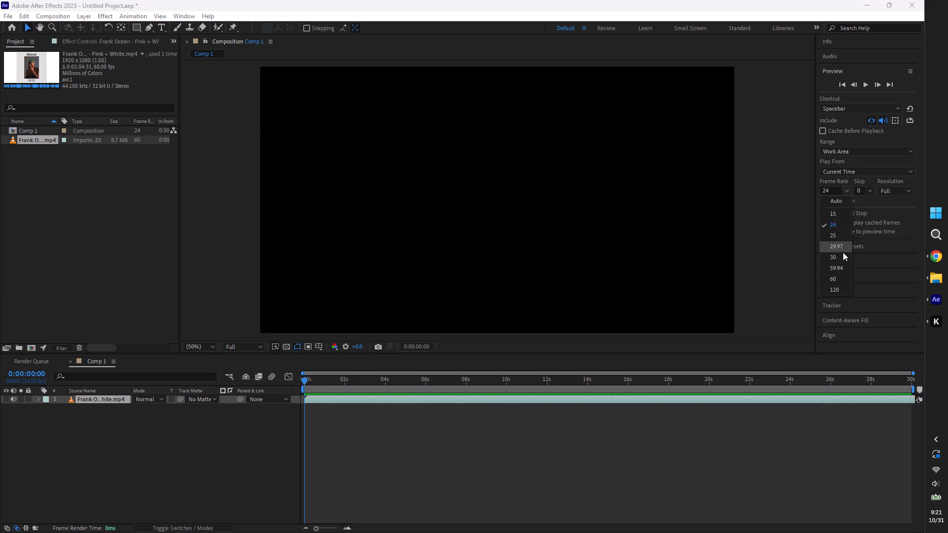
{"action": "left_click", "coordinate": [840, 258]}
{"action": "left_click", "coordinate": [853, 192]}
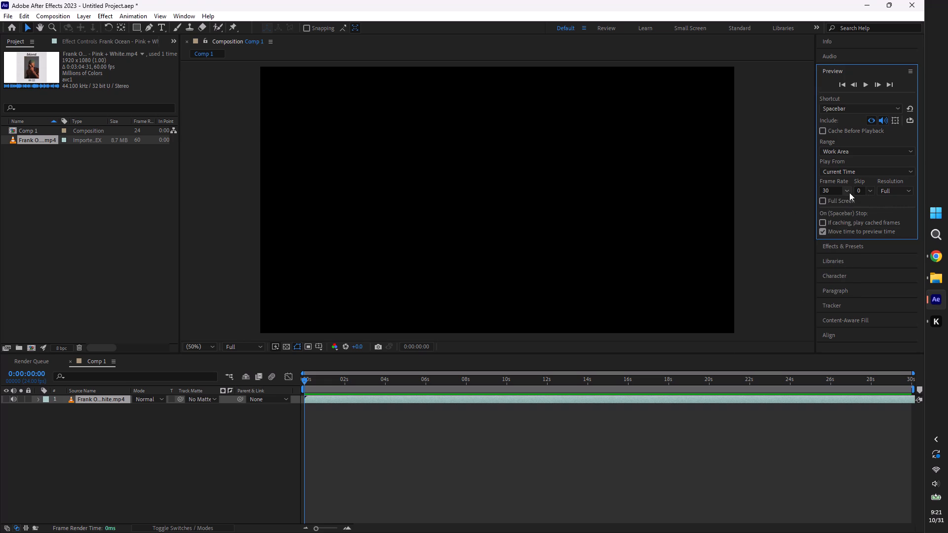
{"action": "left_click", "coordinate": [849, 192]}
{"action": "left_click", "coordinate": [845, 241]}
{"action": "key", "text": "space"}
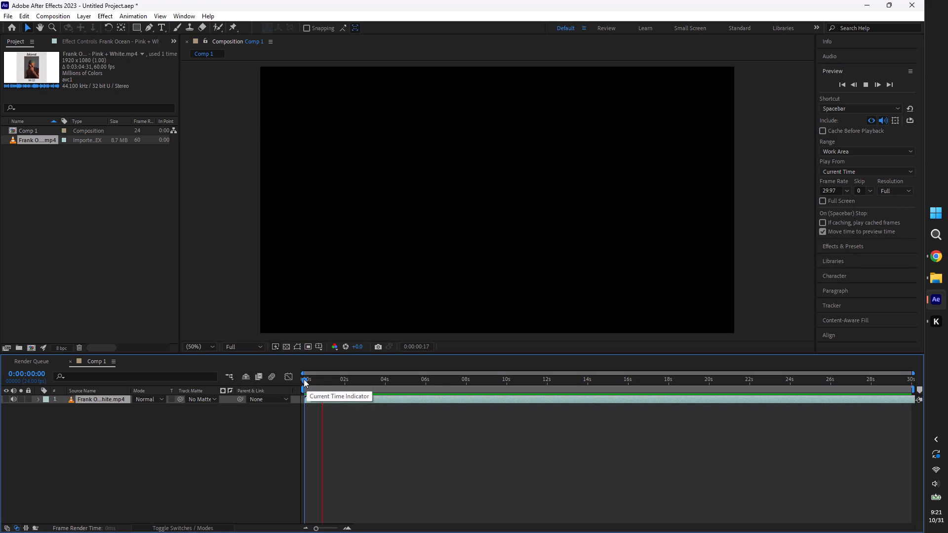
{"action": "left_click", "coordinate": [304, 379]}
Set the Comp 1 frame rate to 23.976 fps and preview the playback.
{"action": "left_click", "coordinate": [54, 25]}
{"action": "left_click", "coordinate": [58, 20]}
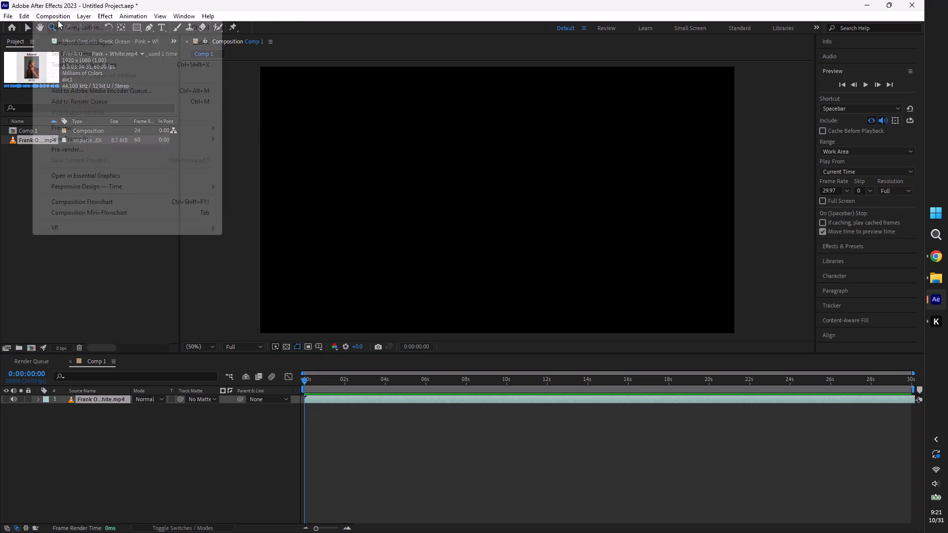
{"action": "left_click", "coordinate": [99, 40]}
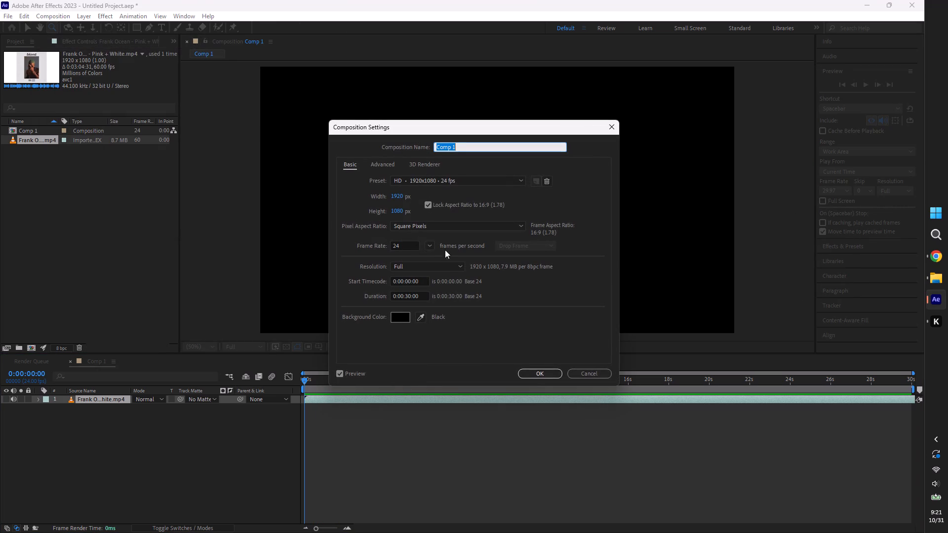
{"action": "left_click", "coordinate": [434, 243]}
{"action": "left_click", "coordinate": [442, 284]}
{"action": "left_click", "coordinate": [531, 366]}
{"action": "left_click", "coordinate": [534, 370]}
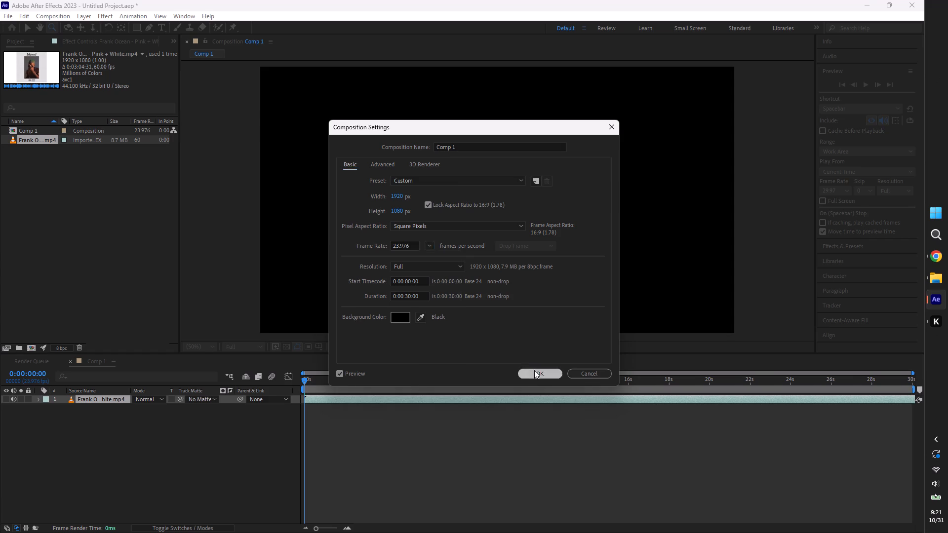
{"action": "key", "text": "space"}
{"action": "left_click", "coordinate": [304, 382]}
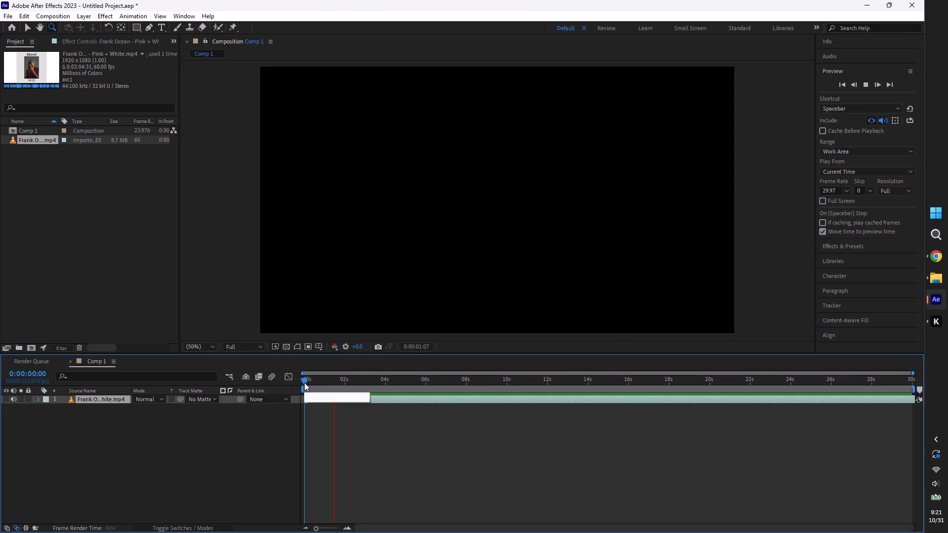
Set the Comp 1 frame rate to 29.97 fps and preview the playback.
{"action": "left_click", "coordinate": [63, 17]}
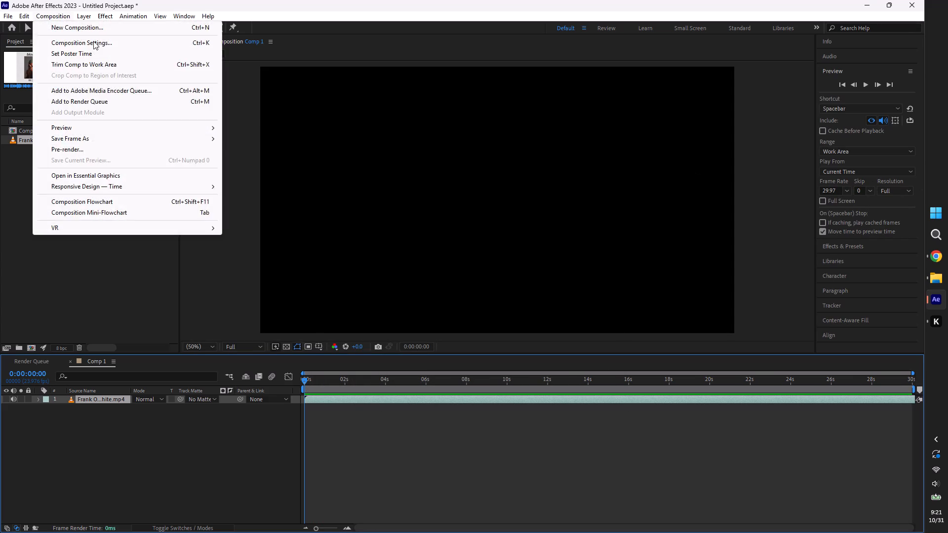
{"action": "left_click", "coordinate": [100, 45]}
{"action": "left_click", "coordinate": [437, 245]}
{"action": "left_click_drag", "start_coordinate": [437, 245], "coordinate": [433, 245]}
{"action": "left_click", "coordinate": [431, 244]}
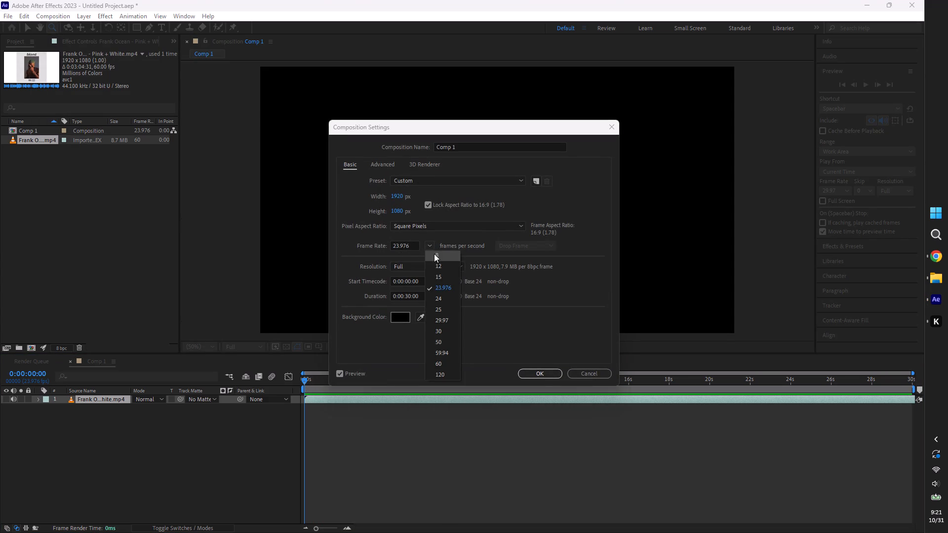
{"action": "left_click", "coordinate": [455, 328]}
{"action": "left_click", "coordinate": [434, 245]}
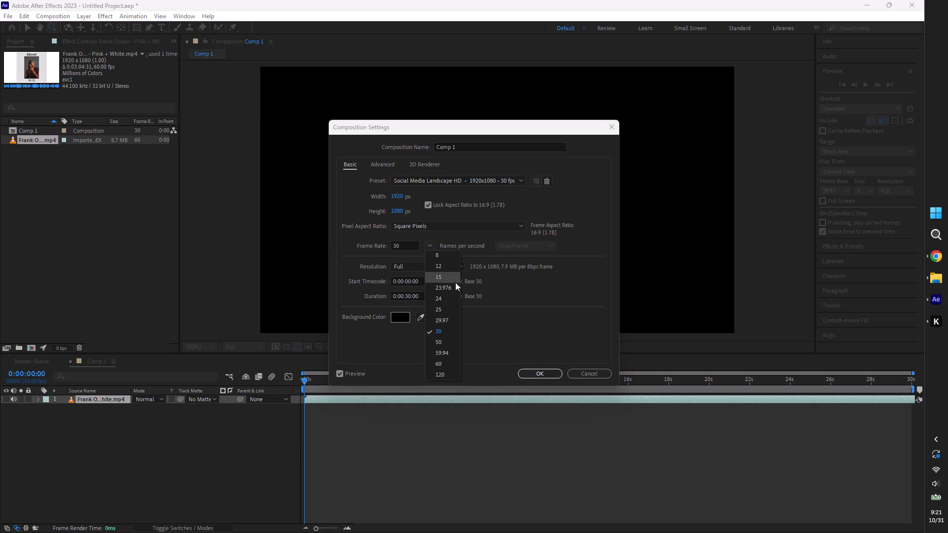
{"action": "left_click", "coordinate": [456, 313]}
{"action": "left_click", "coordinate": [425, 245]}
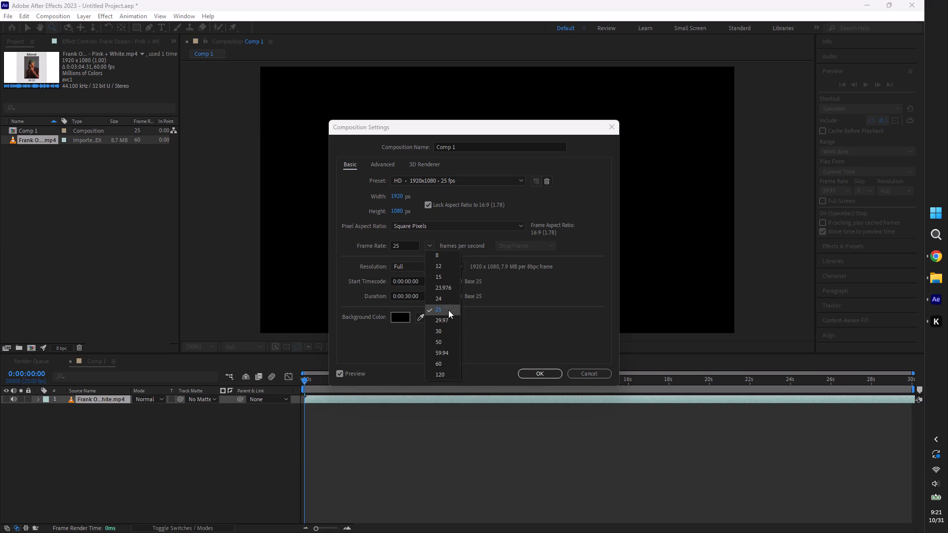
{"action": "left_click", "coordinate": [449, 314]}
{"action": "left_click", "coordinate": [428, 247]}
{"action": "left_click", "coordinate": [452, 320]}
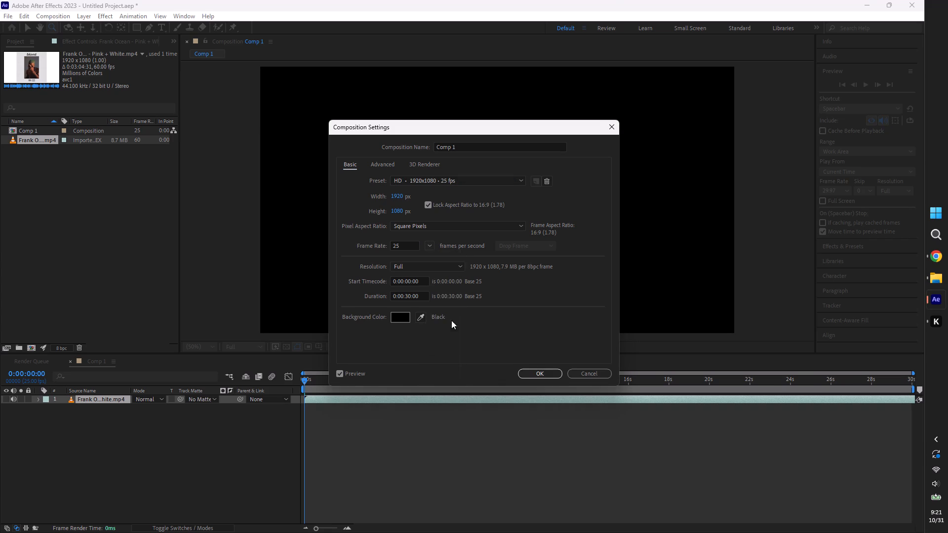
{"action": "left_click", "coordinate": [548, 374]}
{"action": "key", "text": "space"}
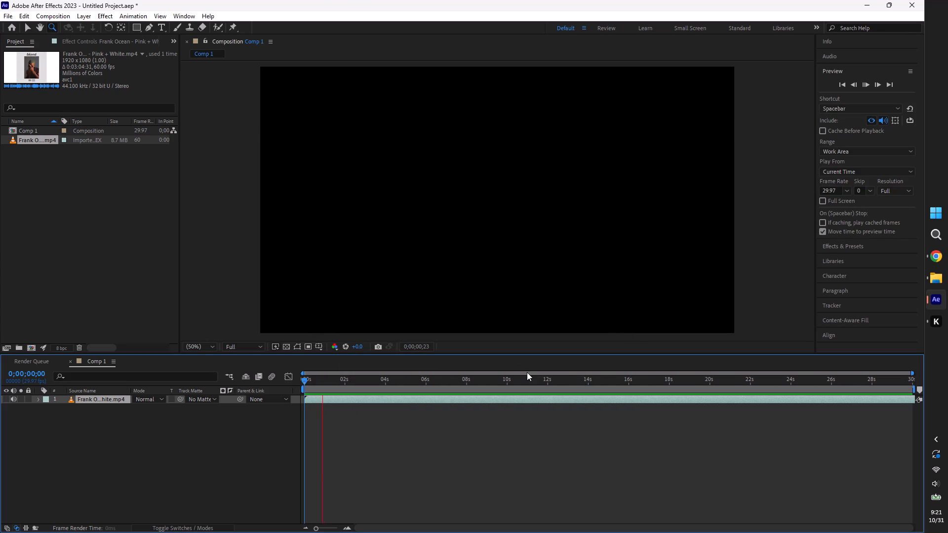
{"action": "left_click", "coordinate": [303, 383]}
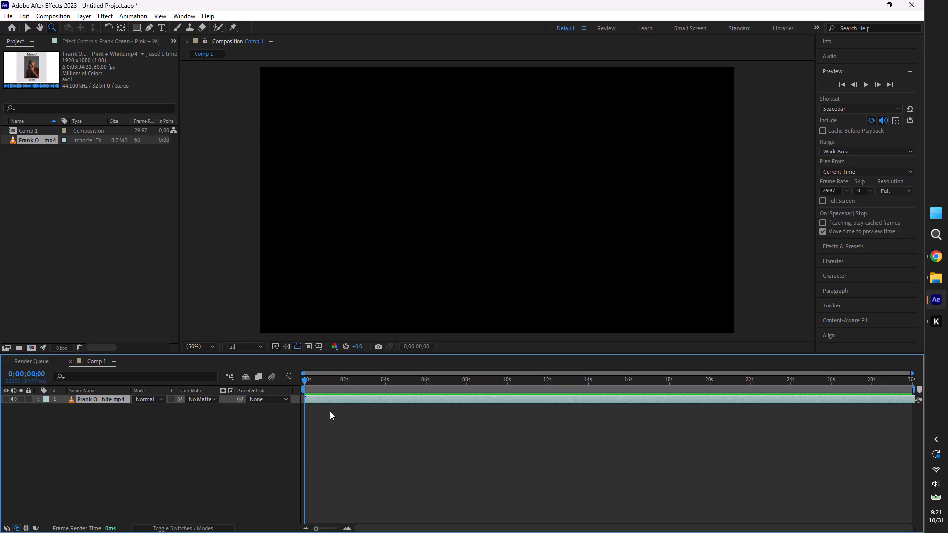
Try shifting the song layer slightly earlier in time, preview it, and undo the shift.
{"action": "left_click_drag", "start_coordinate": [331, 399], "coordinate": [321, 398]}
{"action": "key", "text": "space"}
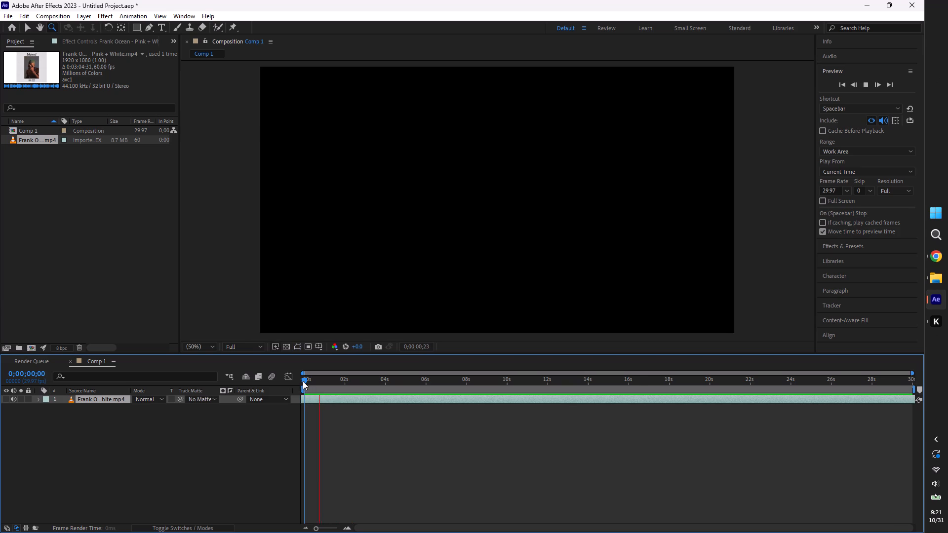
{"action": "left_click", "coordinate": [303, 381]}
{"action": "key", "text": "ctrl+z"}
Listen for the song's end point, split the layer at 0;00;19;01 and delete the part after it.
{"action": "key", "text": "space"}
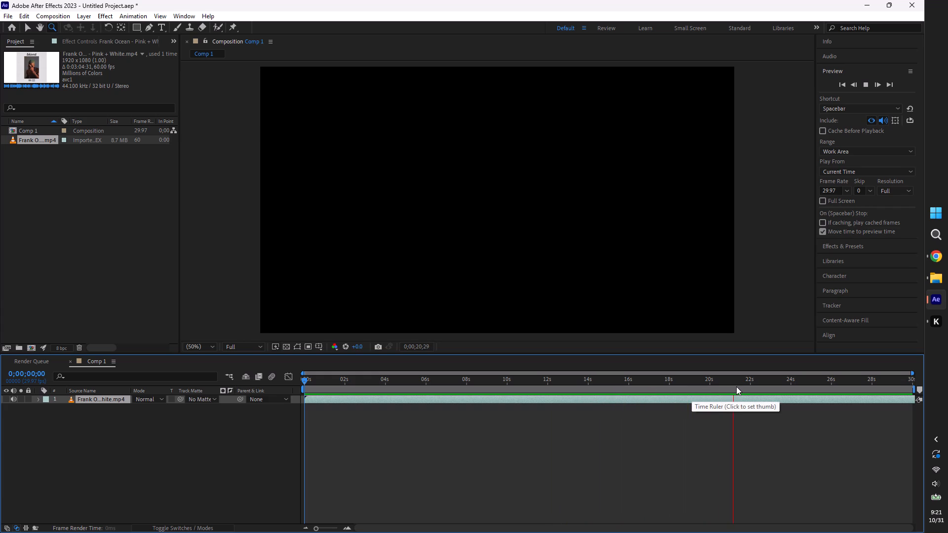
{"action": "left_click", "coordinate": [755, 385]}
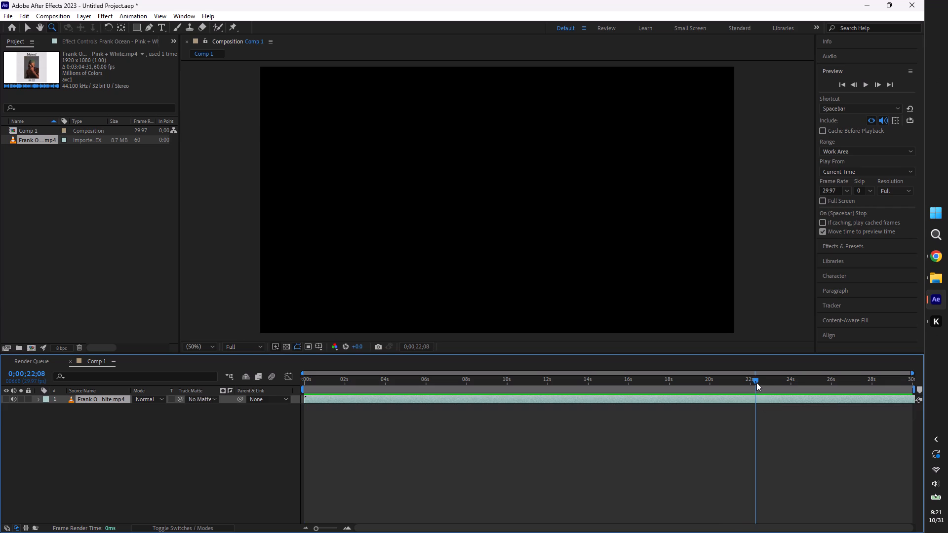
{"action": "key", "text": "space"}
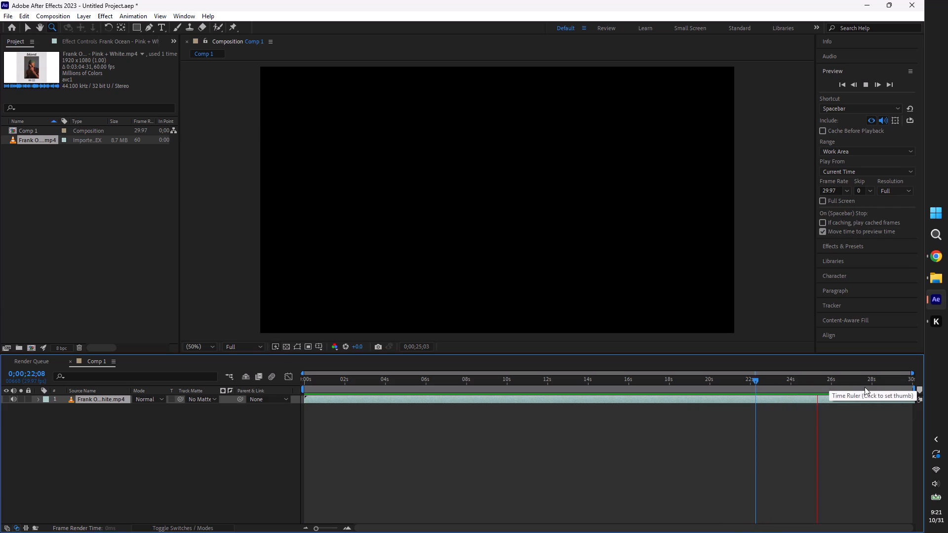
{"action": "left_click_drag", "start_coordinate": [757, 380], "coordinate": [755, 380]}
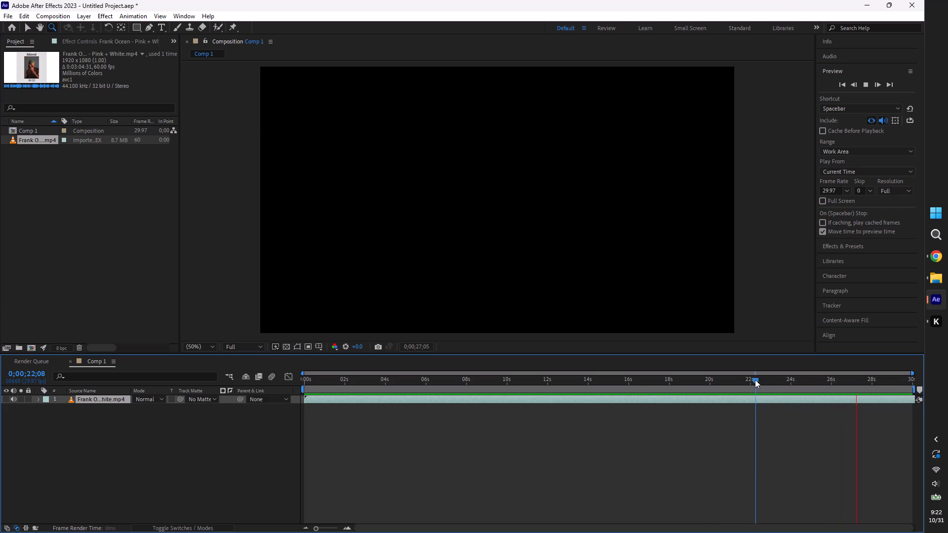
{"action": "left_click_drag", "start_coordinate": [755, 380], "coordinate": [634, 379]}
{"action": "key", "text": "space"}
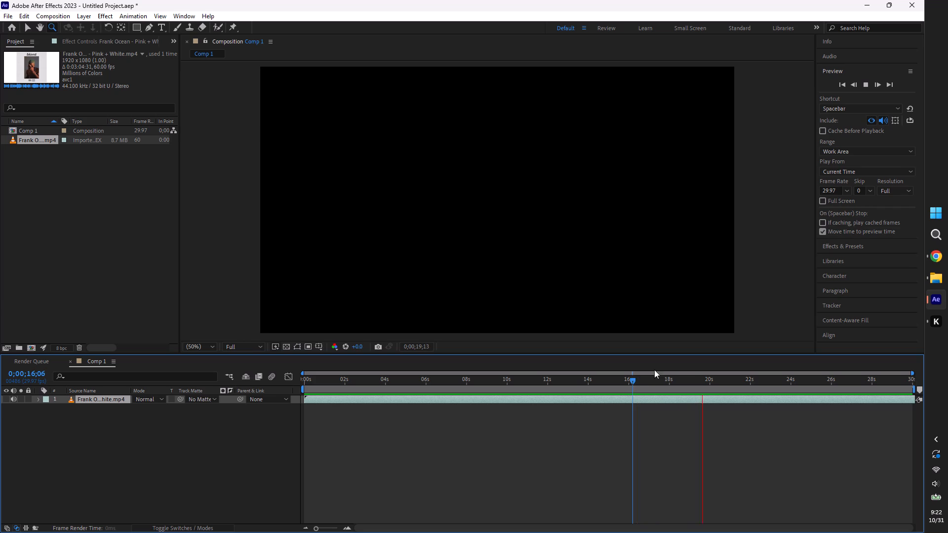
{"action": "left_click", "coordinate": [680, 380]}
{"action": "left_click_drag", "start_coordinate": [681, 382], "coordinate": [685, 384]}
{"action": "key", "text": "space"}
{"action": "left_click_drag", "start_coordinate": [688, 382], "coordinate": [693, 384]}
{"action": "key", "text": "ctrl+shift+d"}
{"action": "key", "text": "BackSpace"}
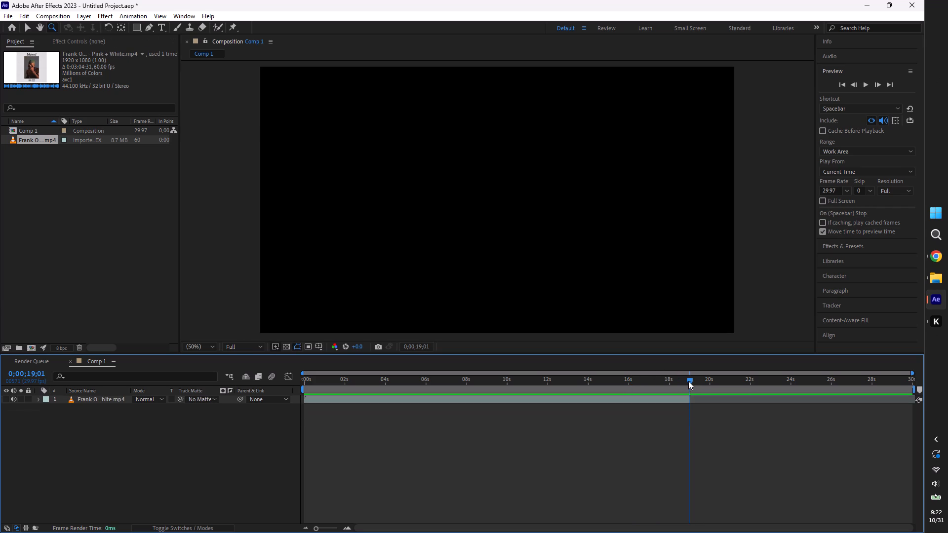
End the Comp 1 work area at 0;00;19;00, where the song layer ends, and preview from the start.
{"action": "key", "text": "m"}
{"action": "left_click_drag", "start_coordinate": [689, 374], "coordinate": [598, 381]}
{"action": "left_click_drag", "start_coordinate": [621, 383], "coordinate": [686, 410]}
{"action": "left_click_drag", "start_coordinate": [686, 410], "coordinate": [686, 410]}
{"action": "key", "text": "n"}
{"action": "left_click_drag", "start_coordinate": [680, 381], "coordinate": [93, 376]}
{"action": "key", "text": "space"}
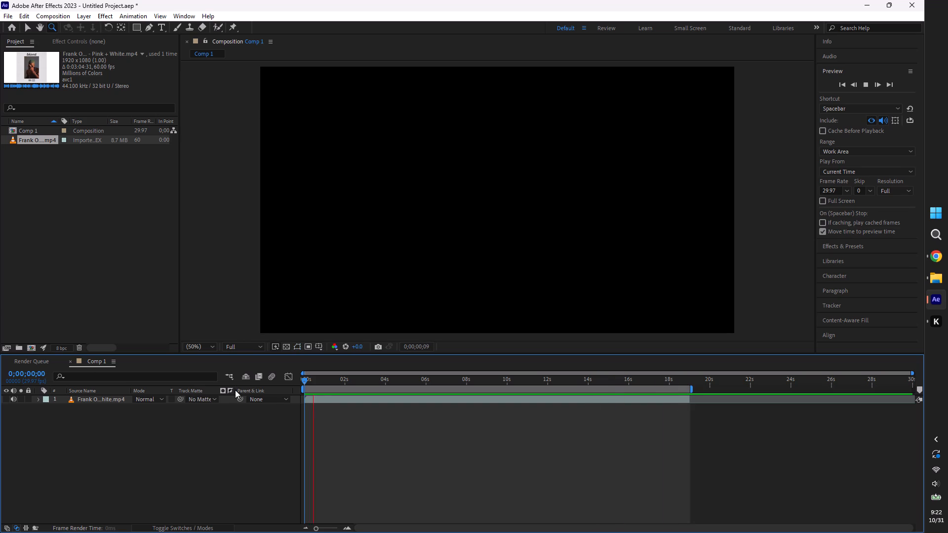
{"action": "left_click", "coordinate": [306, 382]}
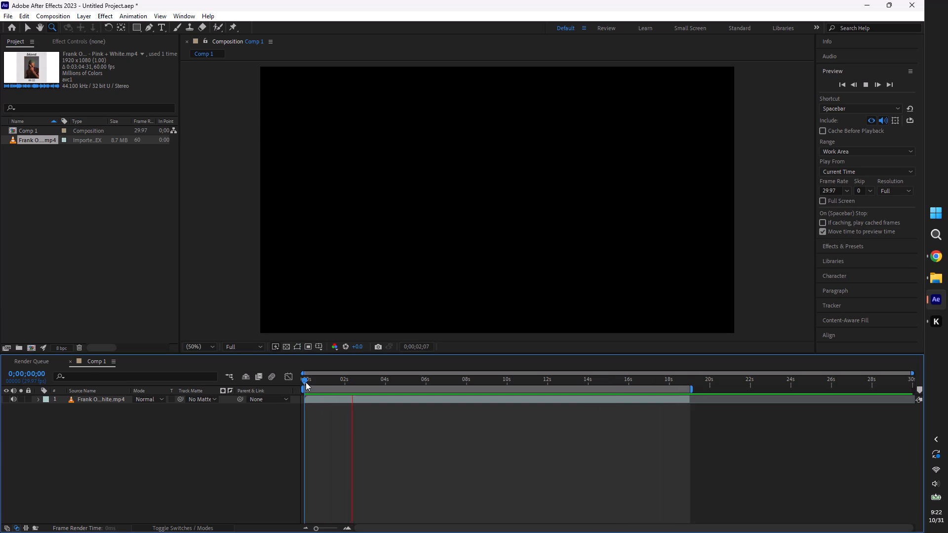
Switch to the GYM6 folder in File Explorer and display its files as extra large icons.
{"action": "left_click", "coordinate": [942, 283]}
{"action": "left_click", "coordinate": [863, 245]}
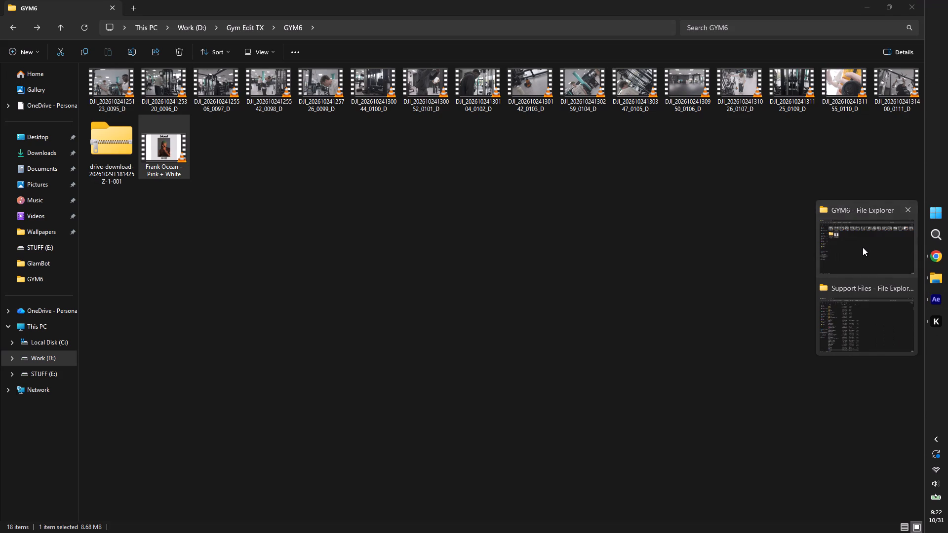
{"action": "left_click", "coordinate": [109, 91]}
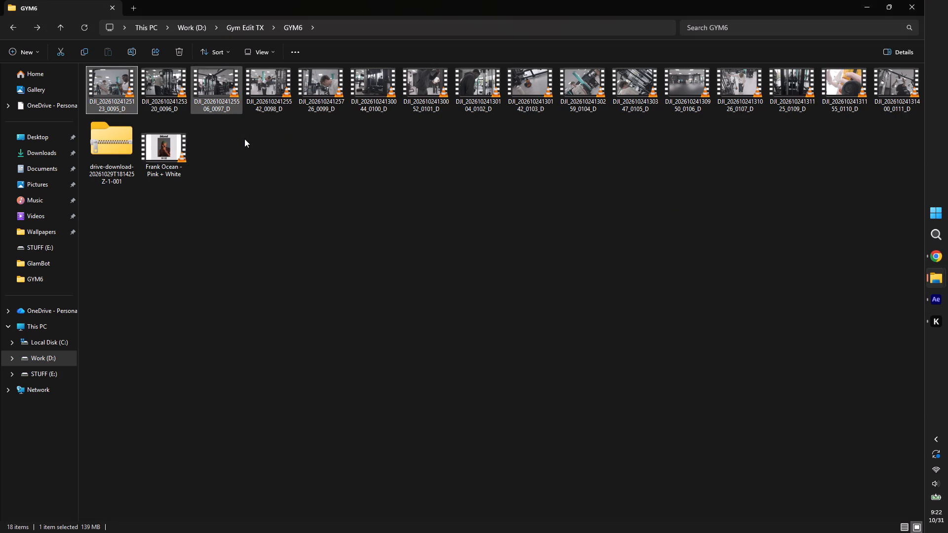
{"action": "key", "text": "ctrl+shift+2"}
{"action": "key", "text": "ctrl+shift+1"}
{"action": "right_click", "coordinate": [323, 217], "text": "ctrl+shift"}
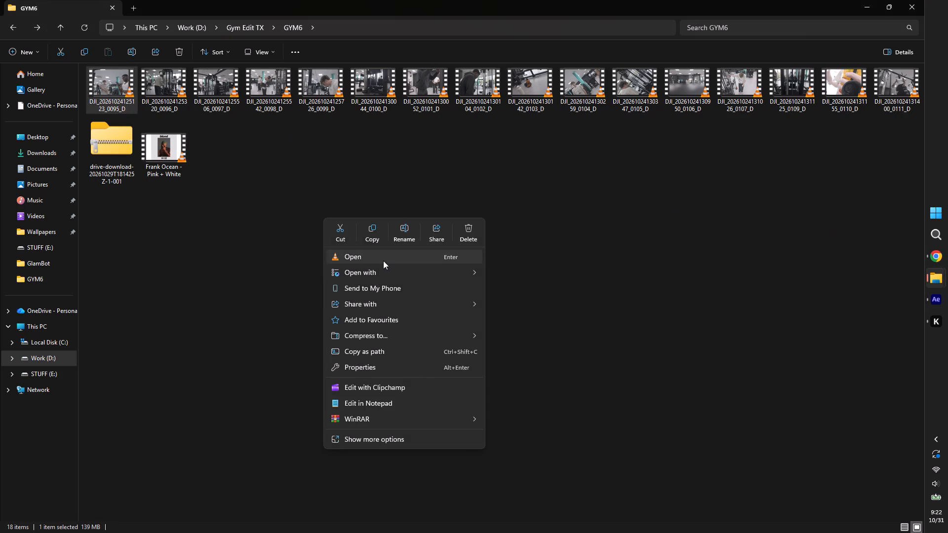
{"action": "left_click", "coordinate": [387, 276]}
{"action": "right_click", "coordinate": [576, 211]}
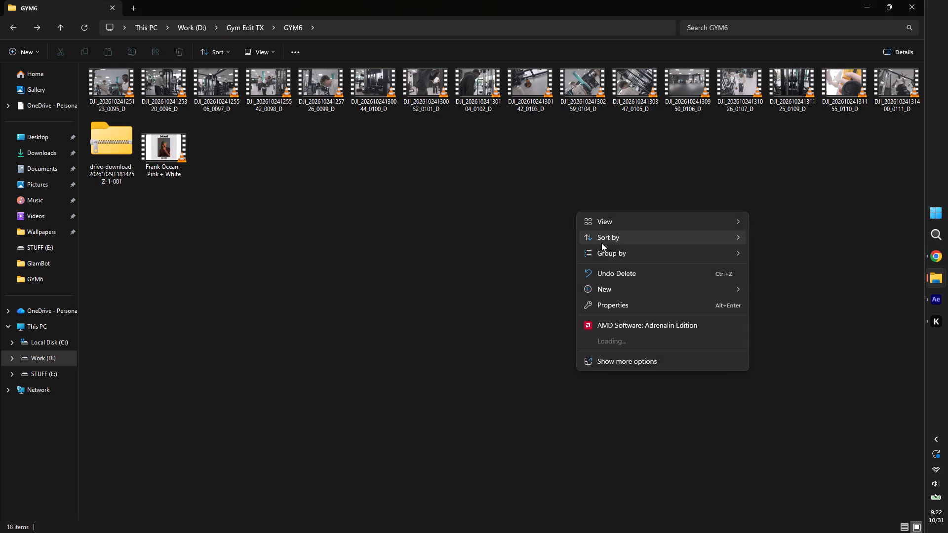
{"action": "left_click", "coordinate": [610, 221]}
{"action": "left_click", "coordinate": [799, 225]}
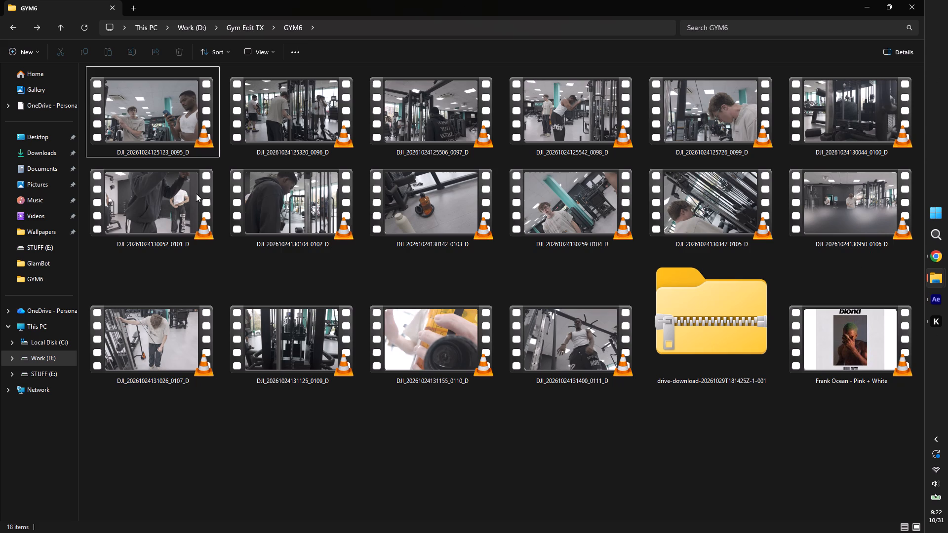
Look through the gym clip thumbnails in the GYM6 folder to choose footage for the edit.
{"action": "left_click", "coordinate": [184, 198]}
{"action": "left_click", "coordinate": [159, 318]}
{"action": "left_click", "coordinate": [418, 322]}
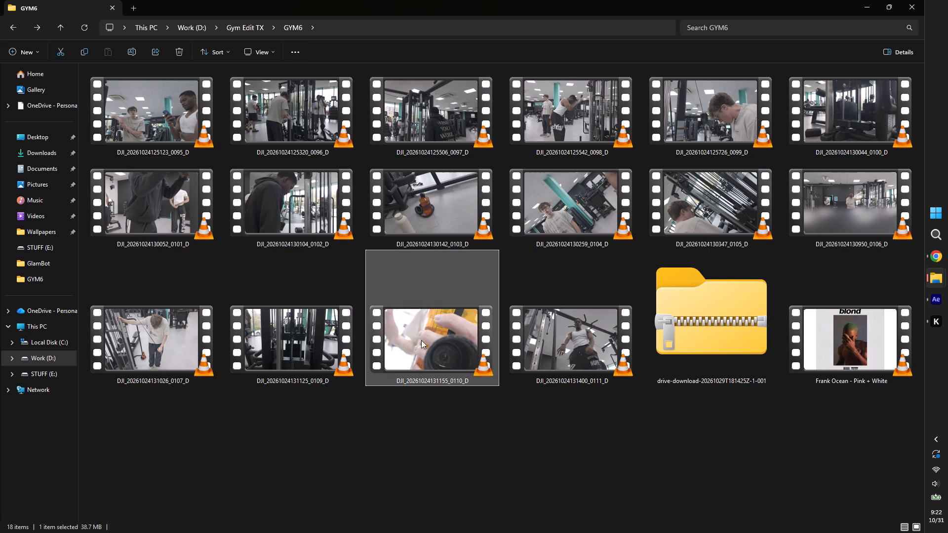
{"action": "left_click", "coordinate": [584, 338]}
{"action": "left_click", "coordinate": [507, 321]}
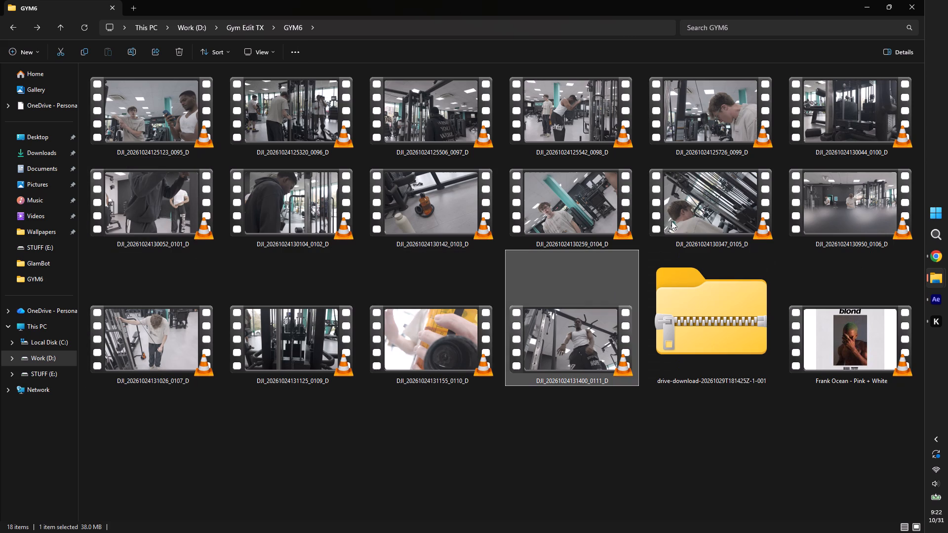
{"action": "left_click", "coordinate": [836, 115]}
{"action": "left_click_drag", "start_coordinate": [851, 188], "coordinate": [904, 232]}
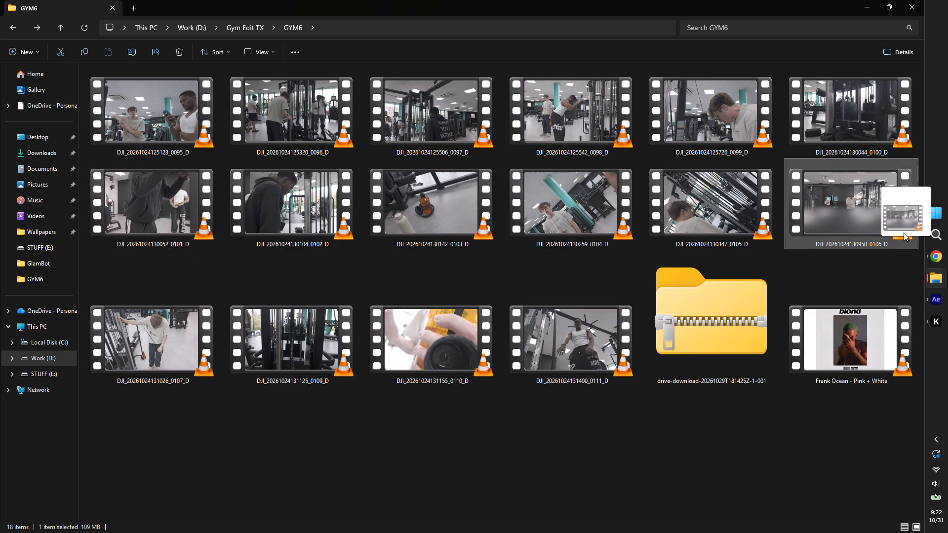
{"action": "left_click_drag", "start_coordinate": [904, 232], "coordinate": [880, 224]}
{"action": "left_click_drag", "start_coordinate": [422, 204], "coordinate": [452, 235]}
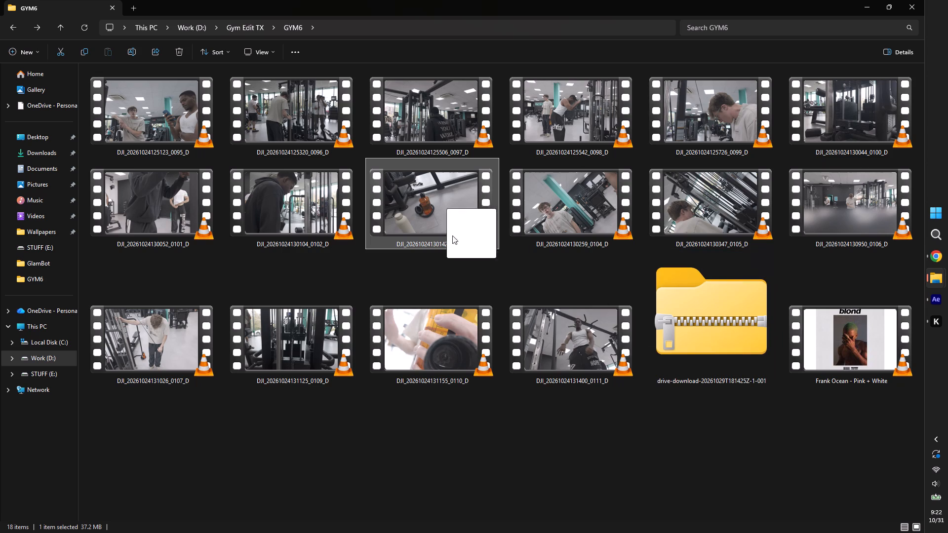
{"action": "left_click_drag", "start_coordinate": [452, 235], "coordinate": [436, 226]}
{"action": "left_click_drag", "start_coordinate": [314, 310], "coordinate": [339, 340]}
{"action": "left_click", "coordinate": [299, 232]}
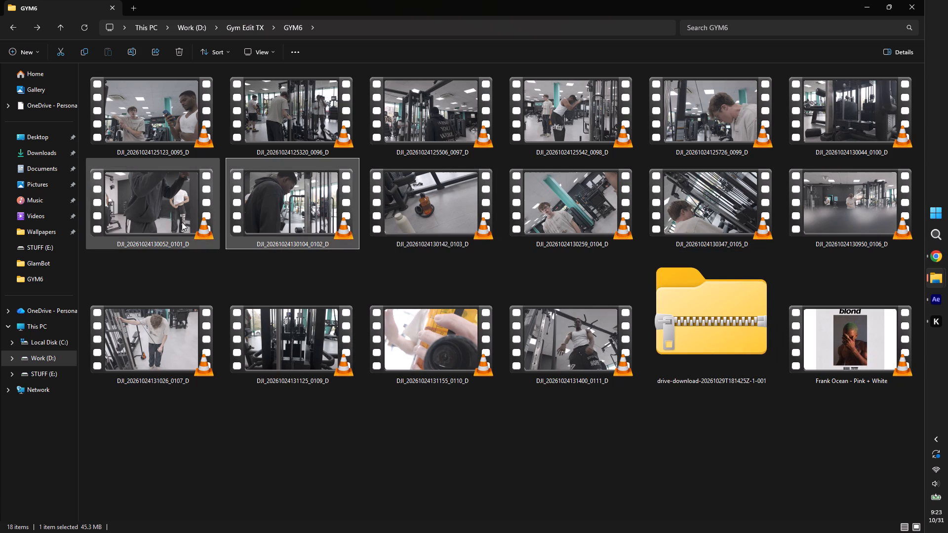
{"action": "left_click", "coordinate": [431, 136]}
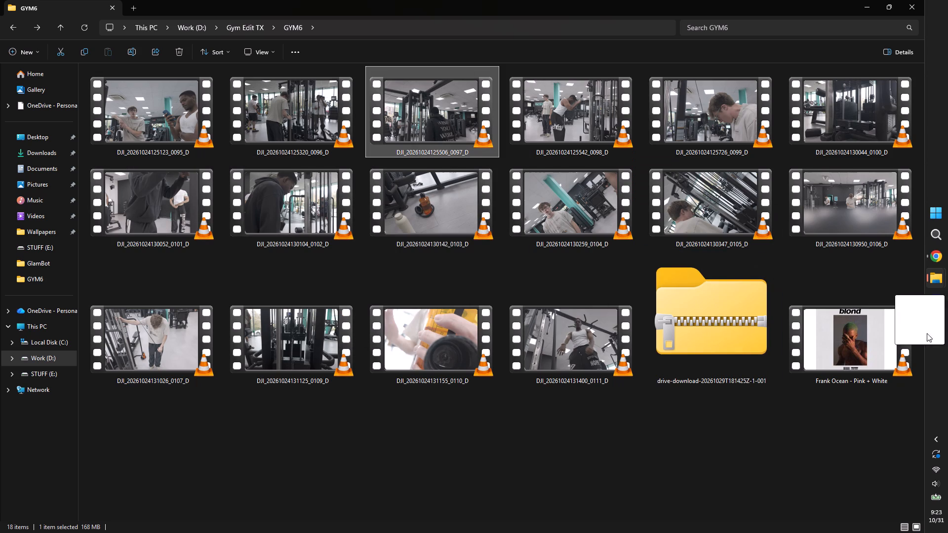
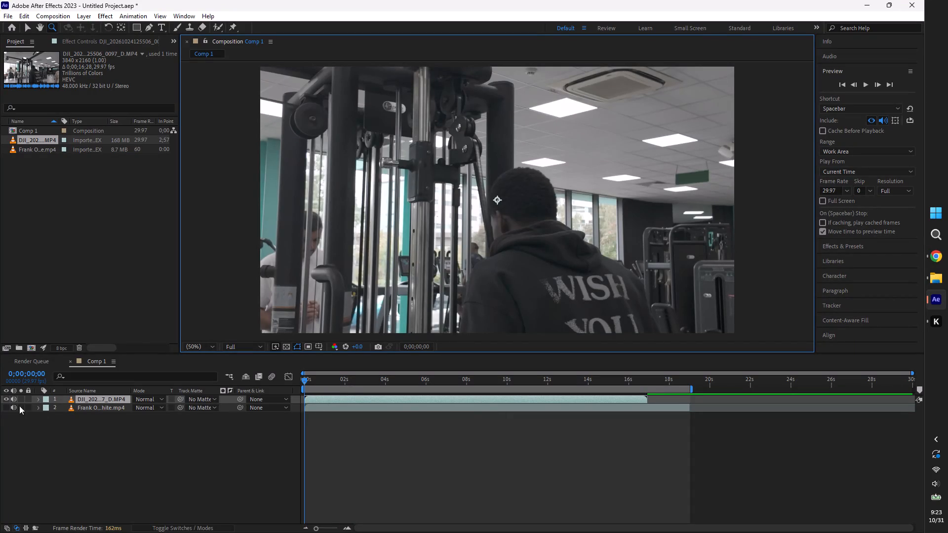
Preview Comp 1 from the start to check the gym clip against the song.
{"action": "left_click", "coordinate": [45, 409]}
{"action": "left_click", "coordinate": [66, 394]}
{"action": "key", "text": "space"}
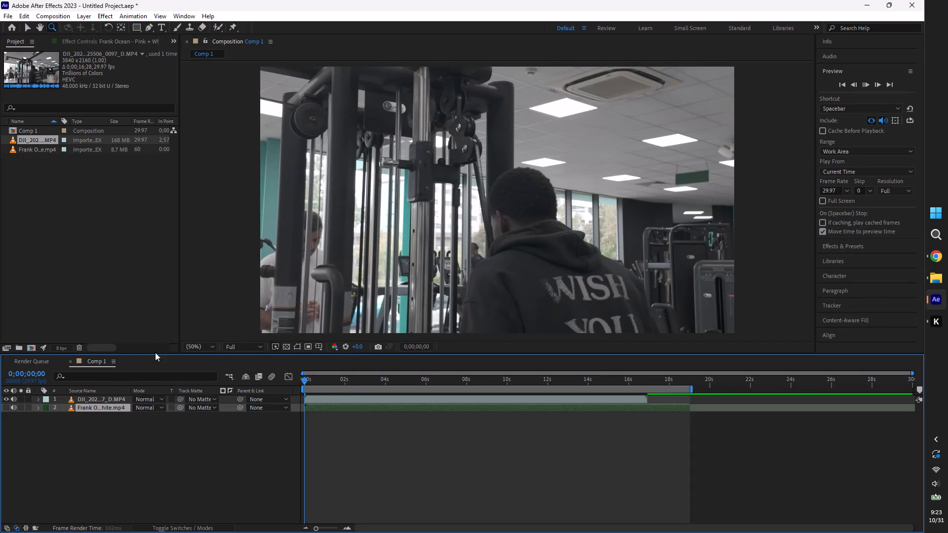
{"action": "left_click", "coordinate": [304, 384]}
{"action": "left_click", "coordinate": [657, 465]}
Set the preview resolution to Quarter and play Comp 1 from the start.
{"action": "left_click", "coordinate": [903, 191]}
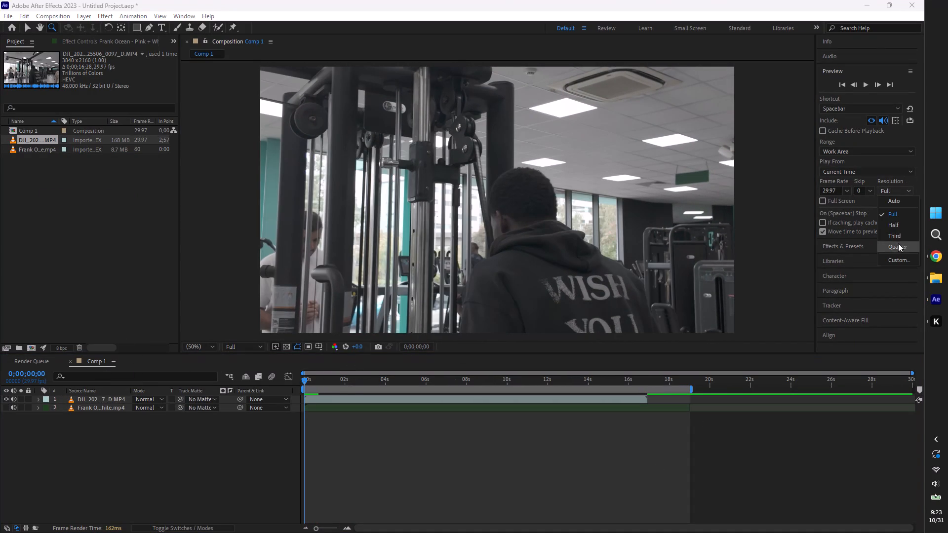
{"action": "left_click", "coordinate": [898, 243]}
{"action": "left_click", "coordinate": [471, 417]}
{"action": "key", "text": "space"}
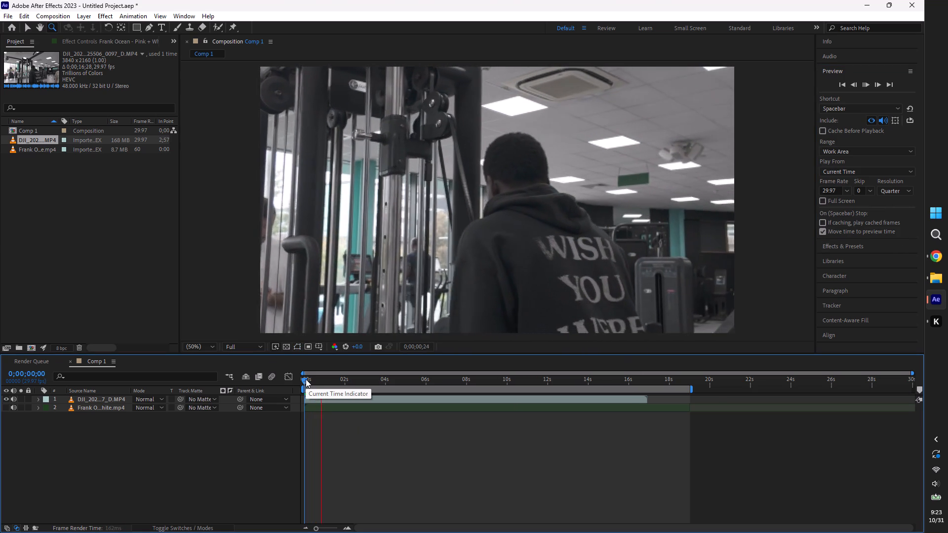
{"action": "left_click", "coordinate": [306, 379]}
Set the Comp 1 viewer resolution to Quarter.
{"action": "left_click", "coordinate": [257, 351]}
{"action": "left_click", "coordinate": [255, 348]}
{"action": "left_click", "coordinate": [255, 410]}
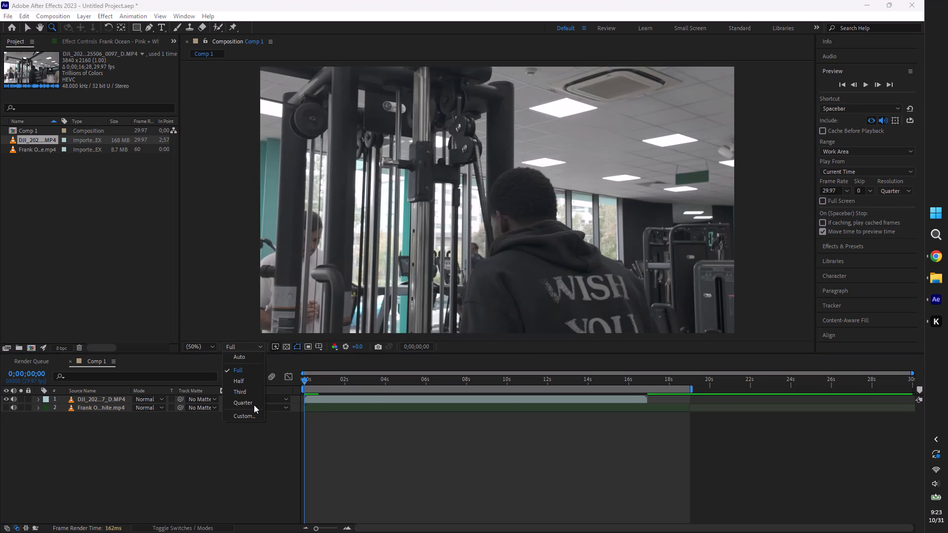
{"action": "left_click", "coordinate": [254, 405]}
Empty the disk cache in the Media & Disk Cache preferences.
{"action": "left_click", "coordinate": [27, 22]}
{"action": "left_click", "coordinate": [27, 18]}
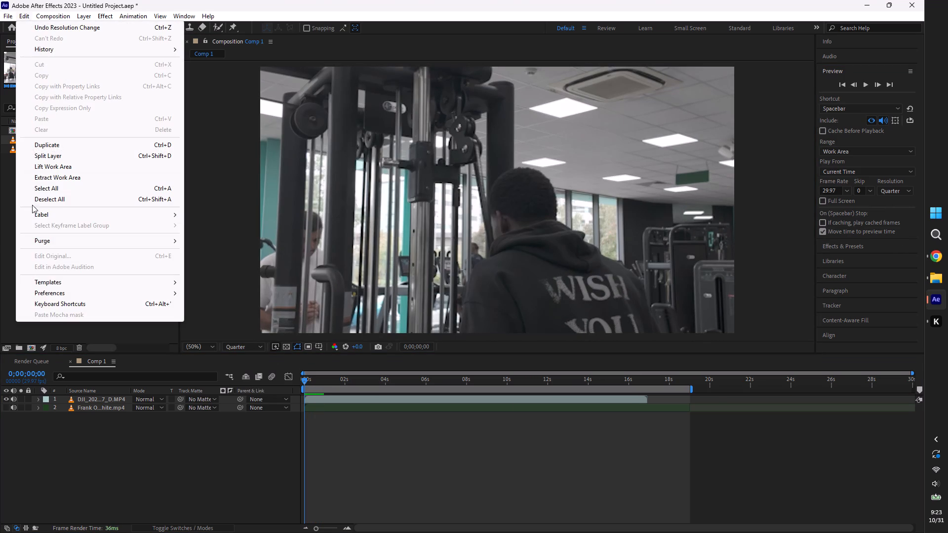
{"action": "double_click", "coordinate": [52, 287]}
{"action": "left_click", "coordinate": [53, 288]}
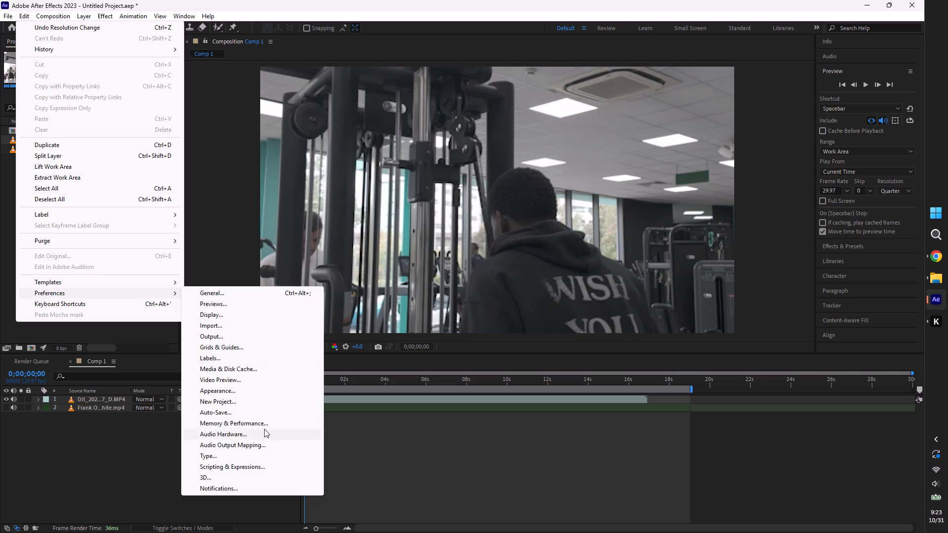
{"action": "left_click", "coordinate": [251, 374]}
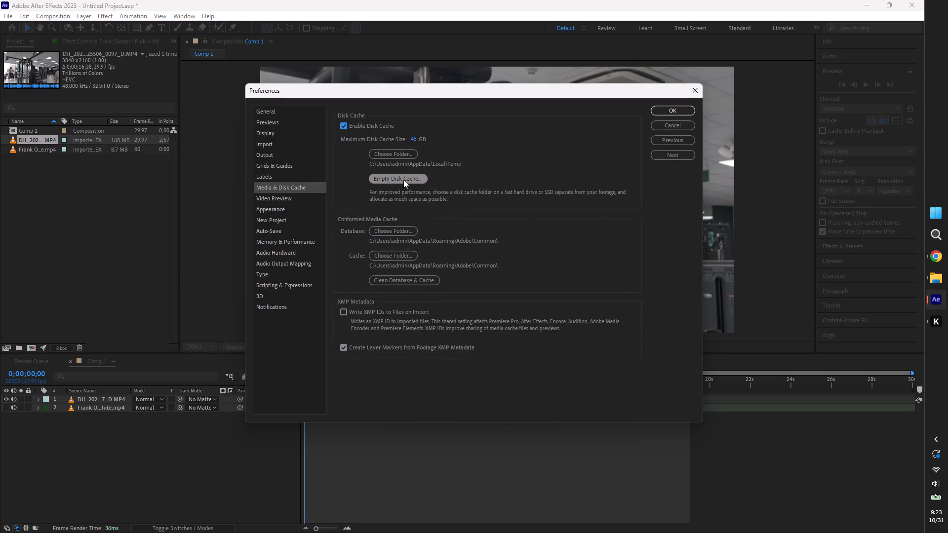
{"action": "left_click", "coordinate": [403, 180]}
{"action": "left_click", "coordinate": [518, 290]}
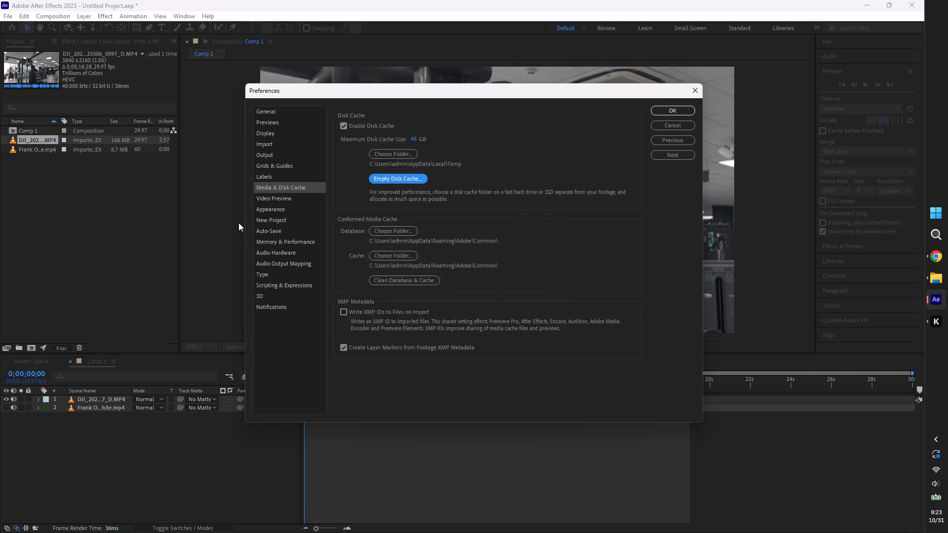
Look through the preference pages, including Video Preview with its Adobe DV setup, Appearance and Display, for playback-related settings.
{"action": "left_click", "coordinate": [271, 208]}
{"action": "left_click", "coordinate": [276, 196]}
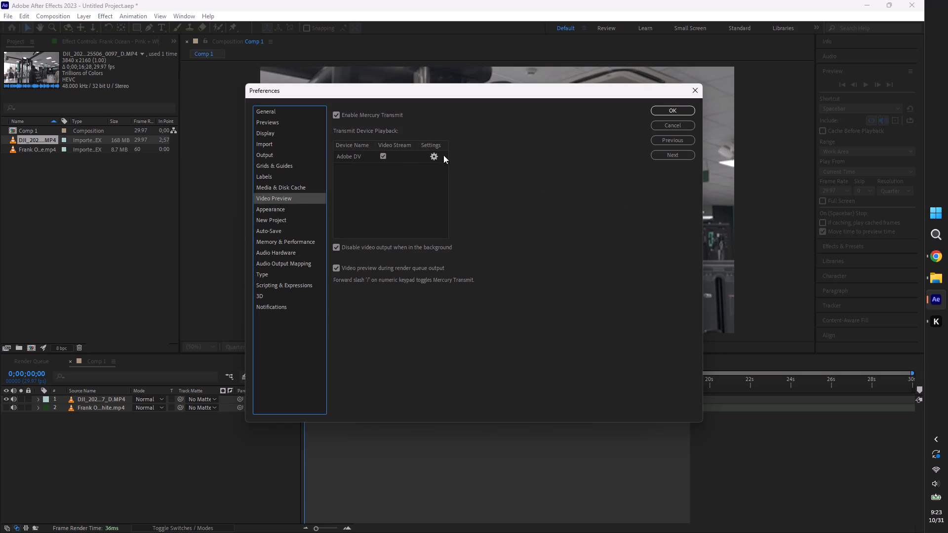
{"action": "left_click", "coordinate": [436, 156]}
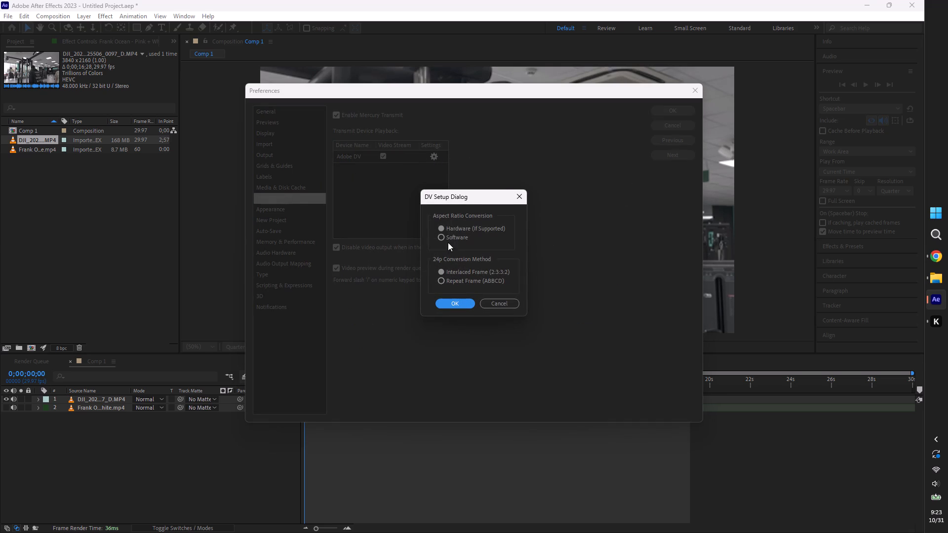
{"action": "left_click", "coordinate": [498, 305]}
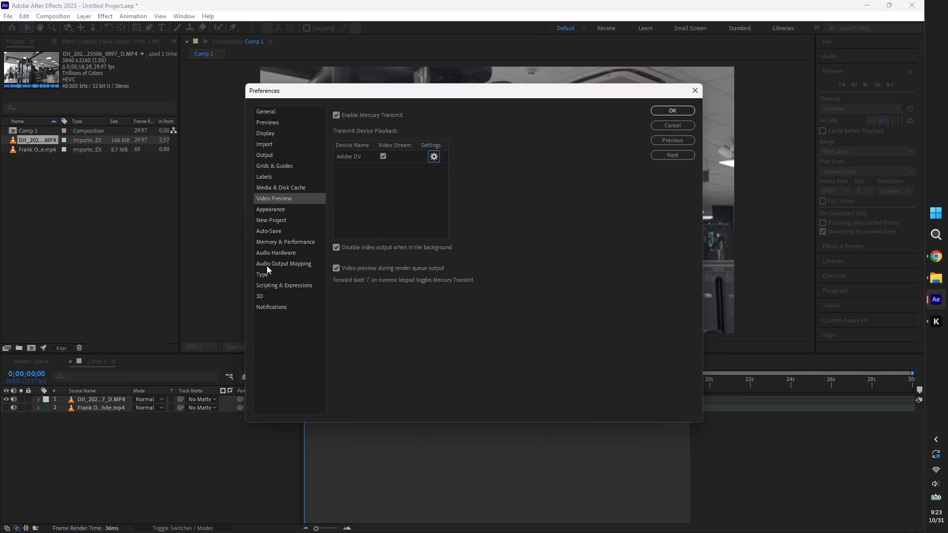
{"action": "left_click", "coordinate": [276, 210]}
{"action": "left_click", "coordinate": [281, 220]}
{"action": "left_click", "coordinate": [280, 208]}
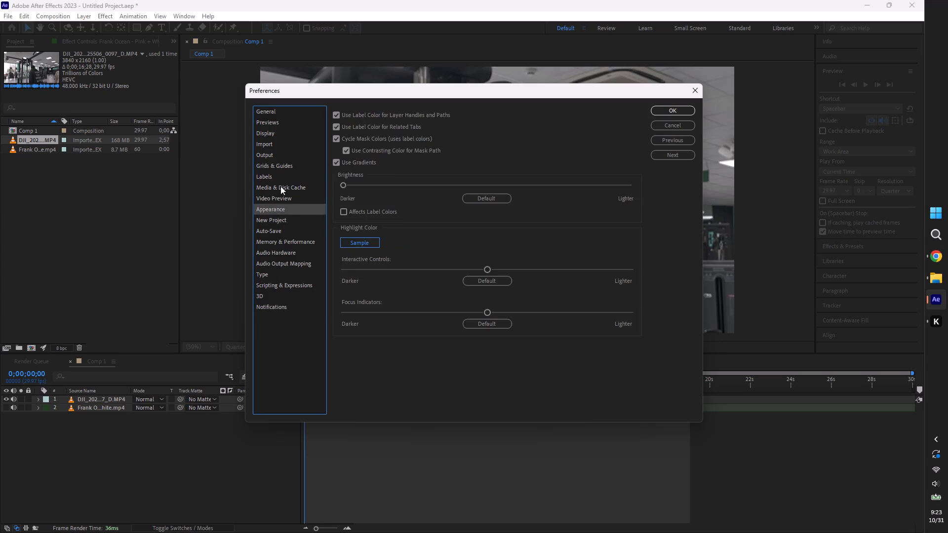
{"action": "left_click", "coordinate": [289, 170]}
{"action": "left_click", "coordinate": [289, 158]}
{"action": "left_click", "coordinate": [289, 144]}
{"action": "left_click", "coordinate": [284, 133]}
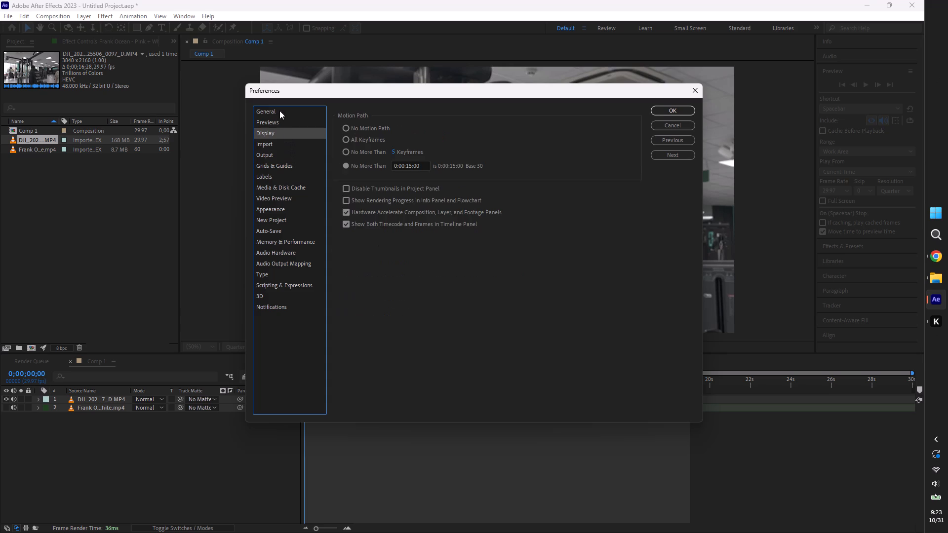
Set the fast previews' adaptive resolution limit to 1/2 in the Previews preferences.
{"action": "left_click", "coordinate": [274, 118]}
{"action": "left_click", "coordinate": [442, 130]}
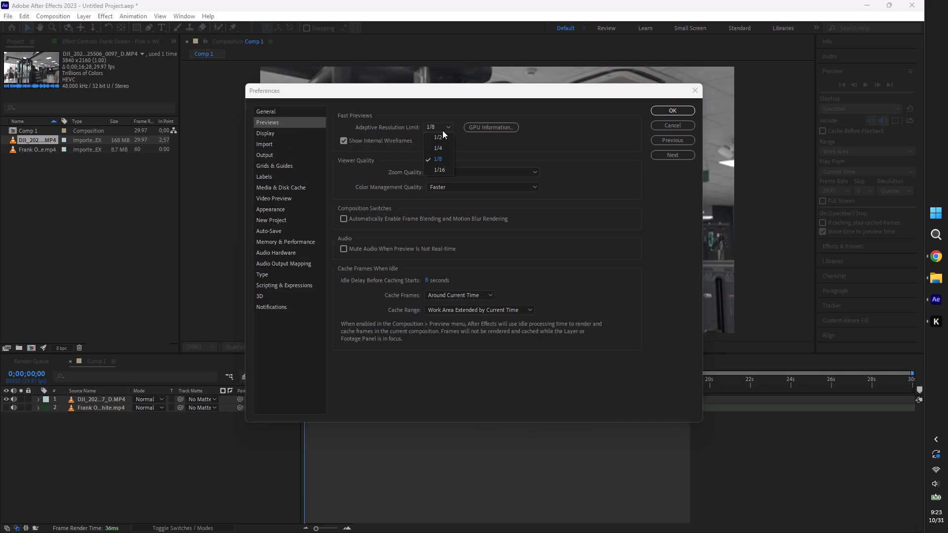
{"action": "left_click", "coordinate": [441, 132]}
Raise the GPU texture memory to 3071 MB in the GPU information settings.
{"action": "left_click", "coordinate": [474, 128]}
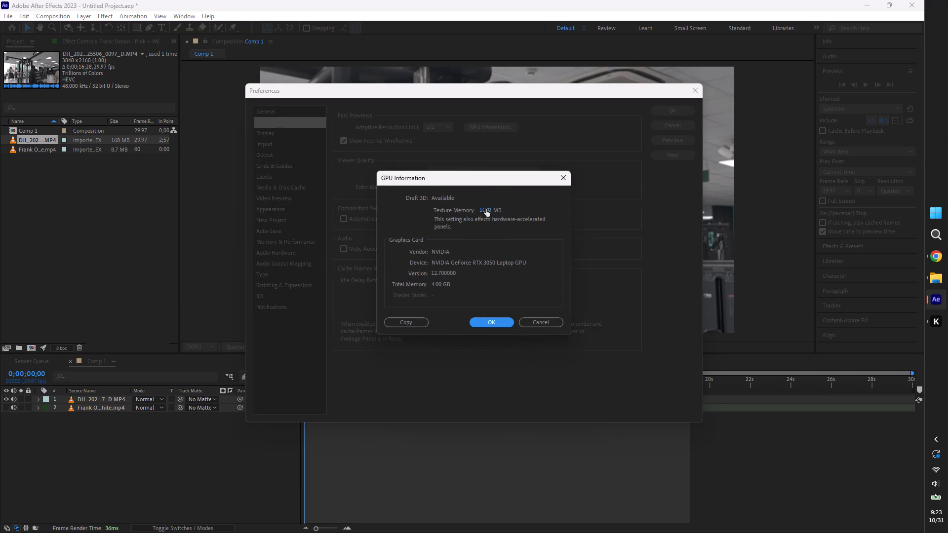
{"action": "left_click", "coordinate": [486, 209]}
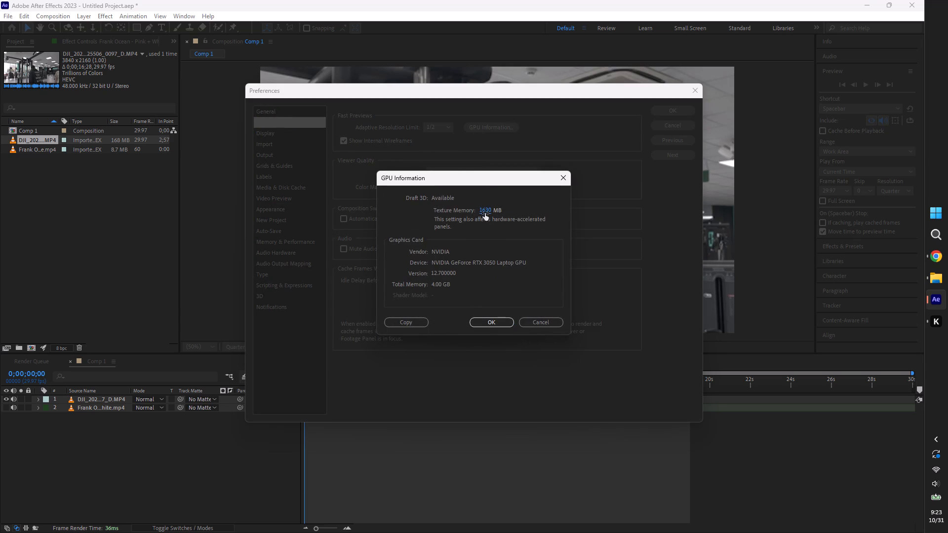
{"action": "left_click", "coordinate": [485, 213]}
{"action": "left_click_drag", "start_coordinate": [491, 212], "coordinate": [947, 222]}
{"action": "left_click_drag", "start_coordinate": [484, 211], "coordinate": [839, 213], "text": "shift"}
{"action": "left_click_drag", "start_coordinate": [483, 210], "coordinate": [729, 218], "text": "shift"}
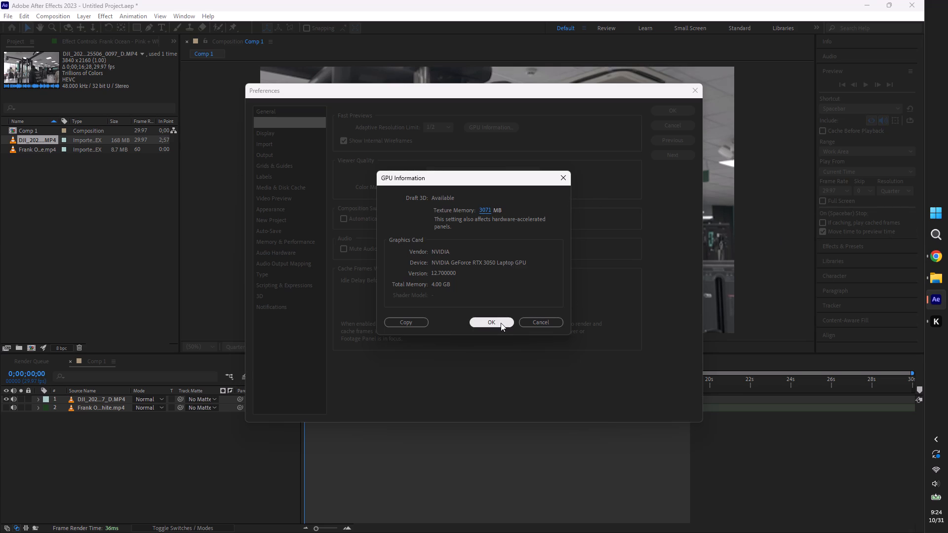
{"action": "left_click", "coordinate": [501, 323]}
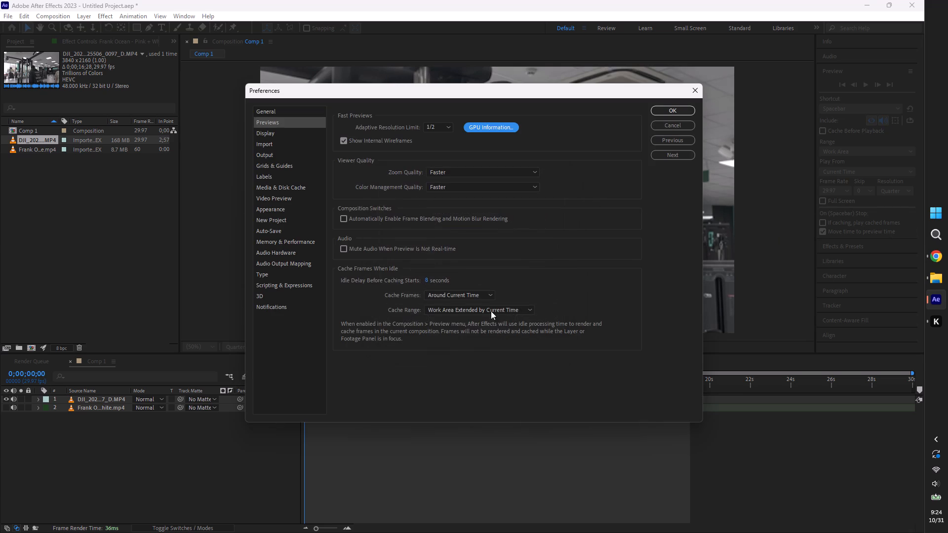
Choose Faster for the viewer zoom quality and apply the preferences.
{"action": "left_click", "coordinate": [434, 169]}
{"action": "left_click", "coordinate": [439, 177]}
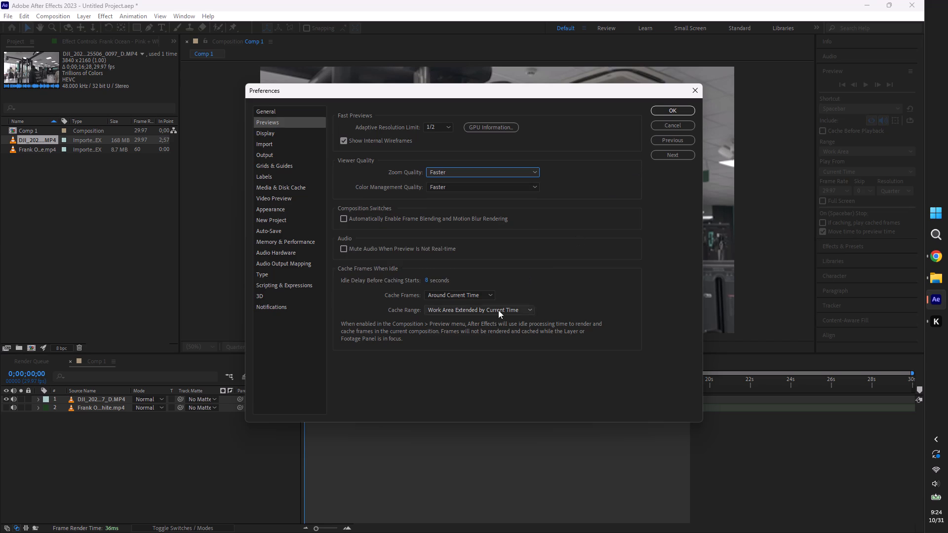
{"action": "left_click", "coordinate": [666, 114]}
Play Comp 1 from the start several times to check playback, ending at 0;00;00;00.
{"action": "key", "text": "space"}
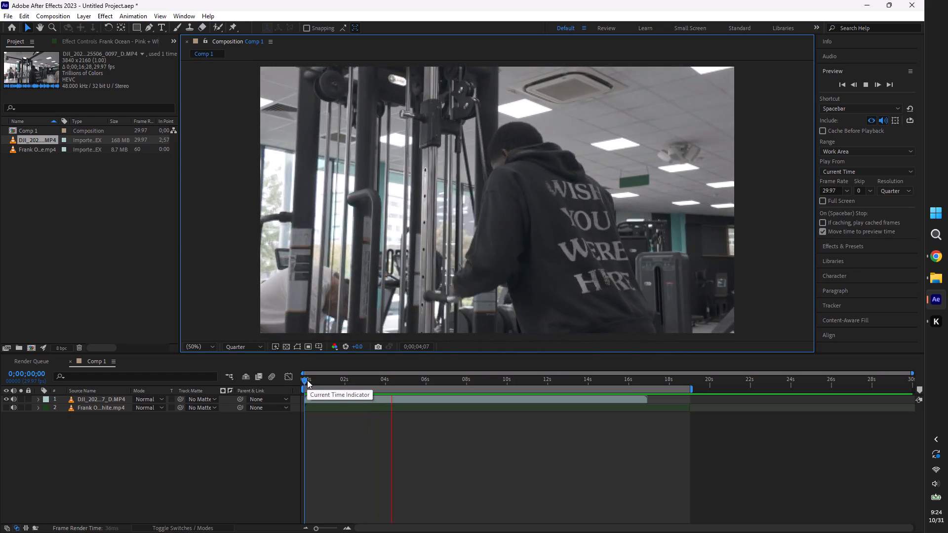
{"action": "left_click", "coordinate": [307, 380]}
{"action": "key", "text": "space"}
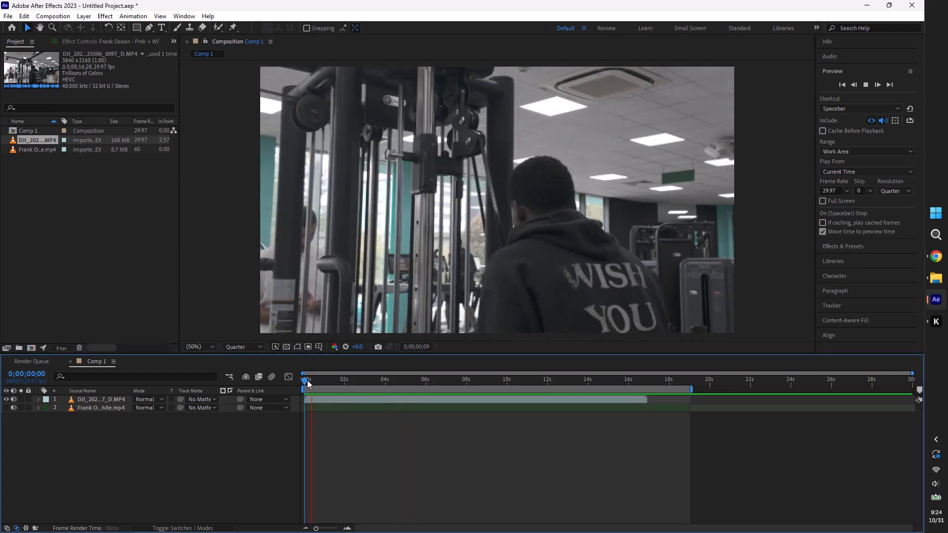
{"action": "left_click", "coordinate": [307, 380]}
{"action": "key", "text": "space"}
{"action": "left_click", "coordinate": [307, 380]}
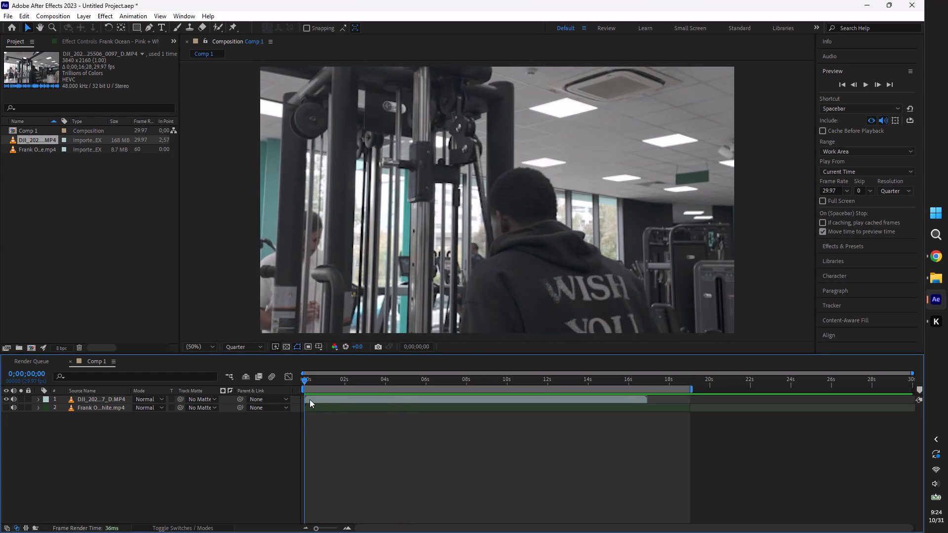
Scale the DJI 0097 clip layer down to 51% so that it just covers the composition frame.
{"action": "left_click", "coordinate": [310, 399]}
{"action": "key", "text": "s"}
{"action": "left_click_drag", "start_coordinate": [145, 407], "coordinate": [128, 413]}
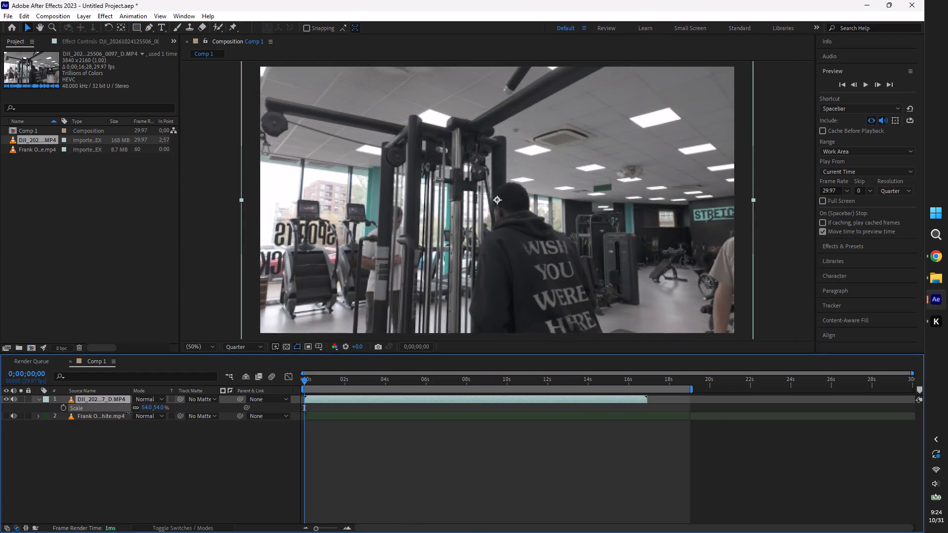
{"action": "left_click_drag", "start_coordinate": [128, 413], "coordinate": [130, 411]}
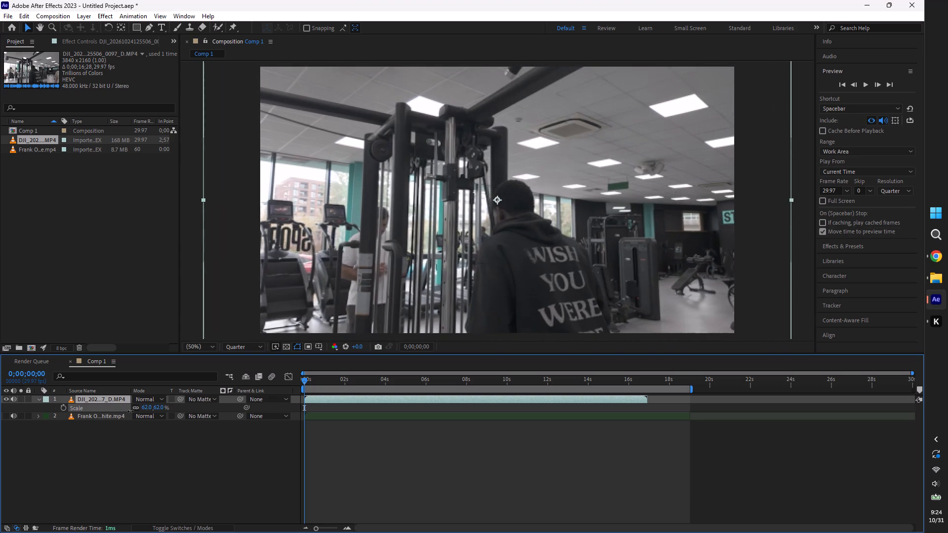
{"action": "left_click_drag", "start_coordinate": [130, 411], "coordinate": [128, 415]}
{"action": "key", "text": "ctrl+a"}
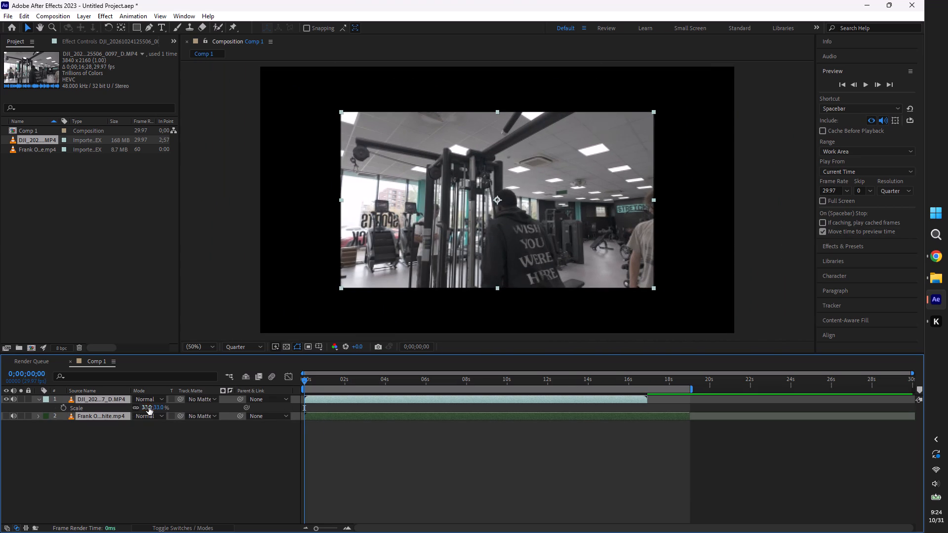
{"action": "left_click_drag", "start_coordinate": [149, 408], "coordinate": [157, 407]}
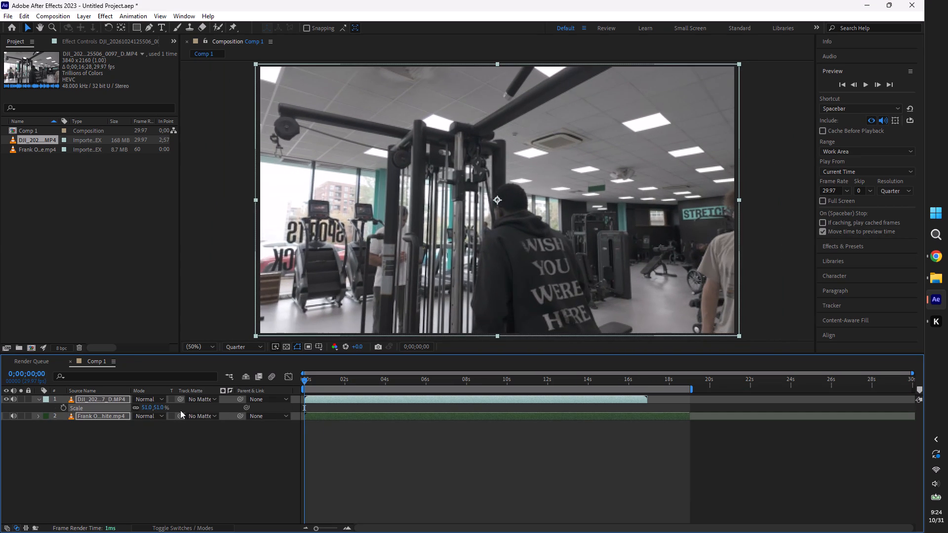
Add the DJI 0102 clip from the GYM6 folder to Comp 1 above the DJI 0097 layer.
{"action": "left_click", "coordinate": [941, 275]}
{"action": "left_click", "coordinate": [834, 263]}
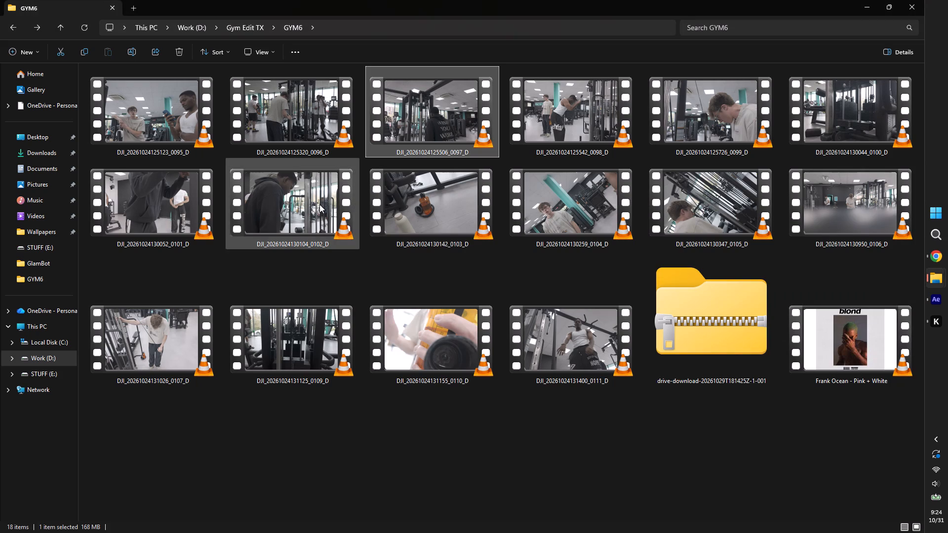
{"action": "left_click", "coordinate": [615, 119]}
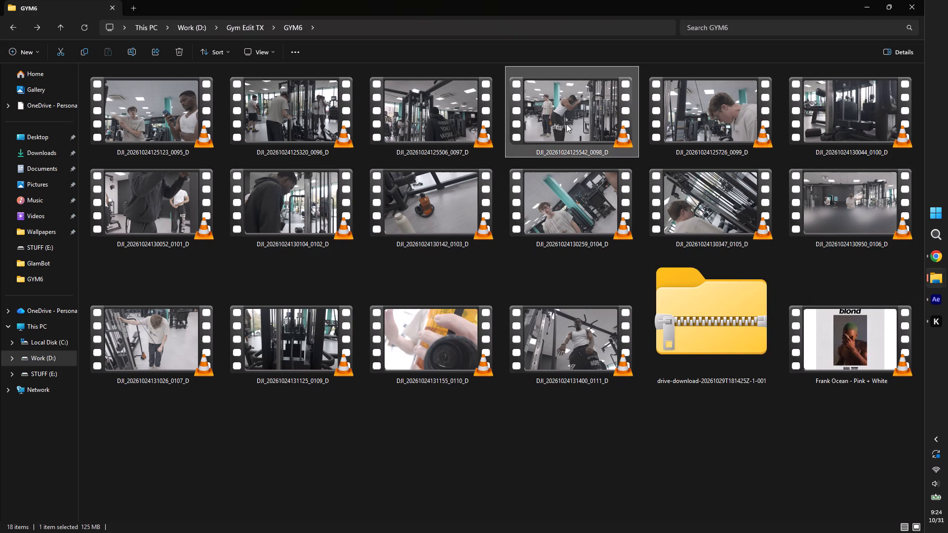
{"action": "left_click_drag", "start_coordinate": [158, 197], "coordinate": [202, 214]}
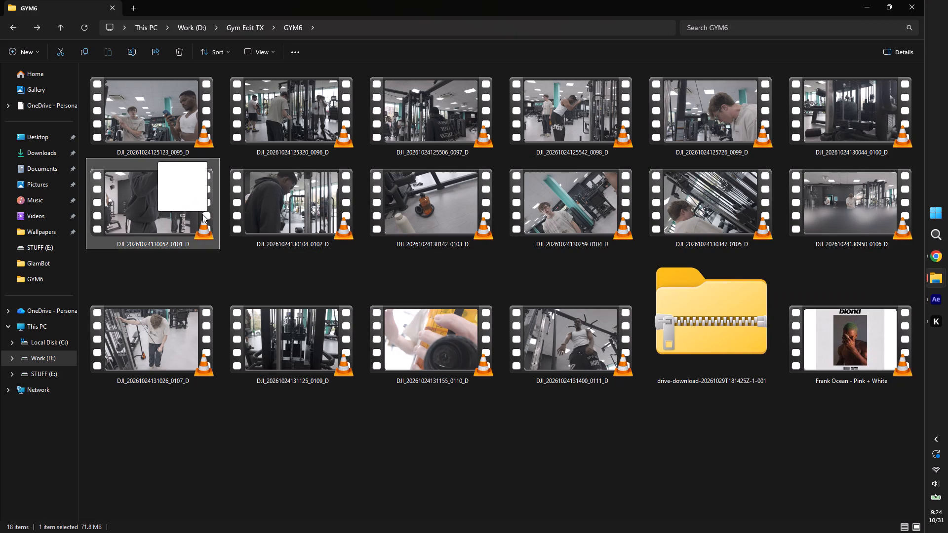
{"action": "left_click_drag", "start_coordinate": [202, 214], "coordinate": [155, 215]}
{"action": "left_click_drag", "start_coordinate": [161, 135], "coordinate": [196, 140]}
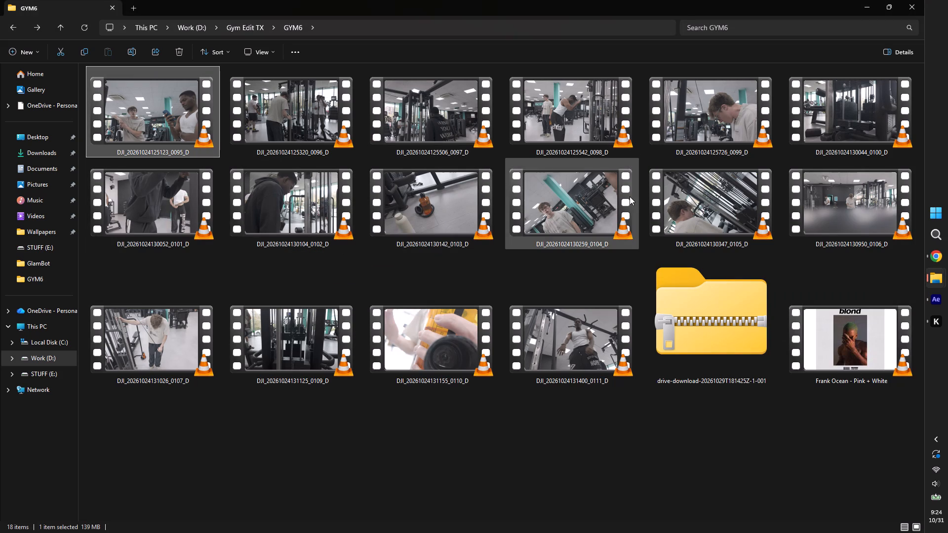
{"action": "left_click_drag", "start_coordinate": [303, 194], "coordinate": [934, 294]}
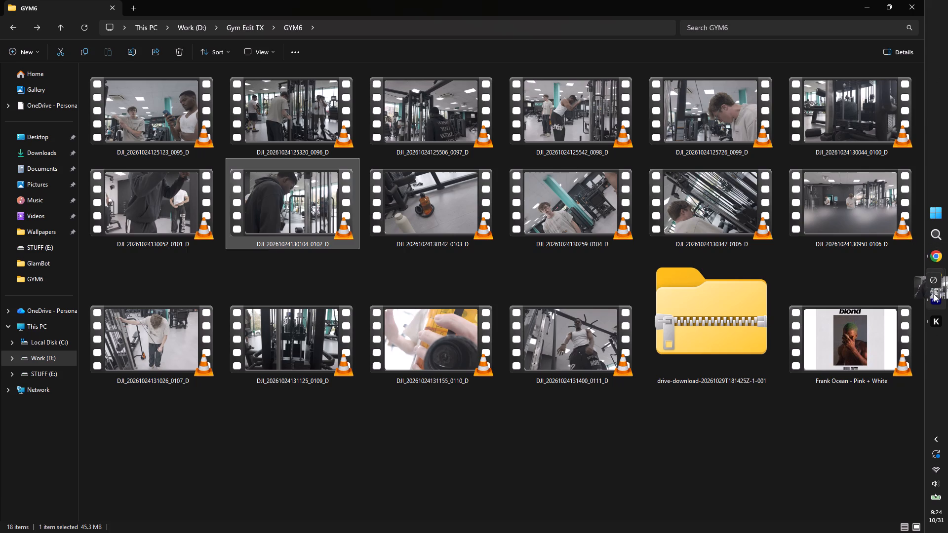
{"action": "left_click_drag", "start_coordinate": [934, 294], "coordinate": [529, 411]}
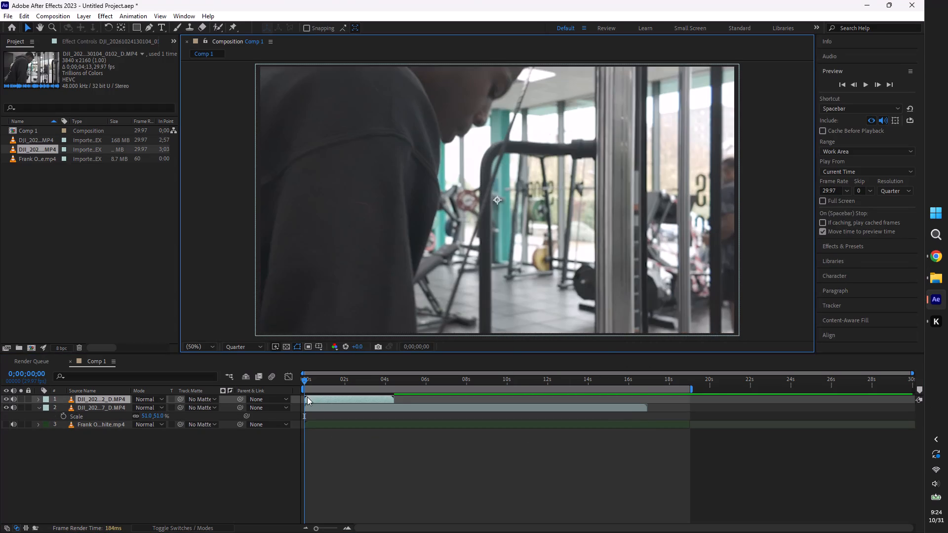
Shift the DJI 0102 layer to start at 0;00;00;18 and scale it to 50%.
{"action": "left_click_drag", "start_coordinate": [308, 397], "coordinate": [320, 403]}
{"action": "left_click_drag", "start_coordinate": [319, 381], "coordinate": [316, 387]}
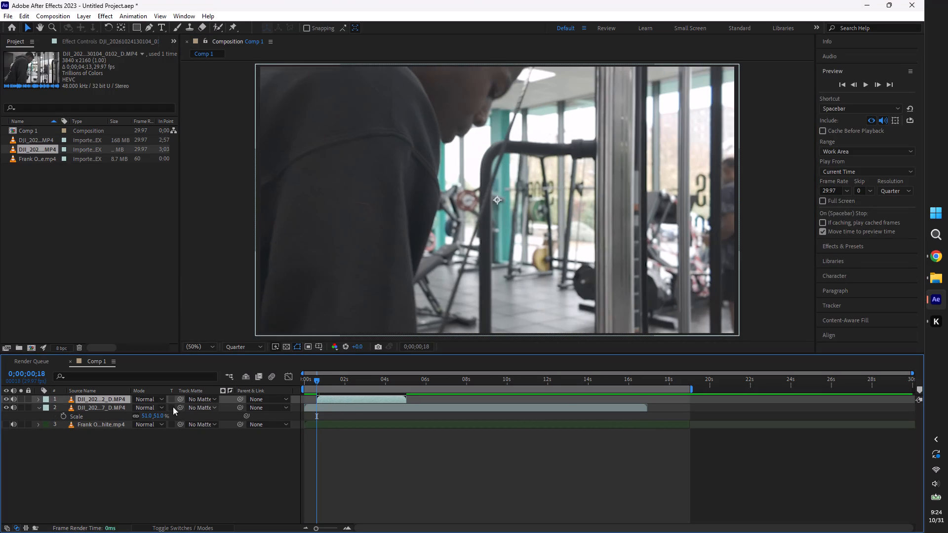
{"action": "key", "text": "s"}
{"action": "left_click", "coordinate": [148, 408]}
{"action": "key", "text": "5"}
{"action": "key", "text": "0"}
{"action": "left_click", "coordinate": [251, 446]}
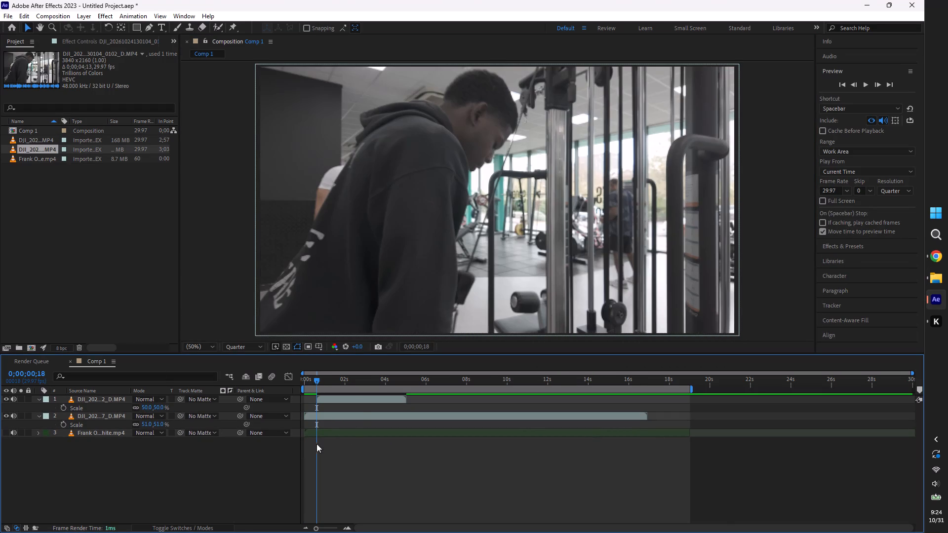
Move the DJI 0102 layer later to start at about 1.7 seconds, and preview Comp 1 from the beginning.
{"action": "left_click_drag", "start_coordinate": [319, 385], "coordinate": [306, 389]}
{"action": "left_click_drag", "start_coordinate": [321, 383], "coordinate": [258, 399]}
{"action": "left_click_drag", "start_coordinate": [332, 397], "coordinate": [353, 397]}
{"action": "key", "text": "space"}
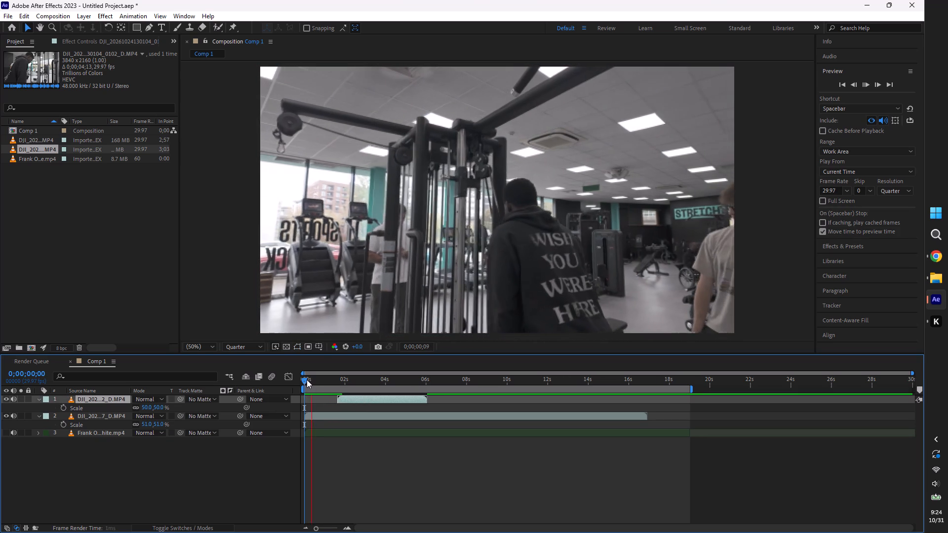
{"action": "left_click", "coordinate": [307, 380]}
Slide the DJI 0097 layer about 2 seconds earlier in the timeline and preview the new opening.
{"action": "left_click_drag", "start_coordinate": [330, 414], "coordinate": [321, 415]}
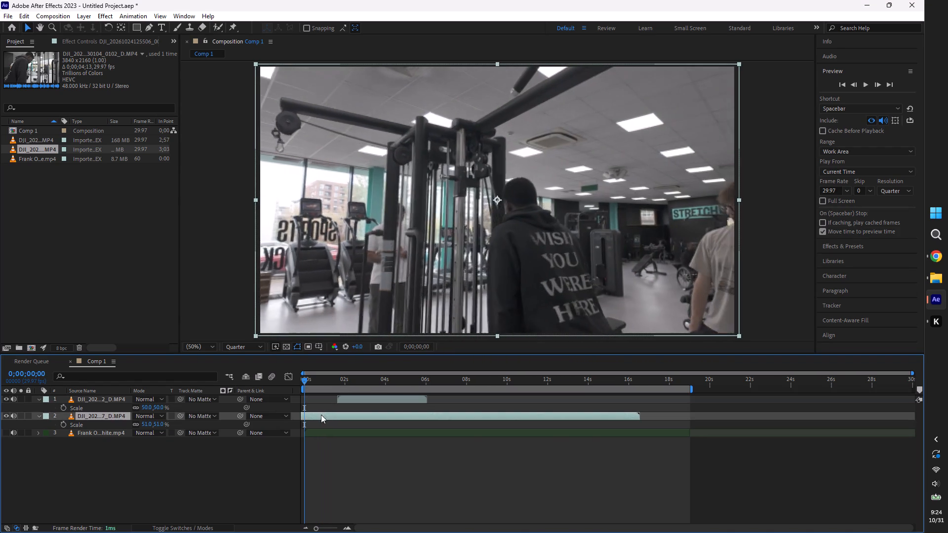
{"action": "left_click_drag", "start_coordinate": [321, 415], "coordinate": [290, 413]}
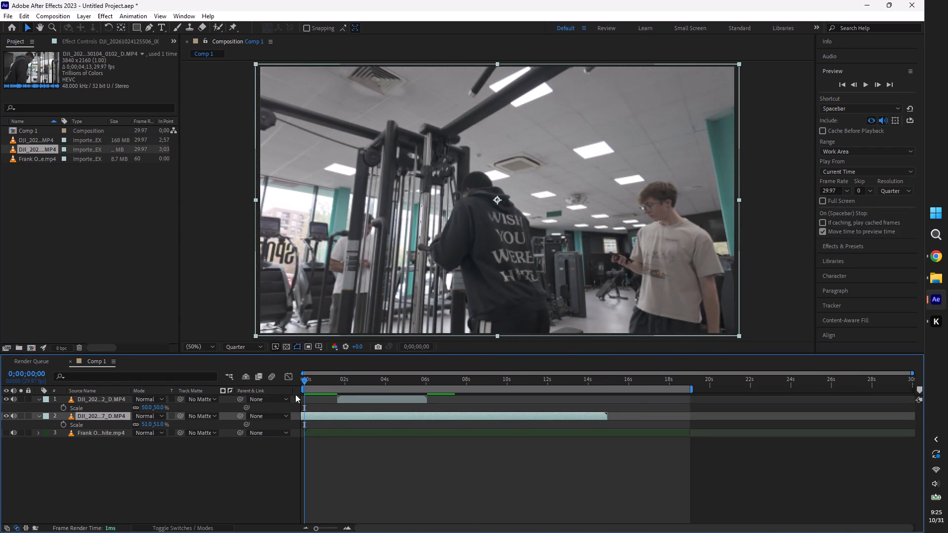
{"action": "key", "text": "space"}
{"action": "left_click", "coordinate": [307, 378]}
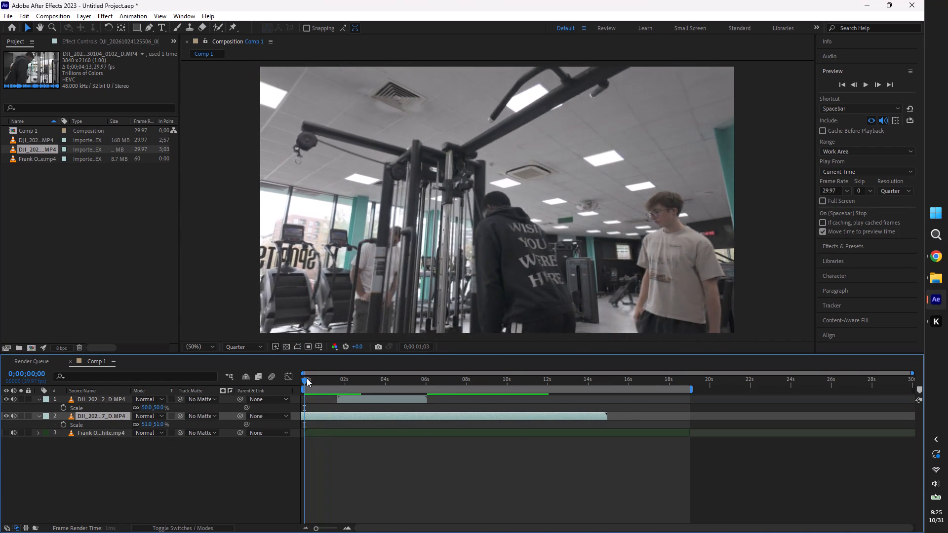
Split the DJI 0097 layer at 0;00;00;00 and delete the part before the composition start.
{"action": "key", "text": "ctrl+shift+d"}
{"action": "left_click", "coordinate": [308, 423]}
{"action": "key", "text": "Delete"}
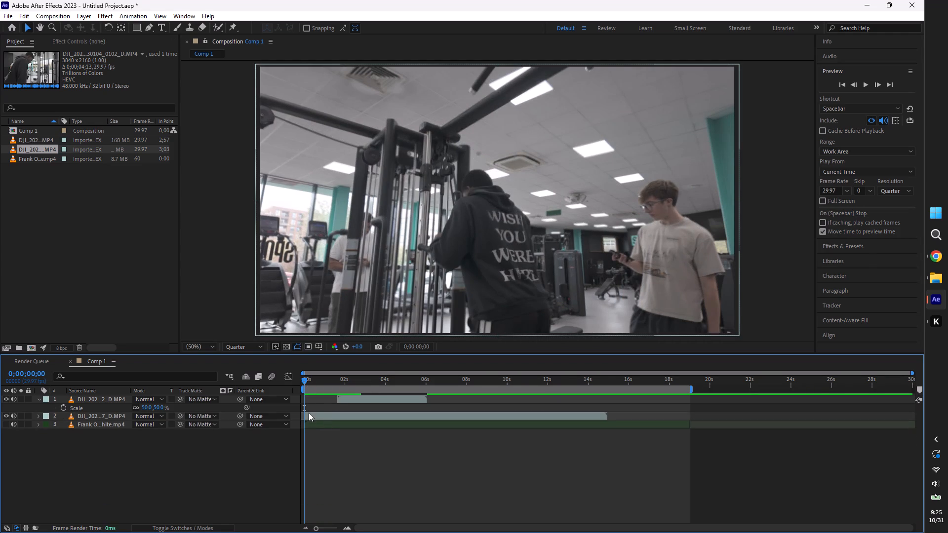
Select the remaining DJI 0097 layer and search the effects for "key".
{"action": "left_click", "coordinate": [309, 414]}
{"action": "left_click", "coordinate": [861, 246]}
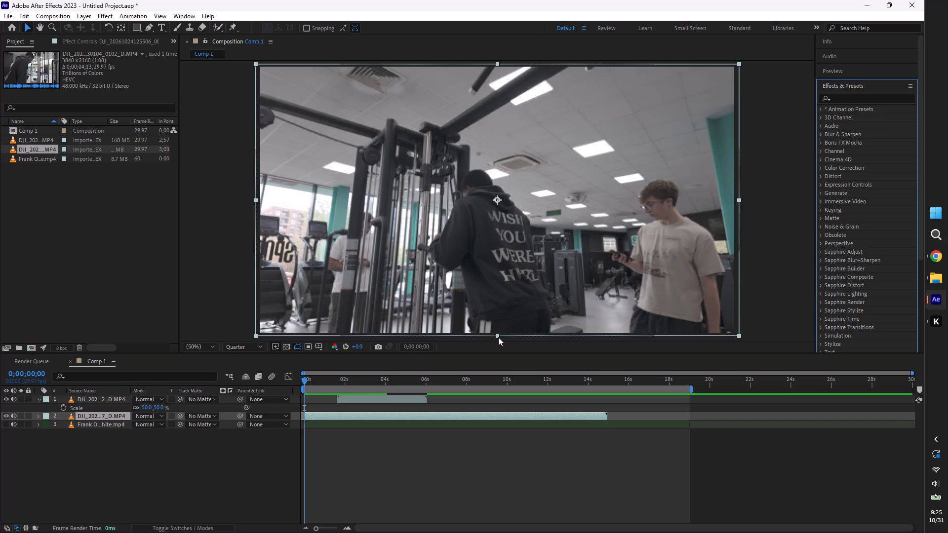
{"action": "left_click", "coordinate": [887, 98]}
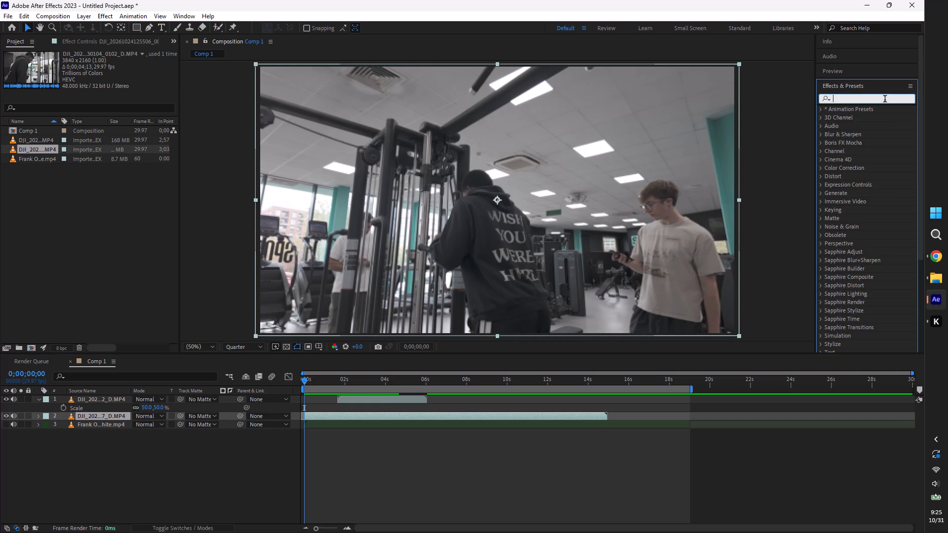
{"action": "type", "text": "key"}
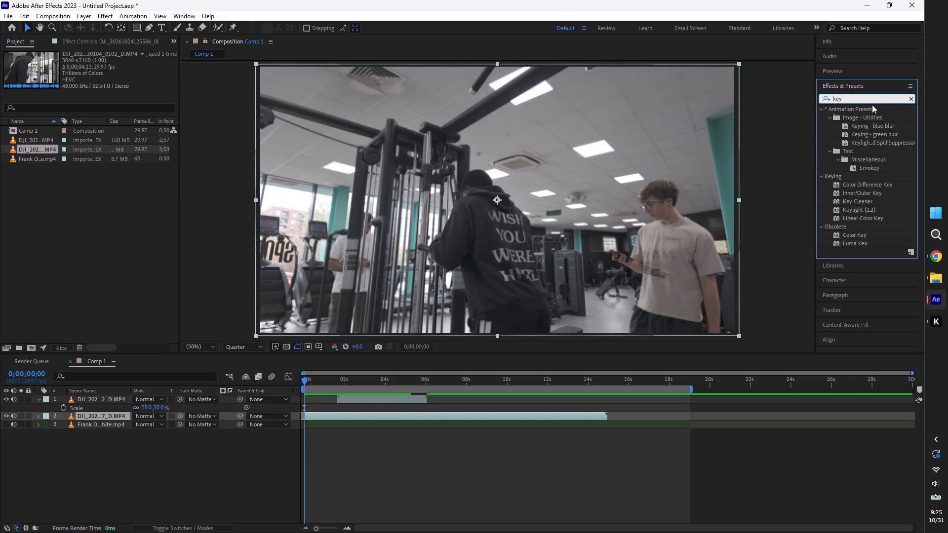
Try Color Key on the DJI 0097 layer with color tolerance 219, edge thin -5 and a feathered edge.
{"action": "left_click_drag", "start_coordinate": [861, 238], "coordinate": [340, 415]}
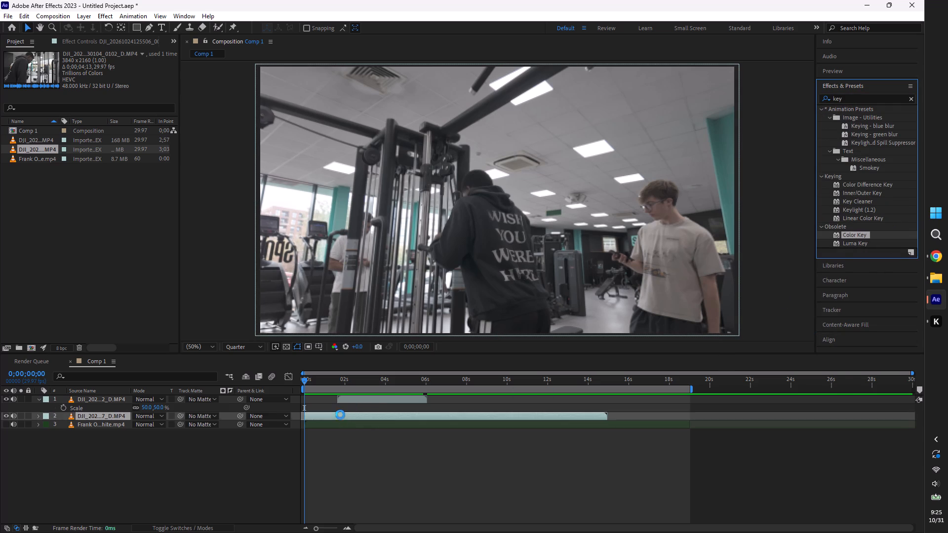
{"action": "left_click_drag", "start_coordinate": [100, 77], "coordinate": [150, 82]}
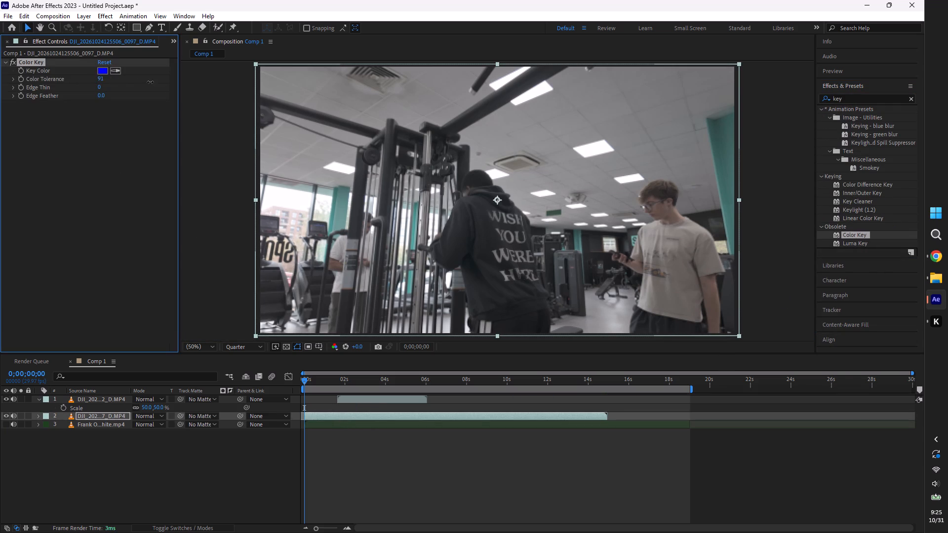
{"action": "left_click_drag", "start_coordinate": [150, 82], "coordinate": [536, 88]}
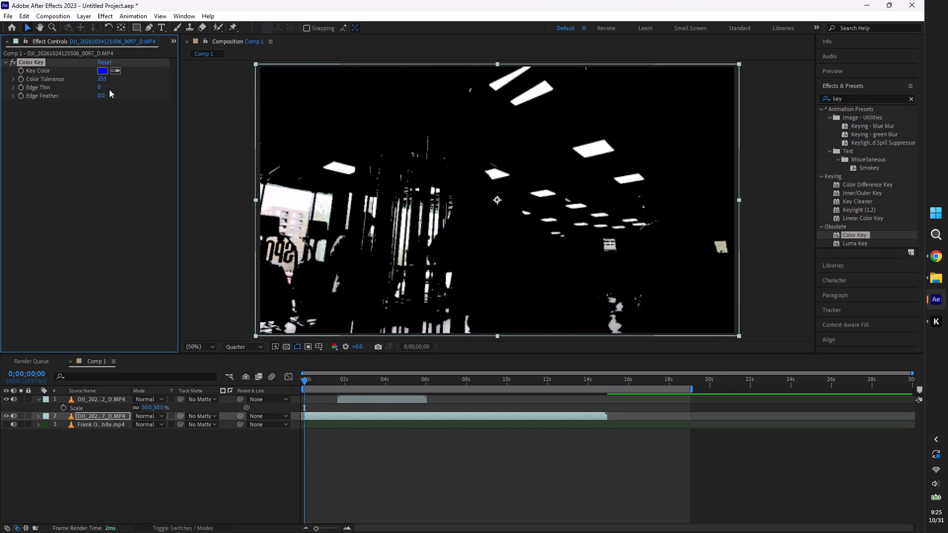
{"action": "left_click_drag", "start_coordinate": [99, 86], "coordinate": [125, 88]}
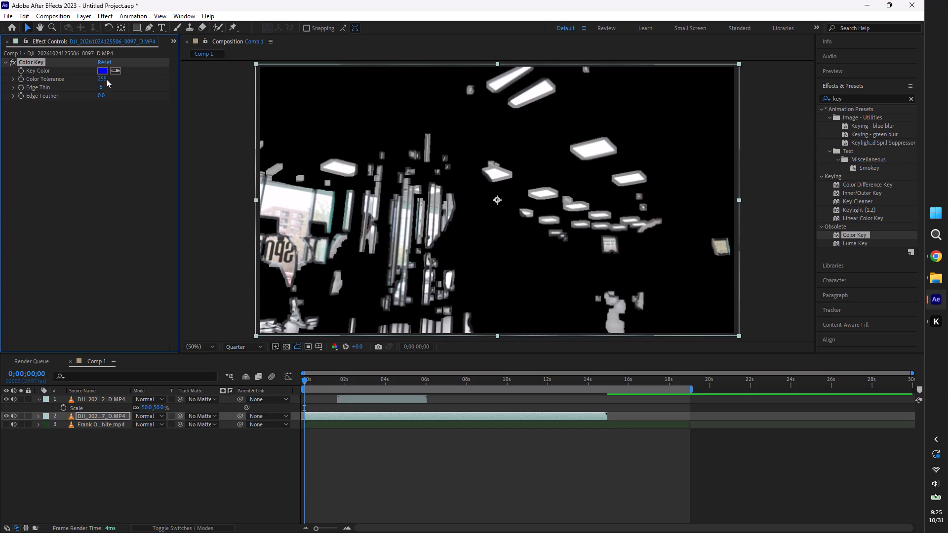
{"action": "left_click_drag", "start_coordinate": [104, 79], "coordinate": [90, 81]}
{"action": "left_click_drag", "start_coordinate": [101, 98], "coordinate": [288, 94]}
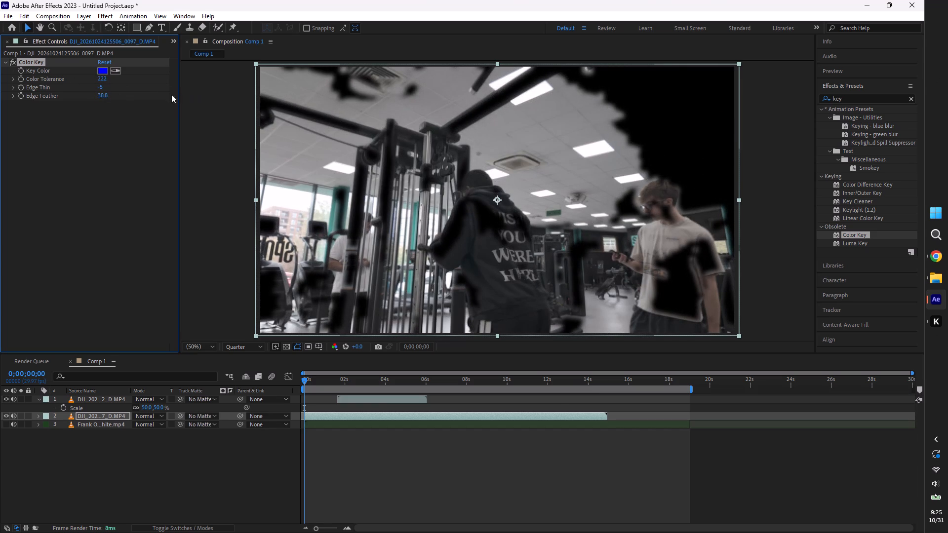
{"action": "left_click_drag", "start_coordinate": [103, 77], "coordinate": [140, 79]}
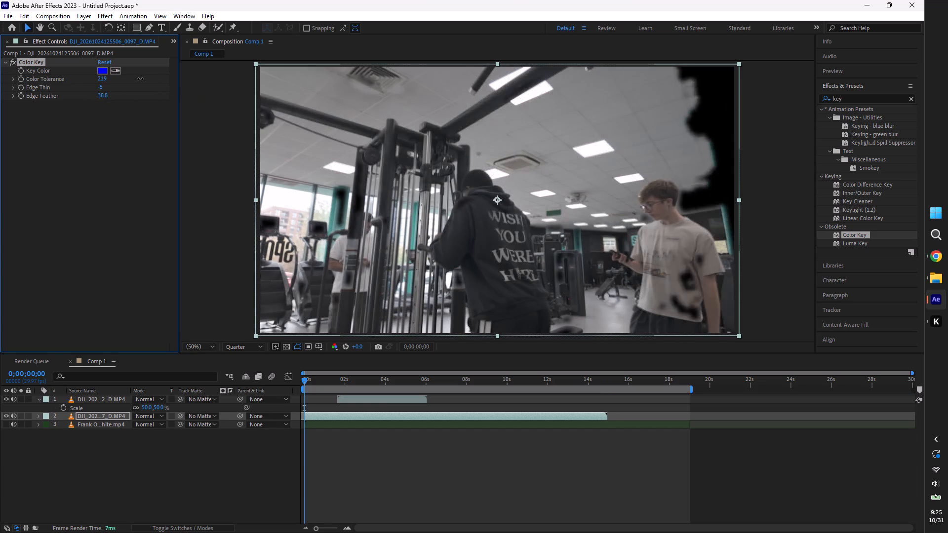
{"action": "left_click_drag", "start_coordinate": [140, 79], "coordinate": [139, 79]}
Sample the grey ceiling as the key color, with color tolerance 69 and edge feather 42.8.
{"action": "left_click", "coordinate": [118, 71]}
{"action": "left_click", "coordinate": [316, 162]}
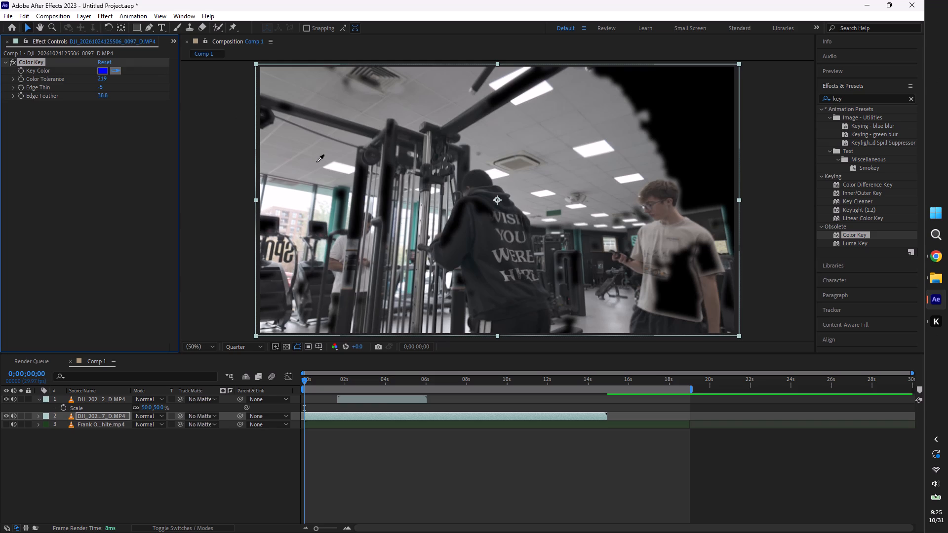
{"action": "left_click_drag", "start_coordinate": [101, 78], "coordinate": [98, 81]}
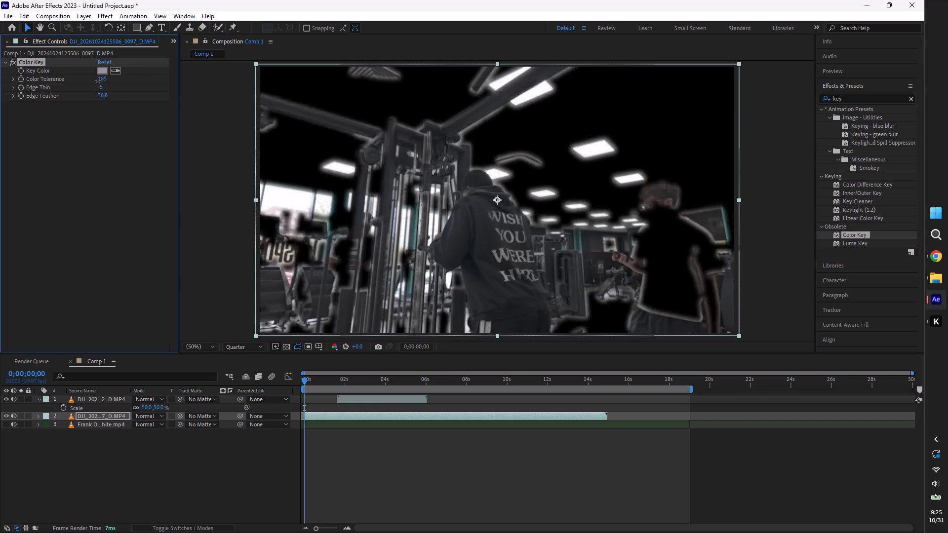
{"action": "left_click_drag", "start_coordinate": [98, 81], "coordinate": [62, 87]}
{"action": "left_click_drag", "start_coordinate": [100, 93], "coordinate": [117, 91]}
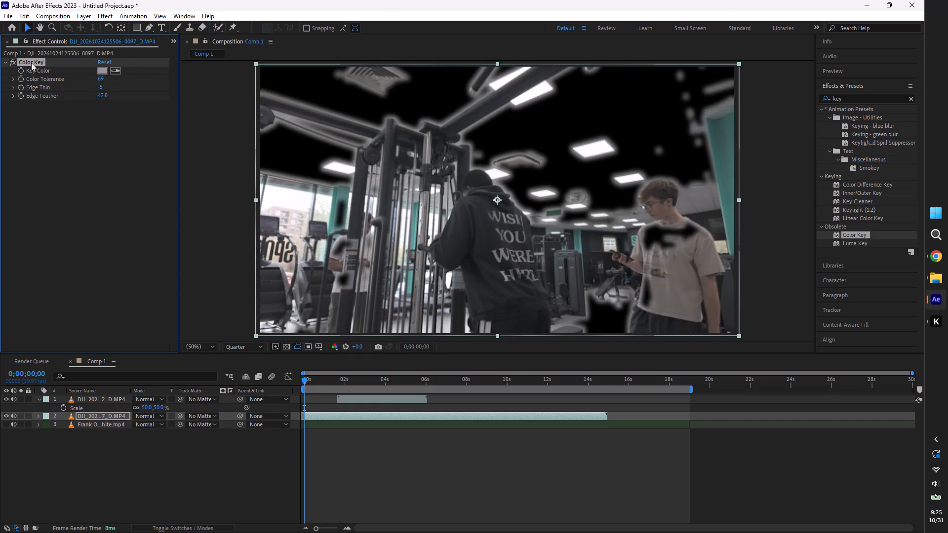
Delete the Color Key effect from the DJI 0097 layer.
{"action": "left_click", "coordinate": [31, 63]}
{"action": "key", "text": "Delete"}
Apply Luma Key to the DJI 0097 layer and set its threshold to 145.
{"action": "left_click_drag", "start_coordinate": [860, 245], "coordinate": [431, 375]}
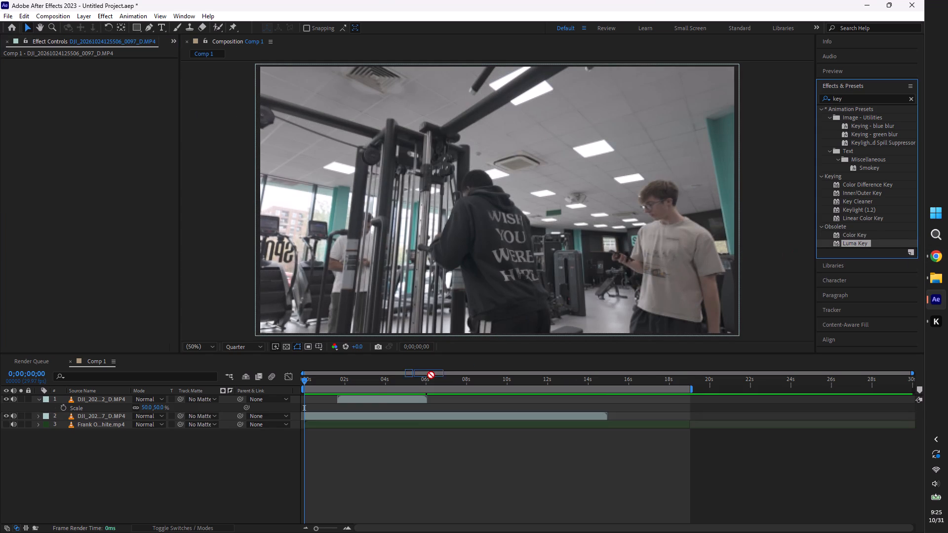
{"action": "left_click_drag", "start_coordinate": [431, 375], "coordinate": [373, 414]}
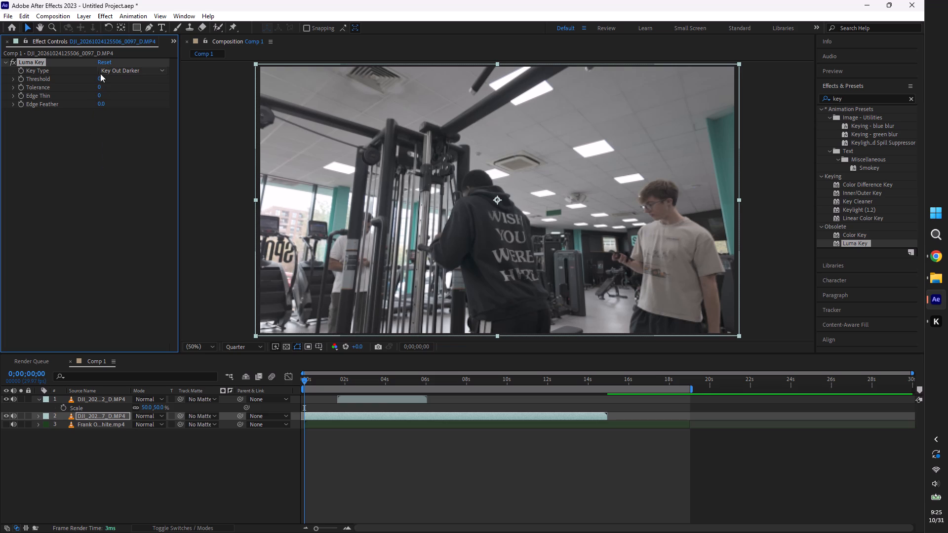
{"action": "left_click_drag", "start_coordinate": [99, 80], "coordinate": [182, 91]}
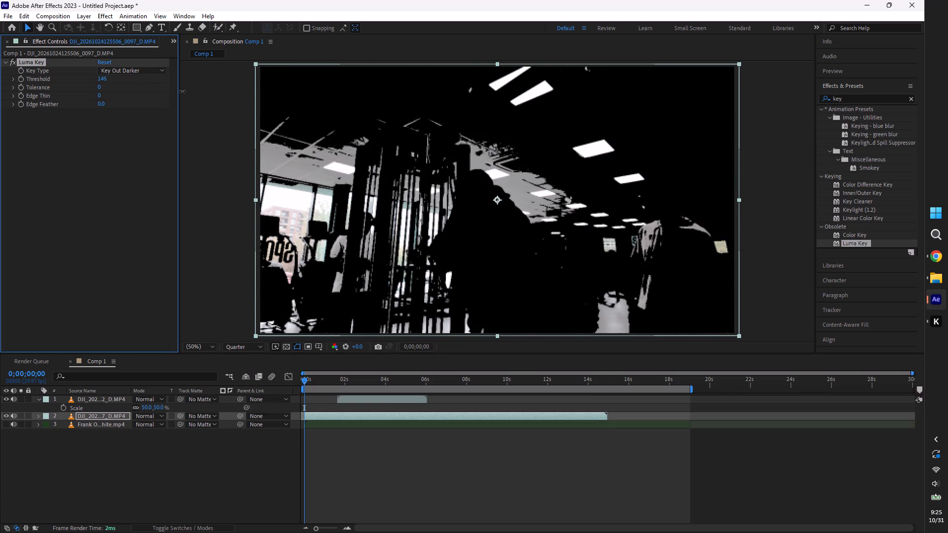
{"action": "left_click_drag", "start_coordinate": [182, 91], "coordinate": [181, 91]}
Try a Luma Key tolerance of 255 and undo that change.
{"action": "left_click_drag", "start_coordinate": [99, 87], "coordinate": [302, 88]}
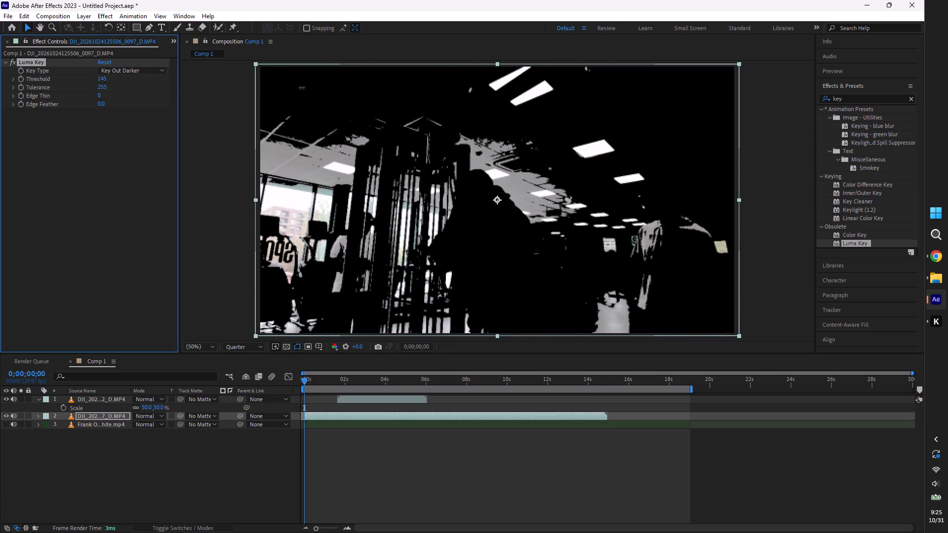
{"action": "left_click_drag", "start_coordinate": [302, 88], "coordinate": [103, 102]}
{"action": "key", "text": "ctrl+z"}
Set the Luma Key edge thin to 1 and its edge feather to 98.7.
{"action": "left_click", "coordinate": [96, 93]}
{"action": "left_click_drag", "start_coordinate": [99, 94], "coordinate": [156, 95]}
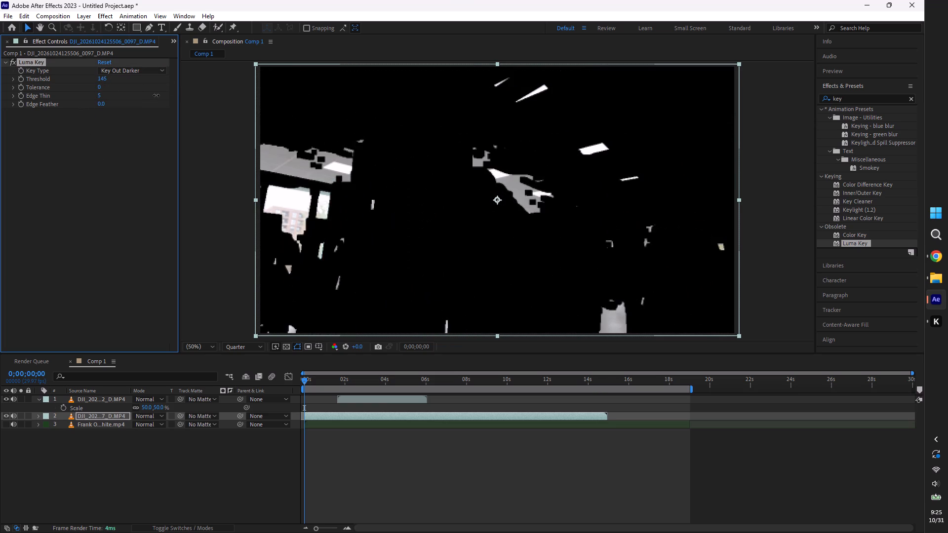
{"action": "left_click_drag", "start_coordinate": [156, 95], "coordinate": [124, 95]}
{"action": "left_click_drag", "start_coordinate": [100, 104], "coordinate": [111, 102]}
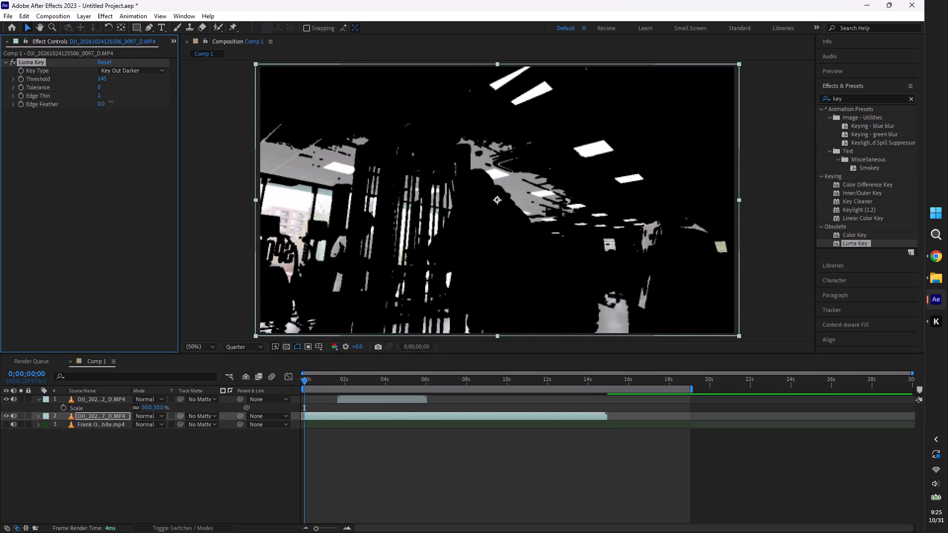
{"action": "left_click_drag", "start_coordinate": [111, 102], "coordinate": [941, 82]}
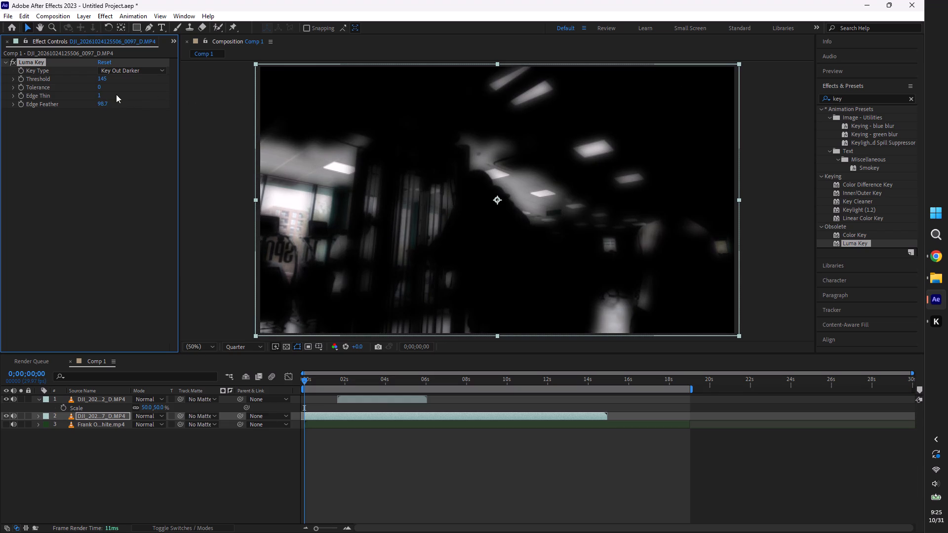
Adjust the Luma Key threshold to 192 and enable keyframing for it at 0;00;00;00.
{"action": "left_click_drag", "start_coordinate": [103, 76], "coordinate": [81, 81]}
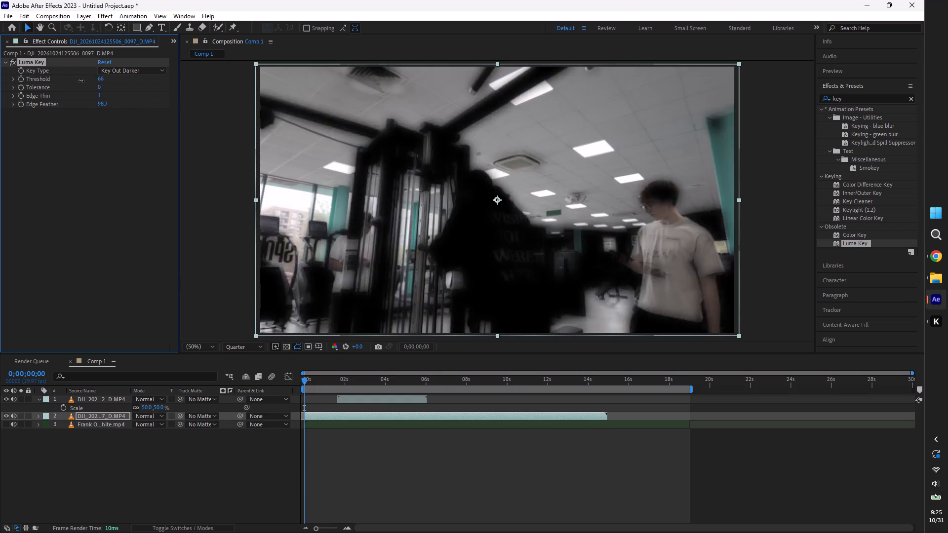
{"action": "left_click_drag", "start_coordinate": [81, 81], "coordinate": [121, 81]}
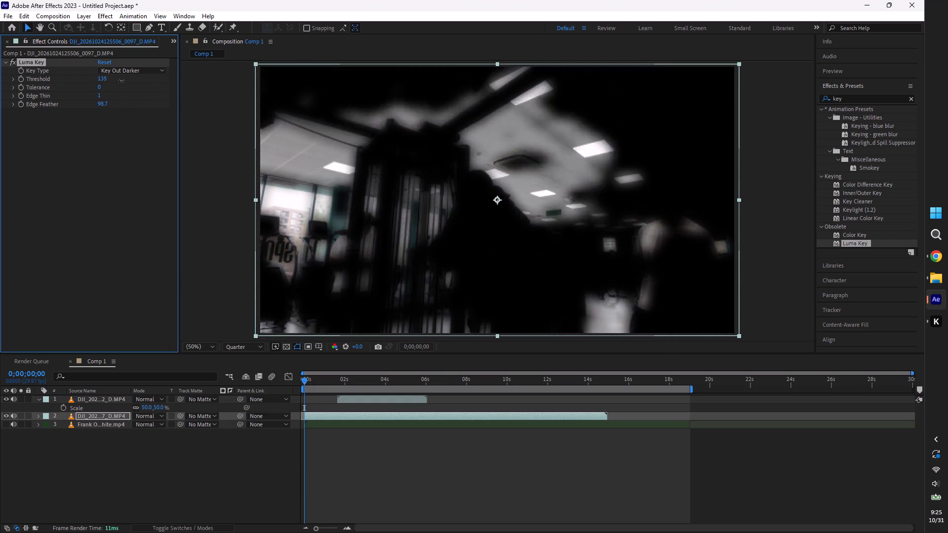
{"action": "left_click_drag", "start_coordinate": [121, 81], "coordinate": [145, 77]}
{"action": "left_click", "coordinate": [24, 76]}
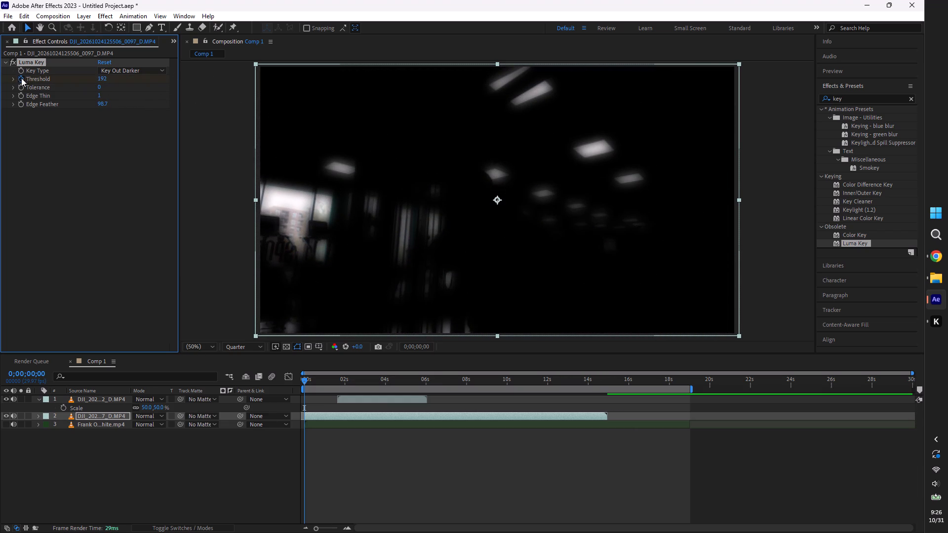
Add a Luma Key threshold keyframe of 0 at 0;00;00;16 on the DJI 0097 layer.
{"action": "left_click_drag", "start_coordinate": [306, 380], "coordinate": [316, 385]}
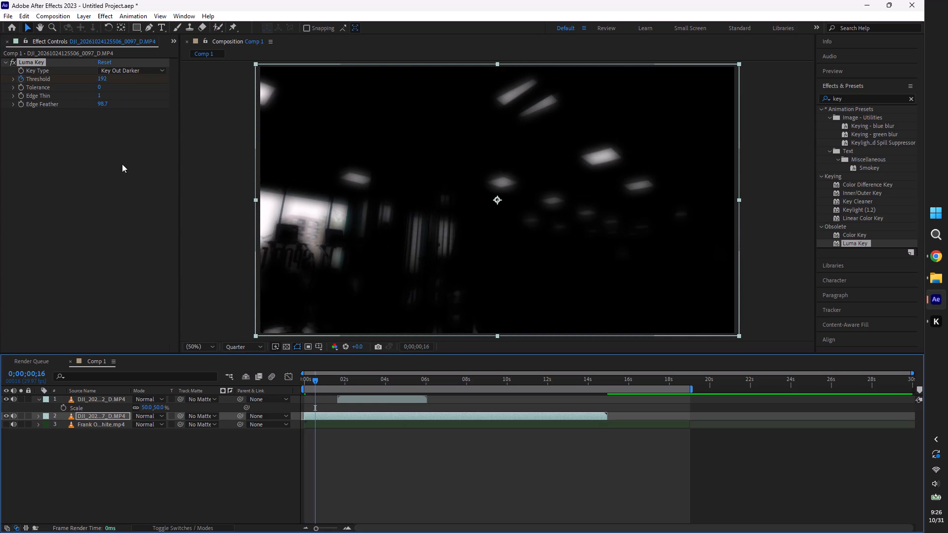
{"action": "left_click_drag", "start_coordinate": [104, 76], "coordinate": [0, 87]}
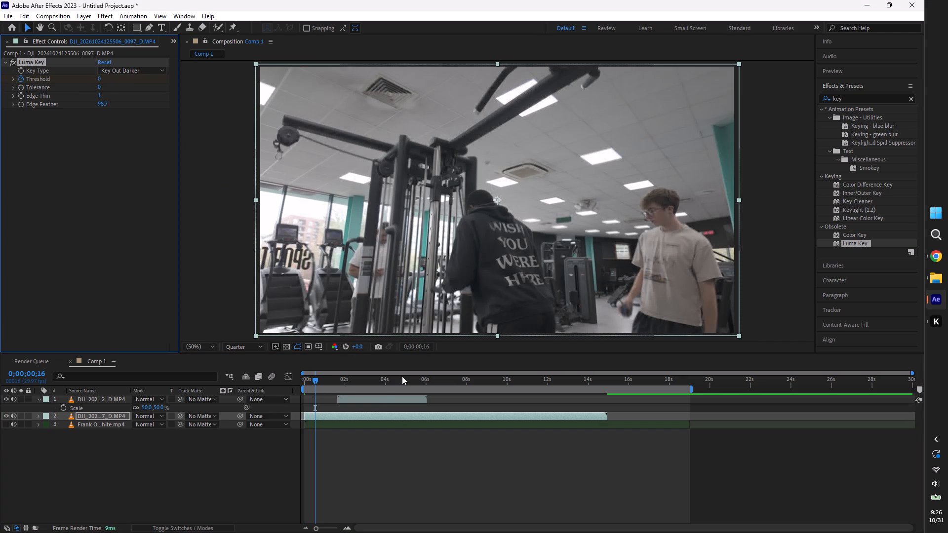
Reveal the DJI 0097 layer's keyframes and preview the Luma Key reveal from the start of the composition.
{"action": "key", "text": "u"}
{"action": "left_click_drag", "start_coordinate": [316, 382], "coordinate": [300, 382]}
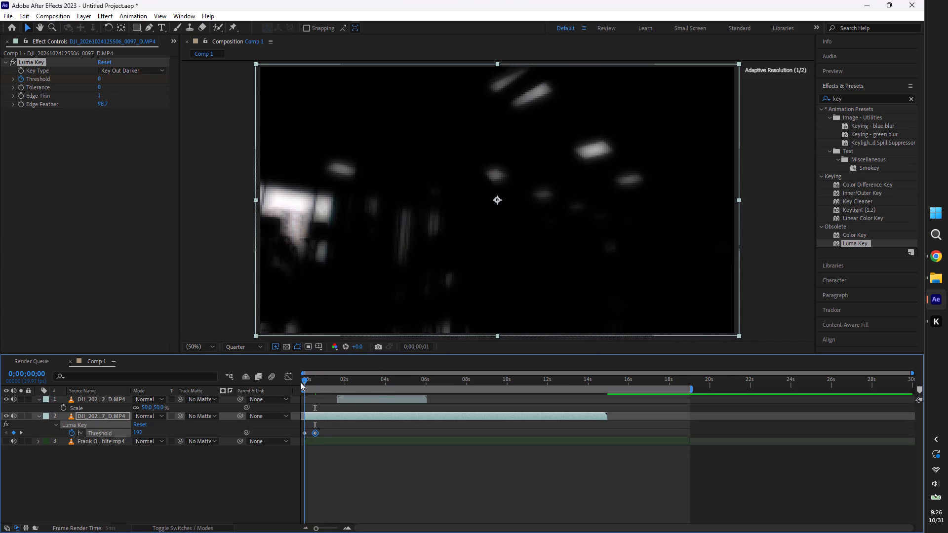
{"action": "left_click_drag", "start_coordinate": [300, 382], "coordinate": [284, 384]}
{"action": "key", "text": "space"}
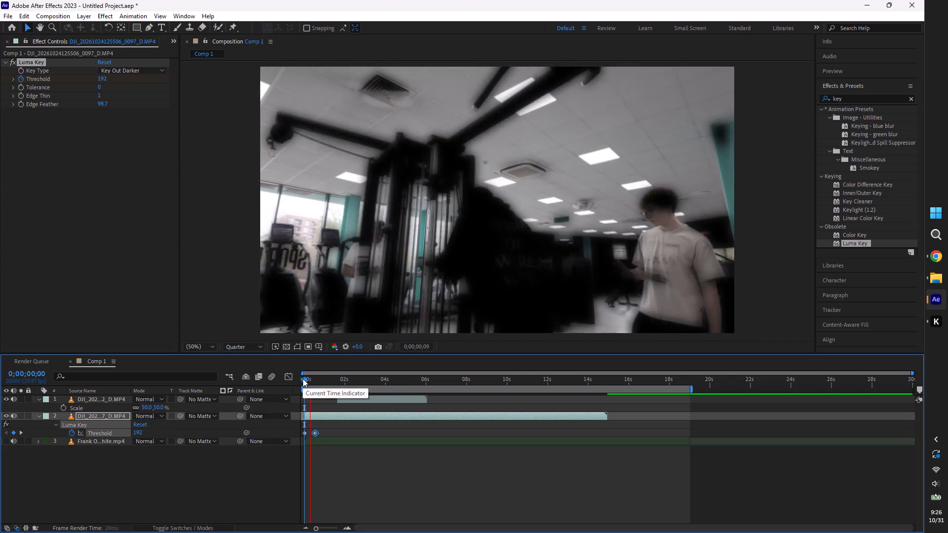
{"action": "left_click", "coordinate": [303, 379]}
{"action": "key", "text": "space"}
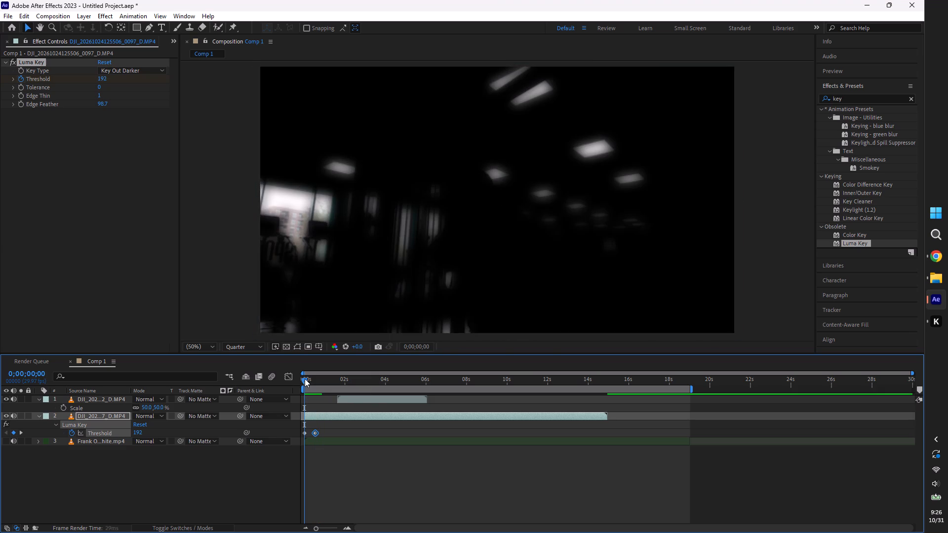
{"action": "left_click", "coordinate": [311, 379]}
{"action": "left_click_drag", "start_coordinate": [310, 379], "coordinate": [285, 382]}
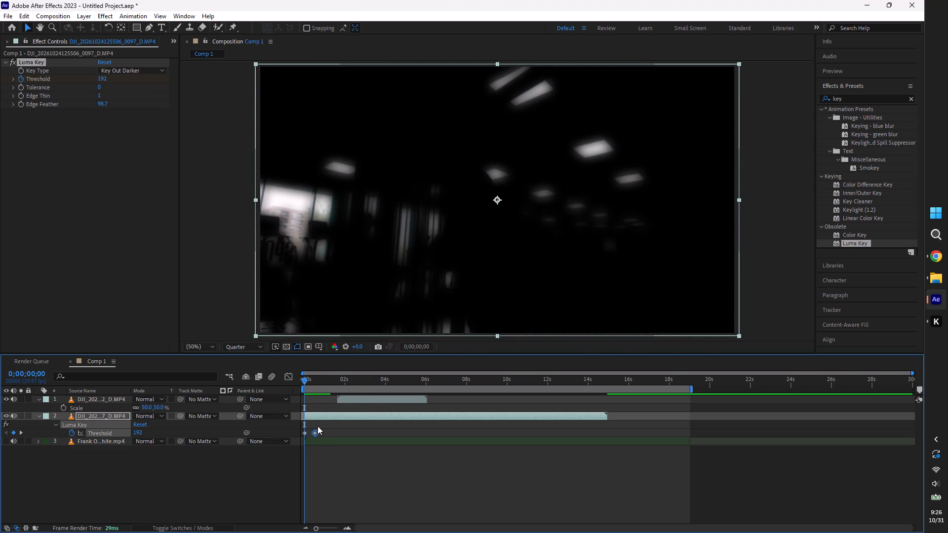
Move the second threshold keyframe to 0;00;00;23 and apply Easy Ease to both threshold keyframes.
{"action": "left_click_drag", "start_coordinate": [316, 432], "coordinate": [321, 433]}
{"action": "left_click_drag", "start_coordinate": [331, 429], "coordinate": [286, 439]}
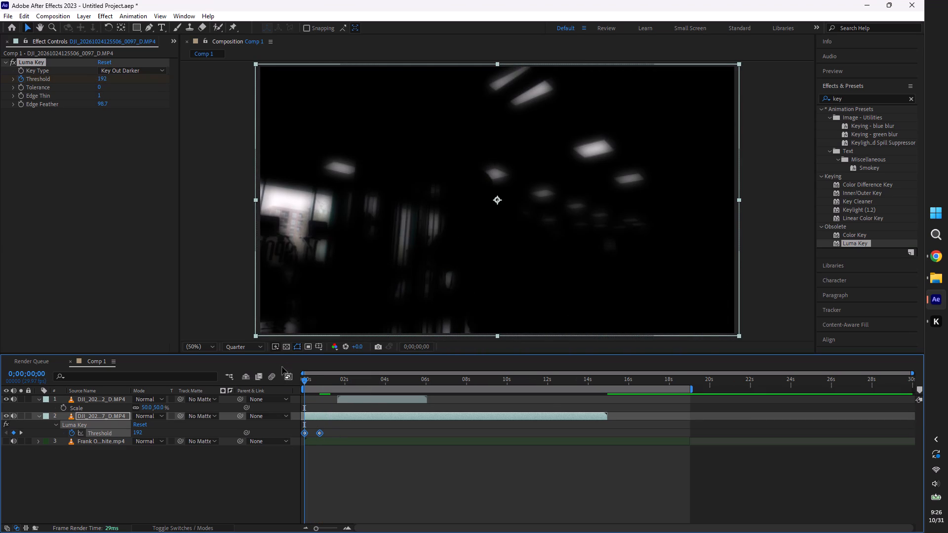
{"action": "key", "text": "F9"}
Show the threshold's value graph, extend both keyframes' easing handles horizontally into a steep S-curve, and preview the reveal.
{"action": "left_click", "coordinate": [290, 374]}
{"action": "left_click_drag", "start_coordinate": [336, 418], "coordinate": [297, 389]}
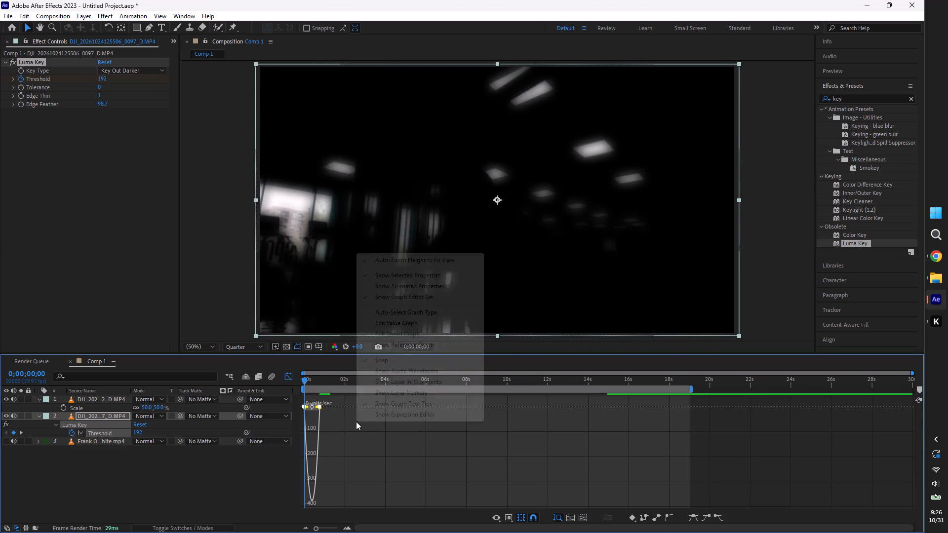
{"action": "right_click", "coordinate": [356, 421]}
{"action": "left_click", "coordinate": [414, 321]}
{"action": "type", "text": "=="}
{"action": "key", "text": "equal"}
{"action": "key", "text": "equal"}
{"action": "left_click_drag", "start_coordinate": [470, 501], "coordinate": [320, 514]}
{"action": "left_click_drag", "start_coordinate": [389, 405], "coordinate": [430, 401]}
{"action": "key", "text": "space"}
{"action": "left_click", "coordinate": [308, 381]}
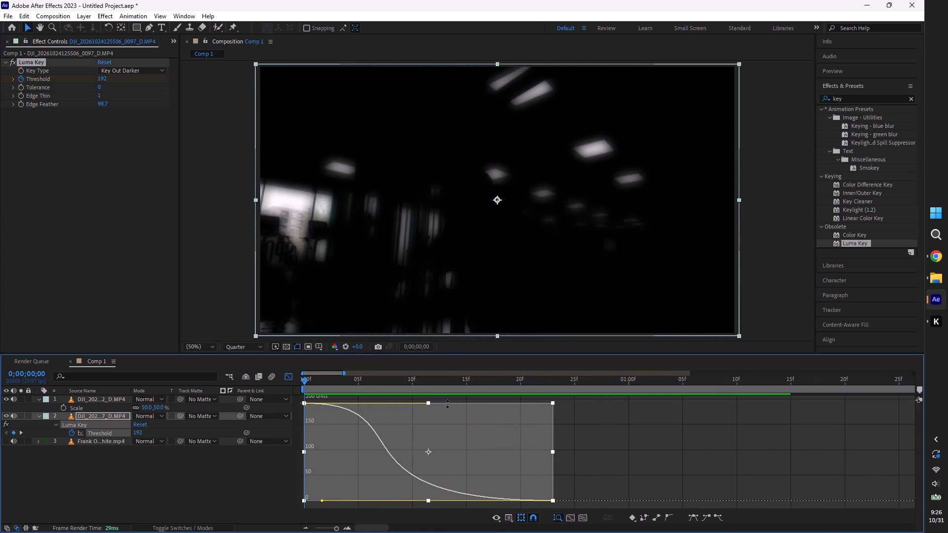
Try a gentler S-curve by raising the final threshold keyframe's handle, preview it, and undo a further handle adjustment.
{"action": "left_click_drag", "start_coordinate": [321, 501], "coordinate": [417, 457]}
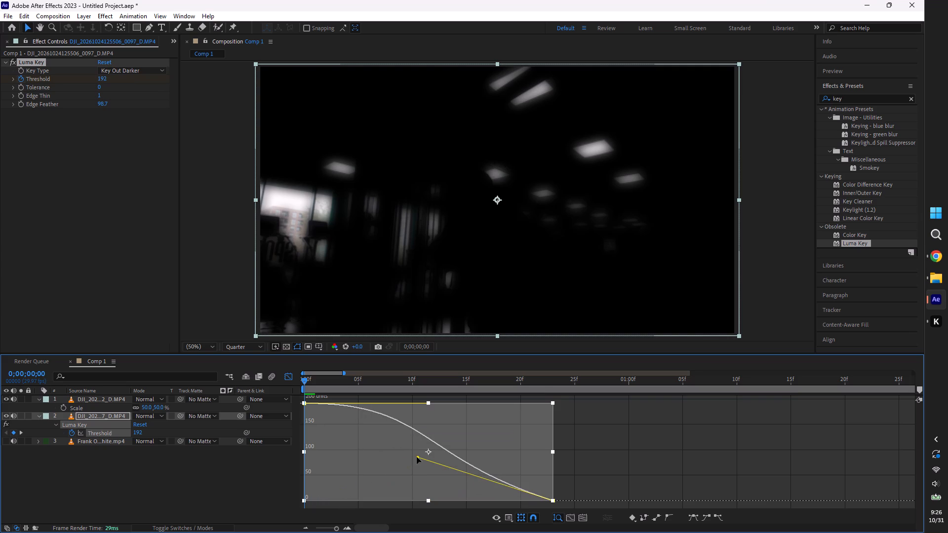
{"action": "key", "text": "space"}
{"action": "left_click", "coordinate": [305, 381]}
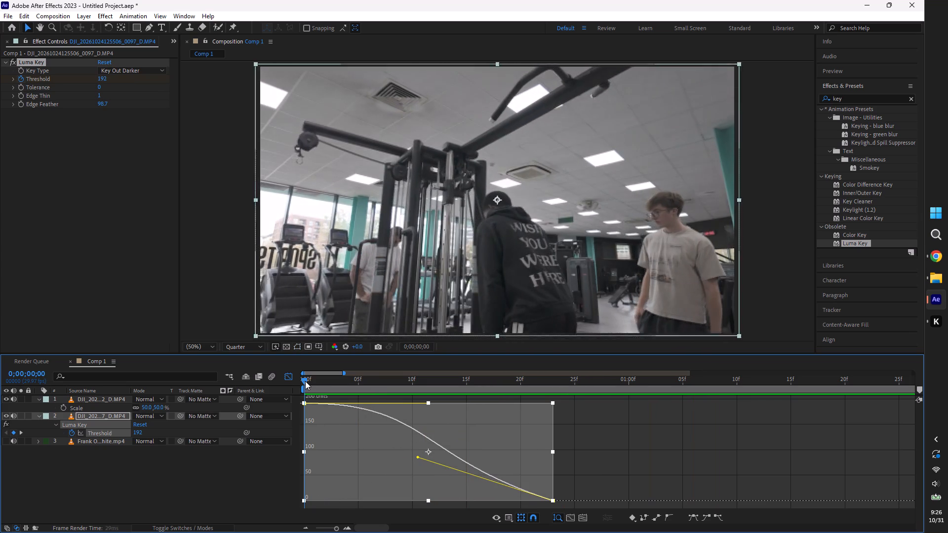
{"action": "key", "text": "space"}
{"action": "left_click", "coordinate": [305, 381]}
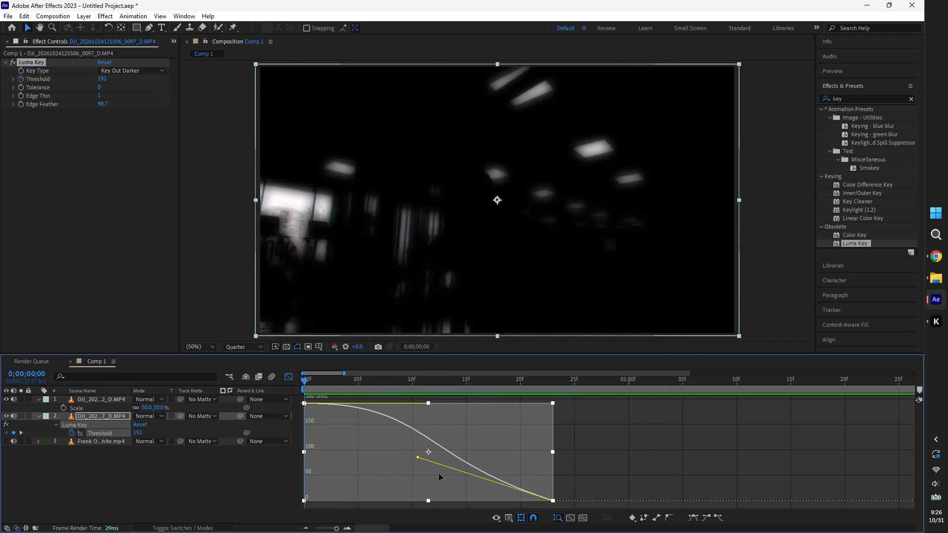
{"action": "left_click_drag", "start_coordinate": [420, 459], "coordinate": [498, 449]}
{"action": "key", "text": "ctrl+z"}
Shape a slow-start threshold curve with the final keyframe's handle at about frame 17 and value 90, and preview it.
{"action": "left_click_drag", "start_coordinate": [417, 457], "coordinate": [487, 454]}
{"action": "key", "text": "space"}
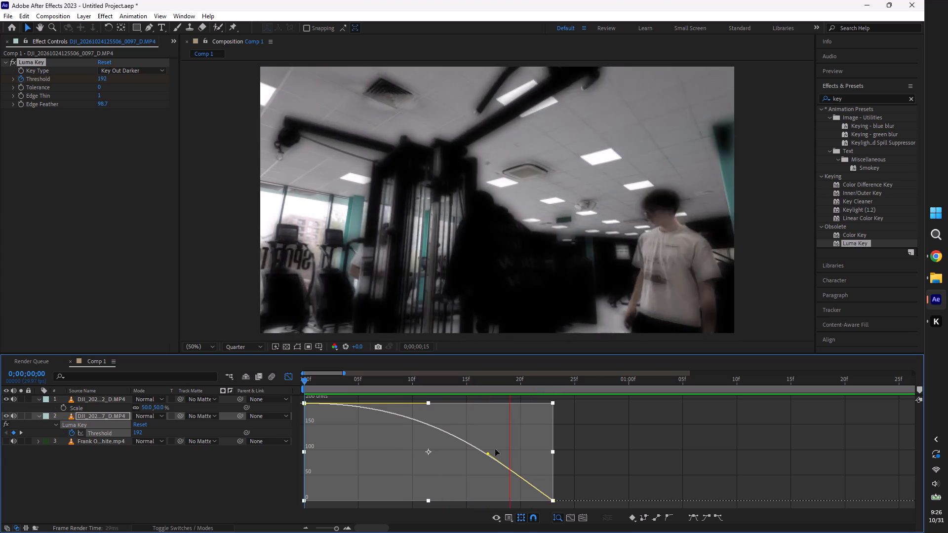
{"action": "left_click", "coordinate": [304, 382]}
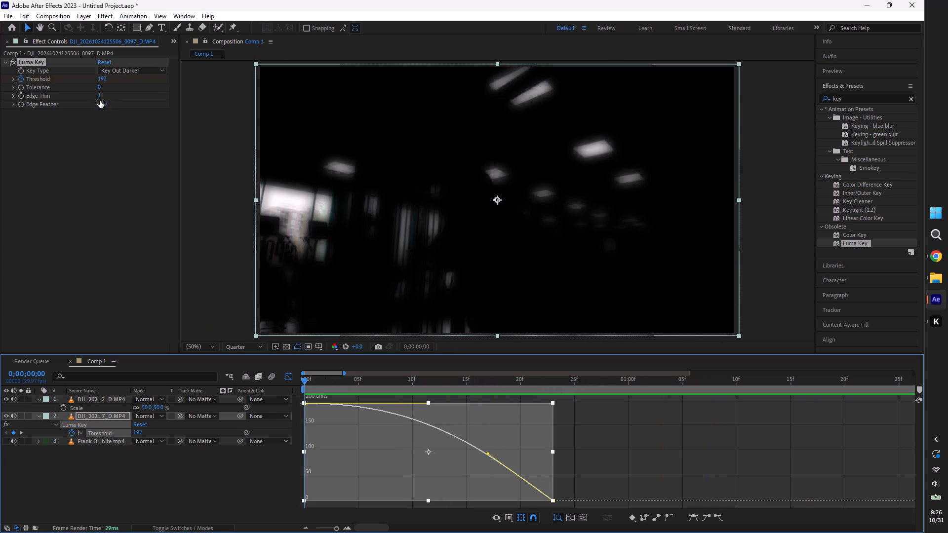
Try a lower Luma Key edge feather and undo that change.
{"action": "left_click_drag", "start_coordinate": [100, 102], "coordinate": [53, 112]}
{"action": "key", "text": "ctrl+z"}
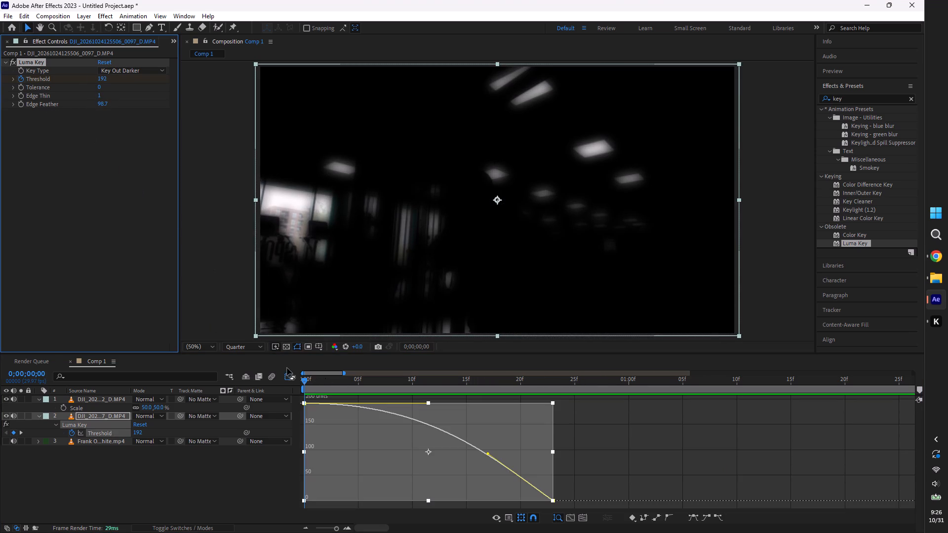
Return from the graph to the layer bars and go to the last threshold keyframe at 0;00;00;23.
{"action": "double_click", "coordinate": [286, 370]}
{"action": "left_click", "coordinate": [287, 371]}
{"action": "left_click_drag", "start_coordinate": [535, 378], "coordinate": [541, 382]}
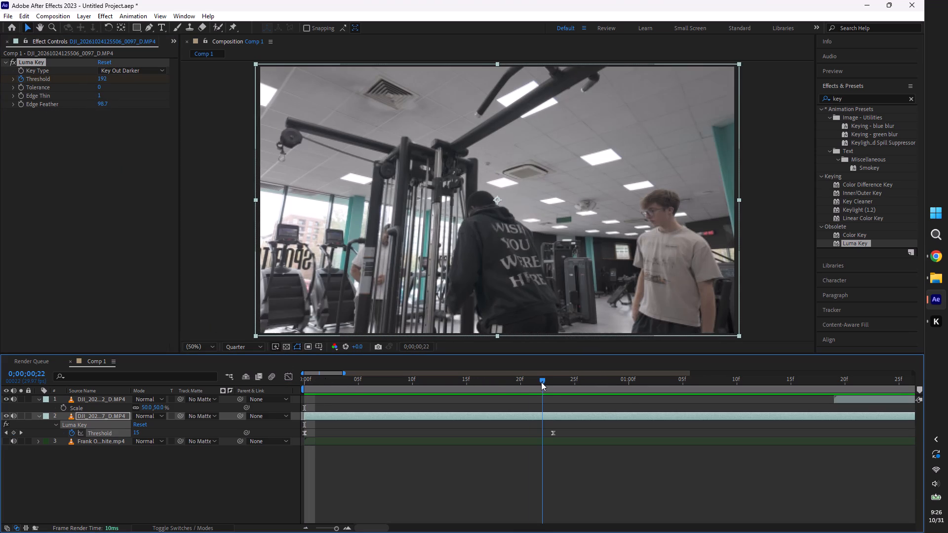
{"action": "left_click_drag", "start_coordinate": [541, 382], "coordinate": [549, 388]}
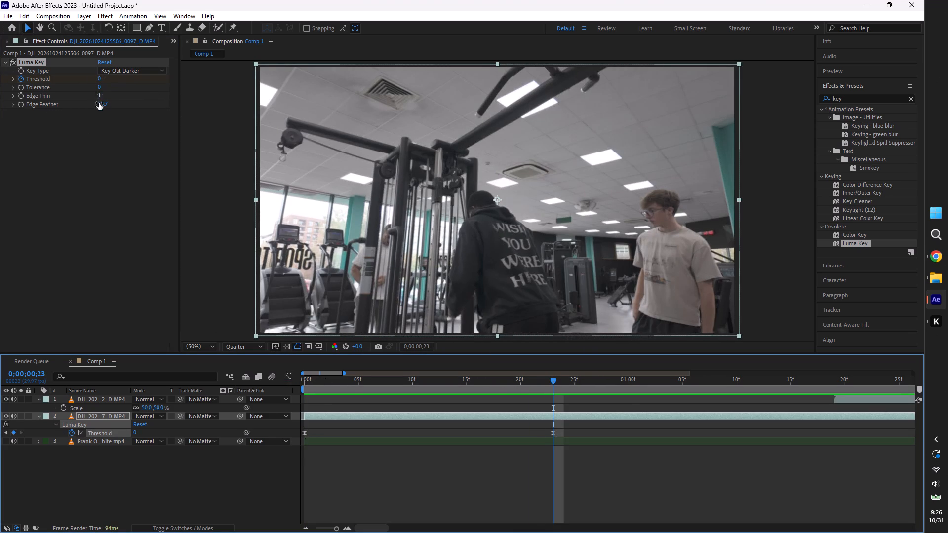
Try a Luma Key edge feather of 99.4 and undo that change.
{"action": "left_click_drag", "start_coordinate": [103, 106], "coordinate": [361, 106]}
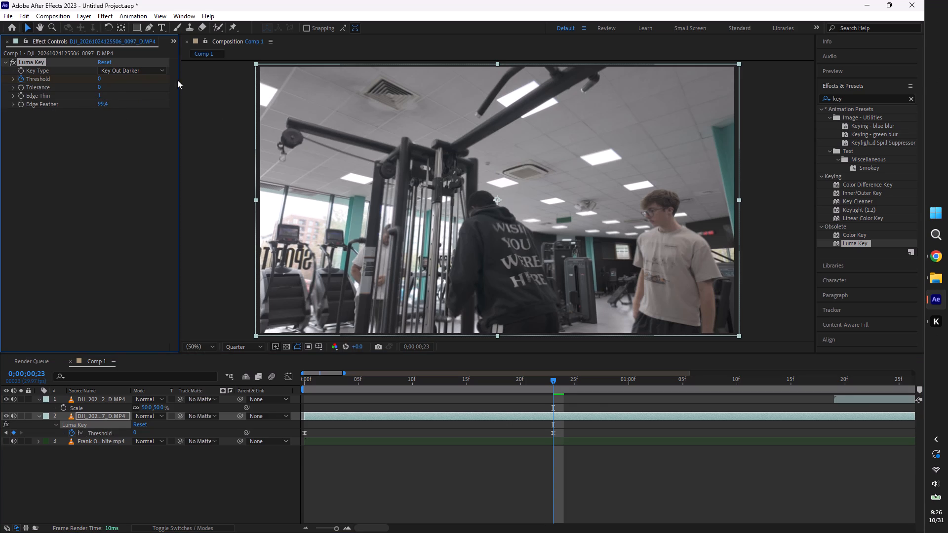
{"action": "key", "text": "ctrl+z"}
Set the threshold keyframe at 0;00;00;23 to 10 and preview the reveal from the start.
{"action": "left_click_drag", "start_coordinate": [100, 78], "coordinate": [27, 95]}
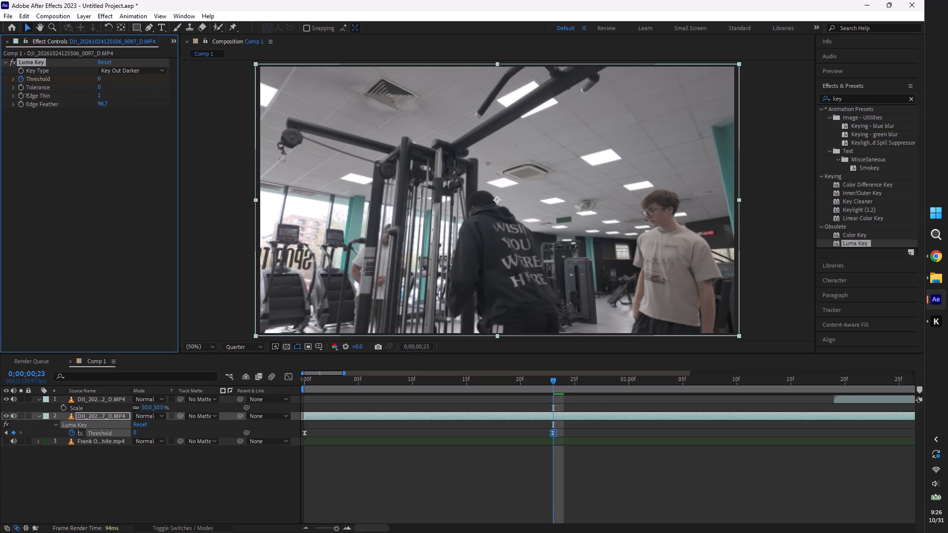
{"action": "left_click_drag", "start_coordinate": [27, 95], "coordinate": [22, 99]}
{"action": "left_click_drag", "start_coordinate": [22, 99], "coordinate": [6, 99]}
{"action": "left_click_drag", "start_coordinate": [6, 99], "coordinate": [4, 100]}
{"action": "left_click_drag", "start_coordinate": [4, 100], "coordinate": [7, 99]}
{"action": "left_click_drag", "start_coordinate": [344, 379], "coordinate": [304, 382]}
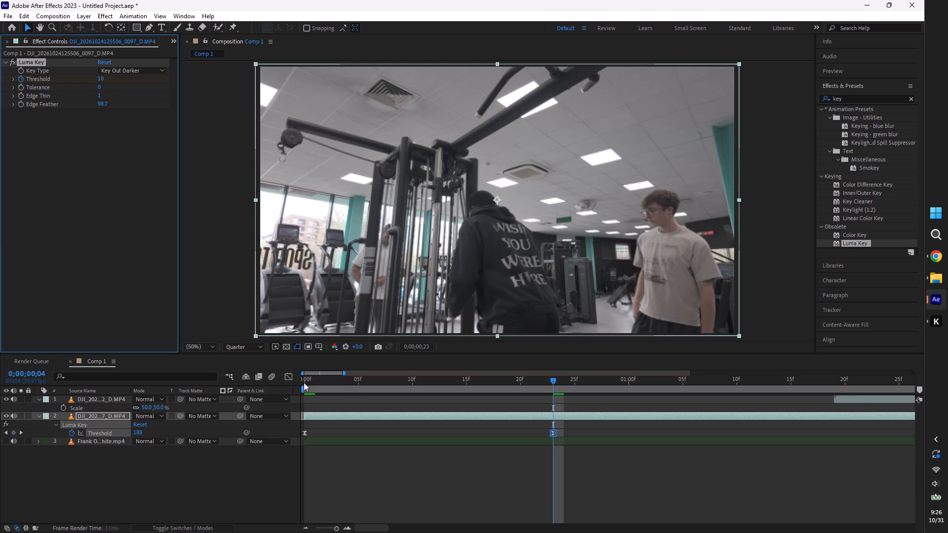
{"action": "left_click_drag", "start_coordinate": [304, 382], "coordinate": [147, 395]}
{"action": "key", "text": "space"}
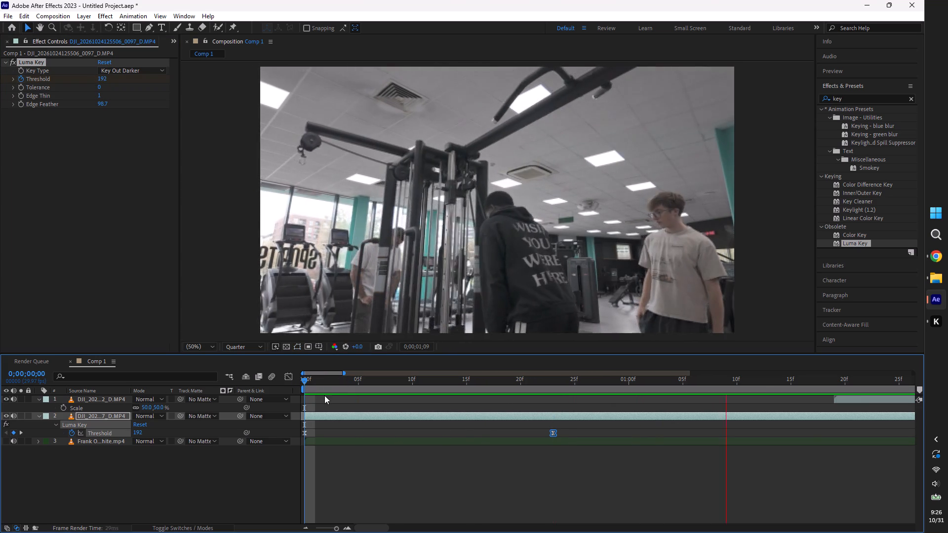
{"action": "left_click", "coordinate": [343, 385]}
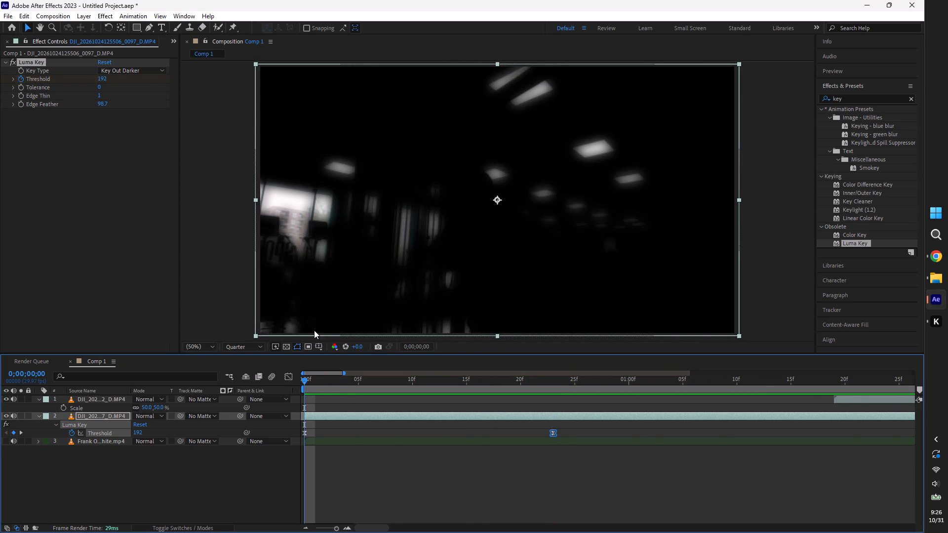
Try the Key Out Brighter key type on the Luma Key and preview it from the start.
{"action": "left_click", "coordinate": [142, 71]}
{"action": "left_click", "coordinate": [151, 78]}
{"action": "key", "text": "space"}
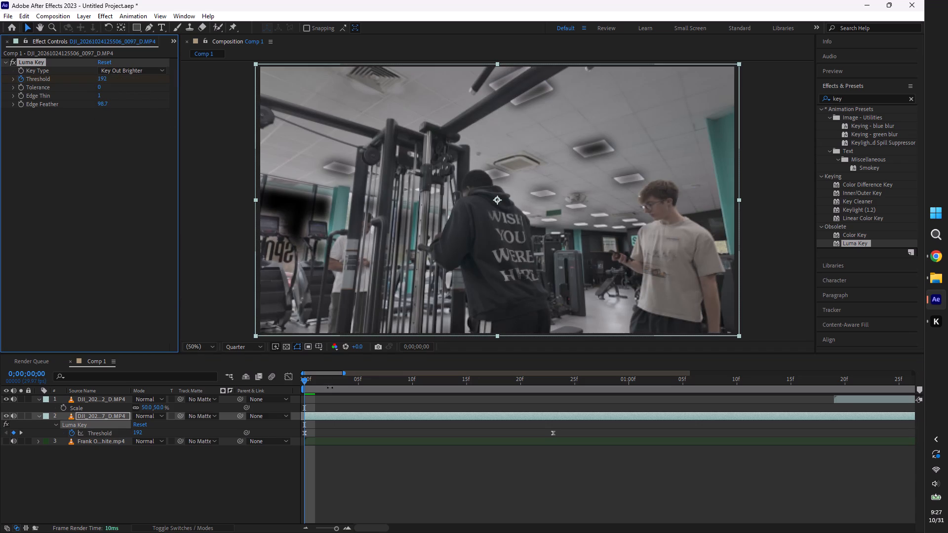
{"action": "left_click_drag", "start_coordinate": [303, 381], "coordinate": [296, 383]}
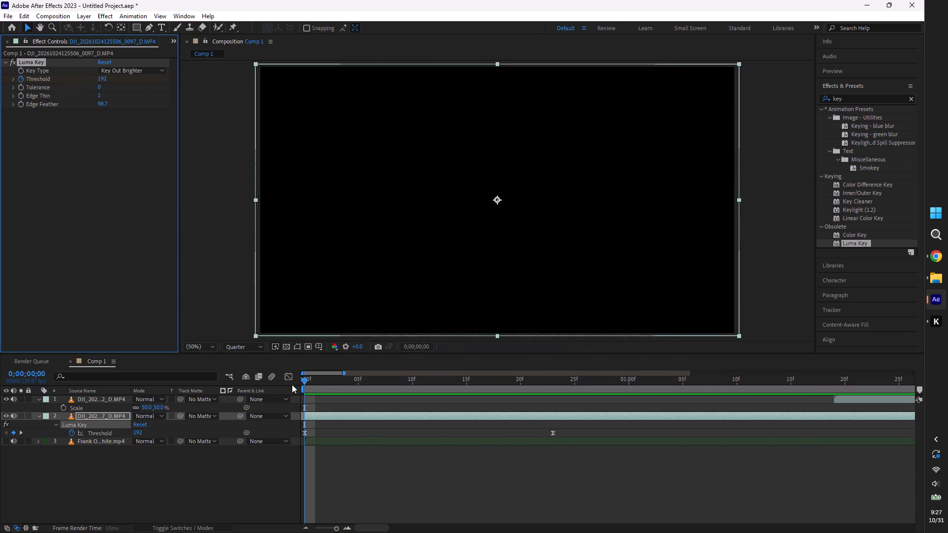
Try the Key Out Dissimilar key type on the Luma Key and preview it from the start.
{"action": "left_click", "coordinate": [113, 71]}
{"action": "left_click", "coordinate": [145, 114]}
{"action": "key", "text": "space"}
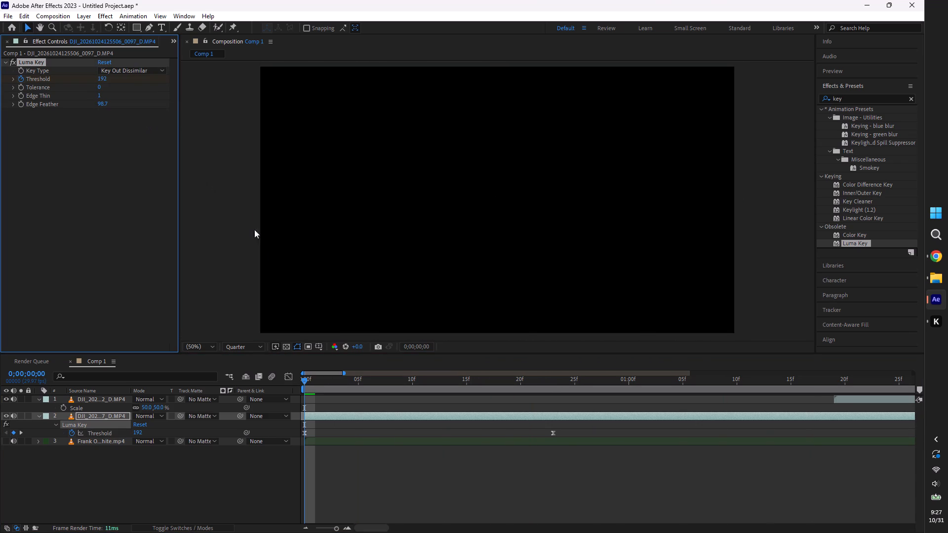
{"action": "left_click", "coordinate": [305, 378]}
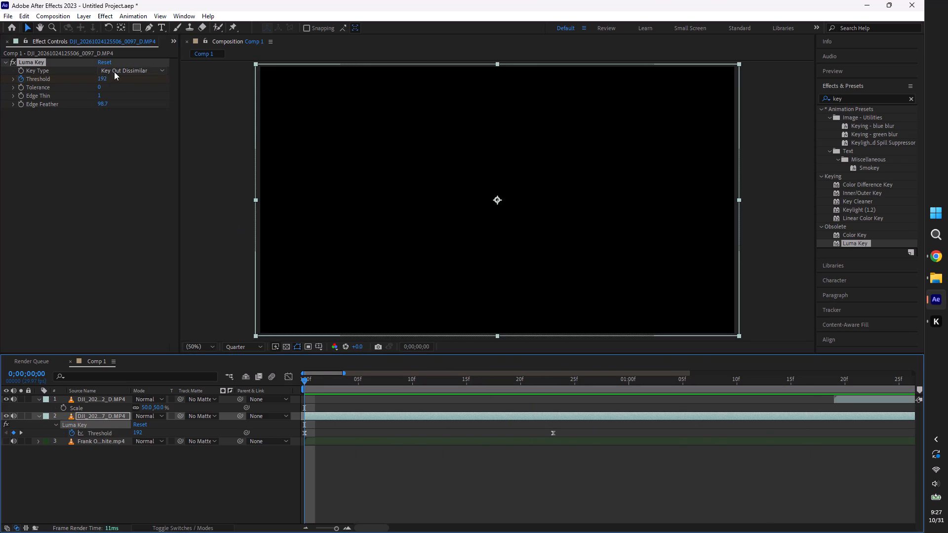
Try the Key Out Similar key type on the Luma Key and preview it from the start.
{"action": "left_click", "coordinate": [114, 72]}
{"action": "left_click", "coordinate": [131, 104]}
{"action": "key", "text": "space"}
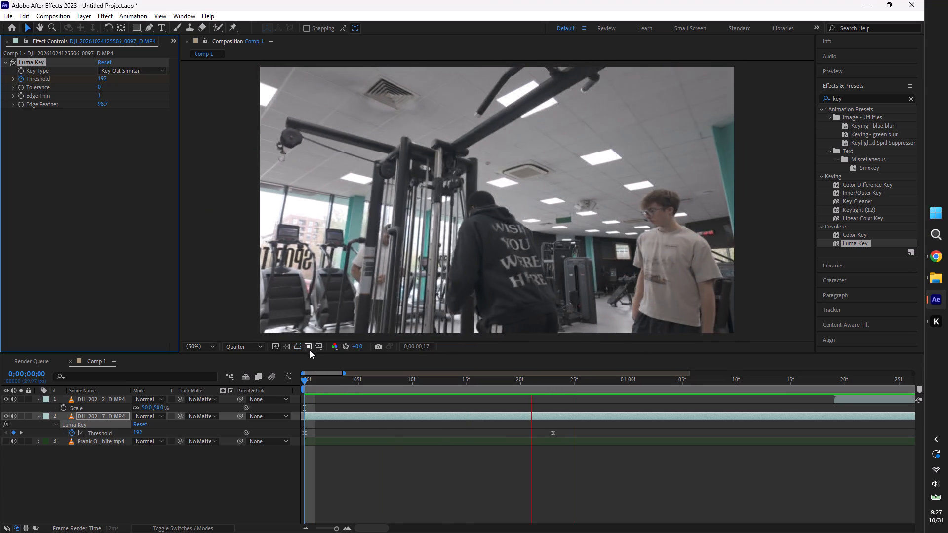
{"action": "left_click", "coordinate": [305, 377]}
Set the Luma Key's key type to Key Out Brighter and preview the opening from the start.
{"action": "left_click", "coordinate": [142, 68]}
{"action": "left_click", "coordinate": [144, 85]}
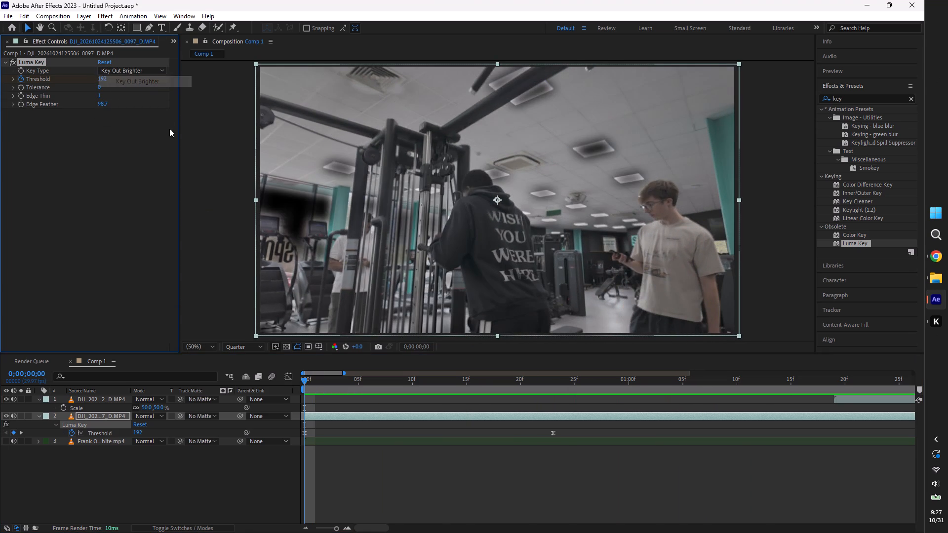
{"action": "left_click", "coordinate": [142, 75]}
{"action": "left_click", "coordinate": [139, 66]}
{"action": "key", "text": "space"}
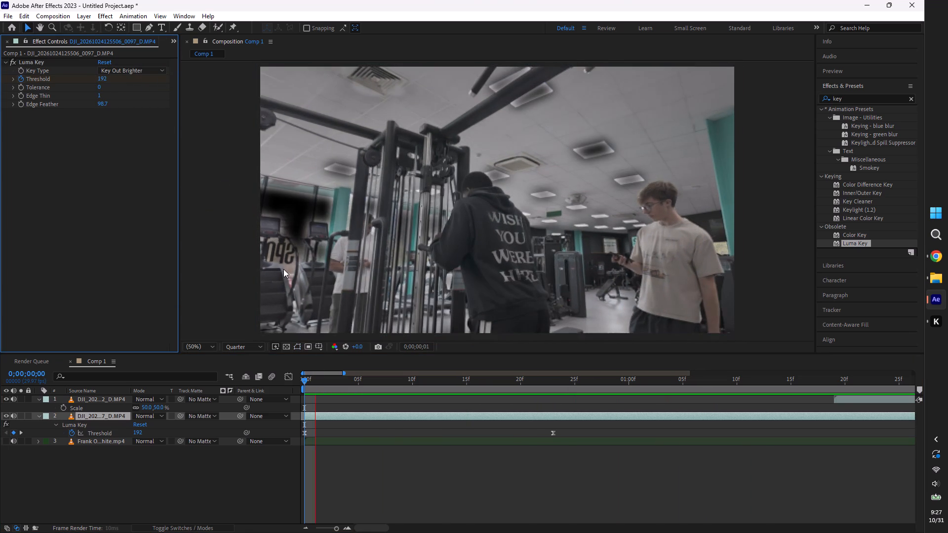
{"action": "left_click", "coordinate": [305, 381]}
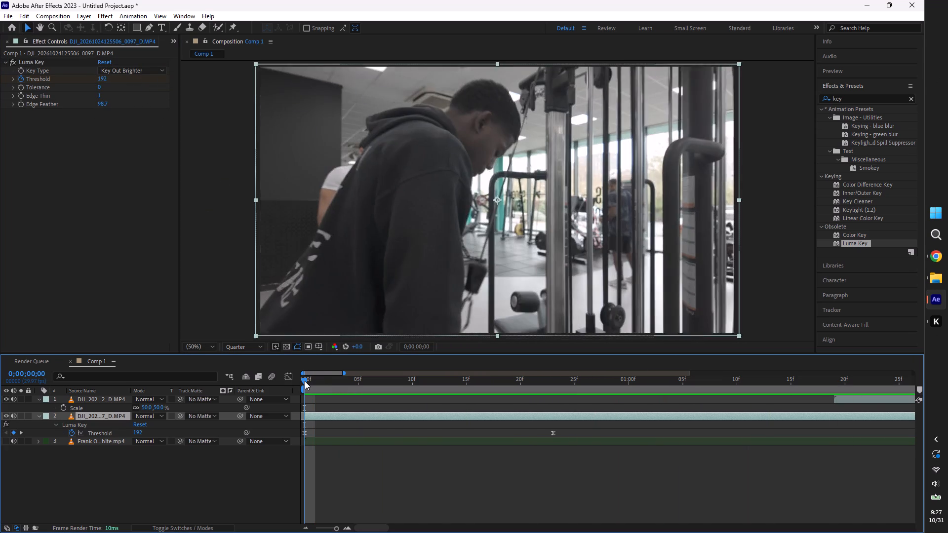
{"action": "key", "text": "space"}
{"action": "left_click", "coordinate": [305, 381]}
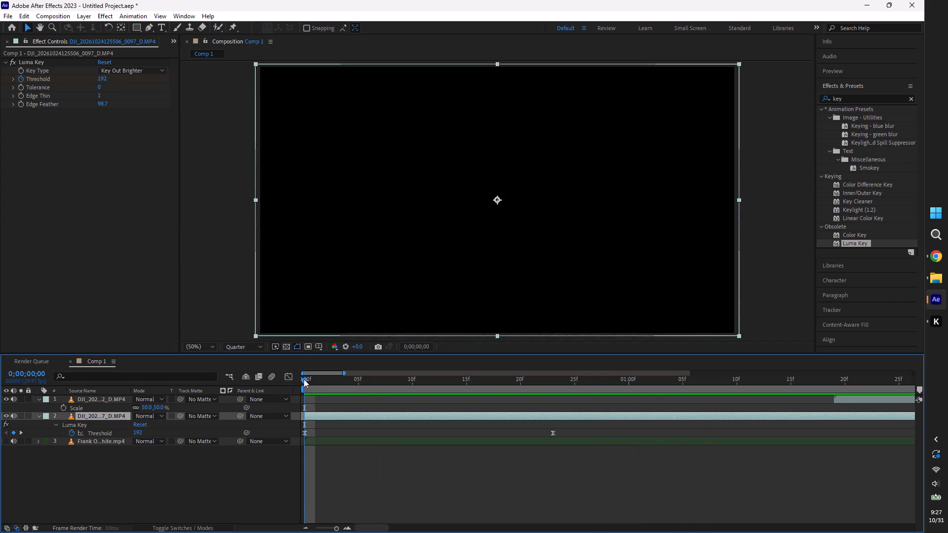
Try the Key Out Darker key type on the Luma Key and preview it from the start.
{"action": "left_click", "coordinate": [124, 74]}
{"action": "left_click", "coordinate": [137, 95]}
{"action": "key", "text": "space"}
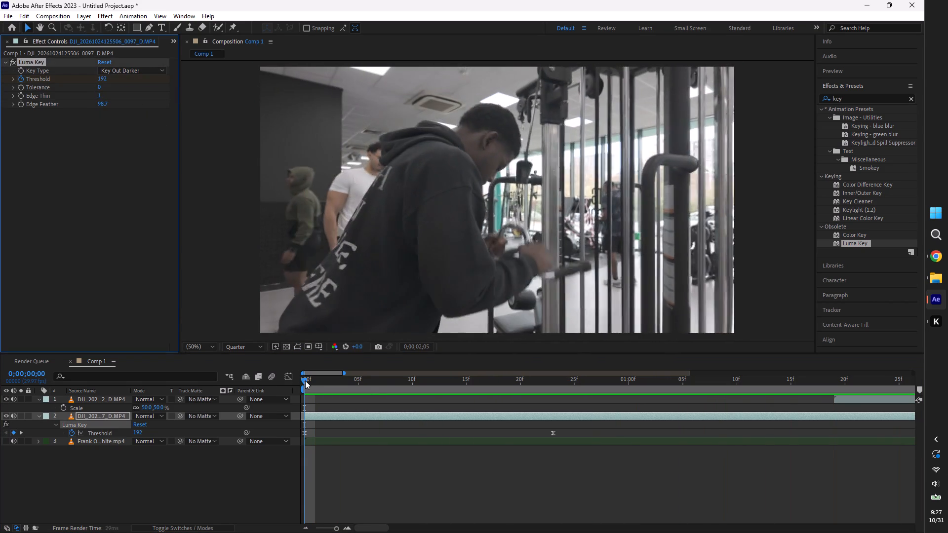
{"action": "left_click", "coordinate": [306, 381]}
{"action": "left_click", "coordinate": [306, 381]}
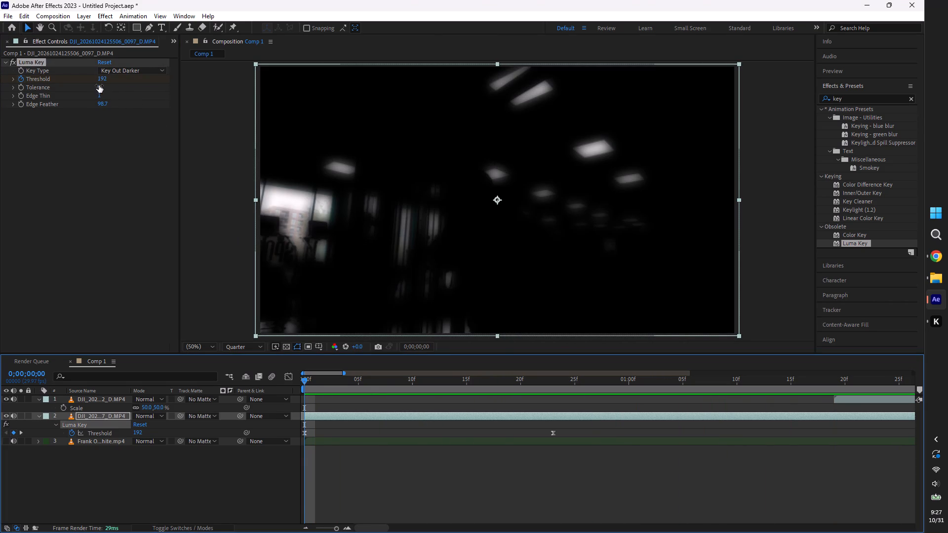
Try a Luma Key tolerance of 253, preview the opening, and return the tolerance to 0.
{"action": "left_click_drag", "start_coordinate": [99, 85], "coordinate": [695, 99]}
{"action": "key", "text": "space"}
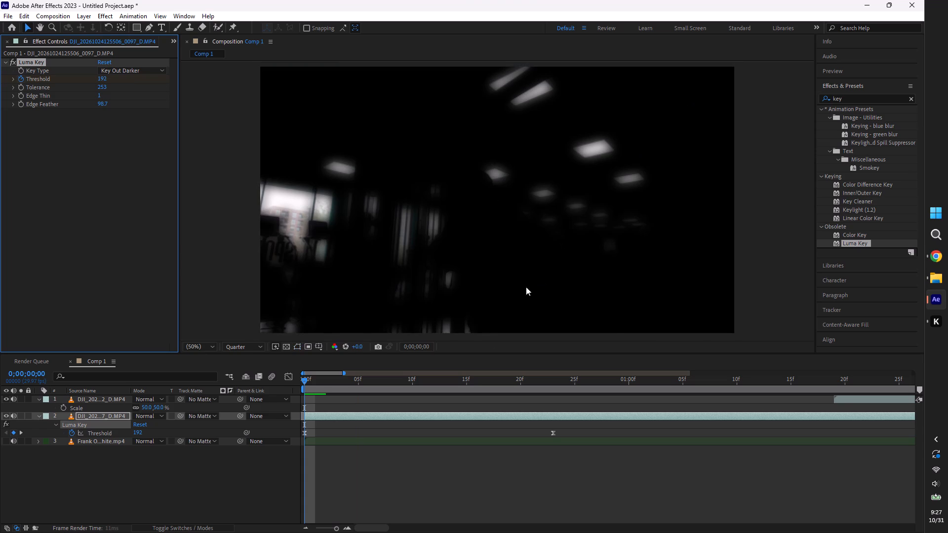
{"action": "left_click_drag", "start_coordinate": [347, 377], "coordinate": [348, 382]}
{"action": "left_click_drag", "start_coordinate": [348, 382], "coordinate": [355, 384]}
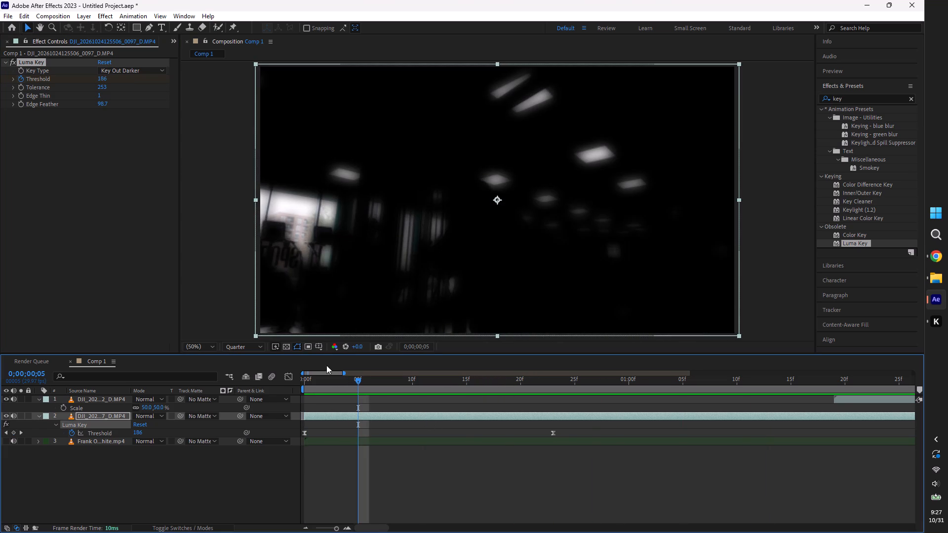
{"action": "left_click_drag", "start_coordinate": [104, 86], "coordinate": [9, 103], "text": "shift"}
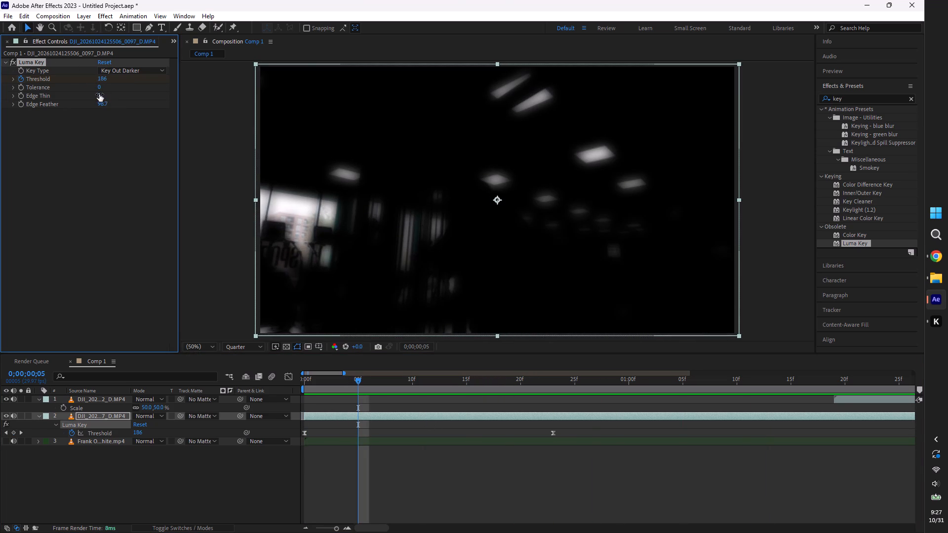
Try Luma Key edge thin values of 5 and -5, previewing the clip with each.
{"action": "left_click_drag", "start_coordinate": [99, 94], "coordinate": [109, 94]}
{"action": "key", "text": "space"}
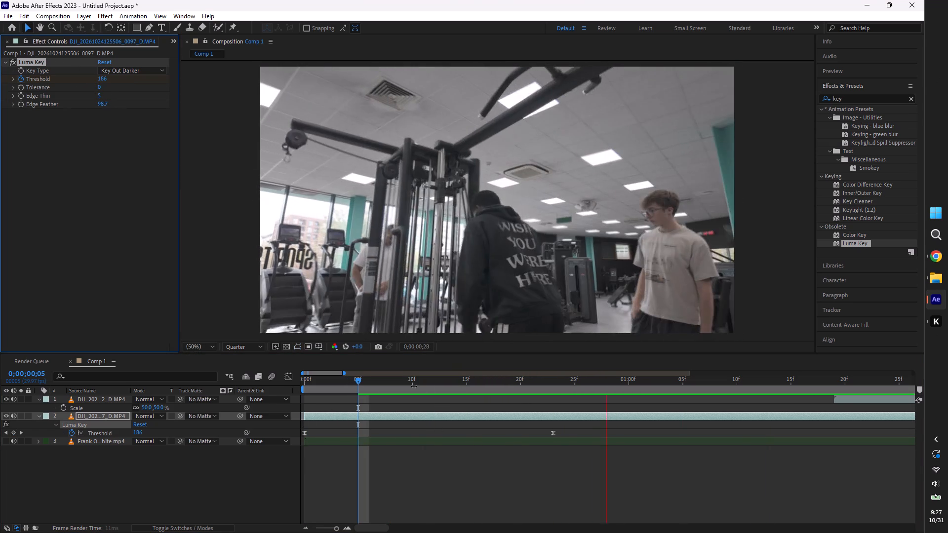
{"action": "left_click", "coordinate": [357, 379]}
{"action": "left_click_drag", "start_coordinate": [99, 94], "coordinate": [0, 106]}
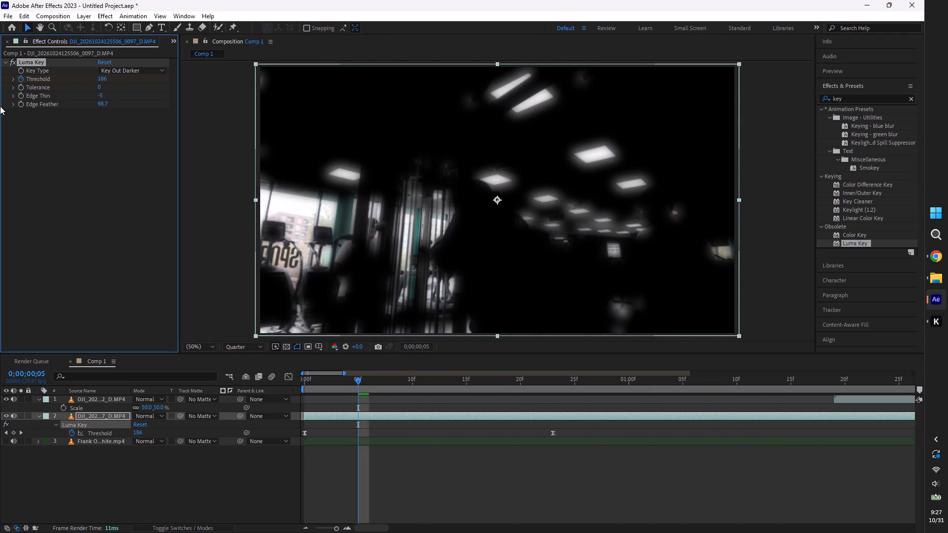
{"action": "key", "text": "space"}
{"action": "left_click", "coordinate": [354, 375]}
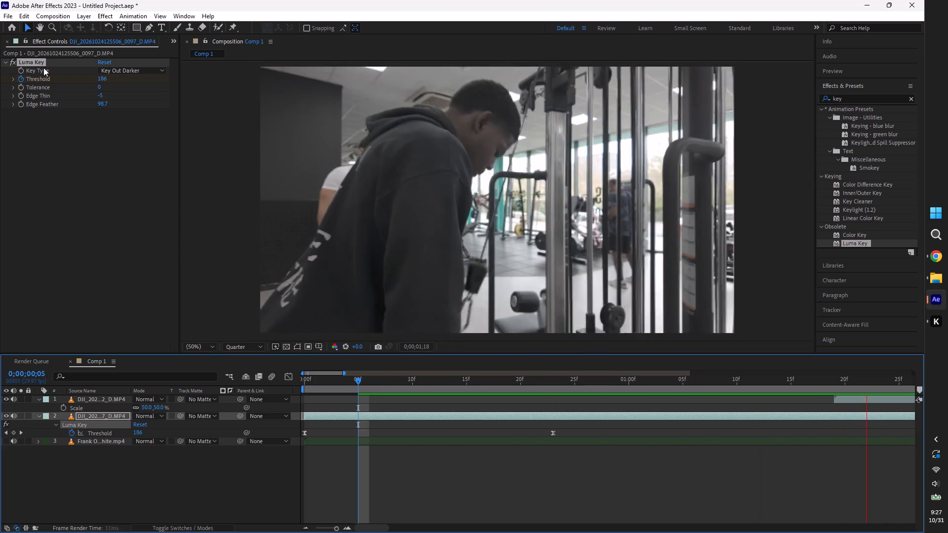
Delete the Luma Key effect from the DJI 0097 clip.
{"action": "left_click", "coordinate": [38, 55]}
{"action": "left_click", "coordinate": [38, 62]}
{"action": "key", "text": "Delete"}
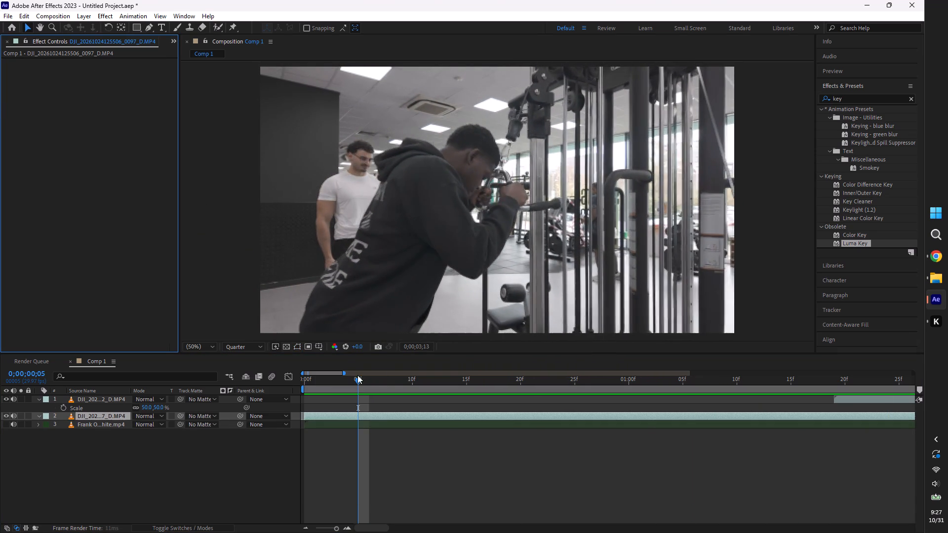
Apply Linear Color Key to the DJI 0097 clip and sample its key colour from the machine's dark overhead beam.
{"action": "left_click", "coordinate": [357, 379]}
{"action": "left_click_drag", "start_coordinate": [861, 218], "coordinate": [509, 434]}
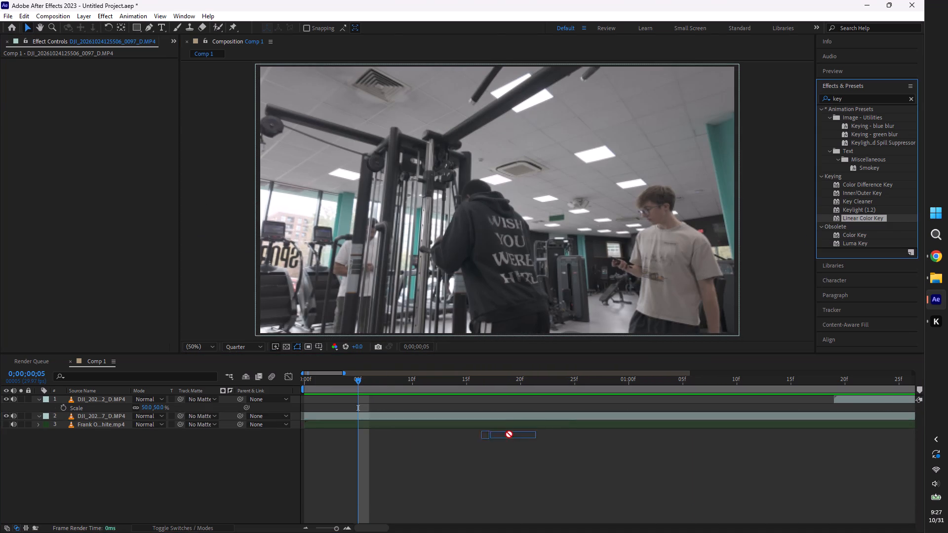
{"action": "left_click_drag", "start_coordinate": [509, 434], "coordinate": [505, 419]}
{"action": "left_click", "coordinate": [116, 141]}
{"action": "left_click", "coordinate": [344, 134]}
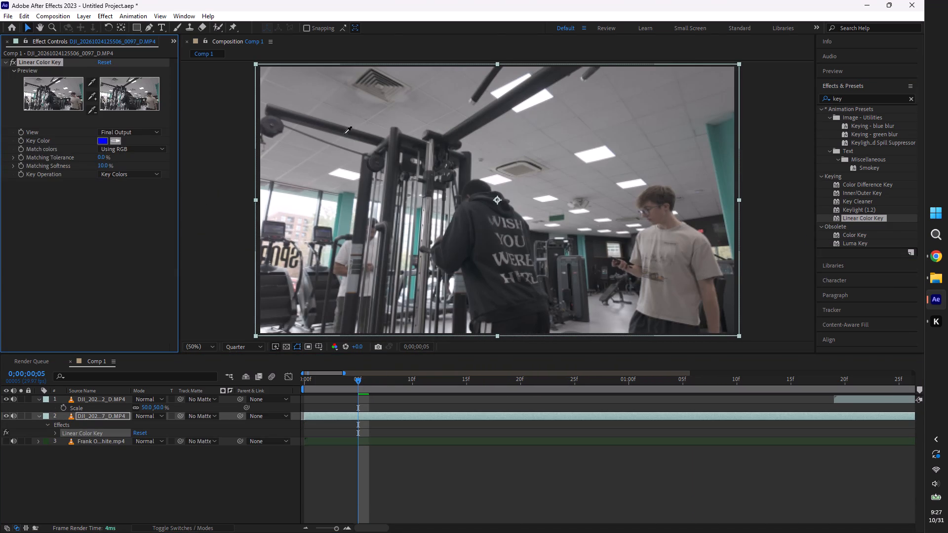
Keyframe the Linear Color Key's matching tolerance from 55% at the composition start to 0% at 0;00;00;05.
{"action": "left_click_drag", "start_coordinate": [101, 158], "coordinate": [120, 155]}
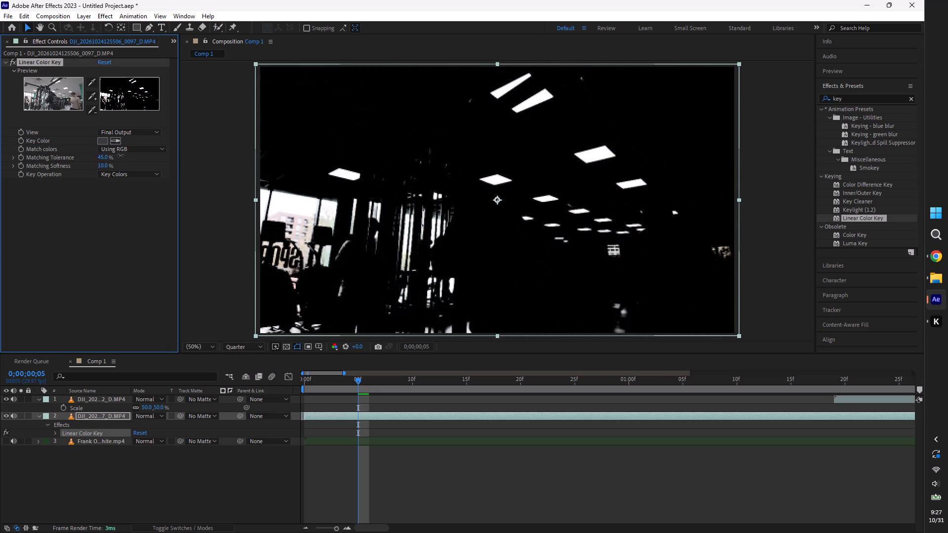
{"action": "left_click_drag", "start_coordinate": [120, 155], "coordinate": [125, 151]}
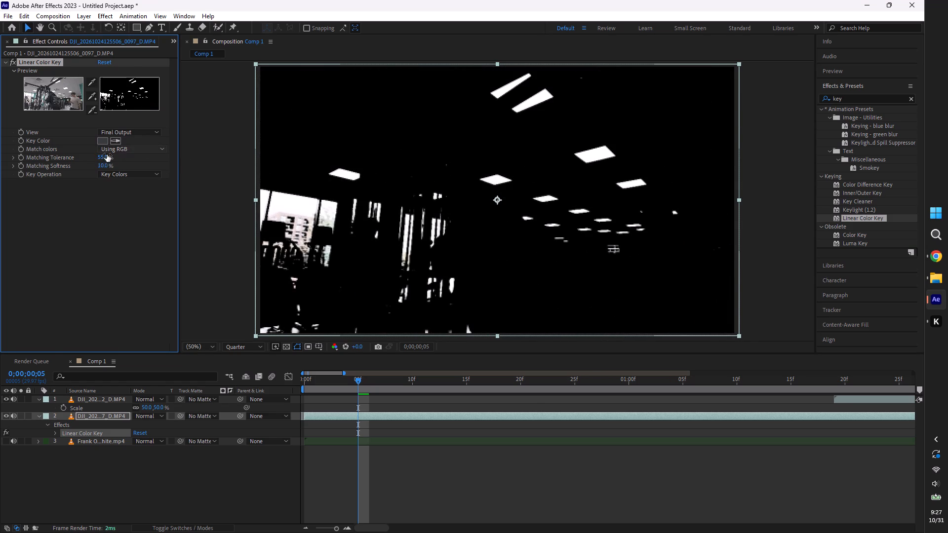
{"action": "left_click", "coordinate": [21, 158]}
{"action": "key", "text": "u"}
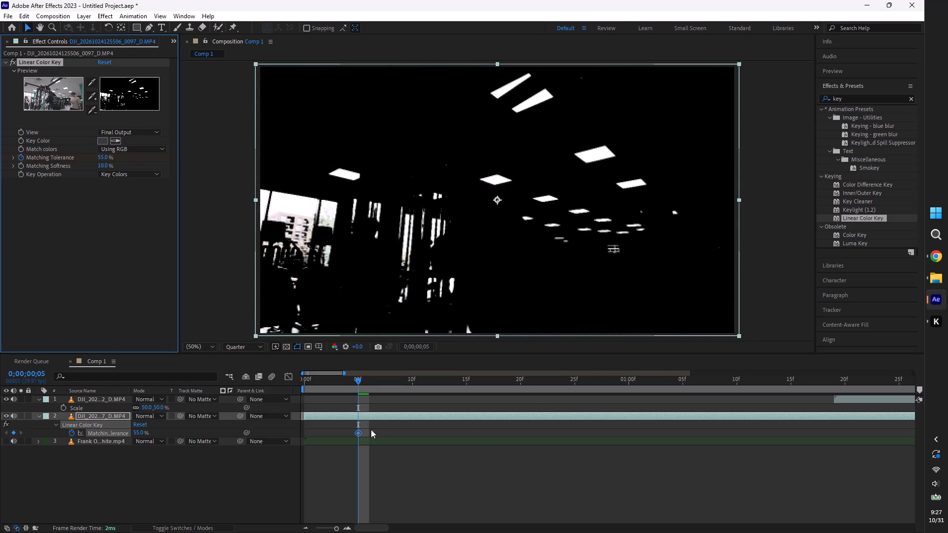
{"action": "left_click_drag", "start_coordinate": [356, 434], "coordinate": [305, 444]}
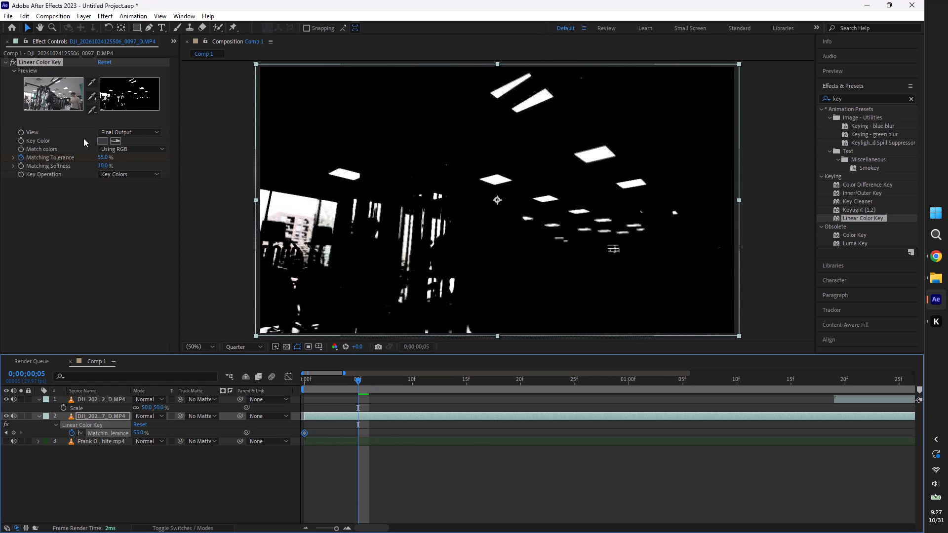
{"action": "left_click_drag", "start_coordinate": [102, 158], "coordinate": [1, 166]}
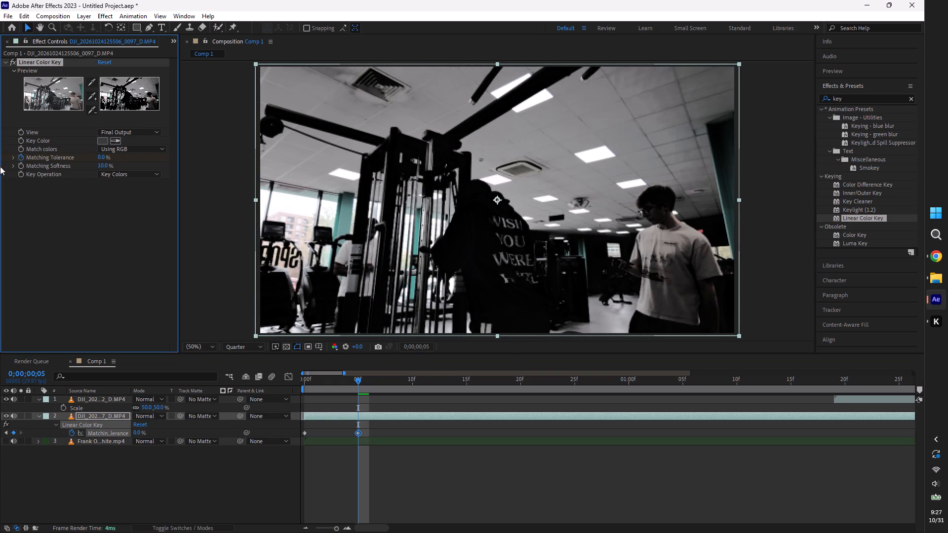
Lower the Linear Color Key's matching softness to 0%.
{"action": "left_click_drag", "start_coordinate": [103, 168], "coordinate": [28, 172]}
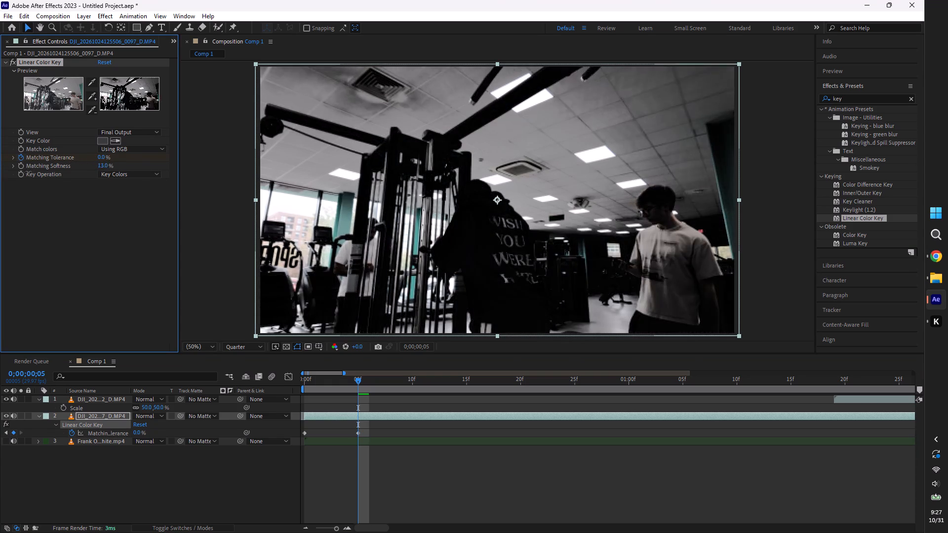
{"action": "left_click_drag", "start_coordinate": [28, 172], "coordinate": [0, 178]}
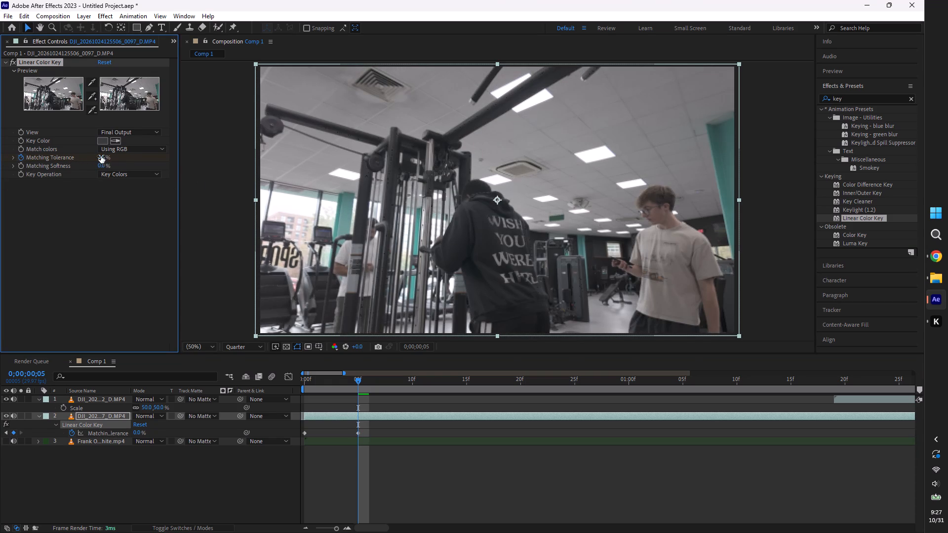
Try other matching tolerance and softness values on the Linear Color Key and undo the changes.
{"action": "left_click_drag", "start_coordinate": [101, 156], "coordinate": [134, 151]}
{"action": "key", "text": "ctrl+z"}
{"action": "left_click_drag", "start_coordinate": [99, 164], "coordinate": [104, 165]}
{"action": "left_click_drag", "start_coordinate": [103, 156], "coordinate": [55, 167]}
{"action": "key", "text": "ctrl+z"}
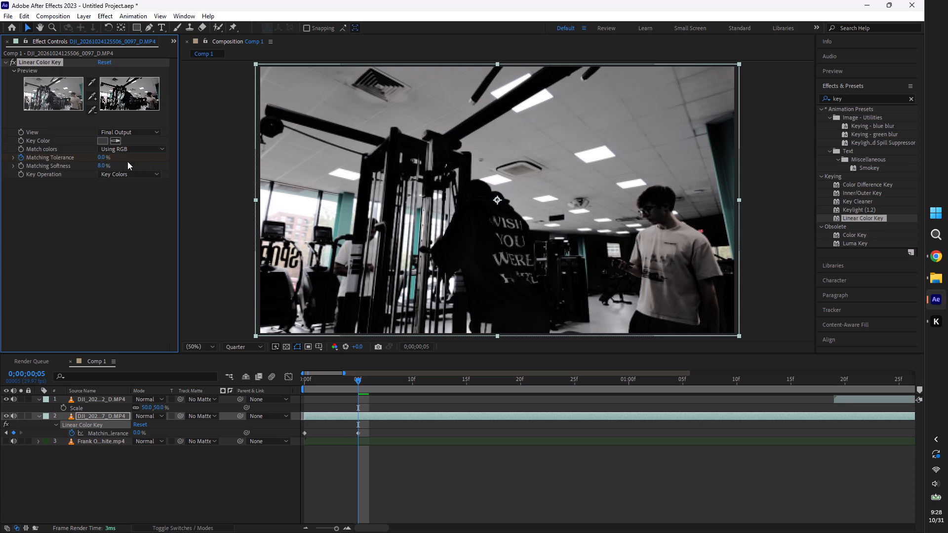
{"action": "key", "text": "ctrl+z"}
Preview the Linear Color Key animation from the composition start.
{"action": "left_click_drag", "start_coordinate": [361, 377], "coordinate": [295, 381]}
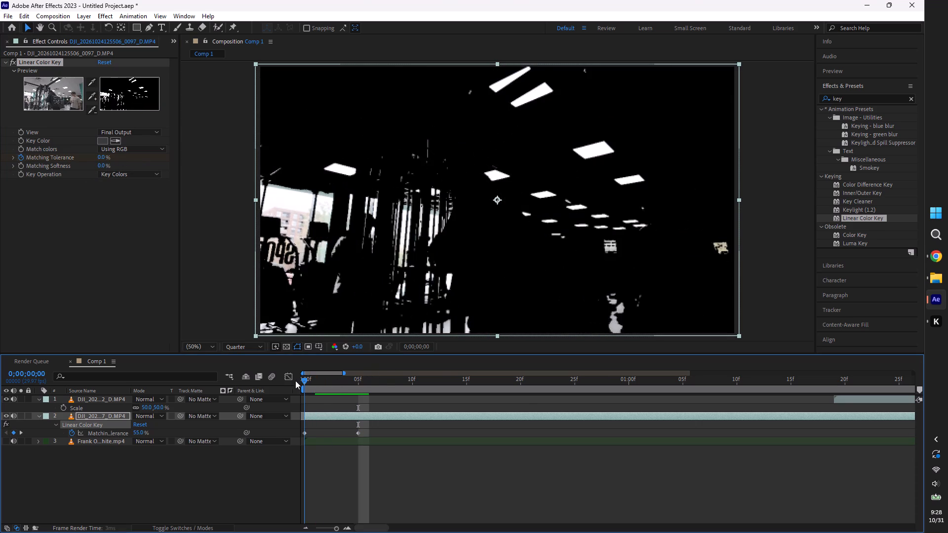
{"action": "left_click_drag", "start_coordinate": [295, 381], "coordinate": [292, 381]}
{"action": "key", "text": "space"}
{"action": "left_click", "coordinate": [303, 381]}
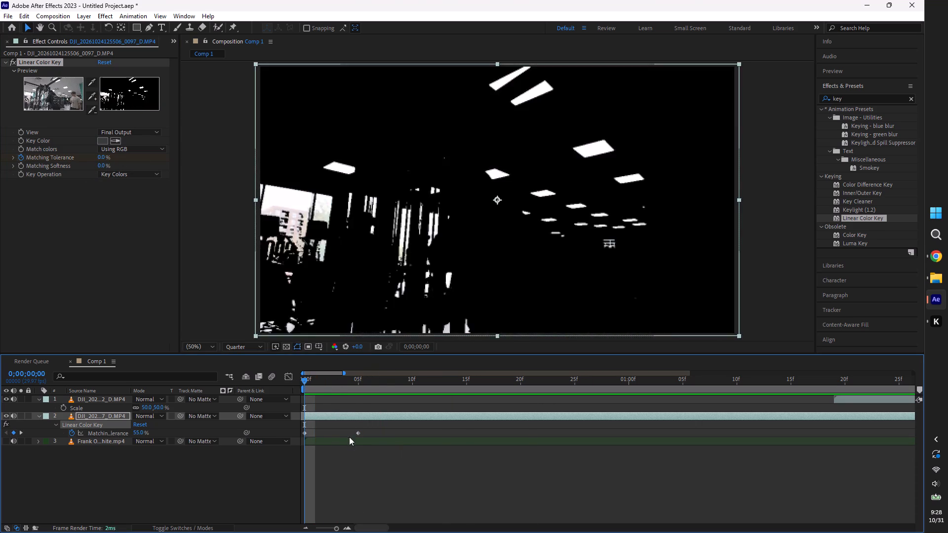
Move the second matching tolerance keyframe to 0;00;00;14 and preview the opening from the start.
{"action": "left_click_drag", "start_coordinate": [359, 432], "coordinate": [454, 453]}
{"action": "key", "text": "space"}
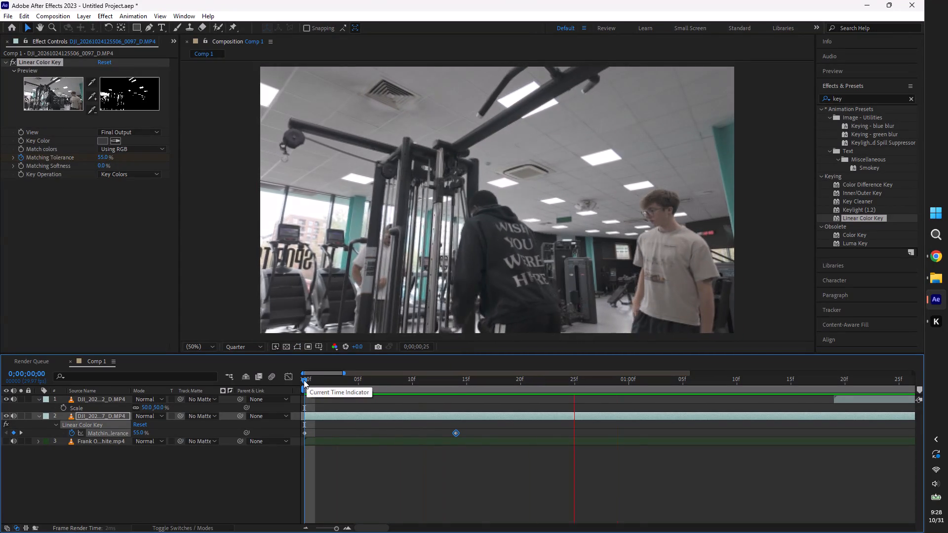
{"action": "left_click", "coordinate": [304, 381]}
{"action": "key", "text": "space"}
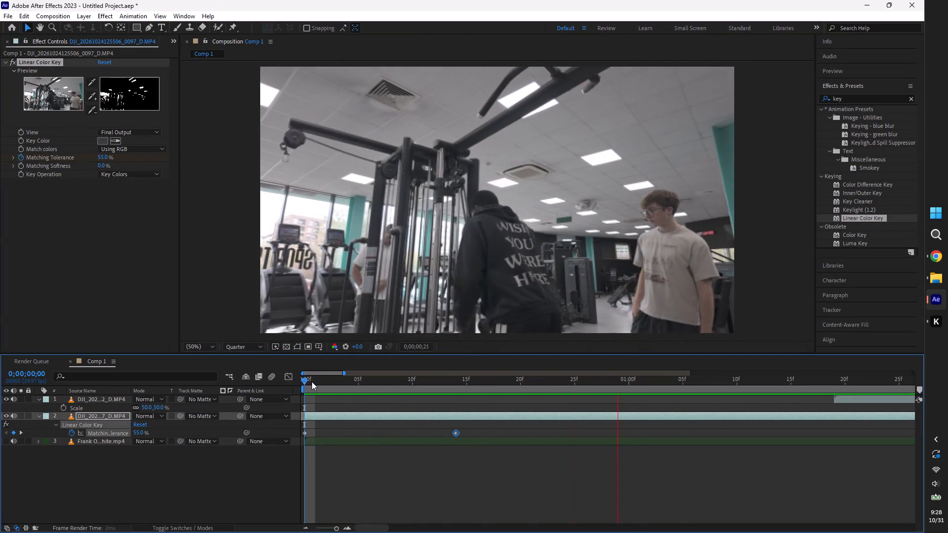
Move the second matching tolerance keyframe to 0;00;00;26 and play the reveal.
{"action": "left_click_drag", "start_coordinate": [313, 381], "coordinate": [458, 458]}
{"action": "left_click_drag", "start_coordinate": [458, 416], "coordinate": [462, 418]}
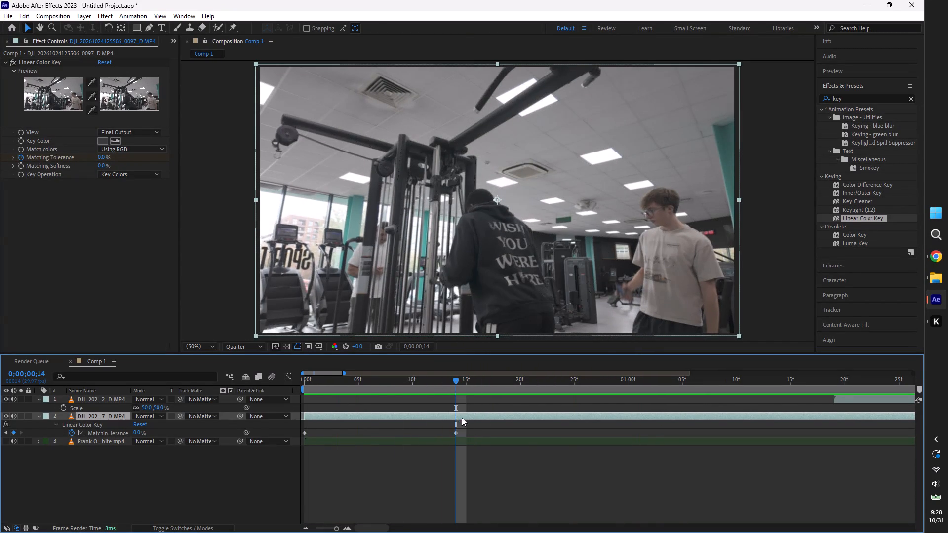
{"action": "left_click_drag", "start_coordinate": [462, 418], "coordinate": [462, 418]}
{"action": "left_click_drag", "start_coordinate": [455, 434], "coordinate": [459, 446]}
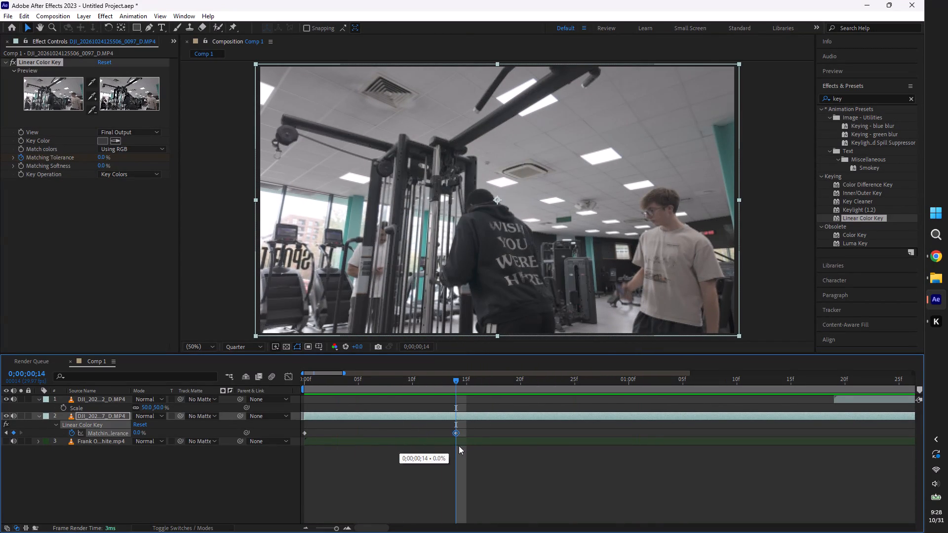
{"action": "left_click_drag", "start_coordinate": [459, 446], "coordinate": [586, 454]}
{"action": "key", "text": "space"}
Set the Linear Color Key's matching softness to 17% and preview the reveal from the composition start.
{"action": "left_click_drag", "start_coordinate": [450, 382], "coordinate": [449, 382]}
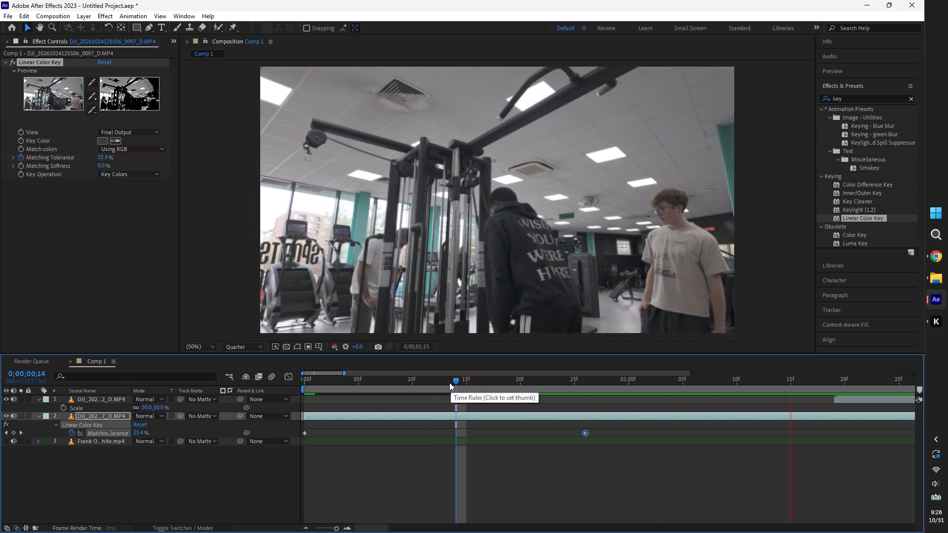
{"action": "left_click_drag", "start_coordinate": [449, 382], "coordinate": [269, 411]}
{"action": "left_click_drag", "start_coordinate": [98, 163], "coordinate": [109, 165]}
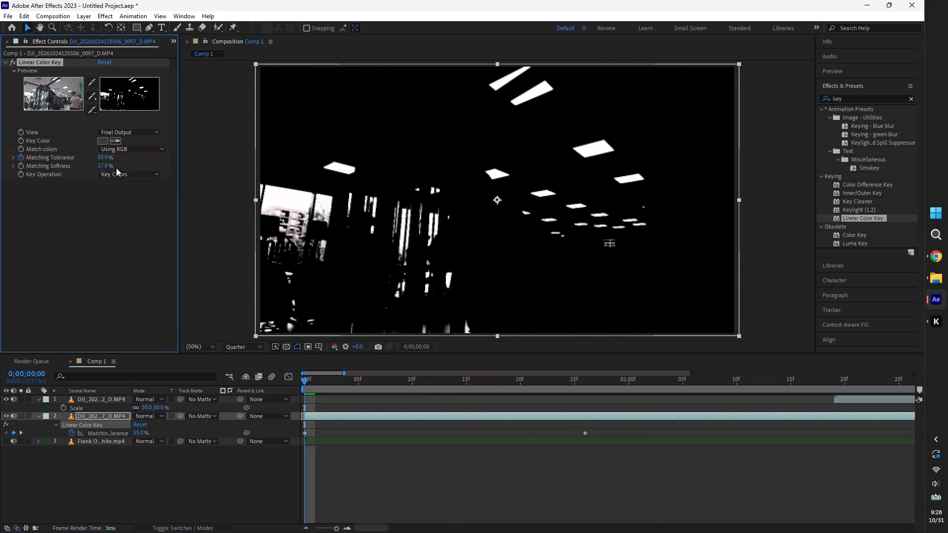
{"action": "key", "text": "space"}
{"action": "left_click", "coordinate": [565, 379]}
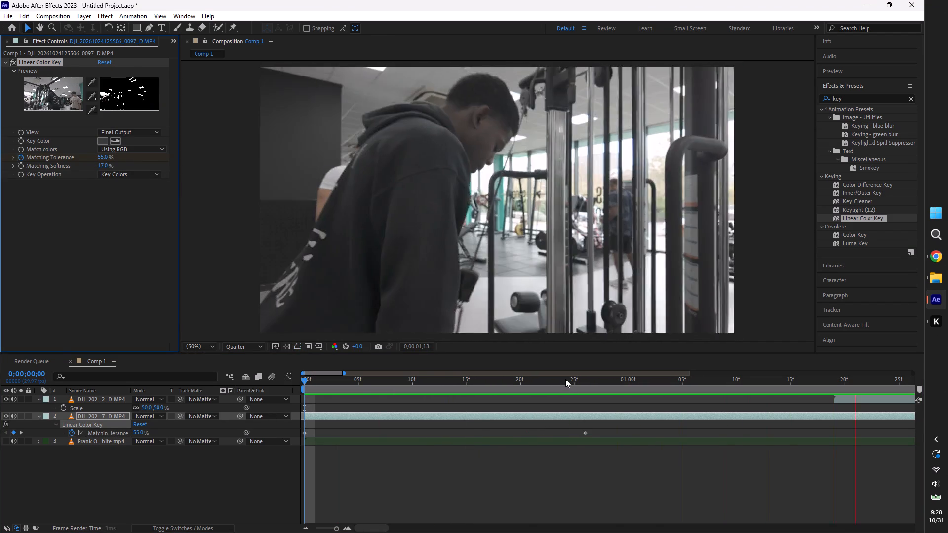
{"action": "left_click_drag", "start_coordinate": [565, 380], "coordinate": [176, 386]}
{"action": "key", "text": "space"}
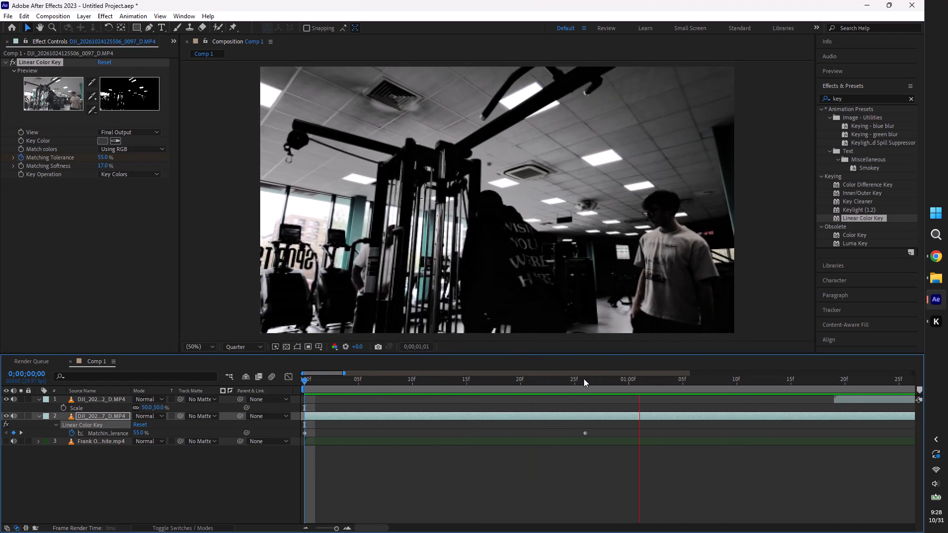
Move the DJI 0102 clip so it starts at 0;00;00;26, in line with the second tolerance keyframe.
{"action": "left_click_drag", "start_coordinate": [580, 383], "coordinate": [580, 389]}
{"action": "left_click_drag", "start_coordinate": [579, 380], "coordinate": [585, 385]}
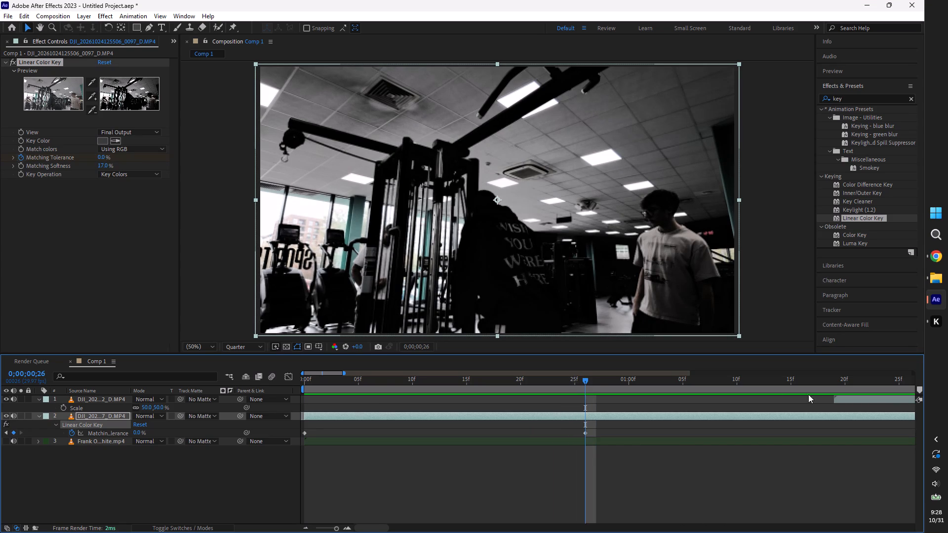
{"action": "left_click_drag", "start_coordinate": [842, 399], "coordinate": [596, 440]}
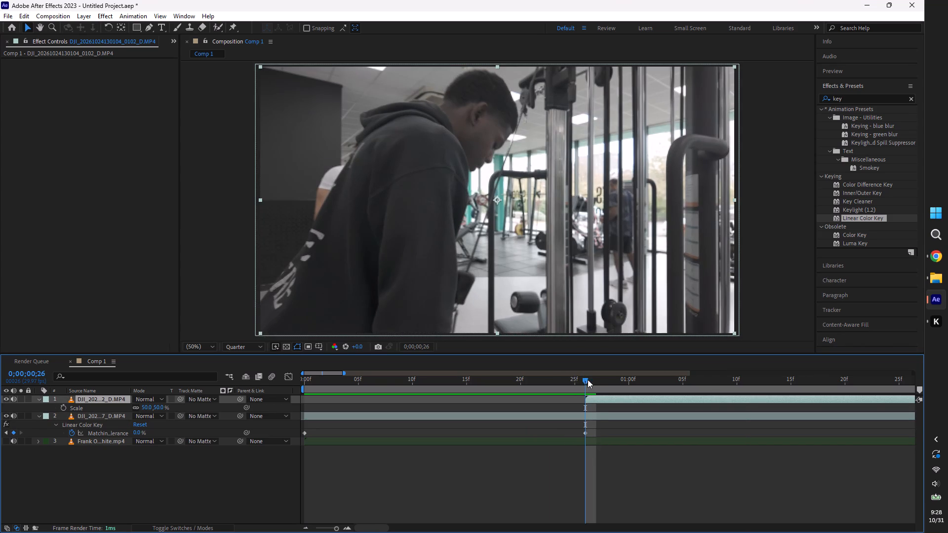
Split the DJI 0097 clip at 0;00;00;26 and delete the part after the cut.
{"action": "left_click", "coordinate": [600, 422]}
{"action": "left_click", "coordinate": [599, 417]}
{"action": "key", "text": "ctrl+shift+d"}
{"action": "key", "text": "BackSpace"}
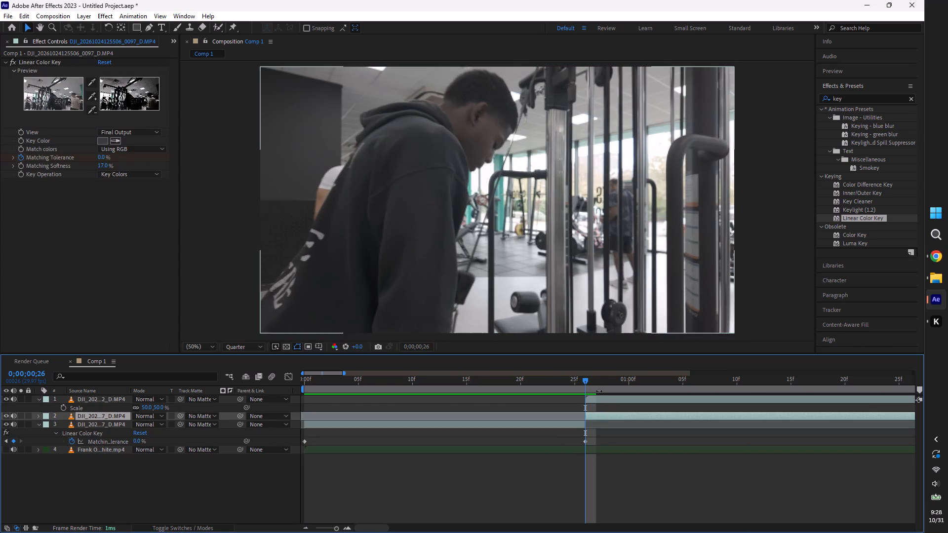
Copy the Linear Color Key from the DJI 0097 clip and paste it onto the DJI 0102 clip at 0;00;00;26.
{"action": "left_click", "coordinate": [549, 415]}
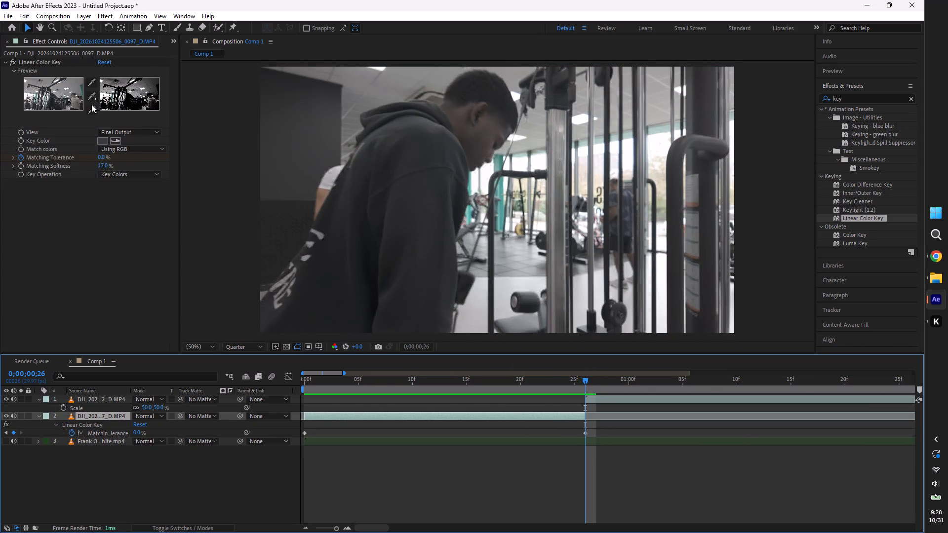
{"action": "left_click", "coordinate": [52, 66]}
{"action": "left_click", "coordinate": [57, 61]}
{"action": "key", "text": "ctrl+c"}
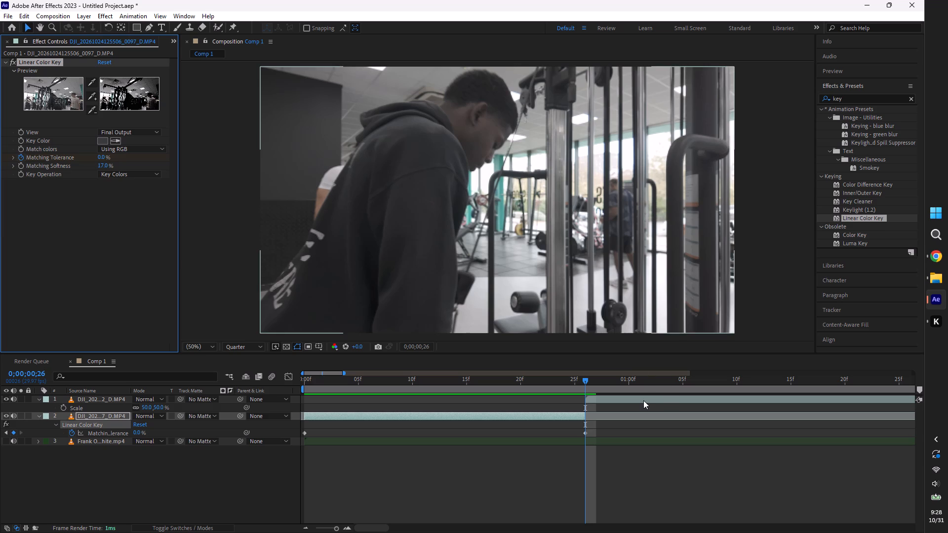
{"action": "left_click", "coordinate": [643, 400]}
{"action": "key", "text": "ctrl+v"}
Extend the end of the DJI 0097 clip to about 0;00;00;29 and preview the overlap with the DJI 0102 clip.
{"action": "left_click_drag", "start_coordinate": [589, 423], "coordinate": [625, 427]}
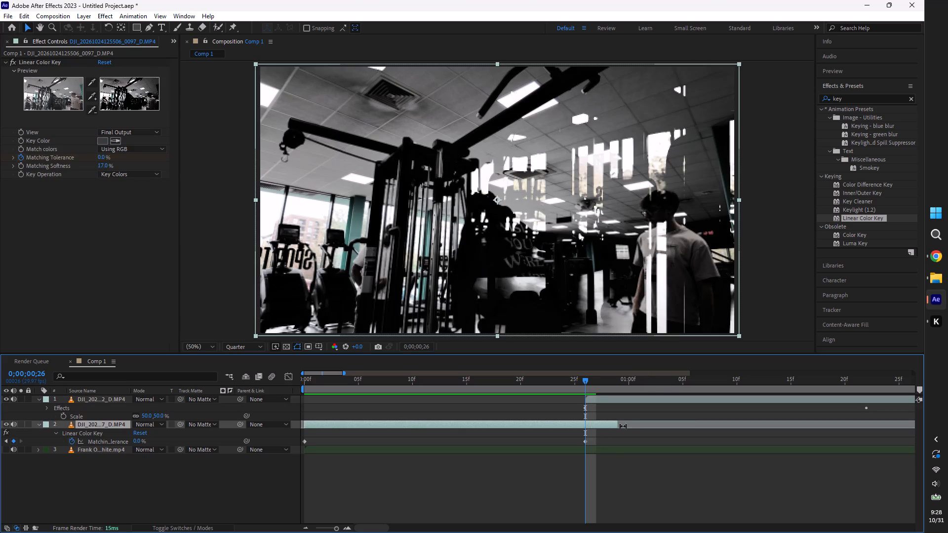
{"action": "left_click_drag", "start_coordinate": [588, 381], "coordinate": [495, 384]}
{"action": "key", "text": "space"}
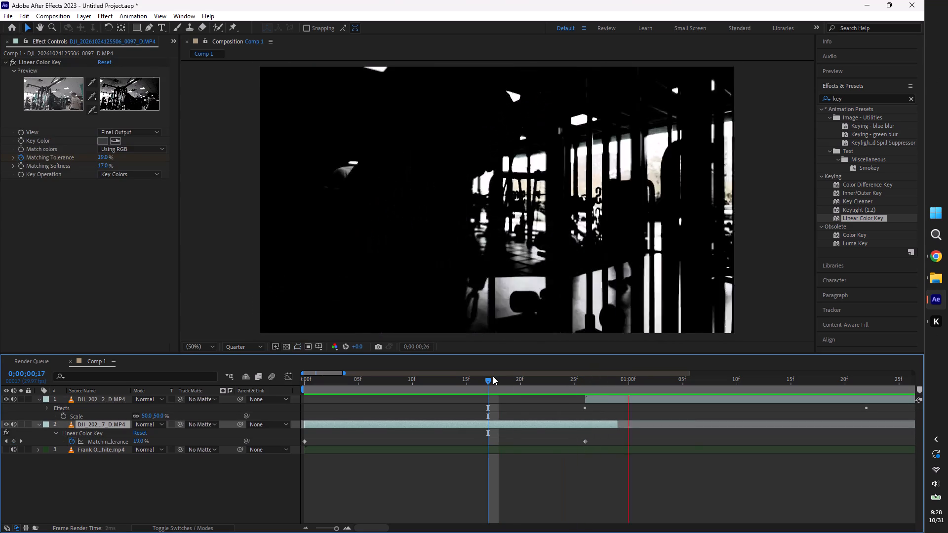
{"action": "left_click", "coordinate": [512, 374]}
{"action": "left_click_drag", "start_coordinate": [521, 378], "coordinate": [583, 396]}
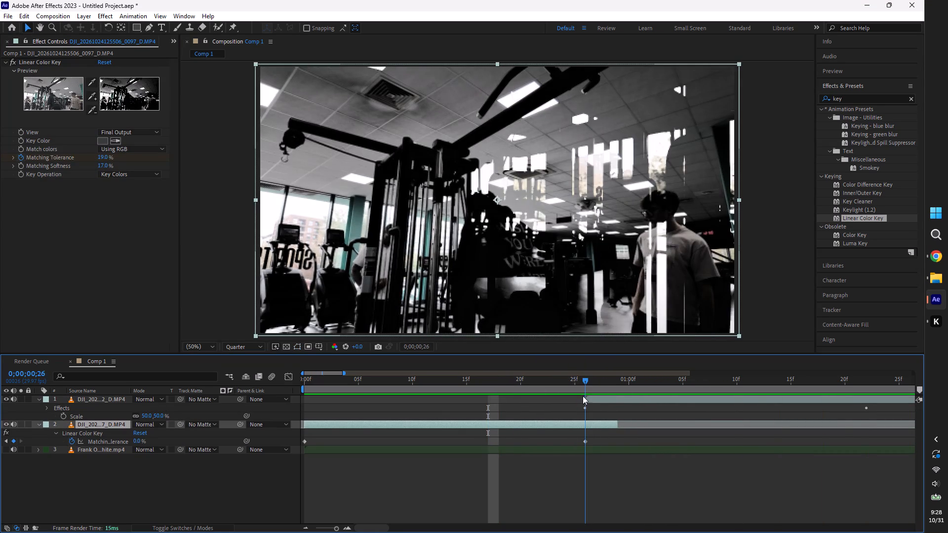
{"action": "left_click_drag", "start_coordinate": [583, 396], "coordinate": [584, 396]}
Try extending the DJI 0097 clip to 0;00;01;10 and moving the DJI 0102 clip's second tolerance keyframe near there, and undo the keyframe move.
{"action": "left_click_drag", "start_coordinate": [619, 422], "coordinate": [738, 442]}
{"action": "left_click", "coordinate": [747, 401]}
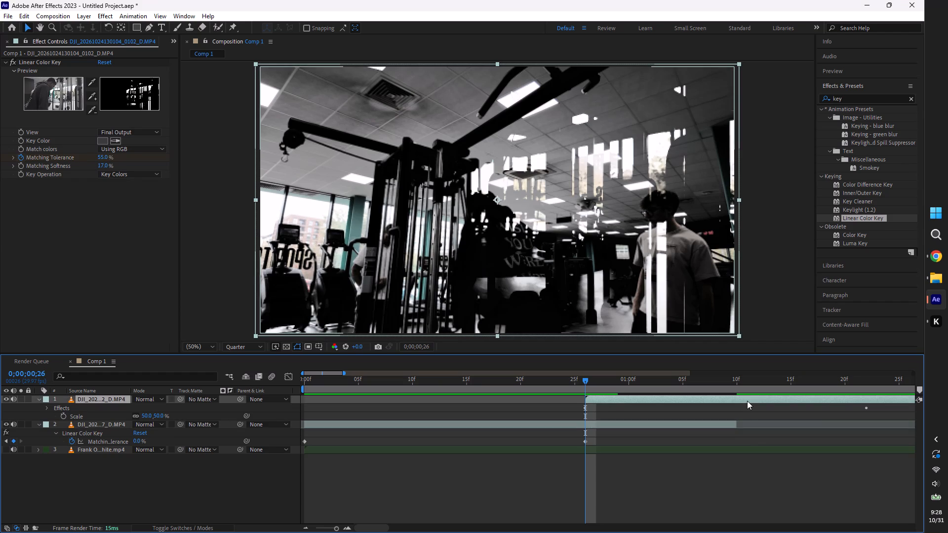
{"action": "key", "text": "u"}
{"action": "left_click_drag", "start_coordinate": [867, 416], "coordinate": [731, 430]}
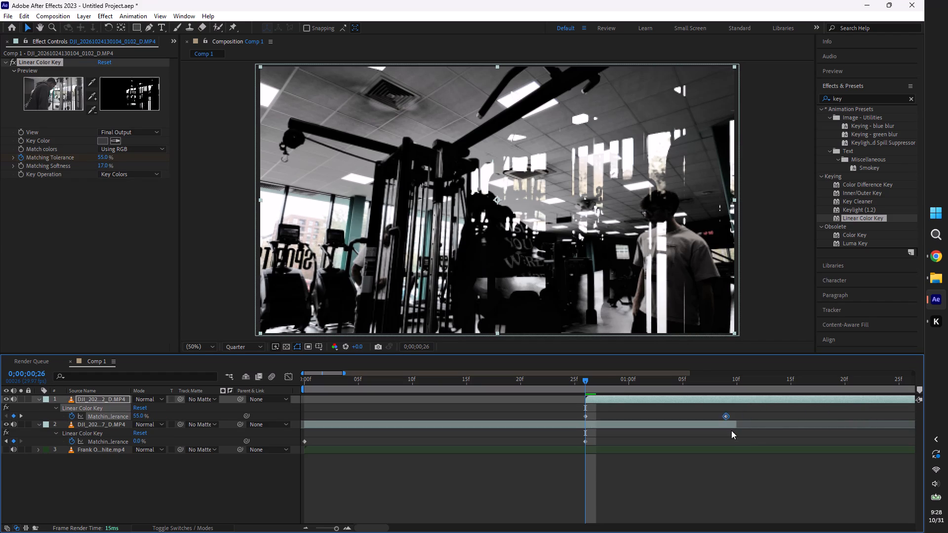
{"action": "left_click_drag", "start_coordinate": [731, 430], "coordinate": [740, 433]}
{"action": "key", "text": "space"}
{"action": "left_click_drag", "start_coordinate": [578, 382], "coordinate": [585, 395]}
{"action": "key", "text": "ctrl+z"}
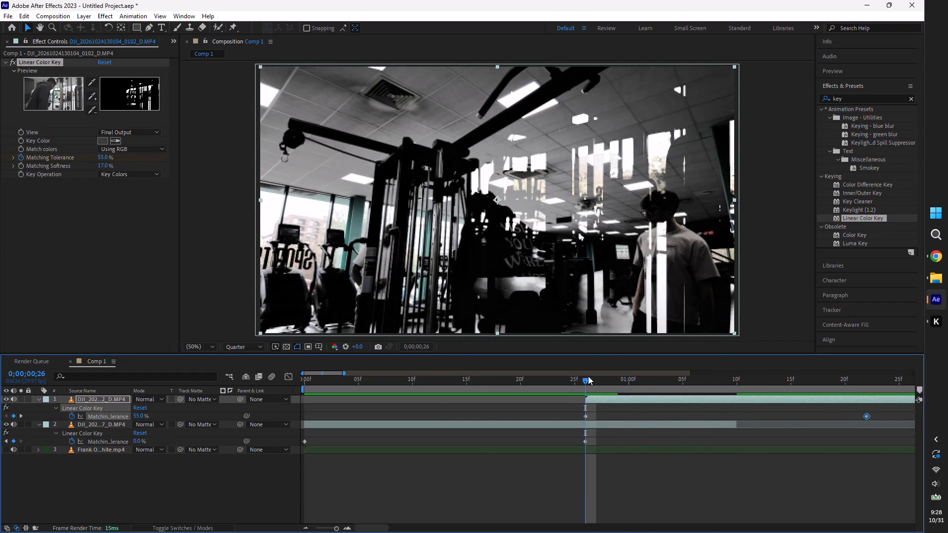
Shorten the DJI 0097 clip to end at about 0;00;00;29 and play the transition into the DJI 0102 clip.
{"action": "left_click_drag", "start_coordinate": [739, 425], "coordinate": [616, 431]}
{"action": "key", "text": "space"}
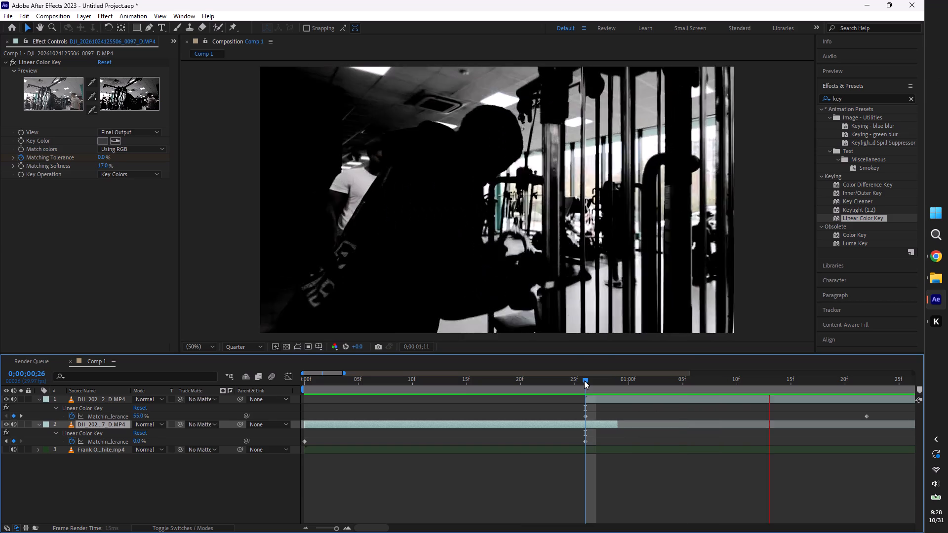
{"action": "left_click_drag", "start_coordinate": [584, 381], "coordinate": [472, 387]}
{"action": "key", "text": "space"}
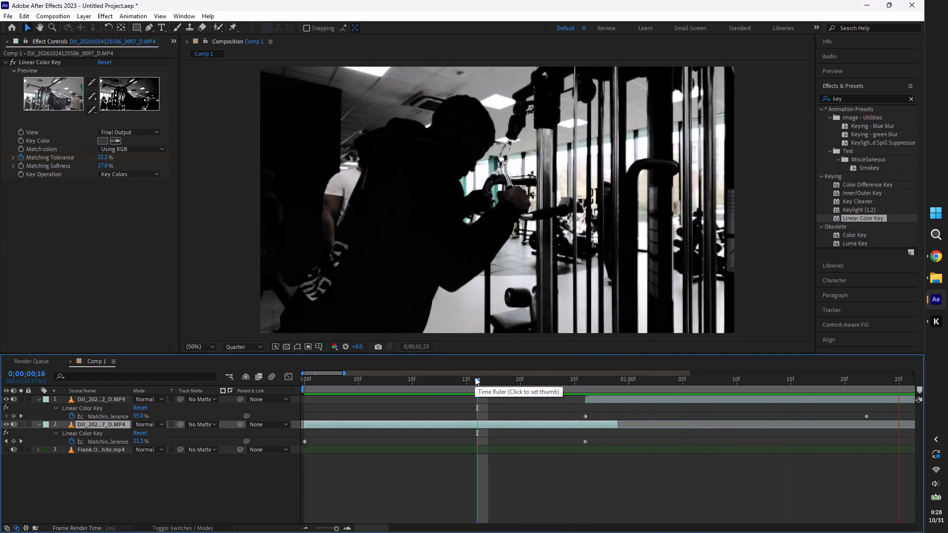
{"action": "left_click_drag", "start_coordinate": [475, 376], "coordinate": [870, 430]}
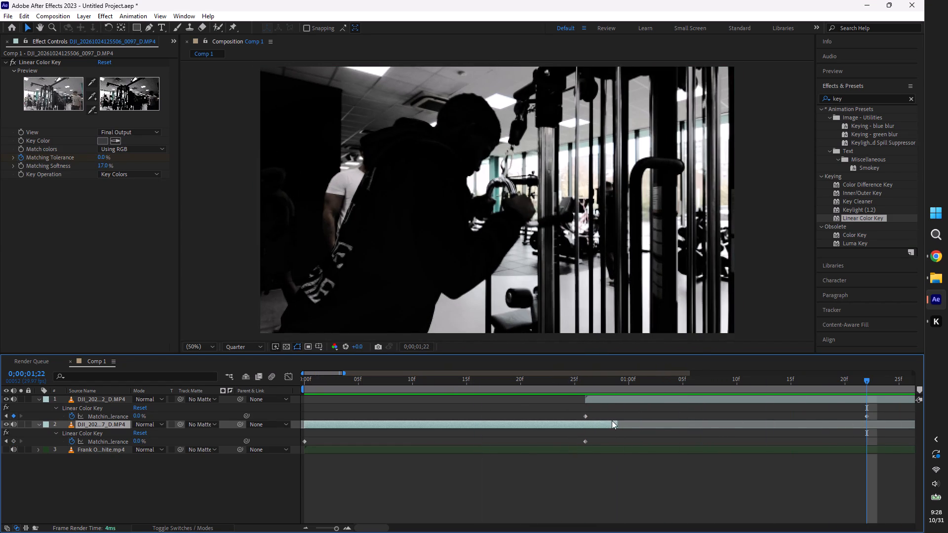
Trim the end of the DJI 0097 clip to 0;00;00;26, where the DJI 0102 clip starts, and preview the cut.
{"action": "left_click_drag", "start_coordinate": [617, 420], "coordinate": [588, 431]}
{"action": "left_click_drag", "start_coordinate": [575, 381], "coordinate": [495, 387]}
{"action": "key", "text": "space"}
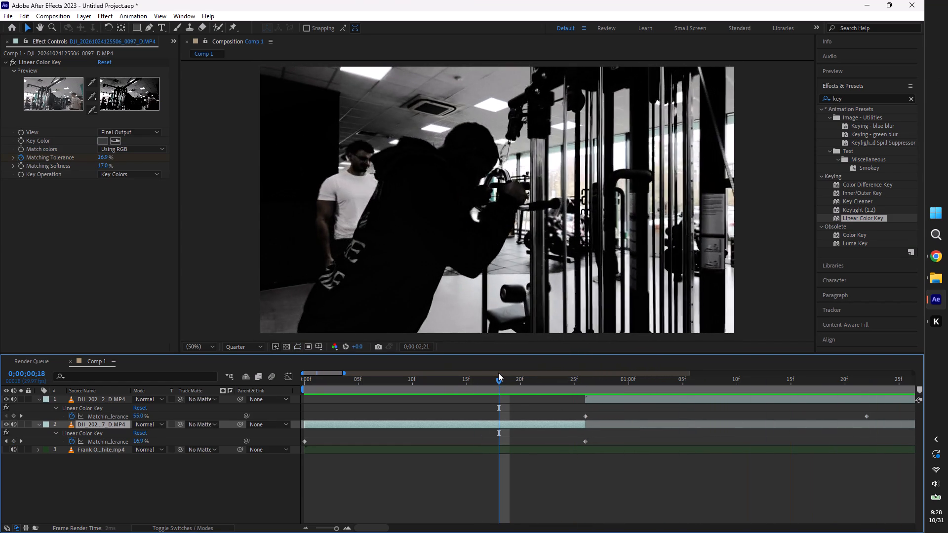
{"action": "left_click_drag", "start_coordinate": [498, 373], "coordinate": [782, 411]}
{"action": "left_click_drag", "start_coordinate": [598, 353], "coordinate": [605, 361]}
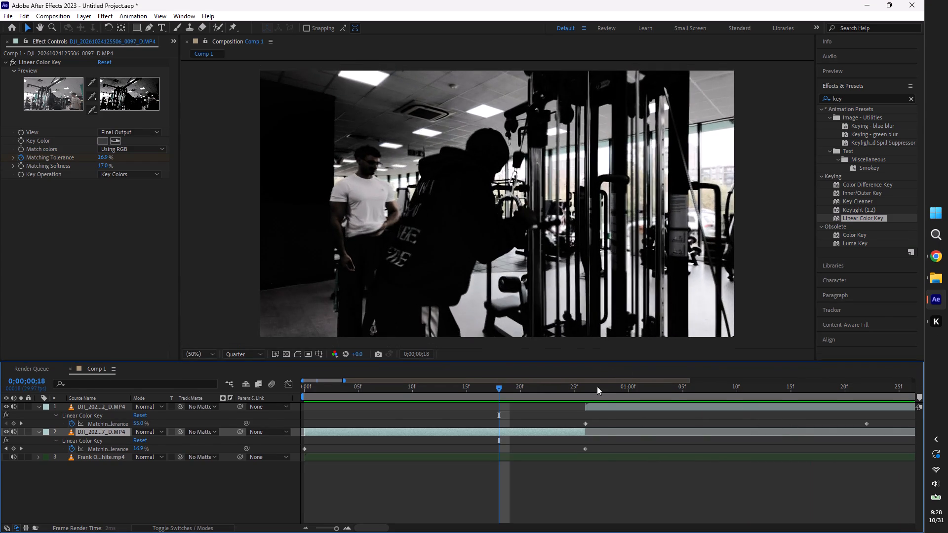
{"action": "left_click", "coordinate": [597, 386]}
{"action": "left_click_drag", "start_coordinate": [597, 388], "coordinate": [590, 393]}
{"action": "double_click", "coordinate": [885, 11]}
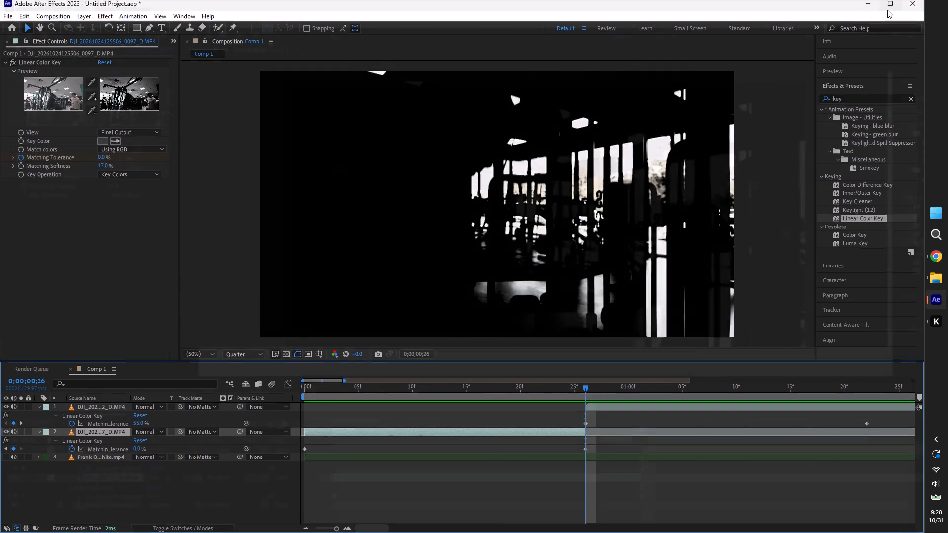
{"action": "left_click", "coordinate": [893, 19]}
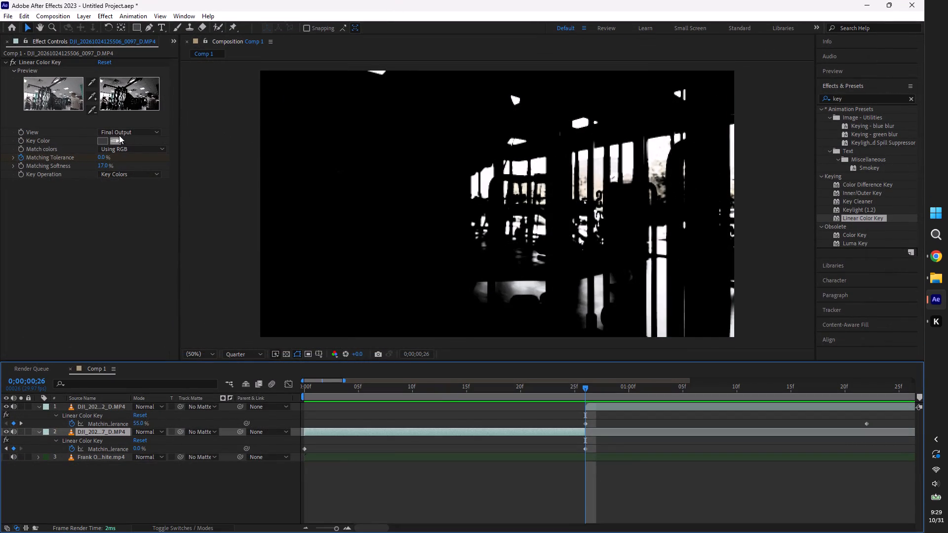
Set the view of the DJI 0097 clip's Linear Color Key to Source Only and play from 0;00;00;26.
{"action": "left_click", "coordinate": [122, 132]}
{"action": "left_click", "coordinate": [135, 152]}
{"action": "key", "text": "space"}
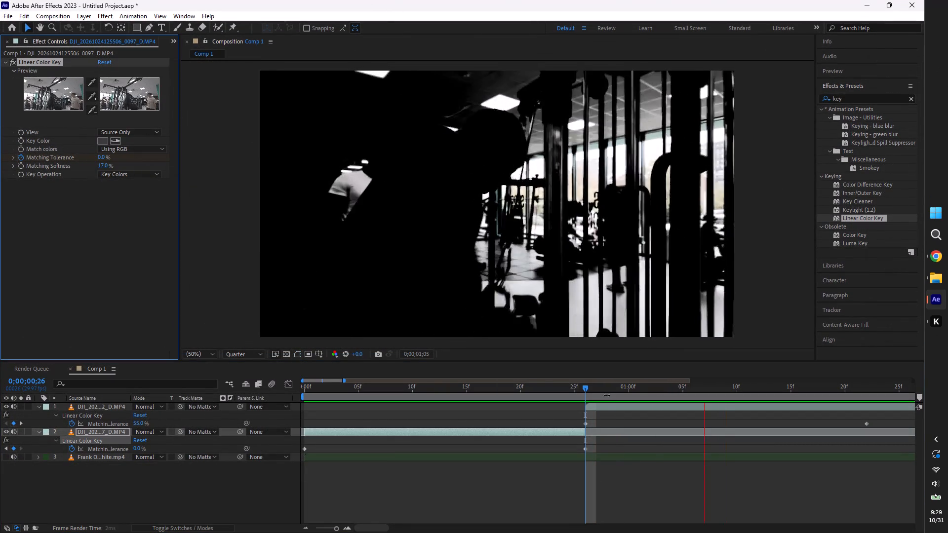
{"action": "left_click", "coordinate": [601, 382]}
{"action": "left_click_drag", "start_coordinate": [602, 382], "coordinate": [608, 389]}
{"action": "left_click_drag", "start_coordinate": [608, 389], "coordinate": [615, 394]}
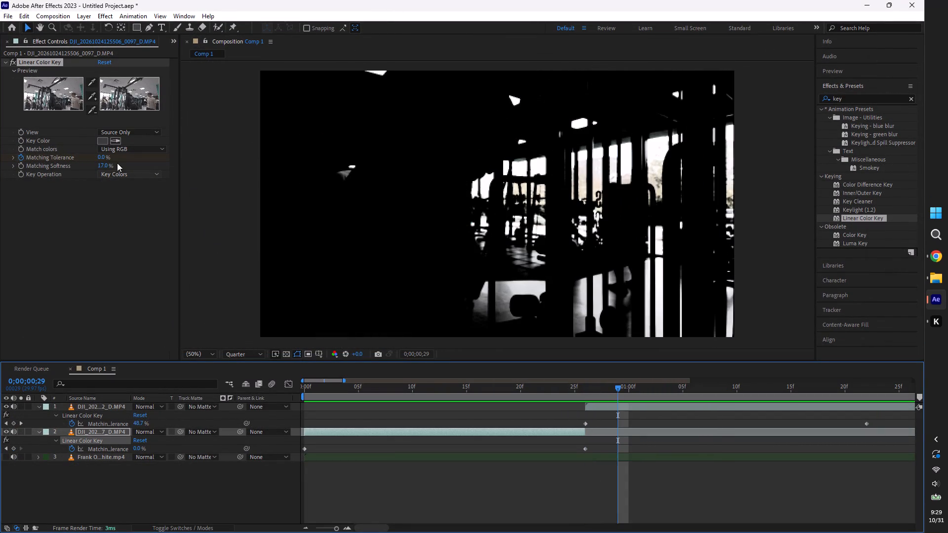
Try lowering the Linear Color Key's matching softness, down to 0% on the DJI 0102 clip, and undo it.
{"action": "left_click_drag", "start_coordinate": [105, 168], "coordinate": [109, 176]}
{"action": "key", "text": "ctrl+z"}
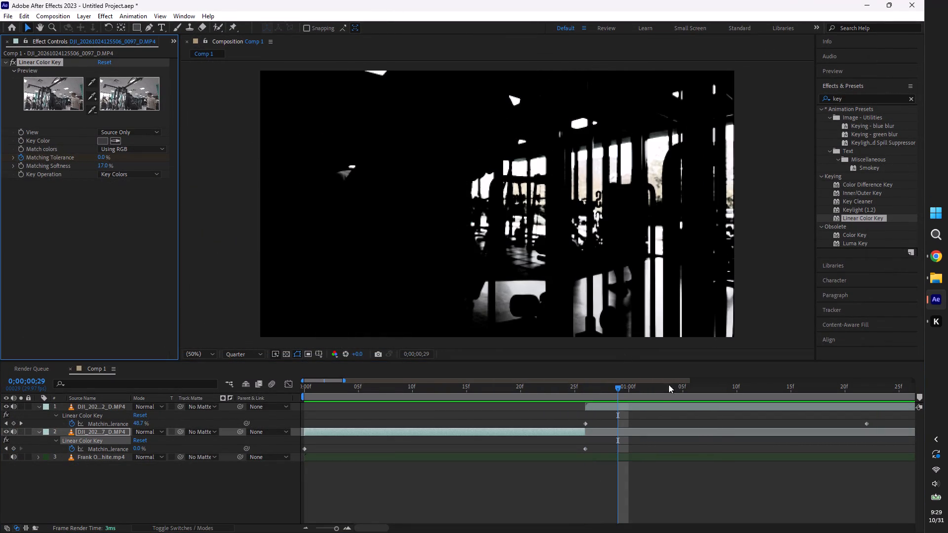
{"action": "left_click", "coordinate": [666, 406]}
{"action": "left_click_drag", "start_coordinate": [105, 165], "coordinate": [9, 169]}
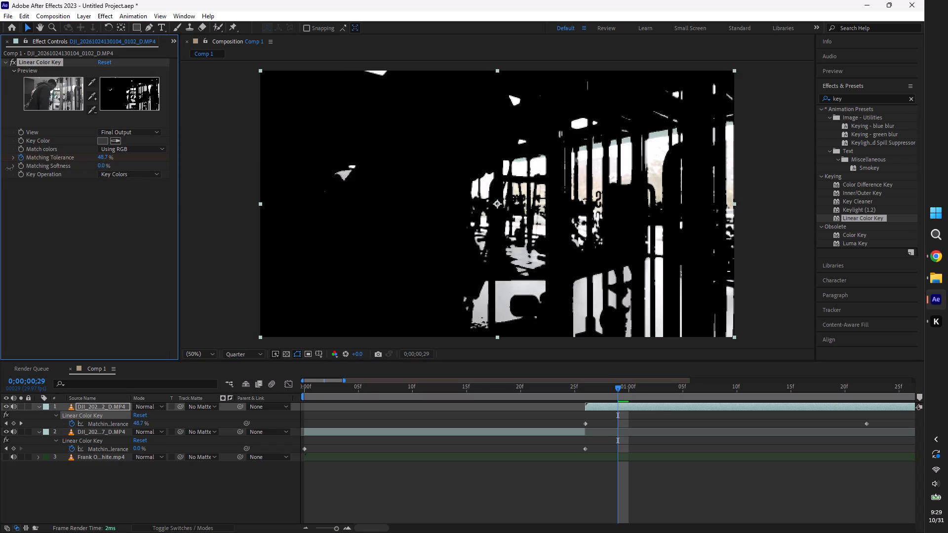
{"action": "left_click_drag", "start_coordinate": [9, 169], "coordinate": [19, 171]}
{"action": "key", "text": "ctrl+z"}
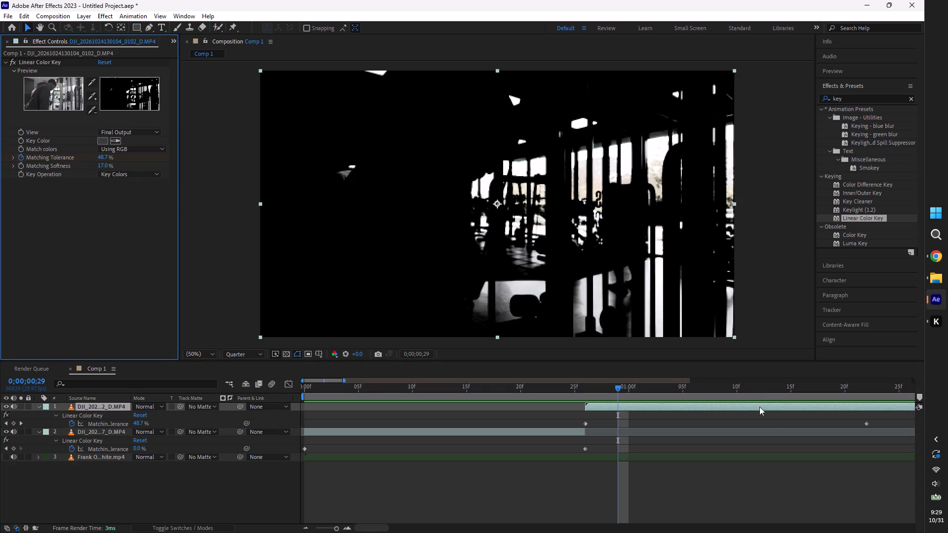
Set the DJI 0102 clip's matching softness to 0% at 0;00;01;22 and start keyframing it there.
{"action": "left_click_drag", "start_coordinate": [765, 387], "coordinate": [870, 429]}
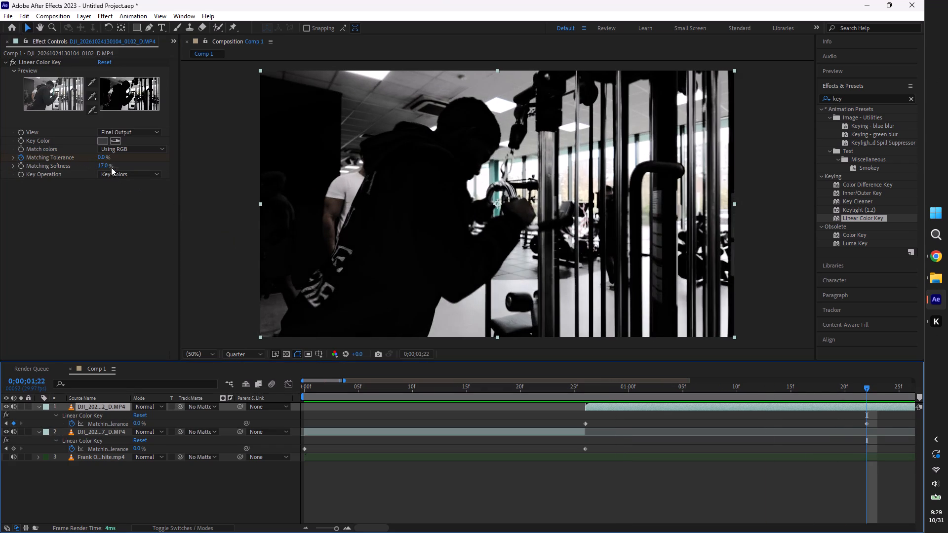
{"action": "left_click_drag", "start_coordinate": [103, 165], "coordinate": [14, 169]}
{"action": "left_click", "coordinate": [19, 166]}
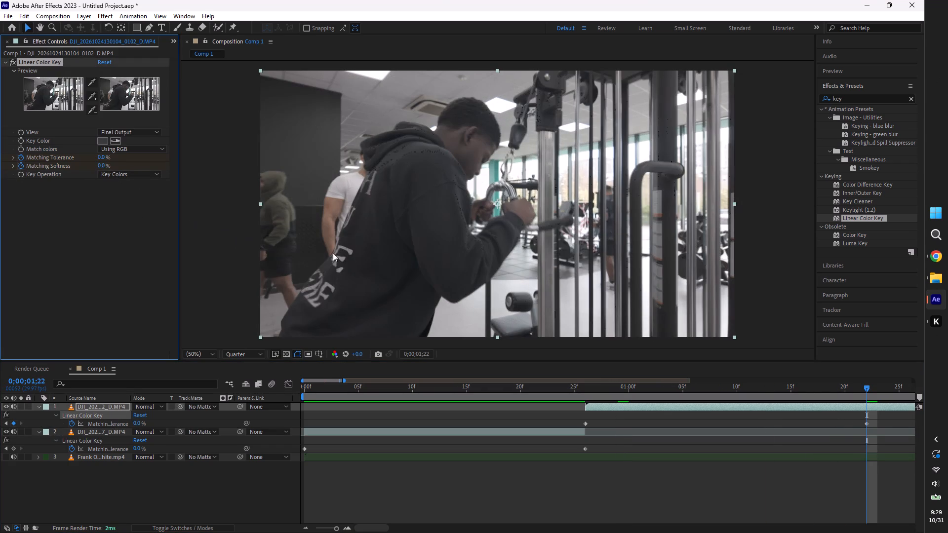
Keyframe the DJI 0102 clip's matching softness at 10% at 0;00;00;26 and play the reveal, including from the composition start.
{"action": "left_click_drag", "start_coordinate": [845, 384], "coordinate": [789, 393]}
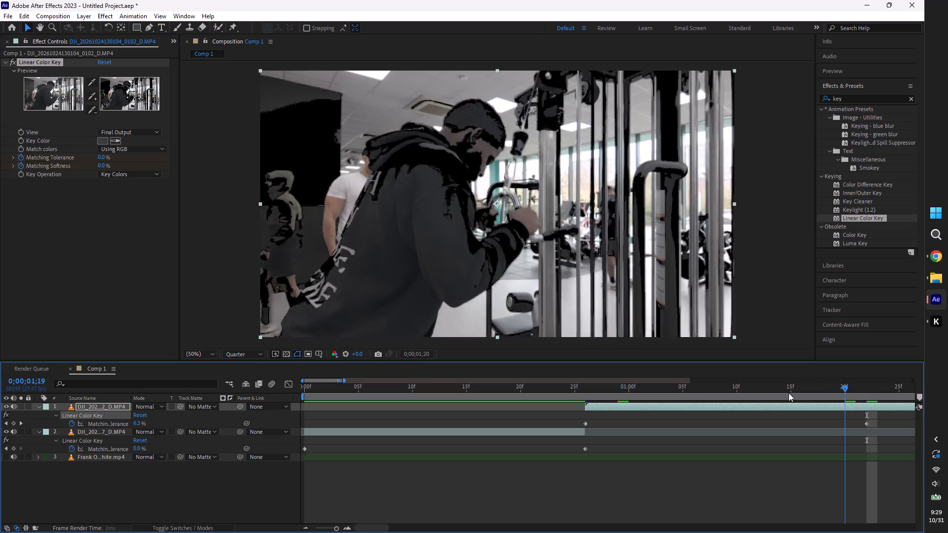
{"action": "left_click_drag", "start_coordinate": [789, 393], "coordinate": [581, 440]}
{"action": "left_click_drag", "start_coordinate": [99, 168], "coordinate": [101, 168]}
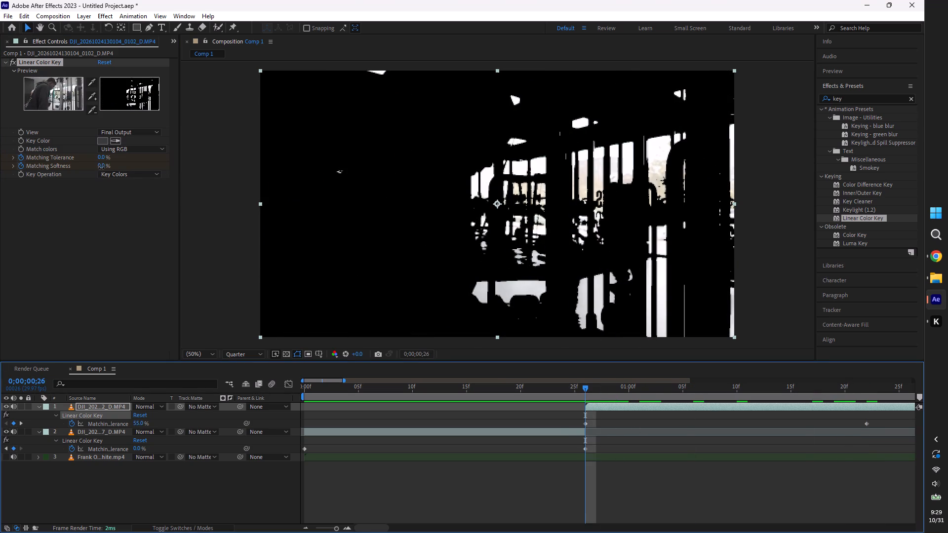
{"action": "left_click_drag", "start_coordinate": [101, 168], "coordinate": [105, 168]}
{"action": "key", "text": "space"}
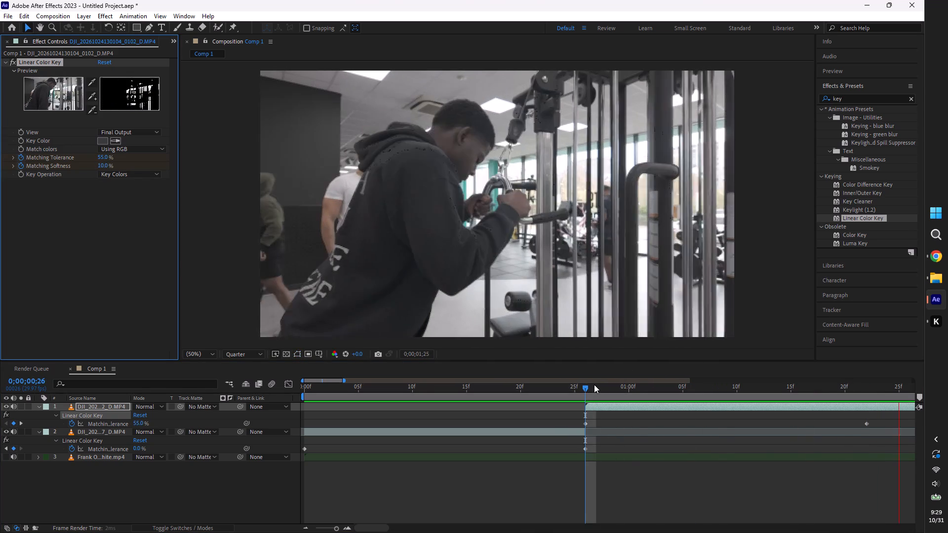
{"action": "left_click", "coordinate": [587, 386]}
{"action": "left_click_drag", "start_coordinate": [587, 387], "coordinate": [409, 397]}
{"action": "key", "text": "space"}
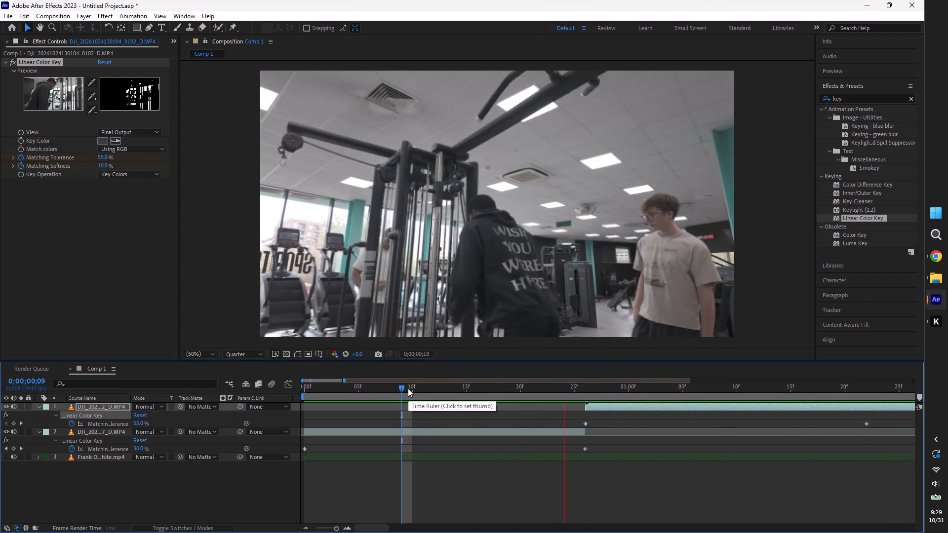
{"action": "left_click_drag", "start_coordinate": [407, 386], "coordinate": [535, 406]}
{"action": "left_click_drag", "start_coordinate": [525, 388], "coordinate": [399, 400]}
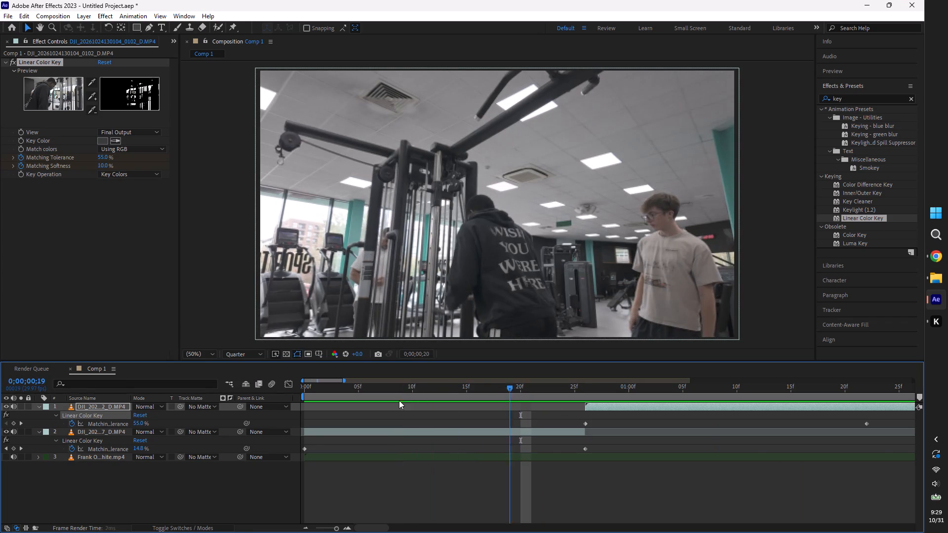
{"action": "left_click_drag", "start_coordinate": [399, 400], "coordinate": [152, 430]}
{"action": "key", "text": "space"}
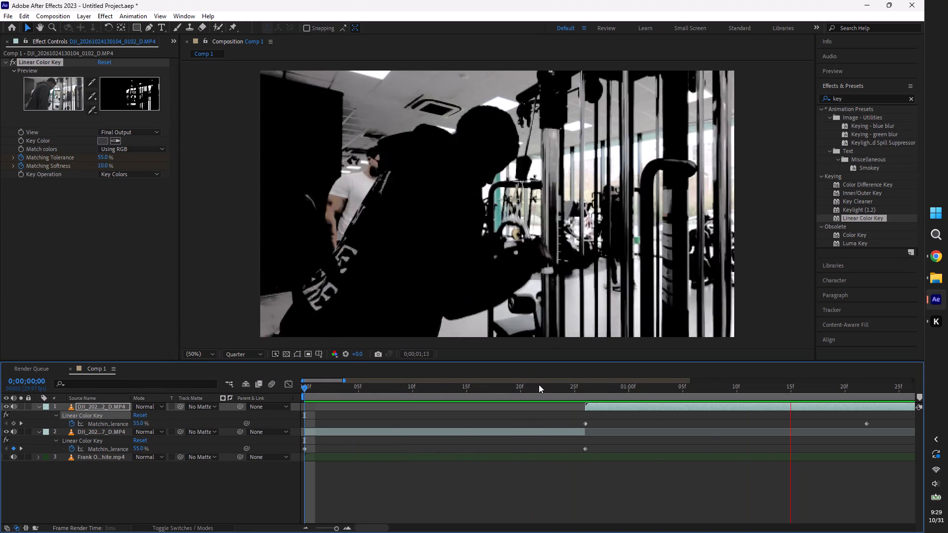
{"action": "left_click", "coordinate": [542, 388]}
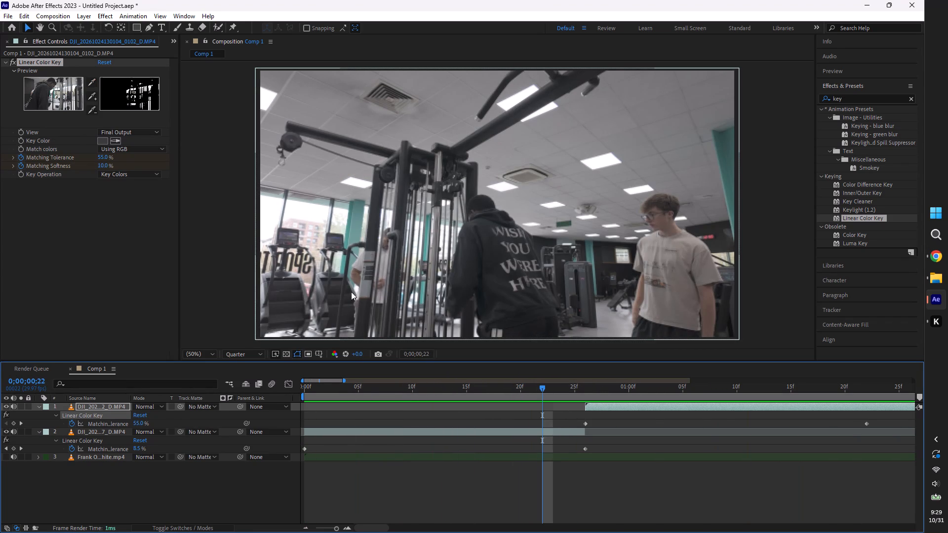
Copy the Linear Color Key from the DJI 0102 clip, paste it onto the DJI 0097 clip at the composition start and preview it.
{"action": "key", "text": "ctrl+c"}
{"action": "left_click_drag", "start_coordinate": [366, 387], "coordinate": [267, 406]}
{"action": "left_click", "coordinate": [314, 430]}
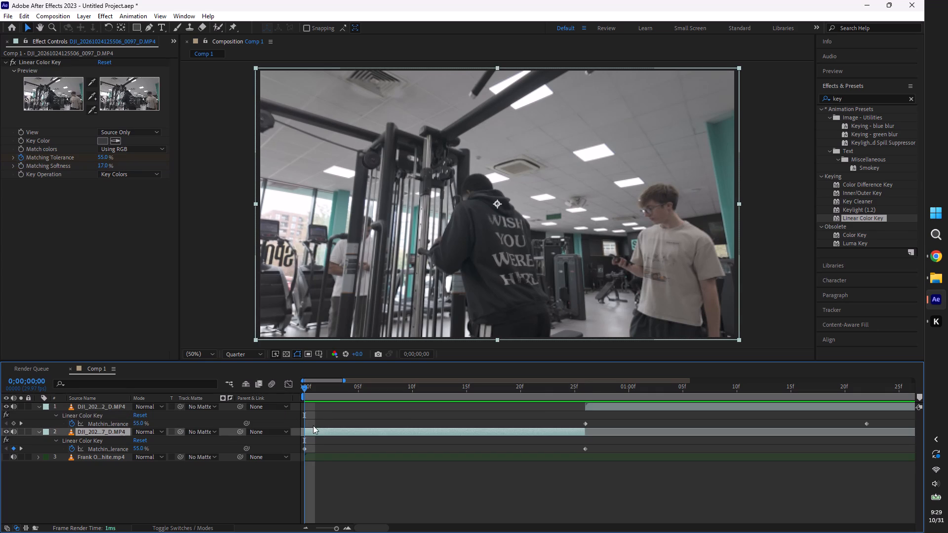
{"action": "key", "text": "ctrl+v"}
{"action": "key", "text": "space"}
{"action": "left_click", "coordinate": [303, 386]}
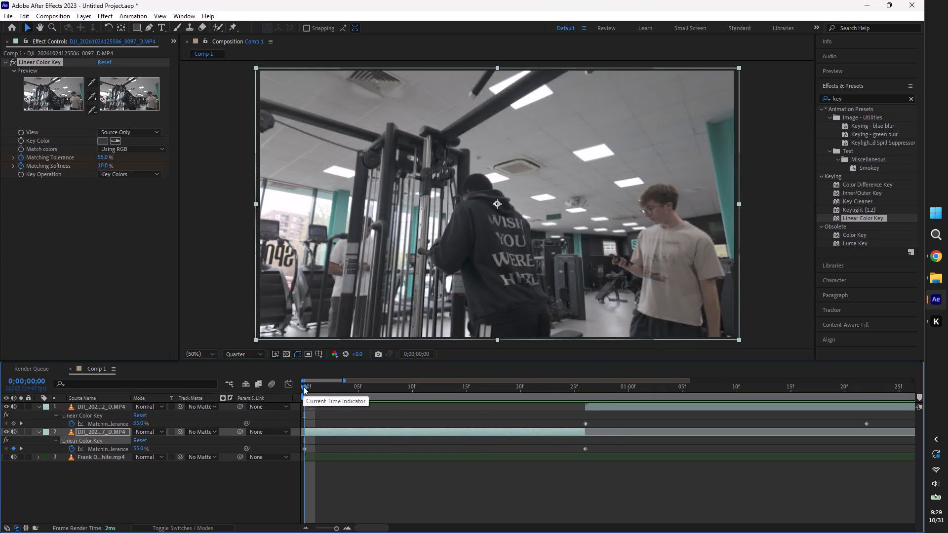
{"action": "key", "text": "ctrl+v"}
{"action": "key", "text": "space"}
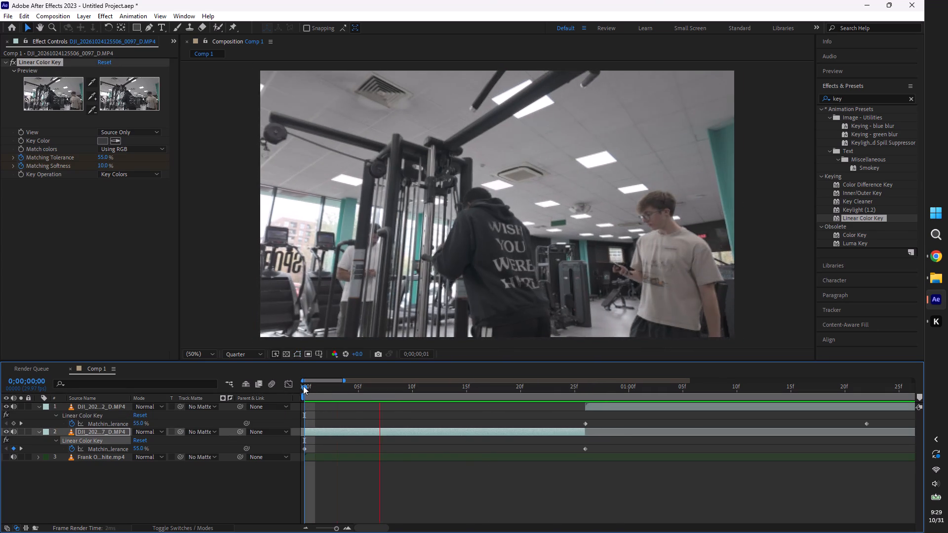
Copy the DJI 0102 clip's two matching tolerance keyframes, paste them onto the DJI 0097 clip at 0;00;00;00 and play the result.
{"action": "left_click", "coordinate": [303, 386]}
{"action": "left_click", "coordinate": [631, 410]}
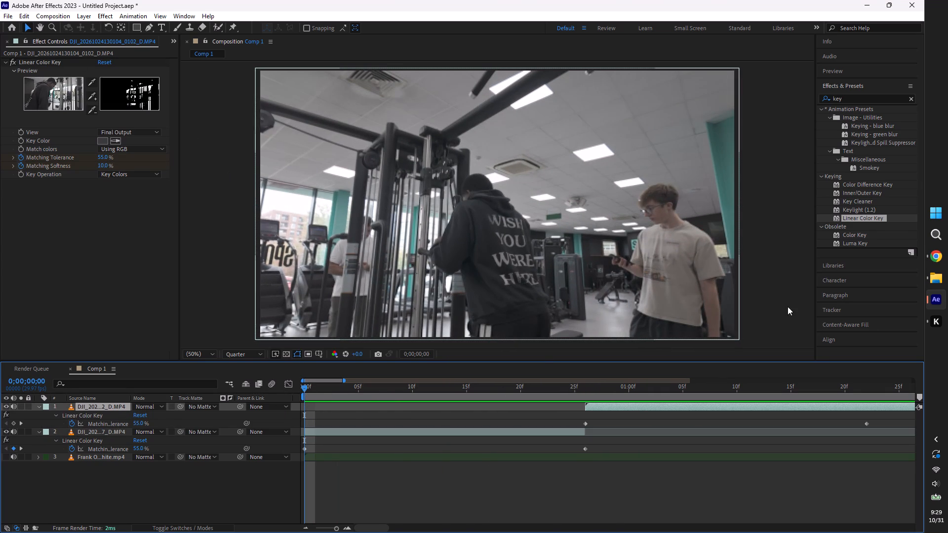
{"action": "left_click_drag", "start_coordinate": [888, 416], "coordinate": [571, 428]}
{"action": "key", "text": "ctrl+c"}
{"action": "left_click", "coordinate": [487, 431]}
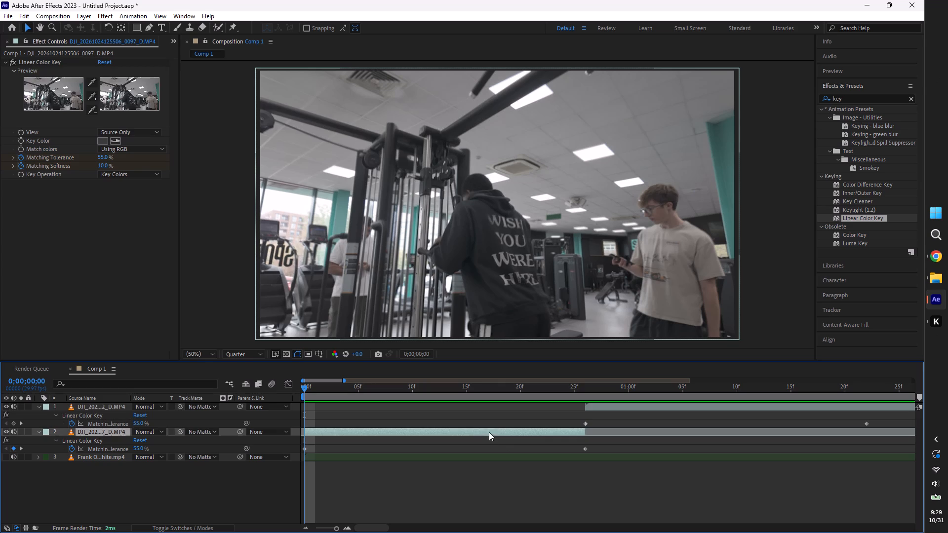
{"action": "key", "text": "ctrl+v"}
{"action": "key", "text": "space"}
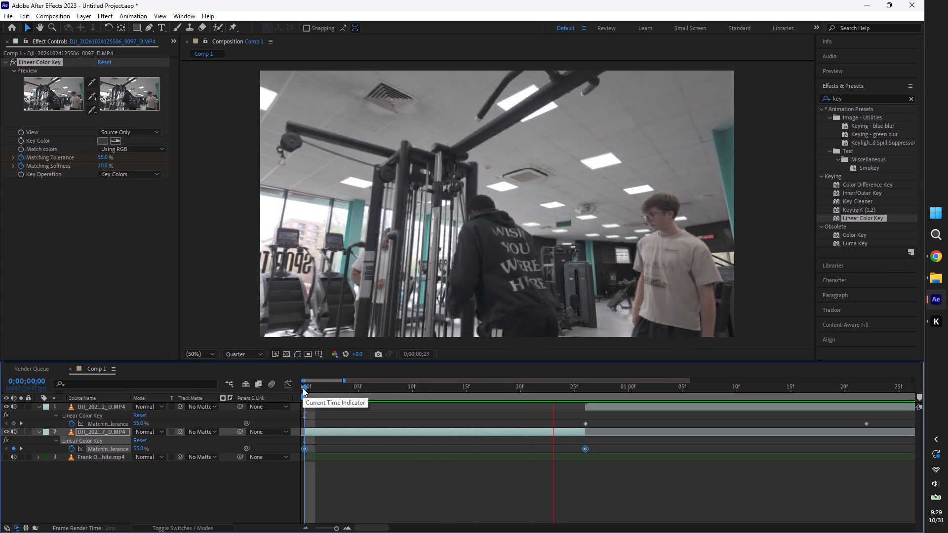
Delete the DJI 0097 clip's matching tolerance keyframes and remove its Linear Color Key effect.
{"action": "left_click", "coordinate": [303, 388]}
{"action": "left_click", "coordinate": [102, 444]}
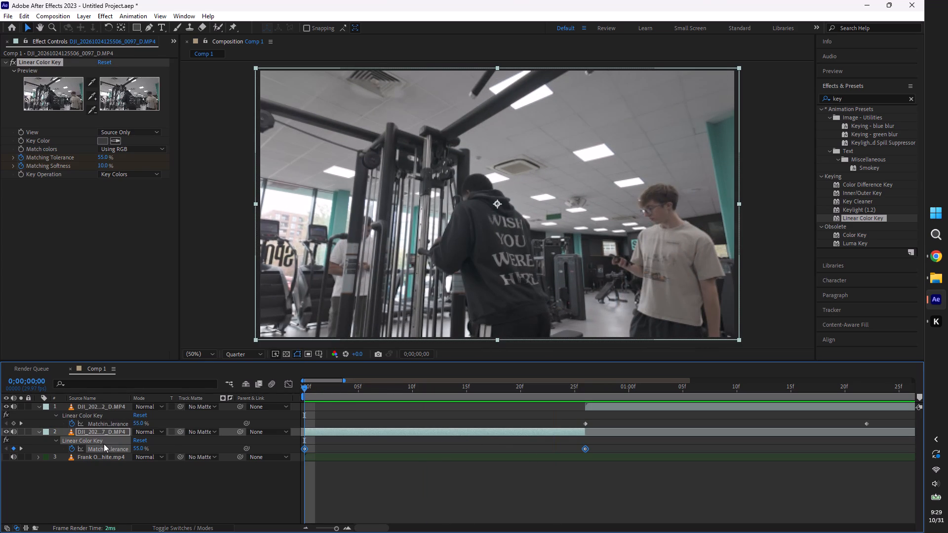
{"action": "key", "text": "Delete"}
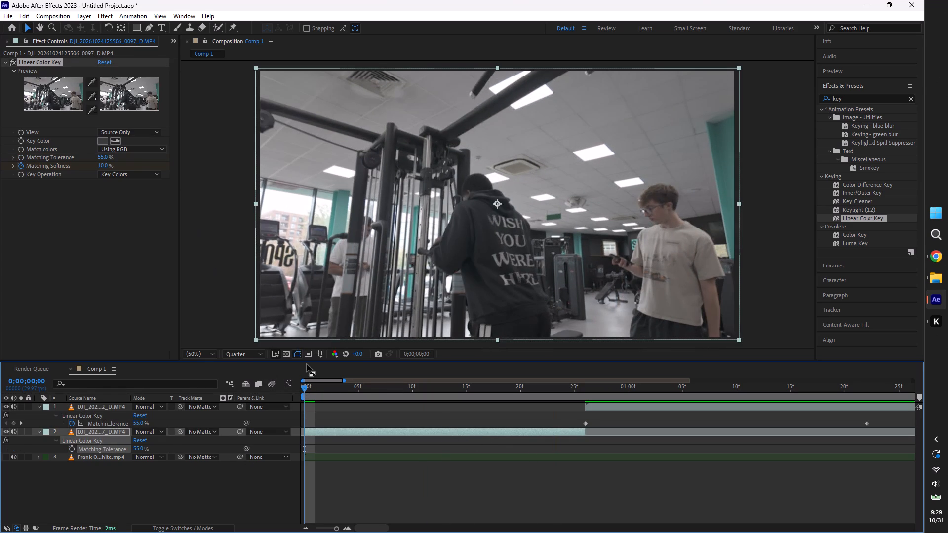
{"action": "left_click", "coordinate": [60, 63]}
{"action": "key", "text": "Delete"}
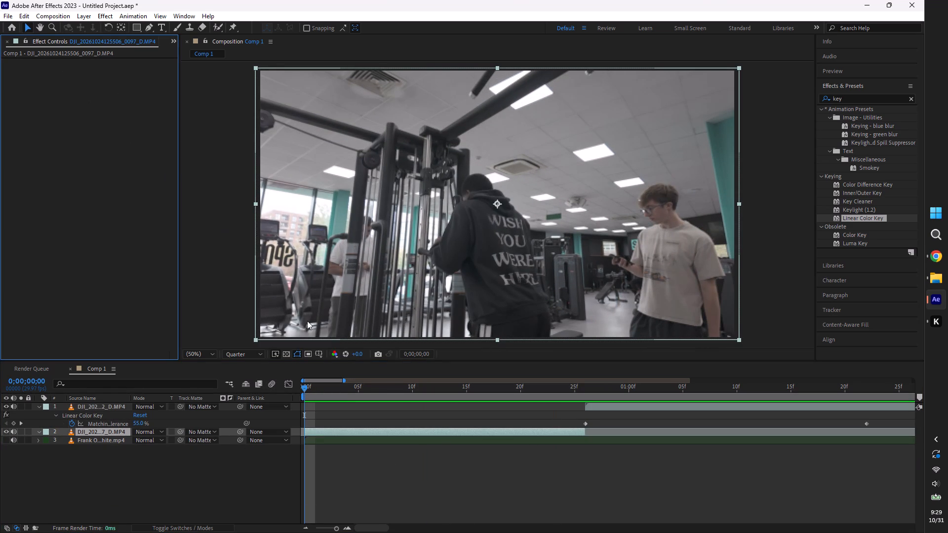
Paste the copied matching tolerance keyframes onto the DJI 0097 clip at 0;00;00;00, play the result and show the keyframes.
{"action": "key", "text": "ctrl+v"}
{"action": "key", "text": "space"}
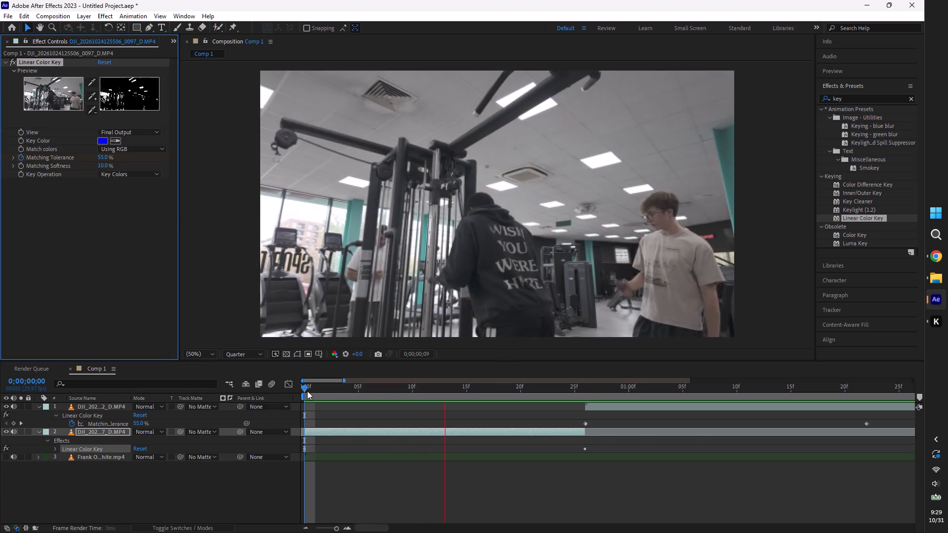
{"action": "left_click", "coordinate": [306, 391]}
{"action": "key", "text": "u"}
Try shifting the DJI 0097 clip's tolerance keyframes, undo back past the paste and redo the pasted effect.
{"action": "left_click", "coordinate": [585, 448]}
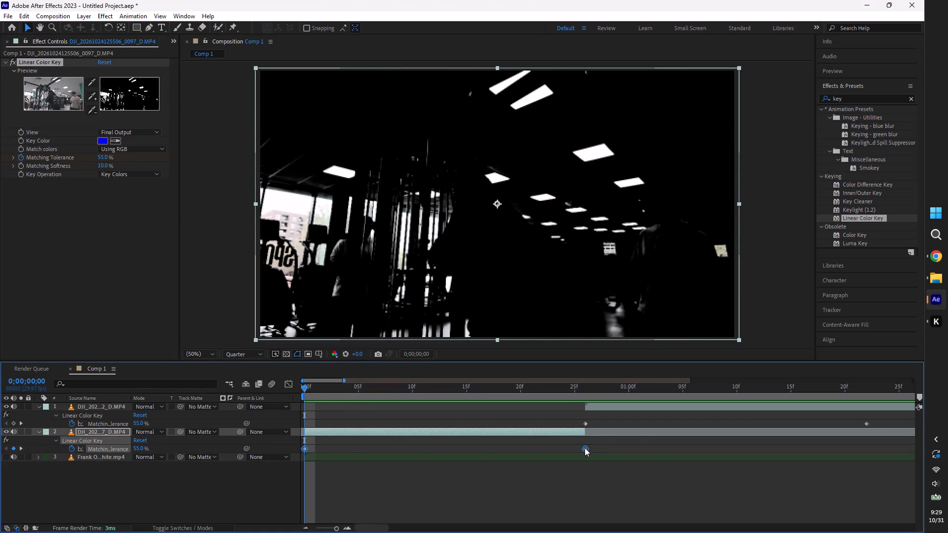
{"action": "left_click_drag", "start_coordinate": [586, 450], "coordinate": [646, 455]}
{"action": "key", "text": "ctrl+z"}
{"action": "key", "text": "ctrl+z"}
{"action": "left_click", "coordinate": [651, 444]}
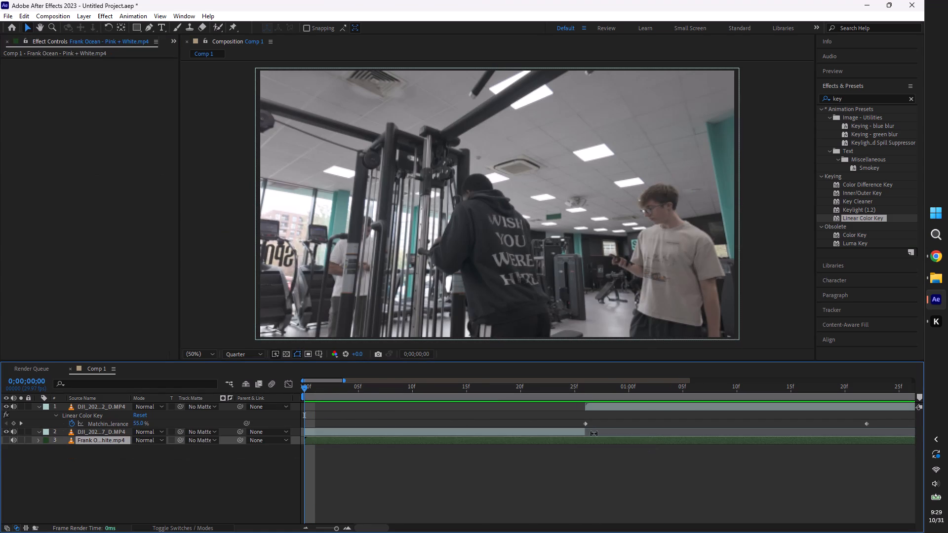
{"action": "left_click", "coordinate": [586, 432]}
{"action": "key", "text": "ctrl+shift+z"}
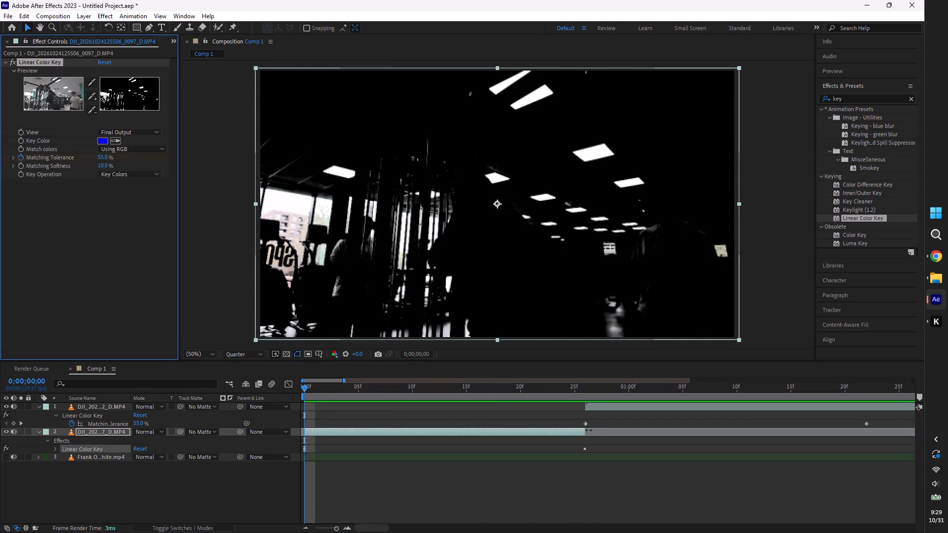
Move the DJI 0097 clip's second matching tolerance keyframe in stages to 0;00;01;15, previewing the reveal between adjustments.
{"action": "key", "text": "u"}
{"action": "left_click", "coordinate": [604, 451]}
{"action": "left_click_drag", "start_coordinate": [579, 446], "coordinate": [622, 462]}
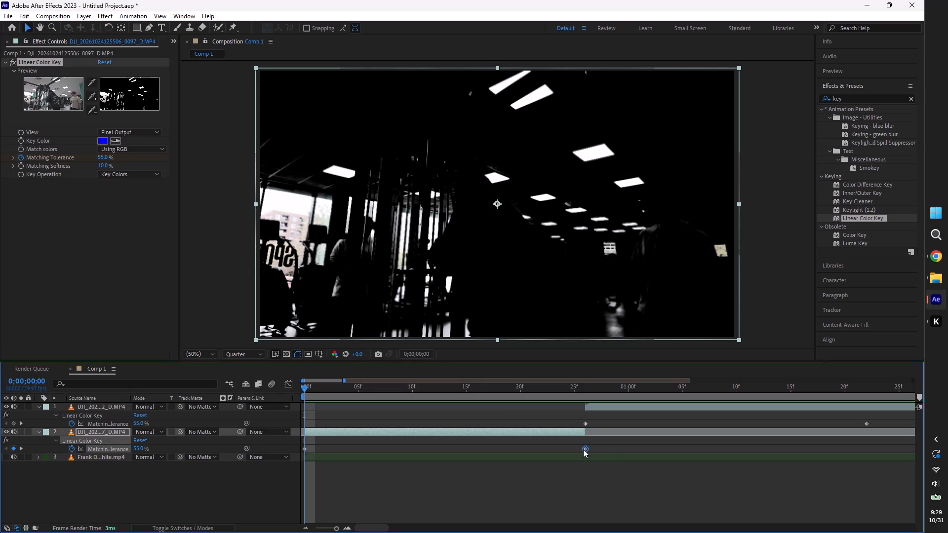
{"action": "left_click_drag", "start_coordinate": [583, 449], "coordinate": [675, 452]}
{"action": "key", "text": "space"}
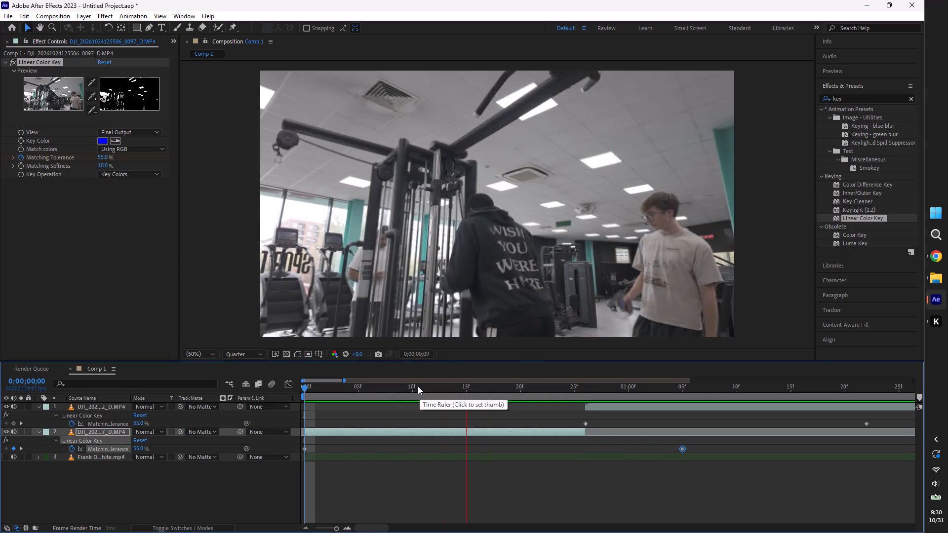
{"action": "left_click", "coordinate": [301, 384]}
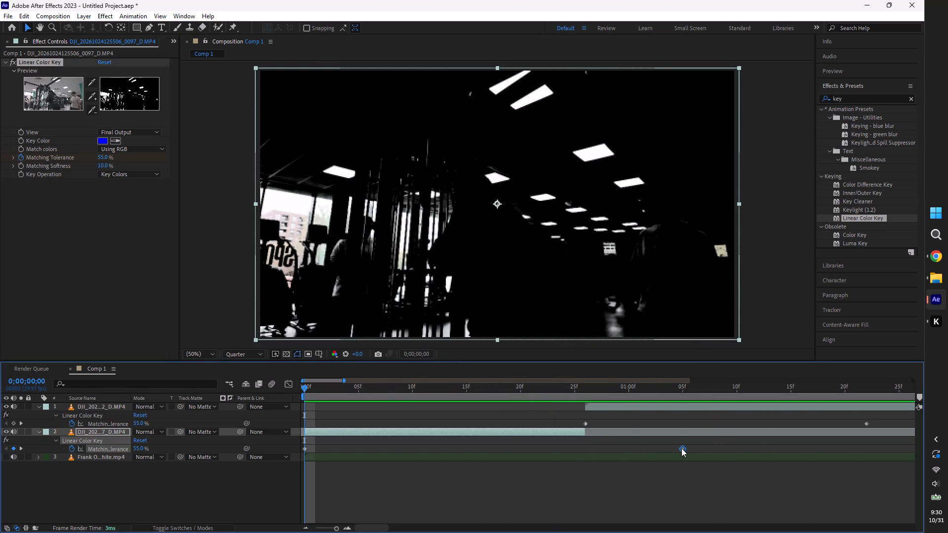
{"action": "left_click_drag", "start_coordinate": [681, 449], "coordinate": [752, 455]}
{"action": "key", "text": "space"}
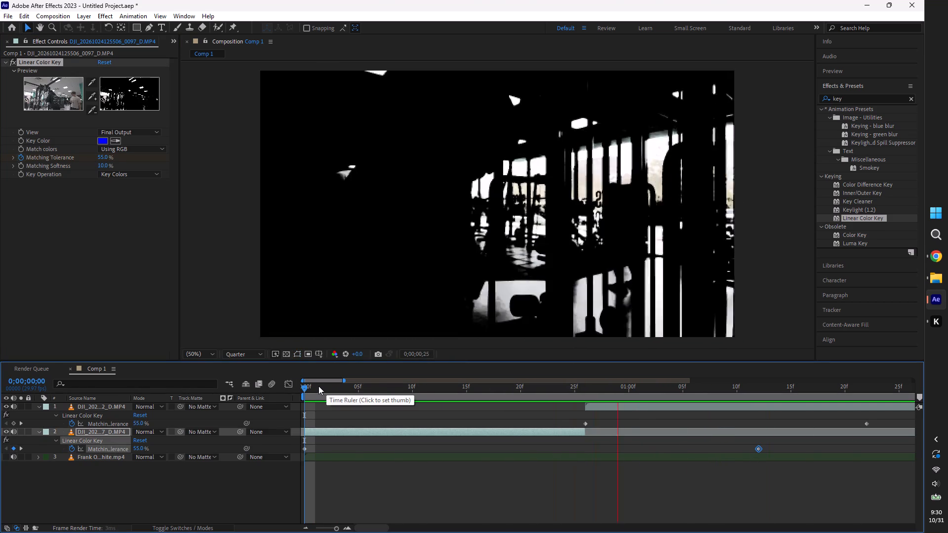
{"action": "left_click", "coordinate": [305, 387]}
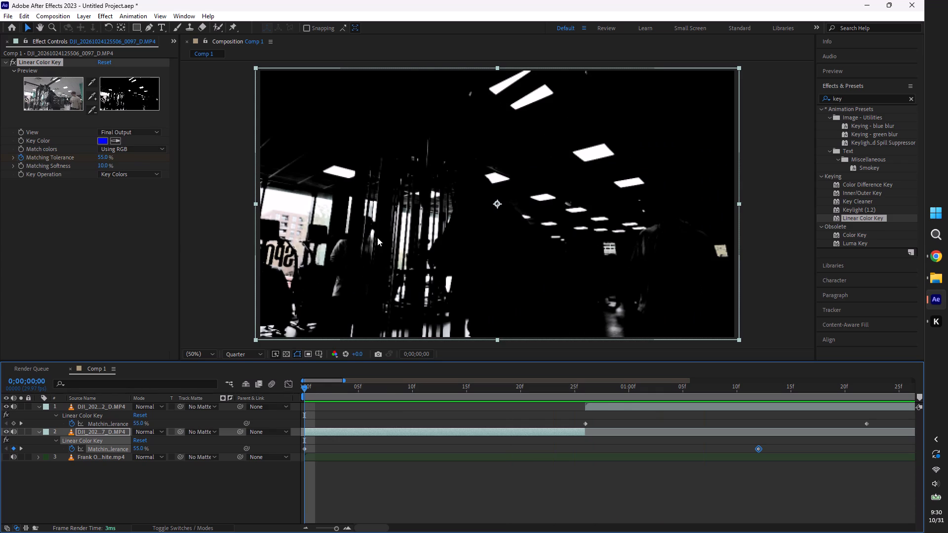
{"action": "key", "text": "space"}
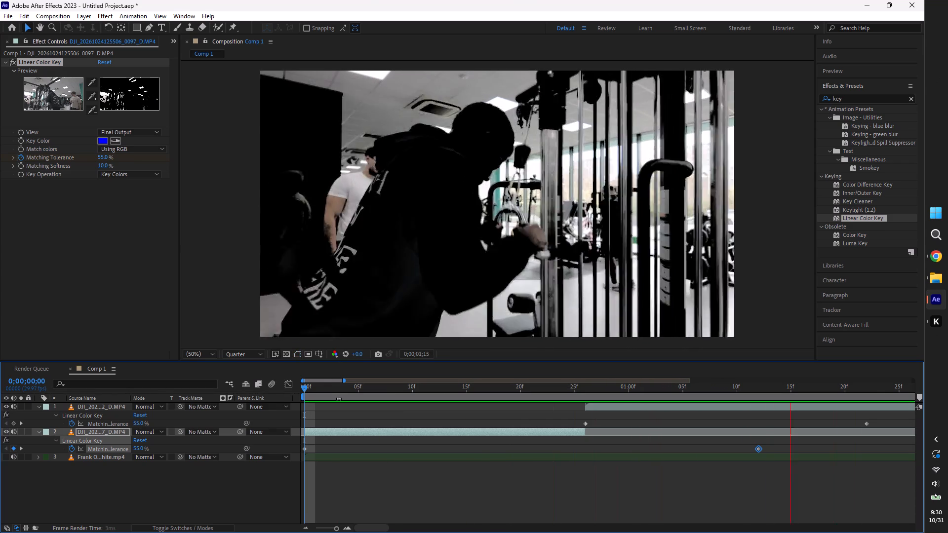
{"action": "left_click", "coordinate": [323, 381]}
{"action": "left_click_drag", "start_coordinate": [332, 388], "coordinate": [337, 386]}
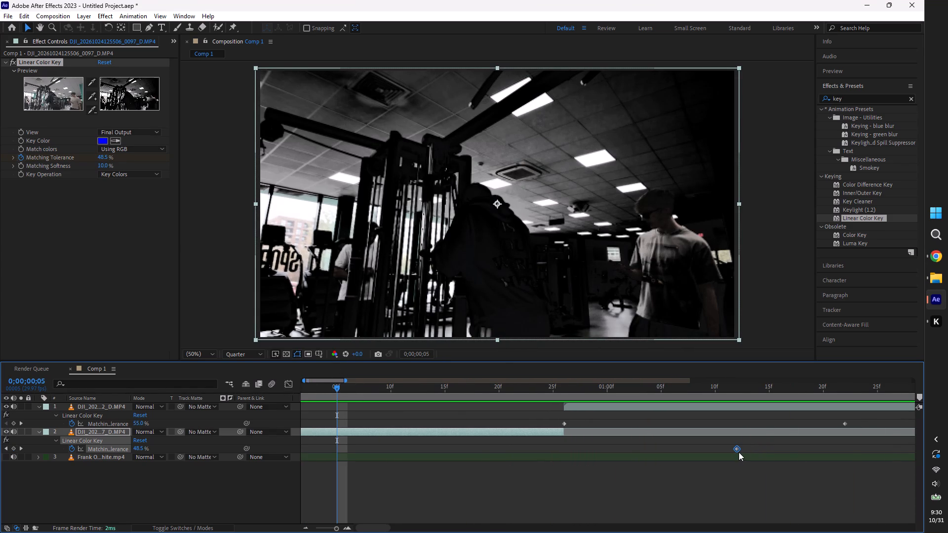
{"action": "left_click_drag", "start_coordinate": [739, 448], "coordinate": [752, 455]}
{"action": "left_click_drag", "start_coordinate": [737, 449], "coordinate": [773, 456]}
{"action": "key", "text": "space"}
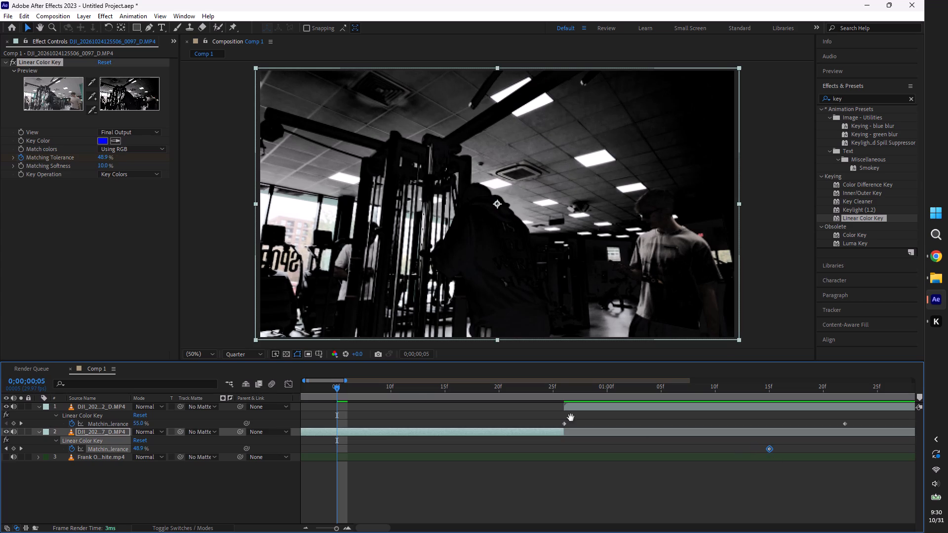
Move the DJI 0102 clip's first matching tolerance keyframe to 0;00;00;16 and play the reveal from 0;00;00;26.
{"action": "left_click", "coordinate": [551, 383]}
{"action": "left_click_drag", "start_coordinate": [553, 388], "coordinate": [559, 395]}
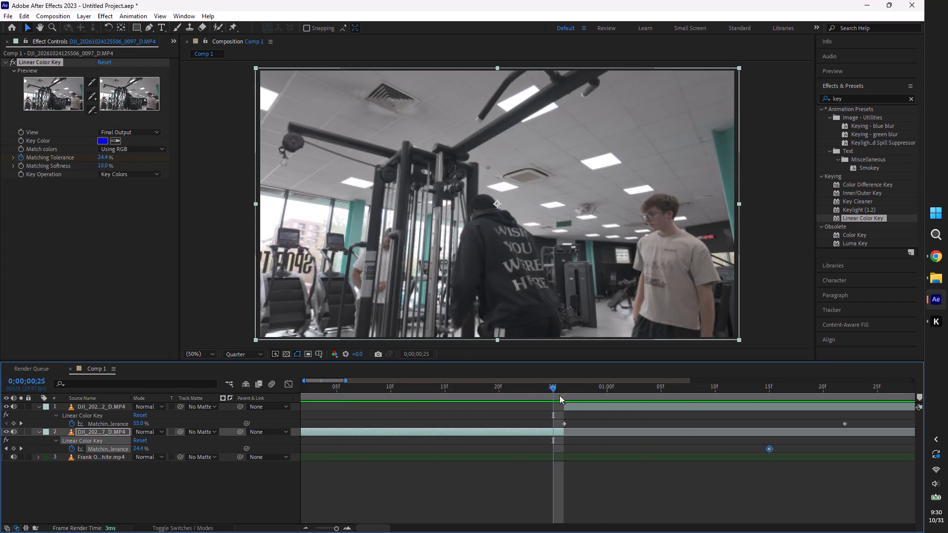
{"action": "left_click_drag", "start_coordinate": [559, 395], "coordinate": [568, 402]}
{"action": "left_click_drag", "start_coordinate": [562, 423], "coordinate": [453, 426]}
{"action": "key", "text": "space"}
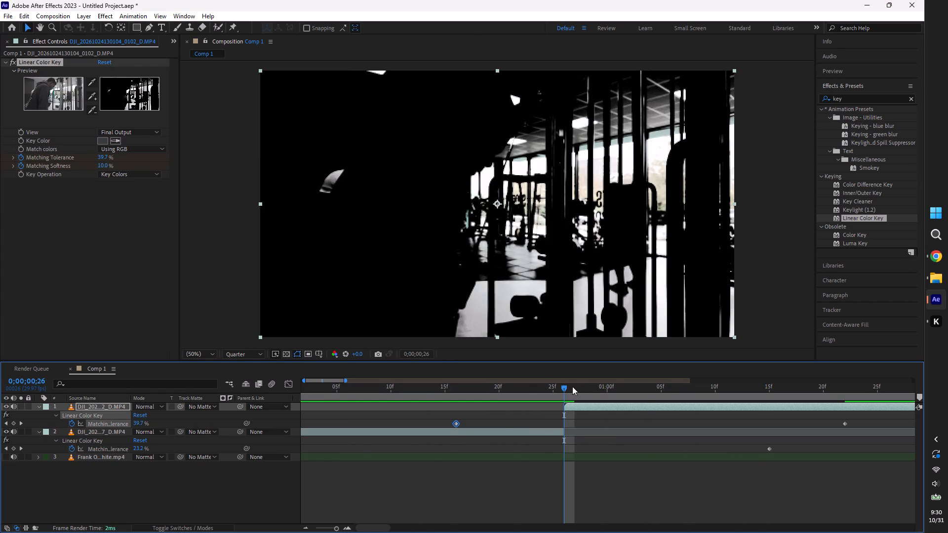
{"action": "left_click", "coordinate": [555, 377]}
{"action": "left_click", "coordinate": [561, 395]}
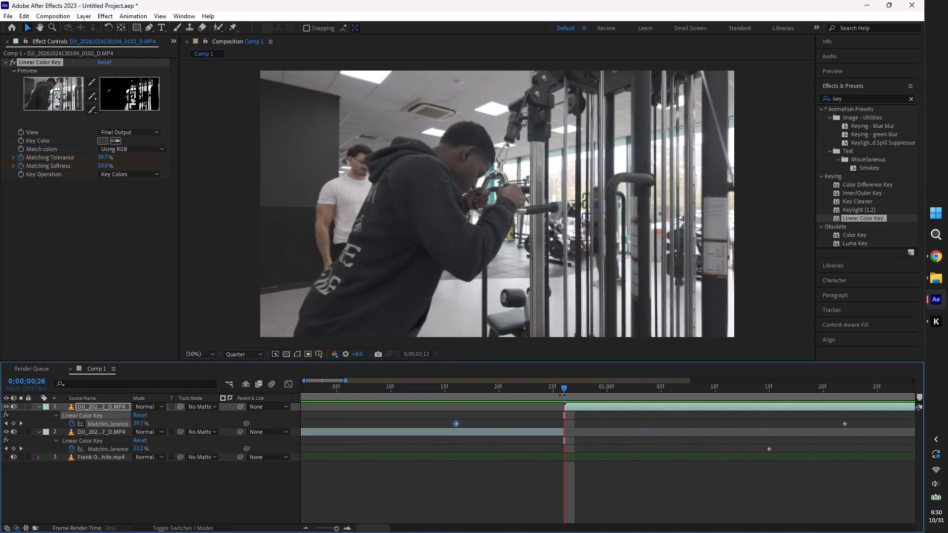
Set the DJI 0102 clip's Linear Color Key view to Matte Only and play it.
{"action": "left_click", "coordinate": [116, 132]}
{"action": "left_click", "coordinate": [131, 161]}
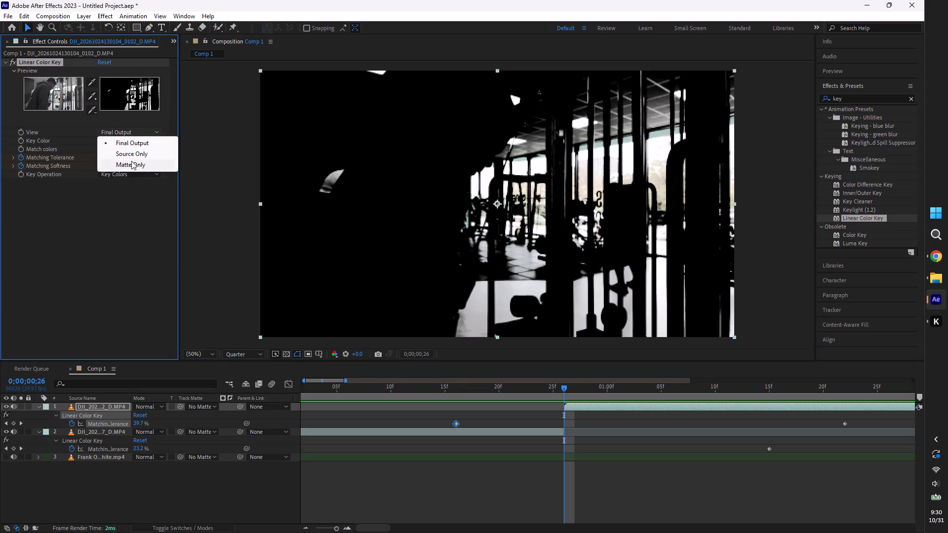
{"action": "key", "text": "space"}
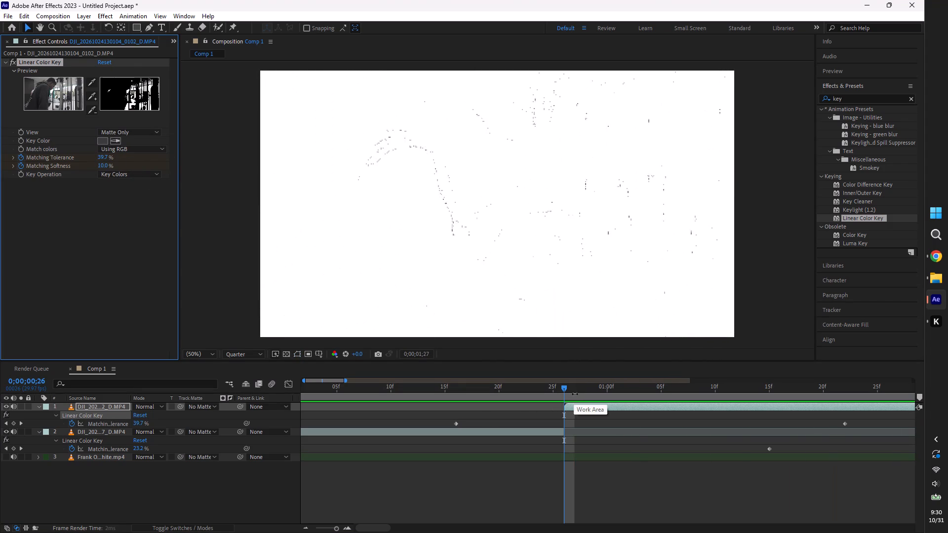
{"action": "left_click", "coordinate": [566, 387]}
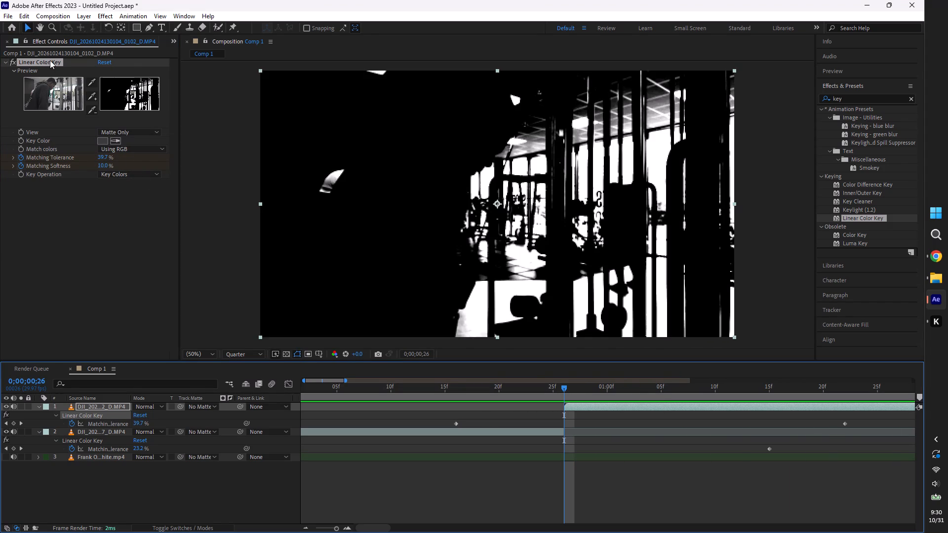
Remove the Linear Color Key from the DJI 0102 clip and play the composition from the start.
{"action": "left_click", "coordinate": [50, 60]}
{"action": "key", "text": "Delete"}
{"action": "left_click_drag", "start_coordinate": [566, 388], "coordinate": [0, 404]}
{"action": "key", "text": "space"}
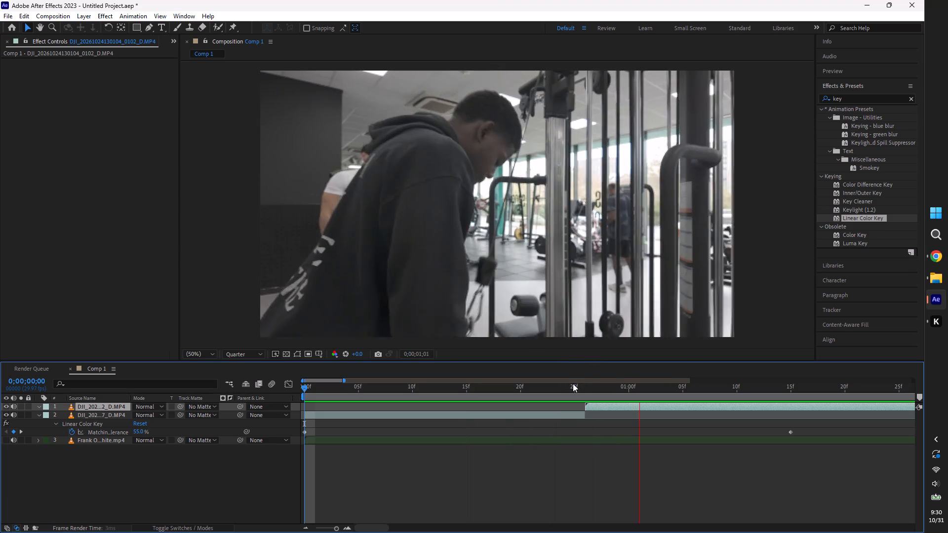
Find the cut point by playback, split the DJI 0102 clip at 0;00;02;06 and delete the part after it.
{"action": "left_click", "coordinate": [576, 385]}
{"action": "key", "text": "minus"}
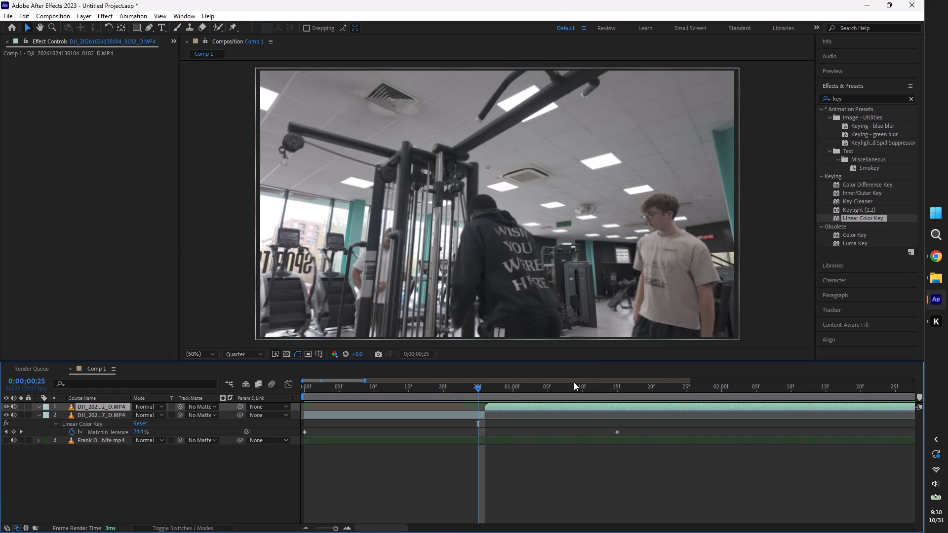
{"action": "key", "text": "minus"}
{"action": "key", "text": "space"}
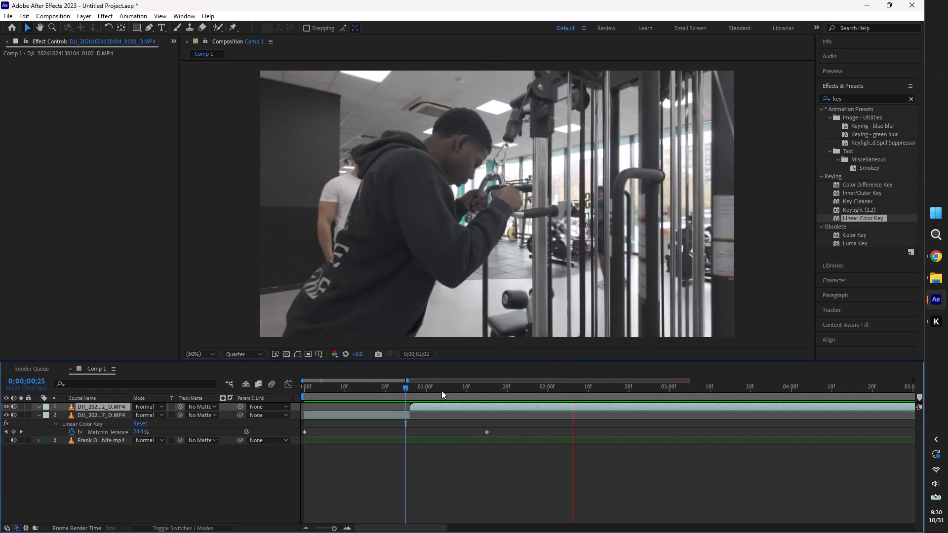
{"action": "left_click", "coordinate": [540, 396]}
{"action": "left_click", "coordinate": [542, 391]}
{"action": "left_click_drag", "start_coordinate": [542, 391], "coordinate": [560, 397]}
{"action": "key", "text": "space"}
{"action": "left_click_drag", "start_coordinate": [560, 388], "coordinate": [571, 390]}
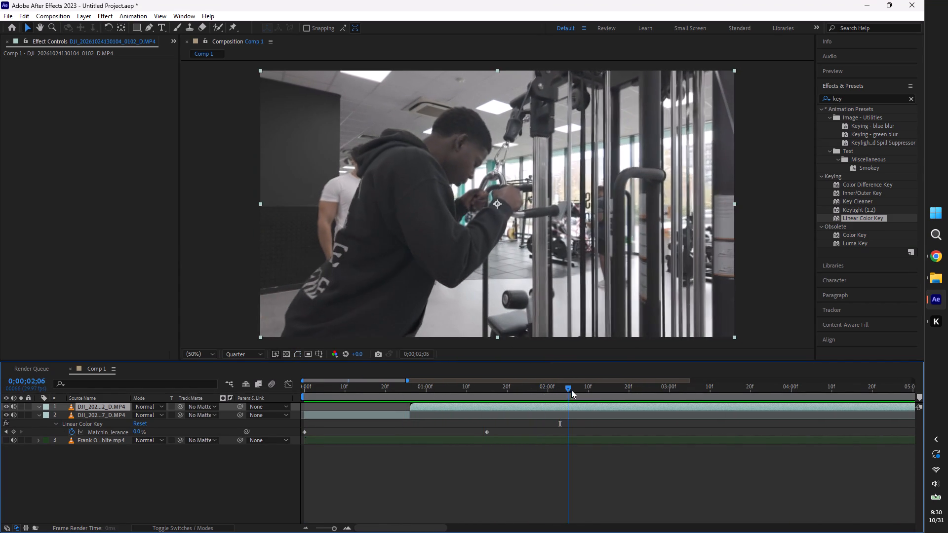
{"action": "left_click_drag", "start_coordinate": [571, 390], "coordinate": [572, 390]}
{"action": "key", "text": "space"}
{"action": "left_click", "coordinate": [572, 387]}
{"action": "key", "text": "ctrl+shift+d"}
{"action": "key", "text": "BackSpace"}
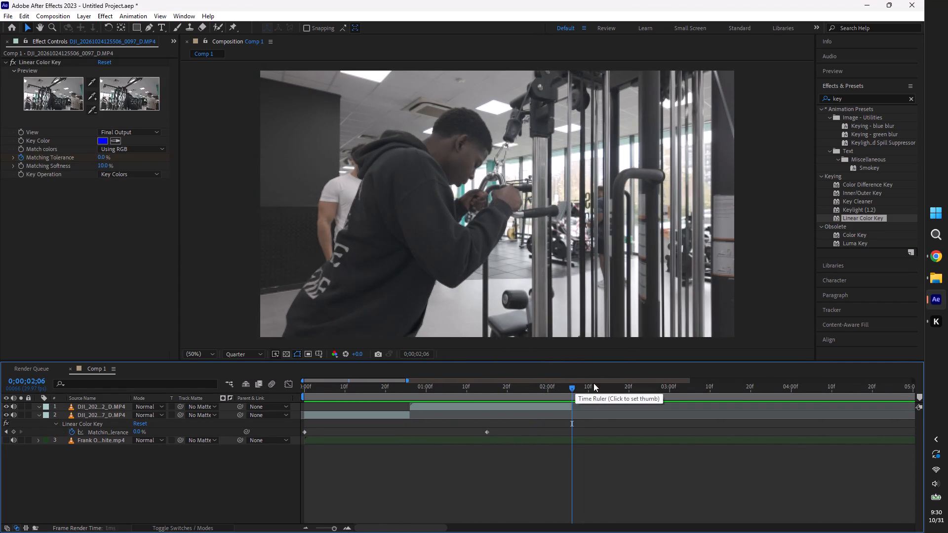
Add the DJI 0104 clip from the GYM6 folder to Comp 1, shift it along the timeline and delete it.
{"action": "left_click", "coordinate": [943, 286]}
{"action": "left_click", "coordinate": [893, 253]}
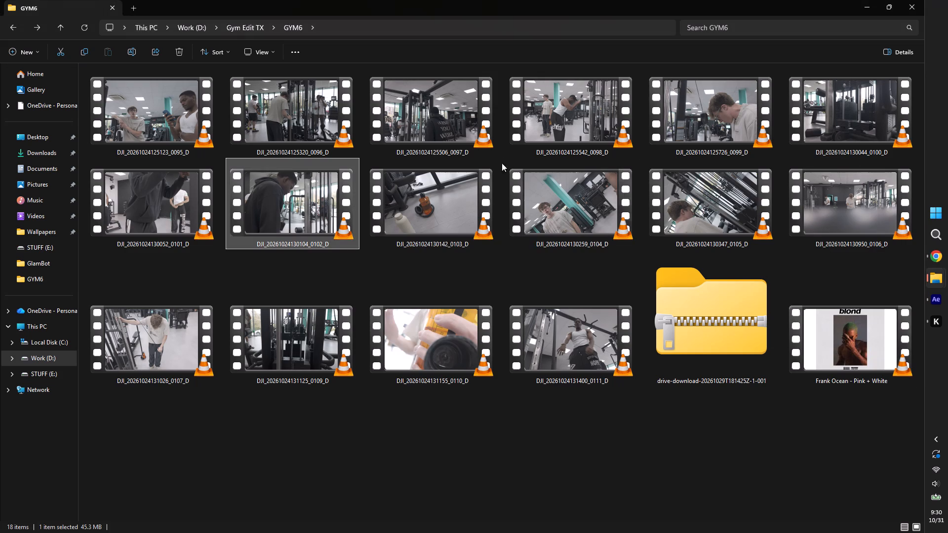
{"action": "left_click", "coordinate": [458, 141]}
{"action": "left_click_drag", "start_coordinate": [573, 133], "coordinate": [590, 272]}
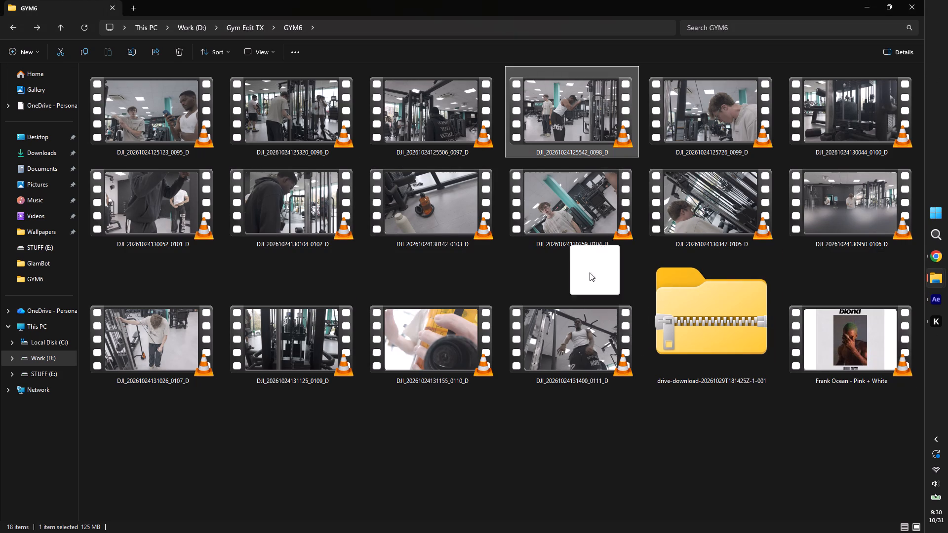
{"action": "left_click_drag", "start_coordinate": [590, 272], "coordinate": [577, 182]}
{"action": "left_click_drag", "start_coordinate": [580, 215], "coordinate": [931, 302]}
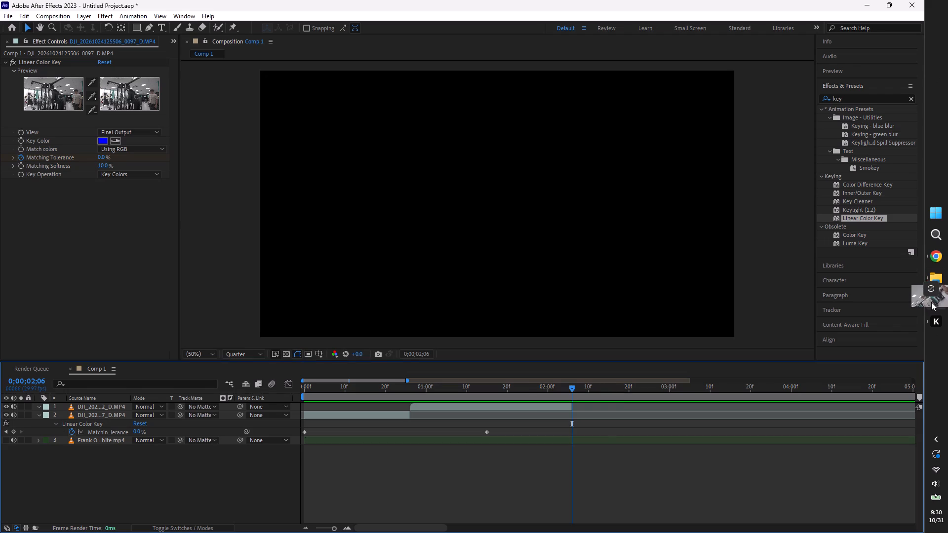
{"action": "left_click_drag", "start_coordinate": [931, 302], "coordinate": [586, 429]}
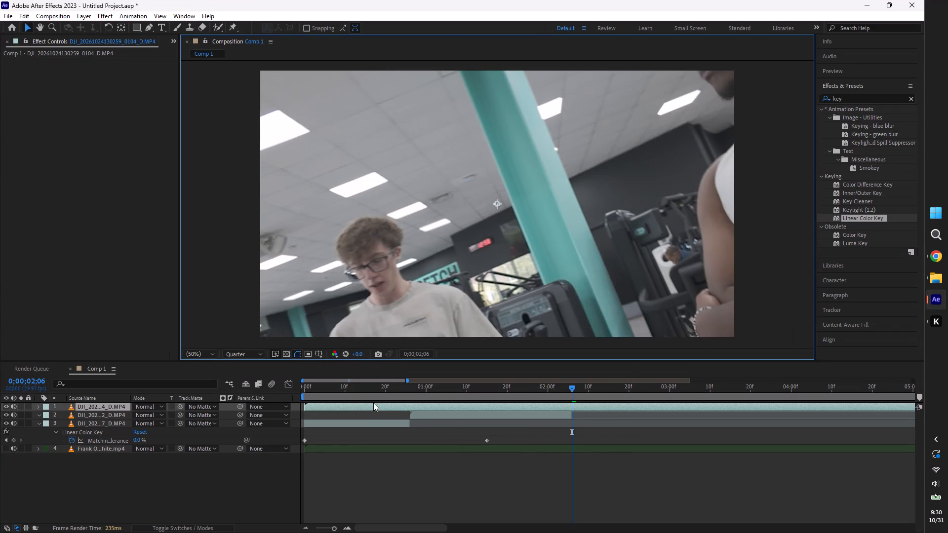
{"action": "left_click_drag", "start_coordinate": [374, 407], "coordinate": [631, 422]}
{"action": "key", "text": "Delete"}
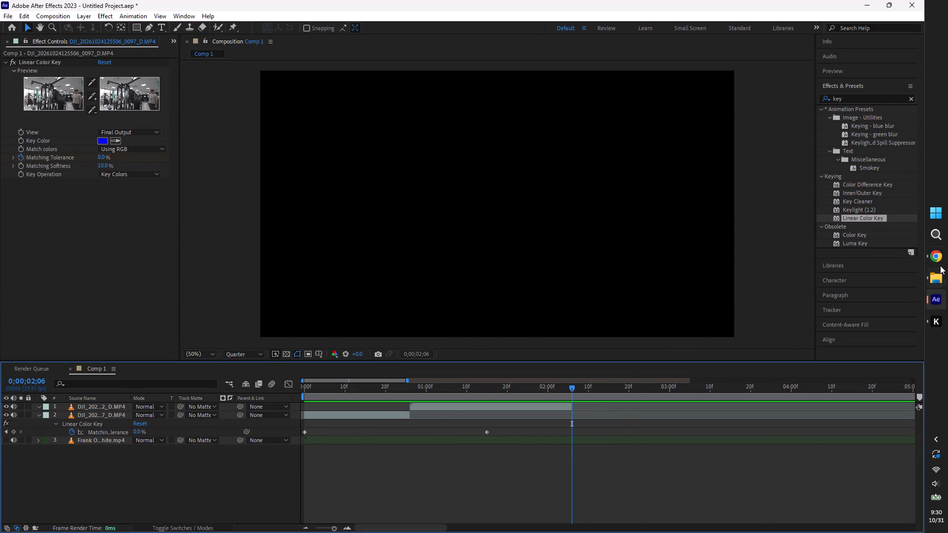
Switch to the GYM6 folder and add the DJI 0098 clip to Comp 1 as the top layer, starting at 0;00;02;06.
{"action": "left_click", "coordinate": [938, 274]}
{"action": "left_click", "coordinate": [869, 255]}
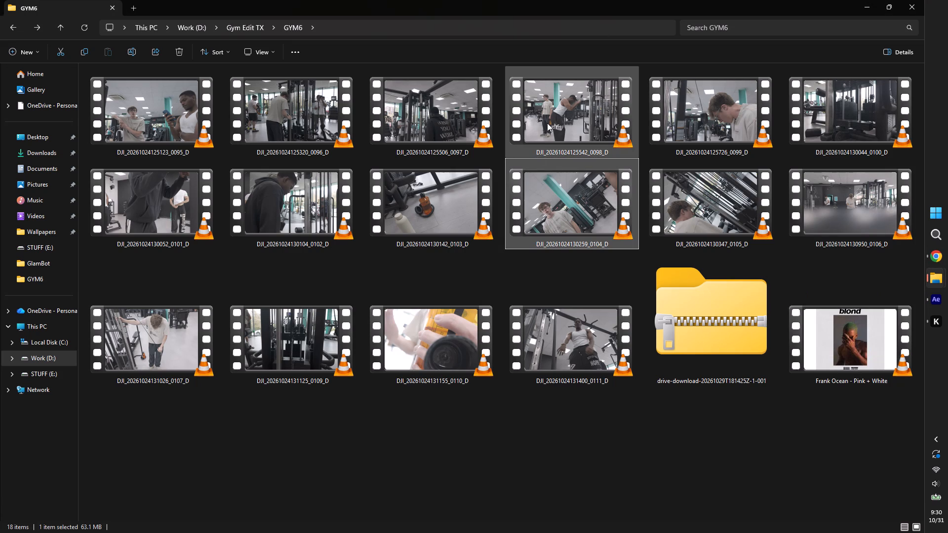
{"action": "left_click", "coordinate": [548, 123]}
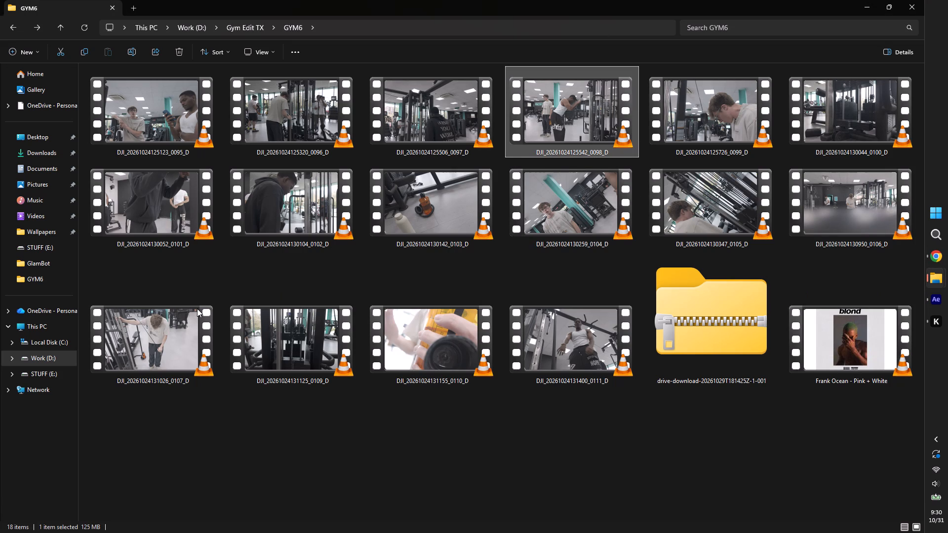
{"action": "left_click_drag", "start_coordinate": [180, 305], "coordinate": [174, 310]}
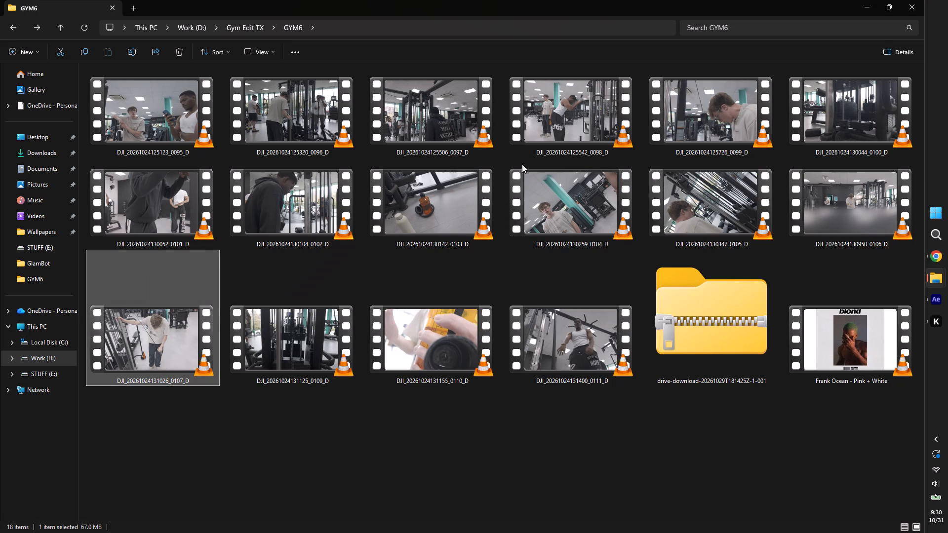
{"action": "left_click_drag", "start_coordinate": [546, 116], "coordinate": [903, 380]}
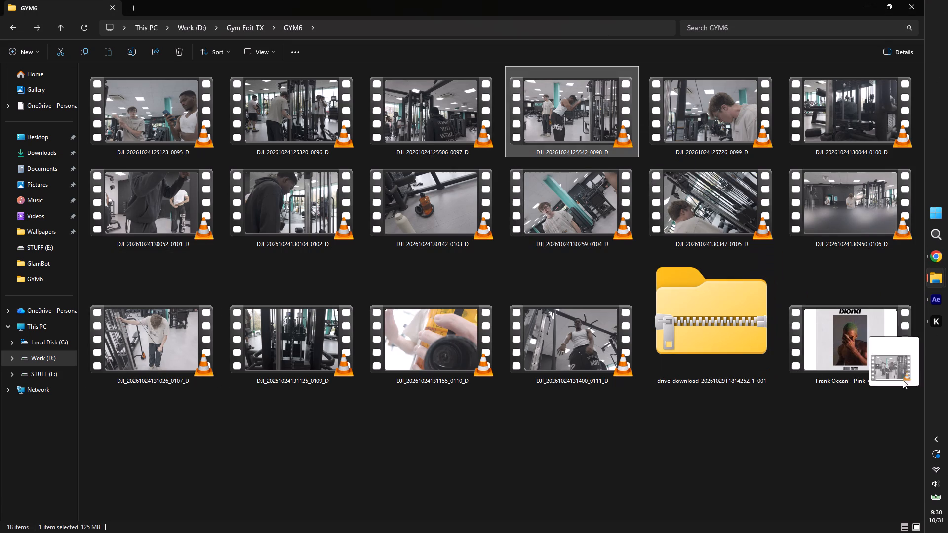
{"action": "left_click_drag", "start_coordinate": [903, 380], "coordinate": [625, 423]}
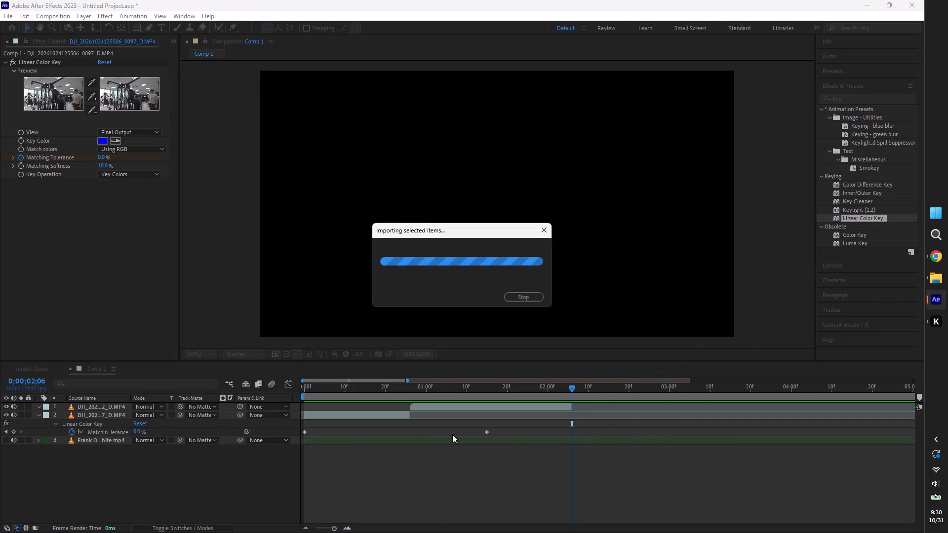
{"action": "left_click_drag", "start_coordinate": [393, 405], "coordinate": [656, 419]}
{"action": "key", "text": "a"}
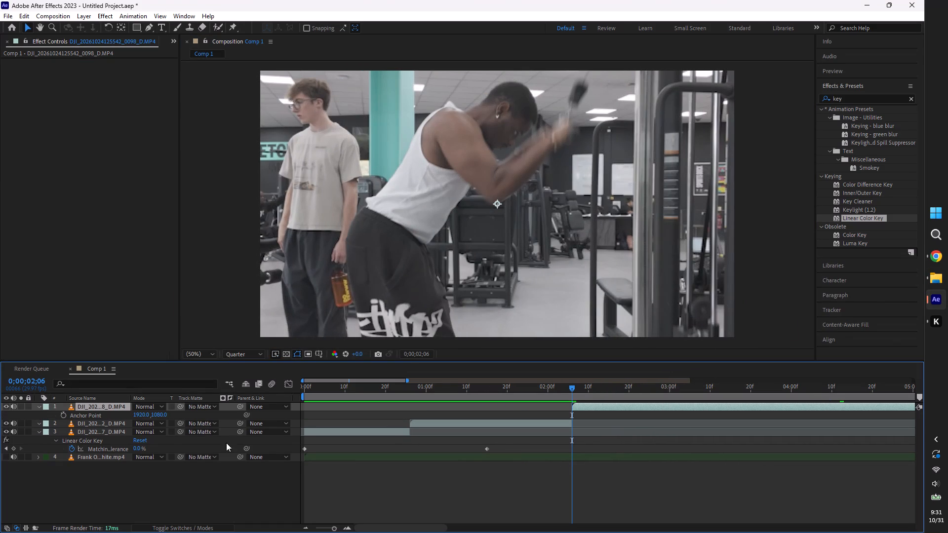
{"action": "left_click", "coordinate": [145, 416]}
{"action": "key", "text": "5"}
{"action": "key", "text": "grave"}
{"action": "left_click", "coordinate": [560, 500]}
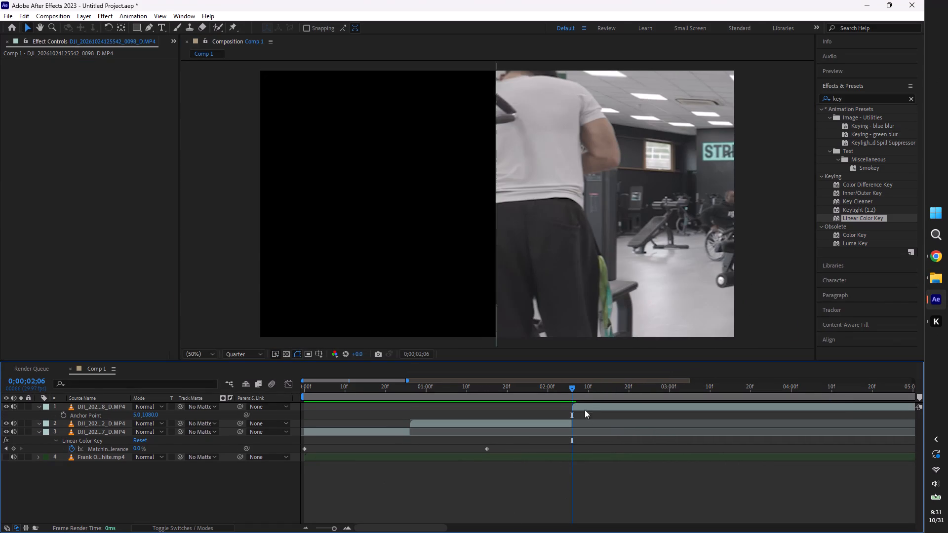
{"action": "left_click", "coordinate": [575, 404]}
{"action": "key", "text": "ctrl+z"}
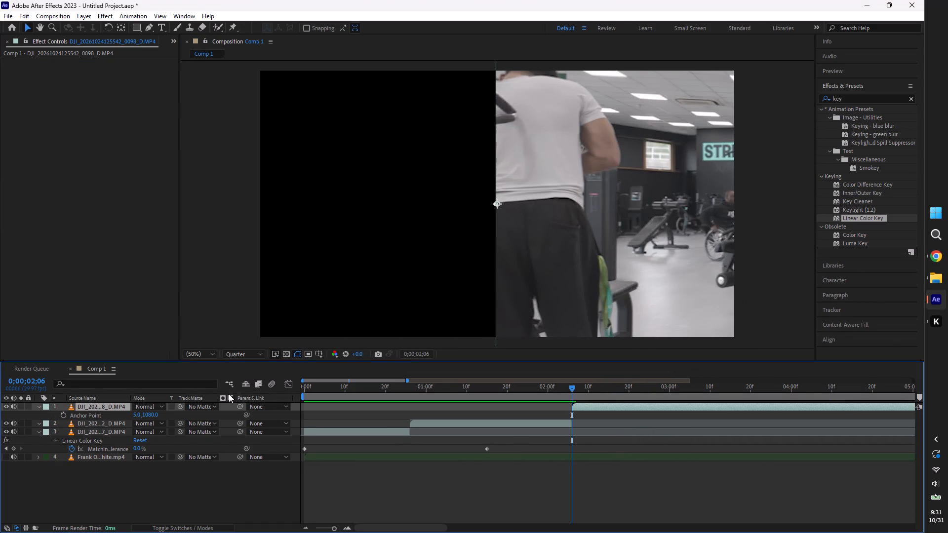
Set the DJI 0098 clip's Scale to 51%.
{"action": "key", "text": "s"}
{"action": "left_click", "coordinate": [154, 414]}
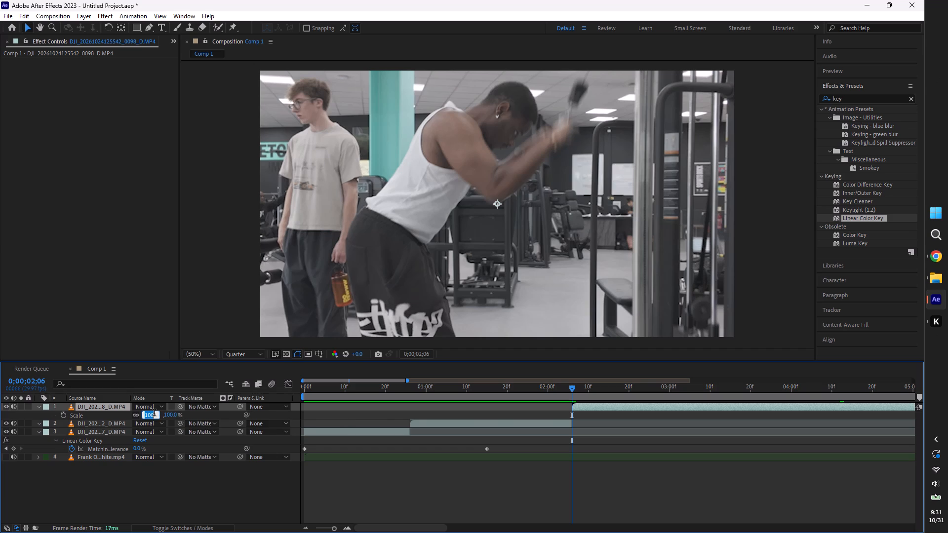
{"action": "key", "text": "5"}
{"action": "key", "text": "1"}
{"action": "left_click", "coordinate": [424, 493]}
Play the composition from the start and mute the audio of the three DJI clips.
{"action": "left_click_drag", "start_coordinate": [574, 383], "coordinate": [535, 386]}
{"action": "key", "text": "space"}
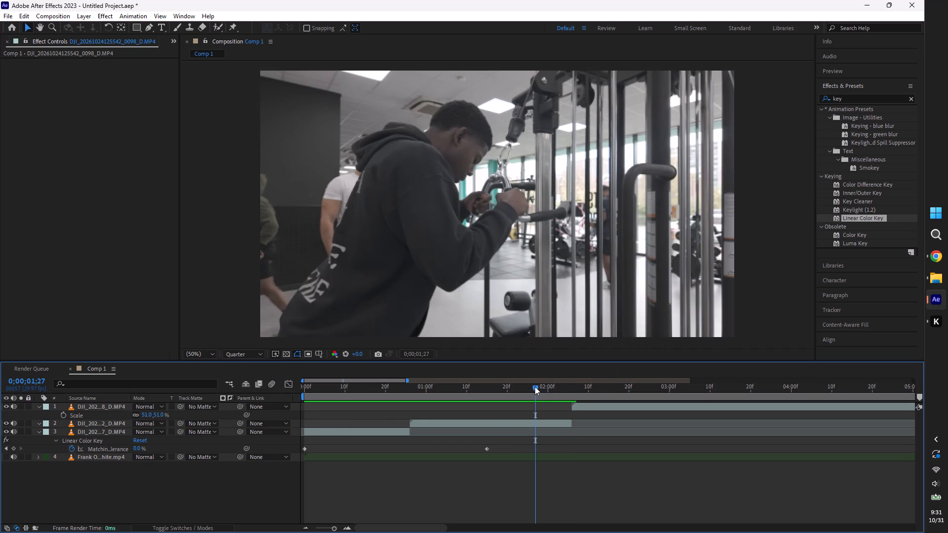
{"action": "left_click_drag", "start_coordinate": [539, 385], "coordinate": [0, 434]}
{"action": "key", "text": "space"}
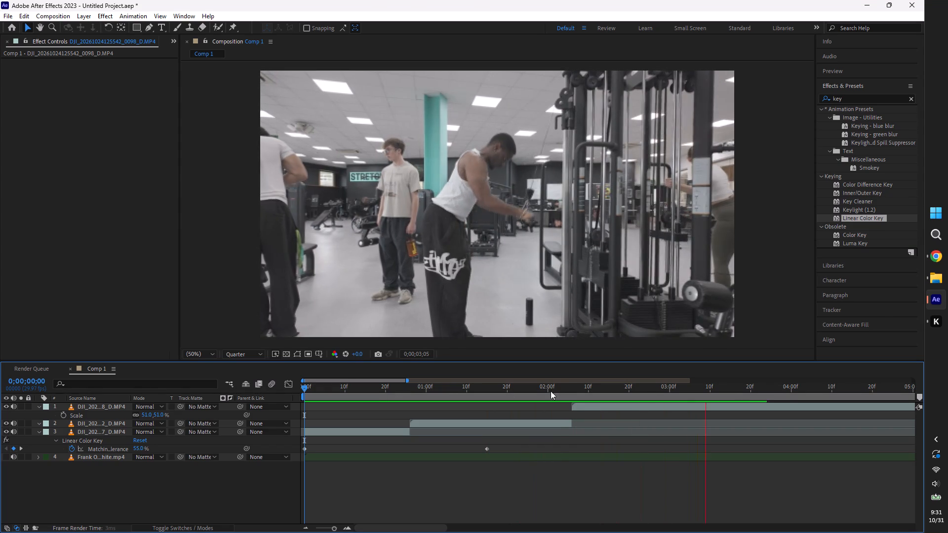
{"action": "left_click", "coordinate": [560, 389]}
{"action": "left_click_drag", "start_coordinate": [12, 405], "coordinate": [12, 429]}
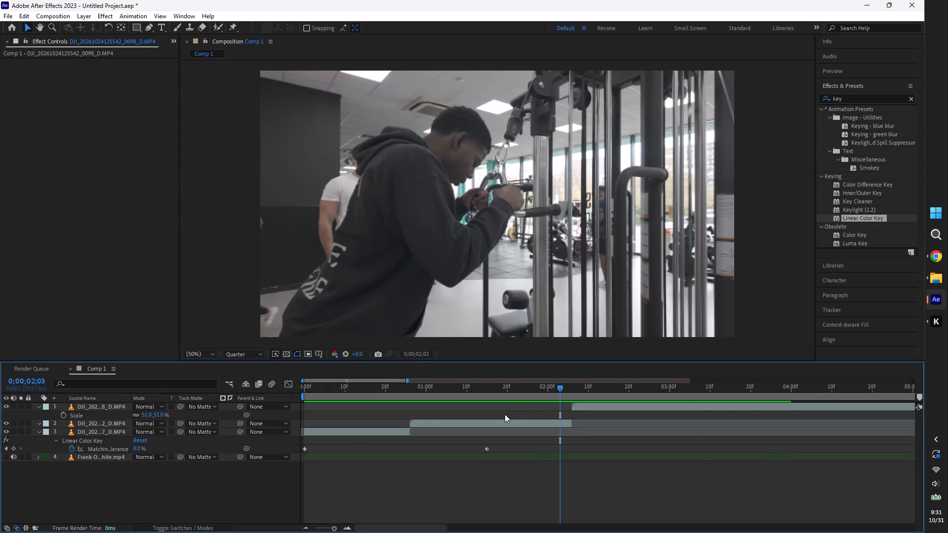
Shift the DJI 0098 clip and trim its start until the exercise motion fits, placing its start at 0;00;02;06.
{"action": "left_click_drag", "start_coordinate": [581, 403], "coordinate": [552, 405]}
{"action": "left_click_drag", "start_coordinate": [543, 408], "coordinate": [566, 414]}
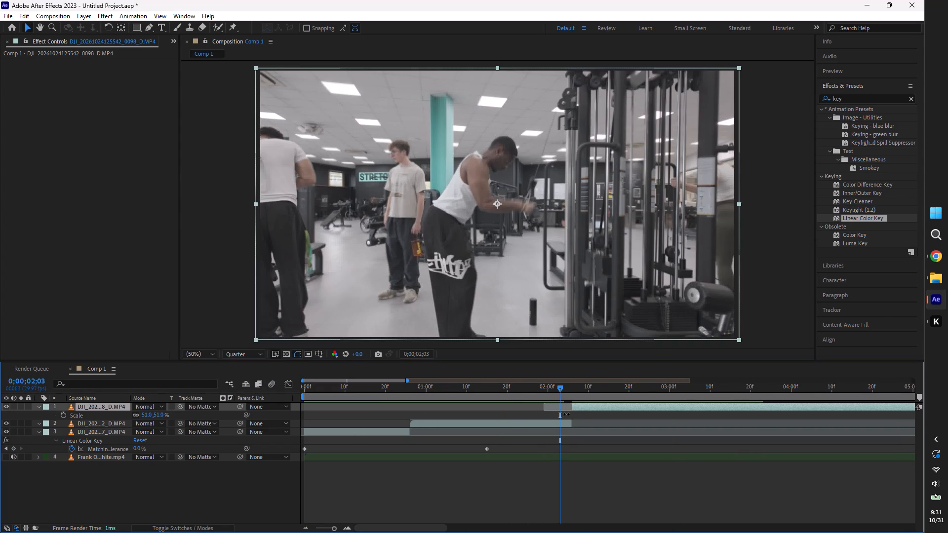
{"action": "left_click_drag", "start_coordinate": [566, 414], "coordinate": [571, 416]}
{"action": "left_click_drag", "start_coordinate": [583, 405], "coordinate": [525, 408]}
{"action": "left_click_drag", "start_coordinate": [513, 407], "coordinate": [542, 414]}
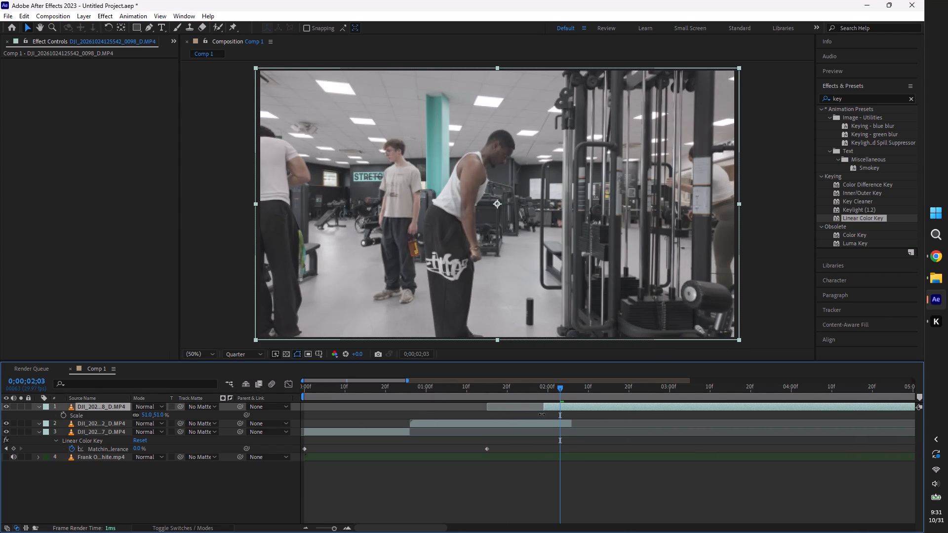
{"action": "left_click_drag", "start_coordinate": [542, 414], "coordinate": [542, 414]}
{"action": "left_click_drag", "start_coordinate": [559, 410], "coordinate": [571, 411]}
{"action": "left_click_drag", "start_coordinate": [558, 407], "coordinate": [491, 411]}
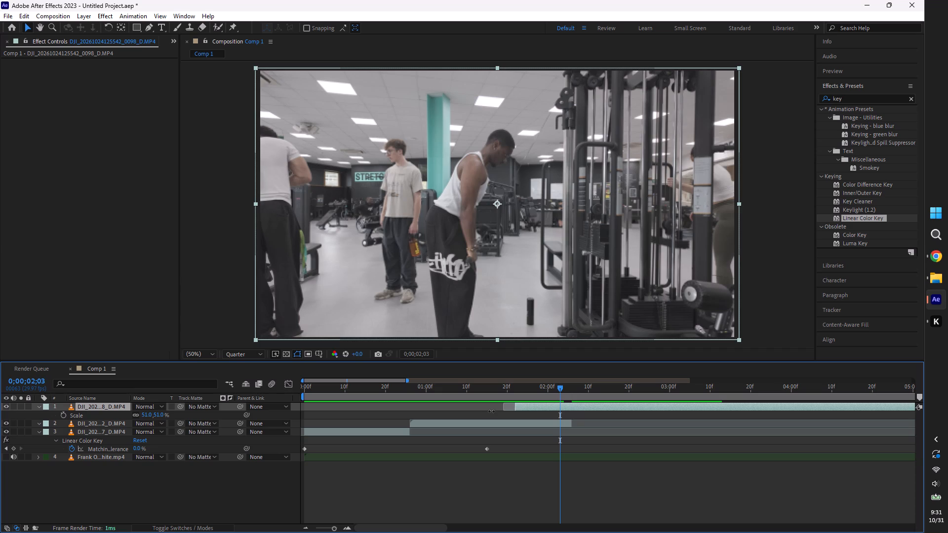
{"action": "left_click_drag", "start_coordinate": [491, 411], "coordinate": [497, 411]}
{"action": "left_click_drag", "start_coordinate": [540, 408], "coordinate": [585, 407]}
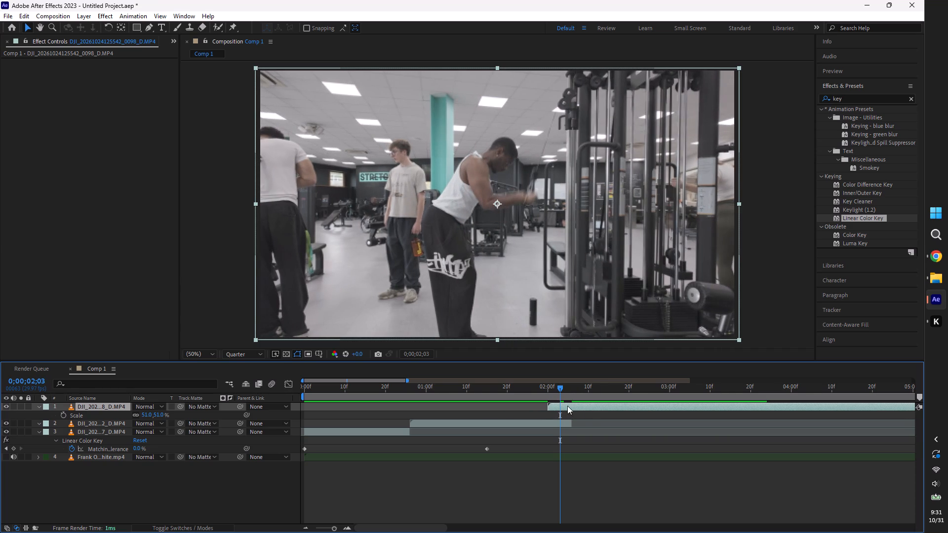
{"action": "left_click_drag", "start_coordinate": [551, 406], "coordinate": [565, 409]}
{"action": "key", "text": "space"}
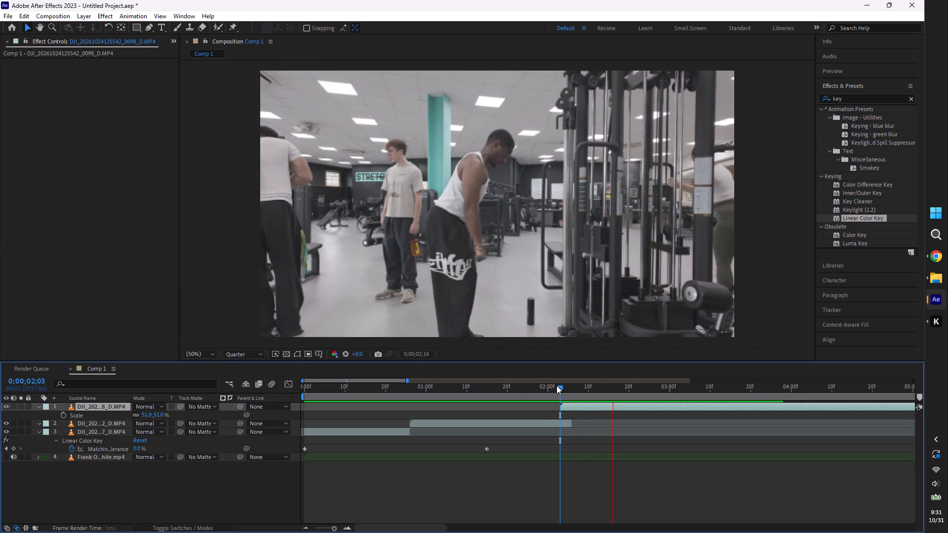
{"action": "left_click", "coordinate": [557, 387]}
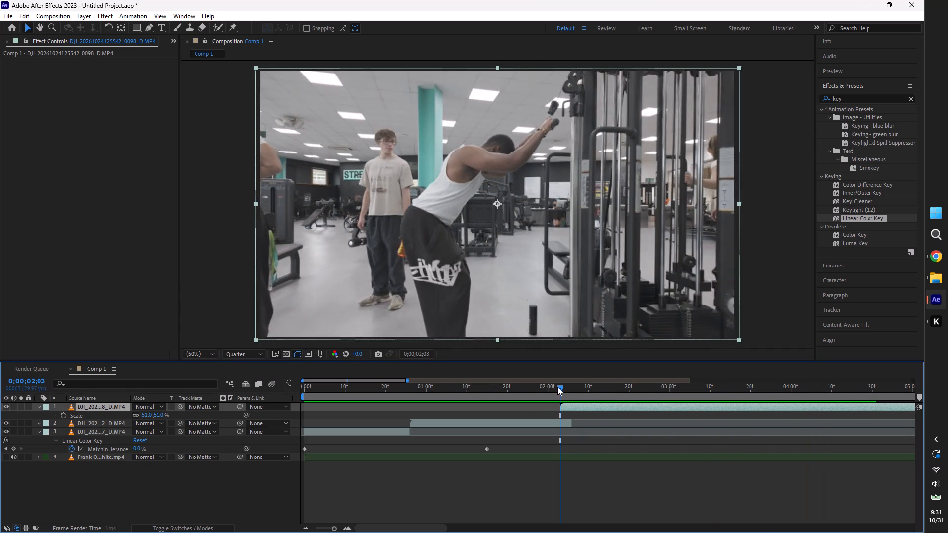
{"action": "left_click_drag", "start_coordinate": [570, 410], "coordinate": [582, 410]}
Find the cut point by playback and split the DJI 0098 clip at 0;00;03;09.
{"action": "key", "text": "space"}
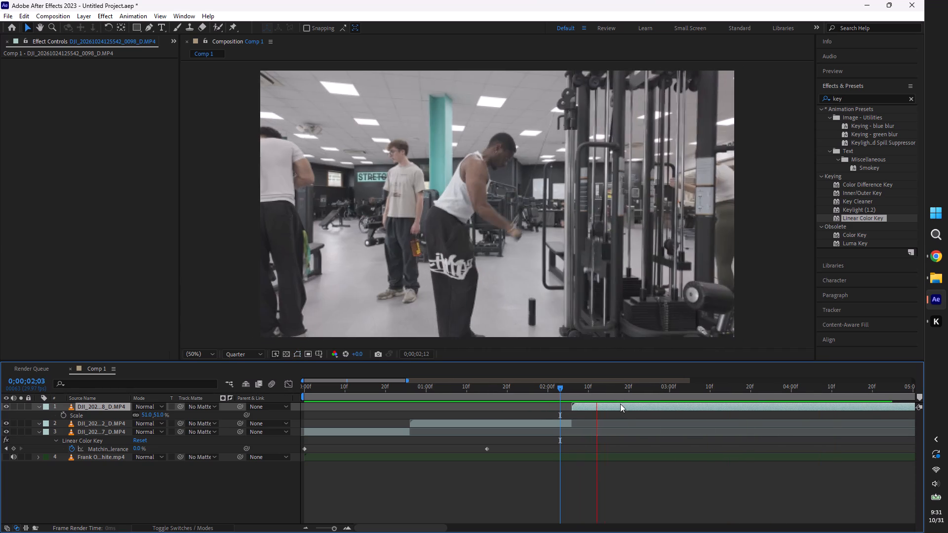
{"action": "left_click", "coordinate": [695, 386]}
{"action": "left_click_drag", "start_coordinate": [700, 387], "coordinate": [706, 388]}
{"action": "key", "text": "space"}
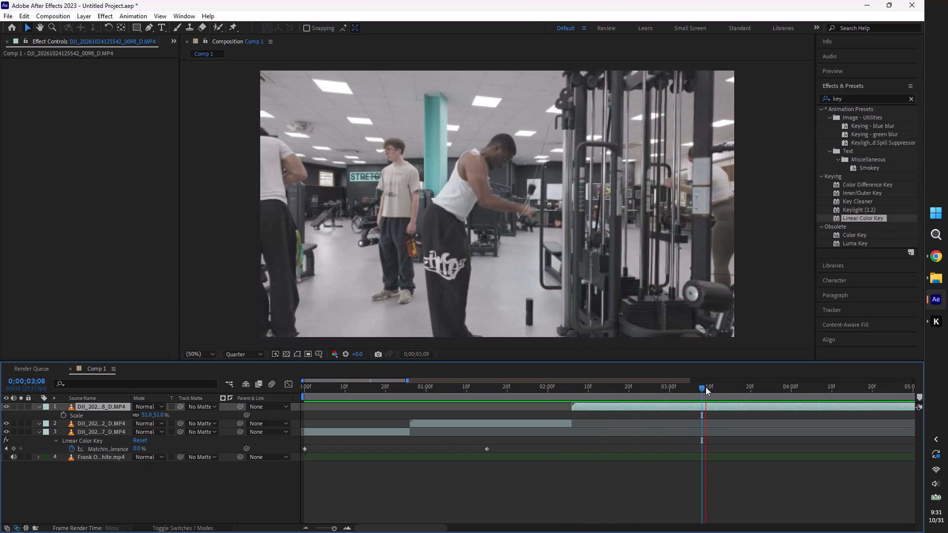
{"action": "left_click", "coordinate": [704, 387]}
{"action": "key", "text": "ctrl+shift+d"}
Scale the second DJI 0098 segment to 111%, reposition it to frame the lifter, and play the cut.
{"action": "key", "text": "s"}
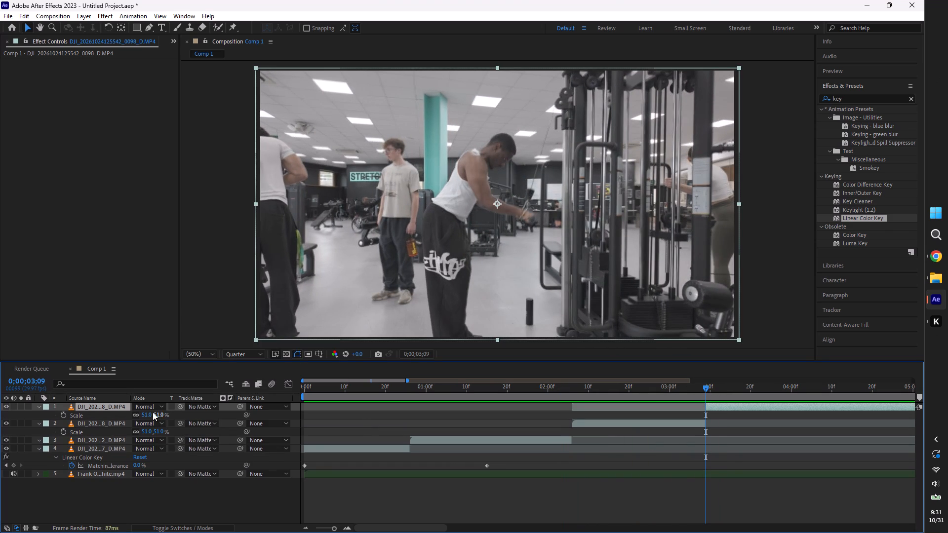
{"action": "left_click_drag", "start_coordinate": [150, 412], "coordinate": [178, 410]}
{"action": "left_click_drag", "start_coordinate": [569, 249], "coordinate": [543, 296]}
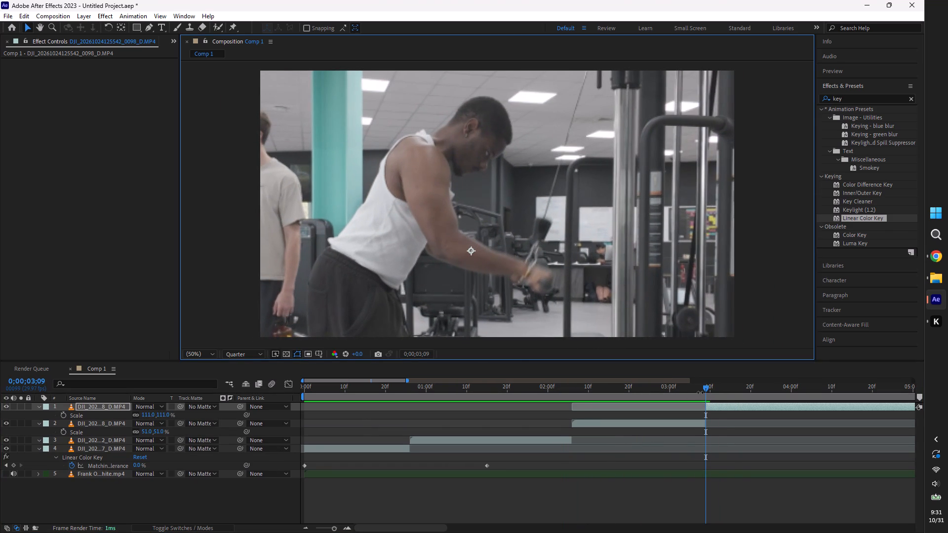
{"action": "key", "text": "space"}
{"action": "left_click_drag", "start_coordinate": [703, 388], "coordinate": [579, 394]}
{"action": "key", "text": "space"}
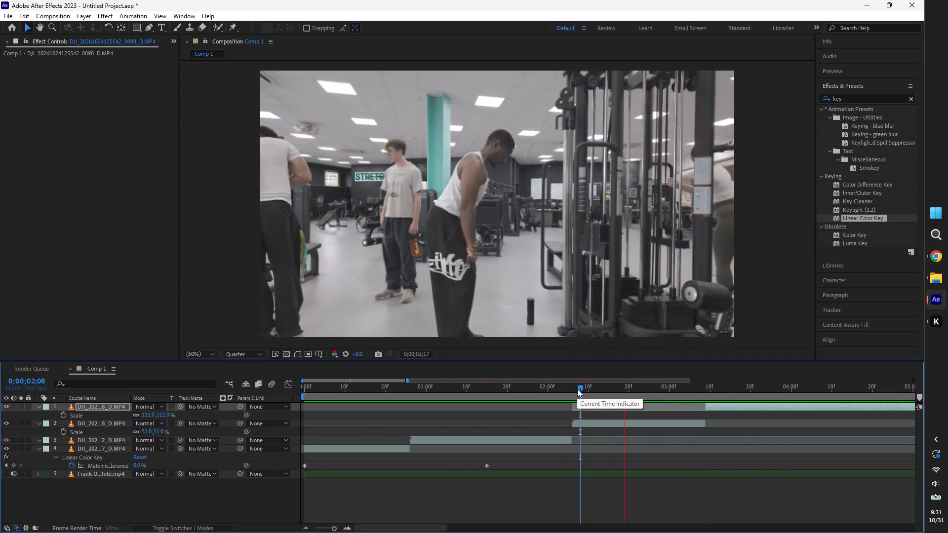
Split a one-frame piece off the start of the 111% segment at 0;00;03;09 and move it to 0;00;03;07.
{"action": "left_click_drag", "start_coordinate": [578, 388], "coordinate": [710, 418]}
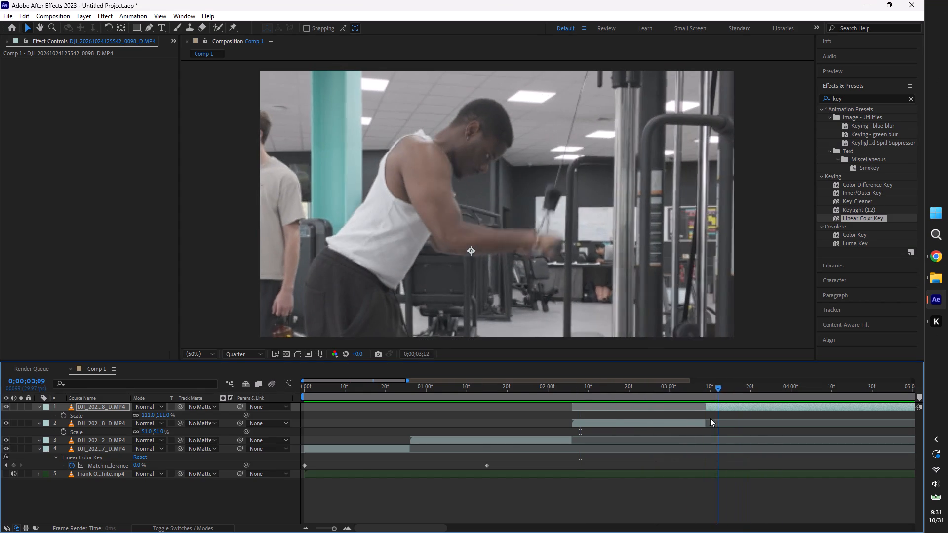
{"action": "left_click_drag", "start_coordinate": [710, 418], "coordinate": [708, 418]}
{"action": "left_click", "coordinate": [713, 404]}
{"action": "key", "text": "ctrl+shift+d"}
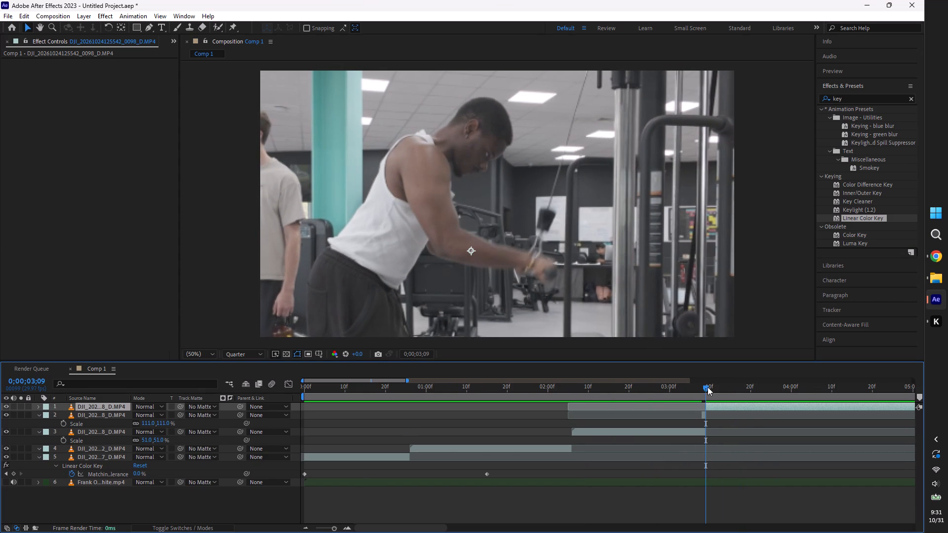
{"action": "key", "text": "equal"}
{"action": "key", "text": "equal"}
{"action": "left_click", "coordinate": [698, 385]}
{"action": "left_click_drag", "start_coordinate": [700, 415], "coordinate": [691, 415]}
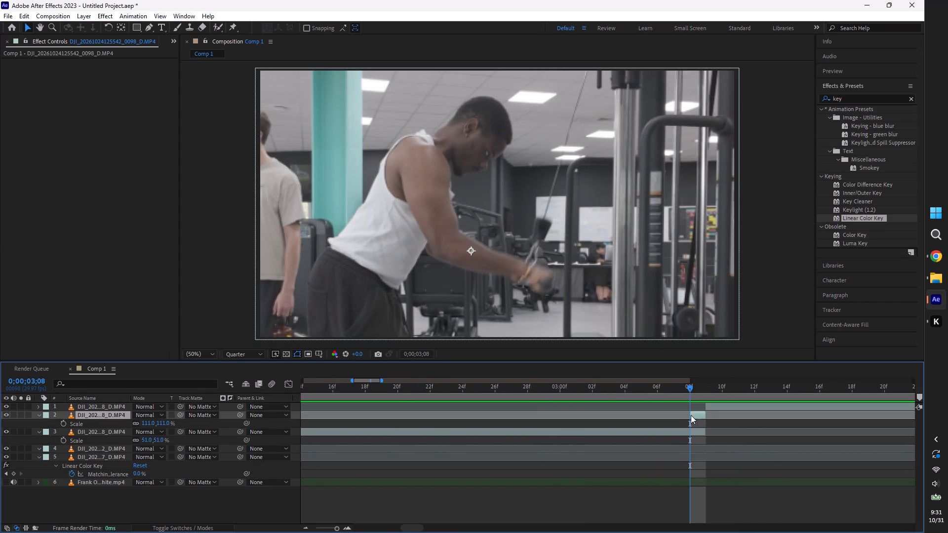
{"action": "left_click_drag", "start_coordinate": [691, 415], "coordinate": [685, 415]}
Start the remaining segment at 0;00;03;08, split it at 0;00;03;09, and move the first one-frame piece to 0;00;03;06.
{"action": "left_click_drag", "start_coordinate": [710, 389], "coordinate": [718, 394]}
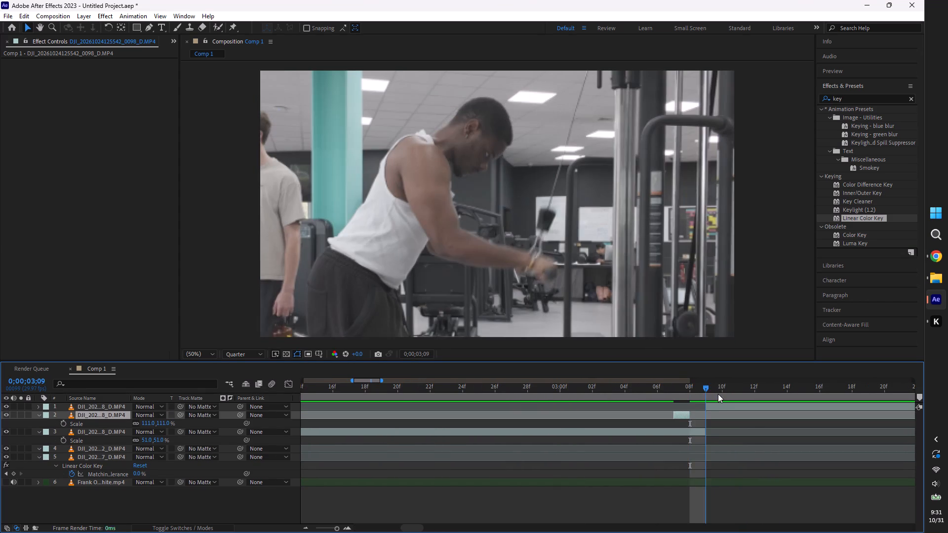
{"action": "left_click_drag", "start_coordinate": [718, 394], "coordinate": [718, 394]}
{"action": "left_click_drag", "start_coordinate": [717, 406], "coordinate": [707, 405]}
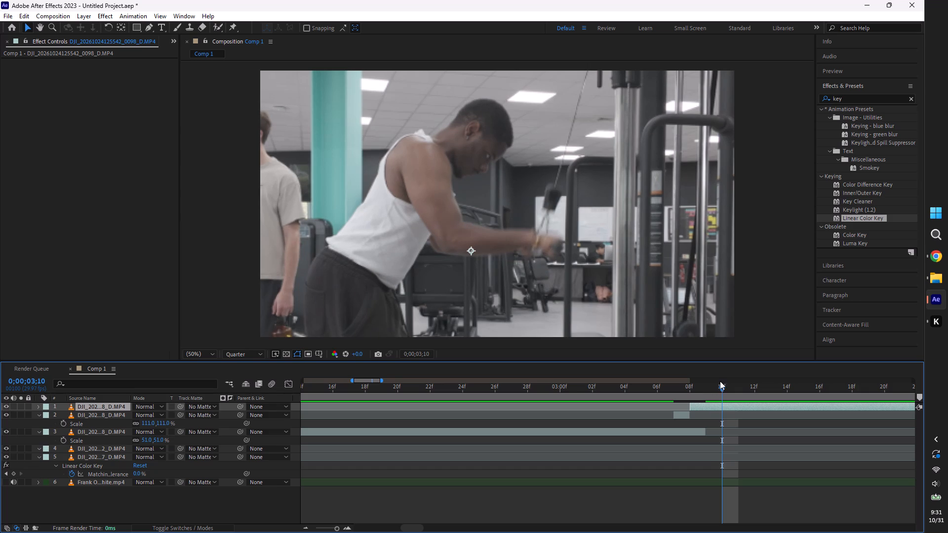
{"action": "left_click_drag", "start_coordinate": [720, 385], "coordinate": [709, 386]}
{"action": "key", "text": "ctrl+shift+d"}
{"action": "left_click_drag", "start_coordinate": [707, 384], "coordinate": [684, 387]}
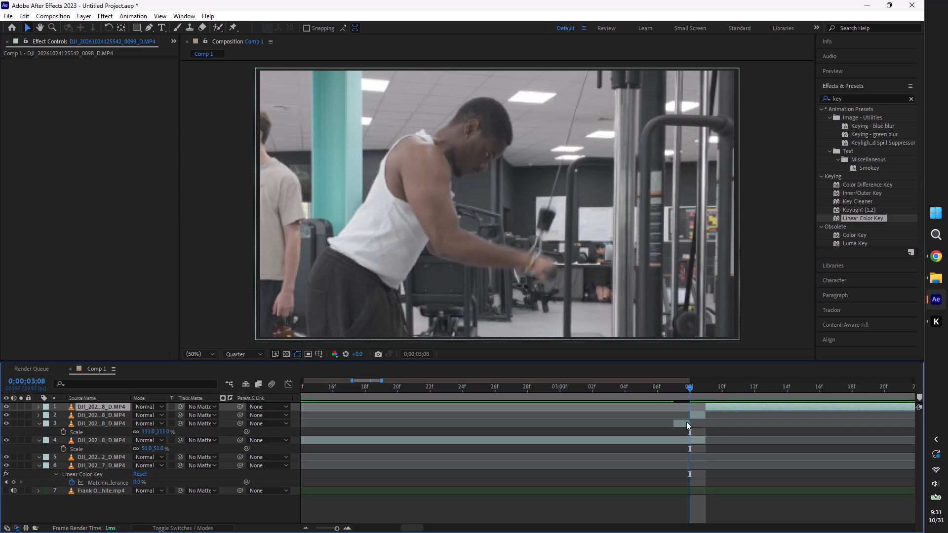
{"action": "left_click_drag", "start_coordinate": [681, 424], "coordinate": [671, 422]}
Search the effects for "inver" and apply Invert to the one-frame DJI 0098 piece at 0;00;03;08.
{"action": "left_click", "coordinate": [697, 414]}
{"action": "left_click_drag", "start_coordinate": [845, 97], "coordinate": [823, 101]}
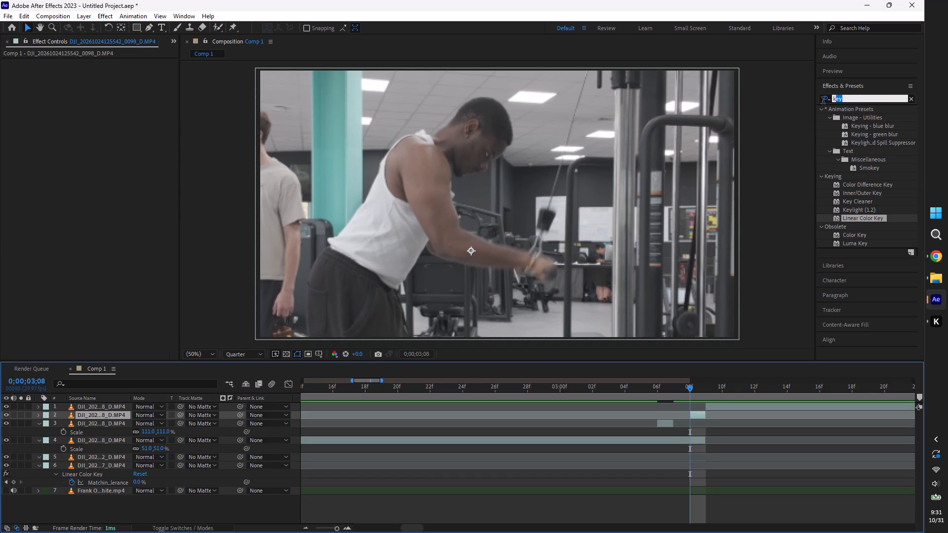
{"action": "left_click_drag", "start_coordinate": [823, 101], "coordinate": [817, 102]}
{"action": "type", "text": "inver"}
{"action": "left_click_drag", "start_coordinate": [856, 142], "coordinate": [693, 412]}
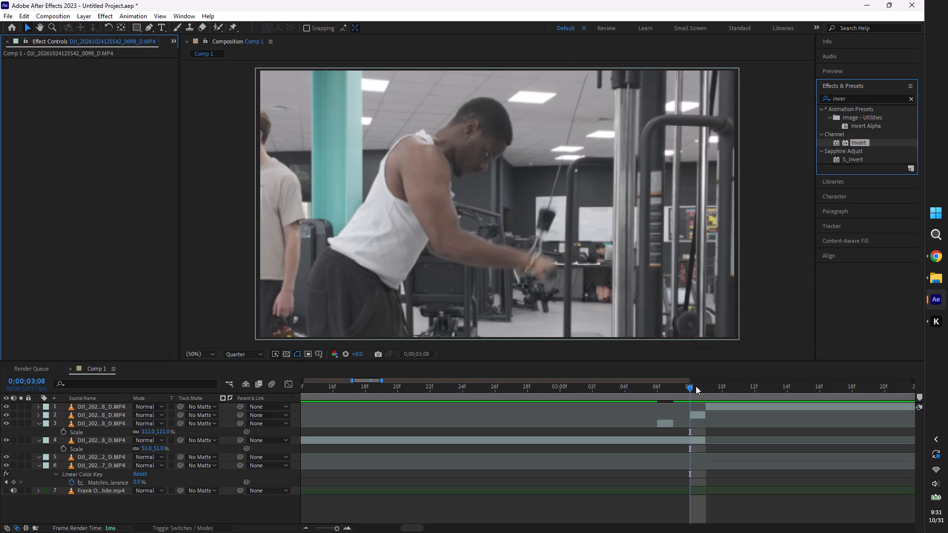
Search the presets for "colo" and apply Colorize - sepia to the one-frame DJI 0098 piece at 0;00;03;06.
{"action": "left_click_drag", "start_coordinate": [690, 382], "coordinate": [657, 392]}
{"action": "left_click", "coordinate": [660, 389]}
{"action": "left_click", "coordinate": [664, 422]}
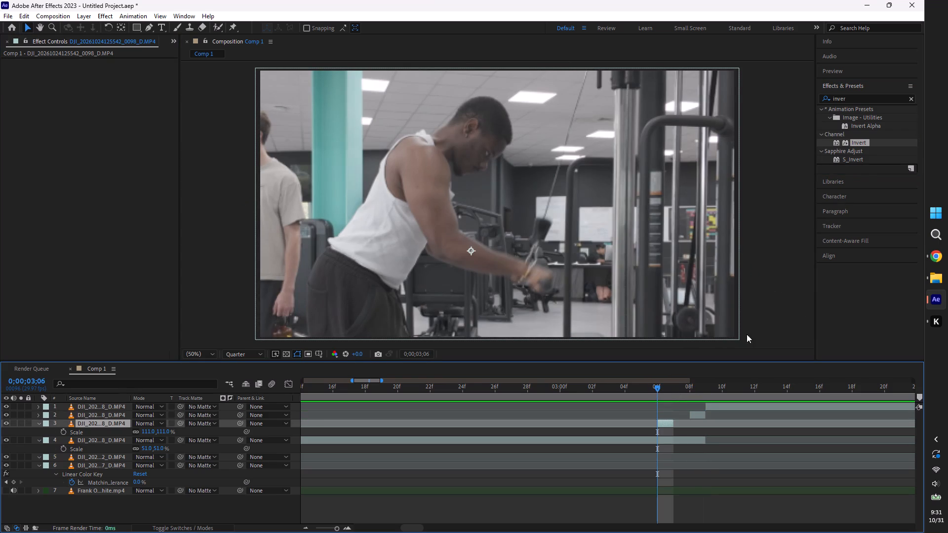
{"action": "left_click_drag", "start_coordinate": [855, 99], "coordinate": [794, 101]}
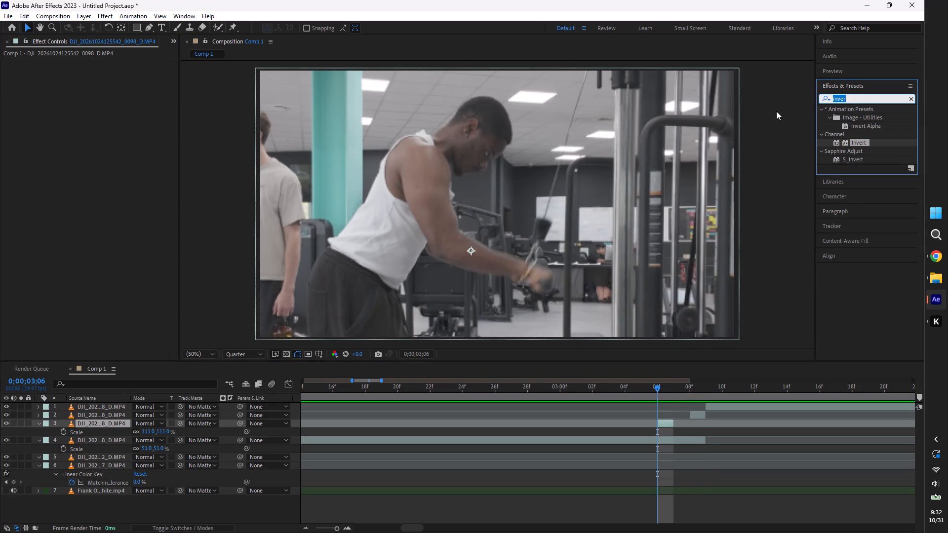
{"action": "key", "text": "c"}
{"action": "type", "text": "ol"}
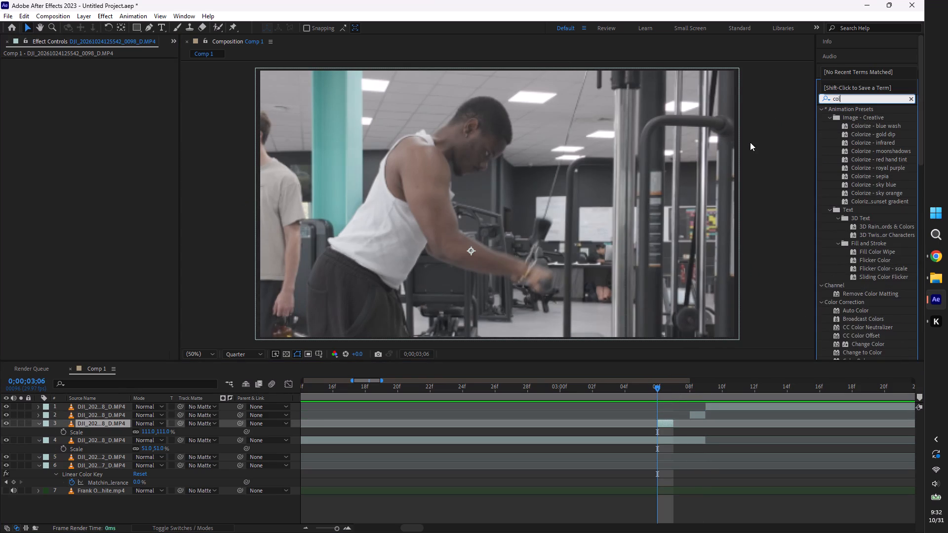
{"action": "key", "text": "o"}
{"action": "left_click_drag", "start_coordinate": [878, 173], "coordinate": [669, 420]}
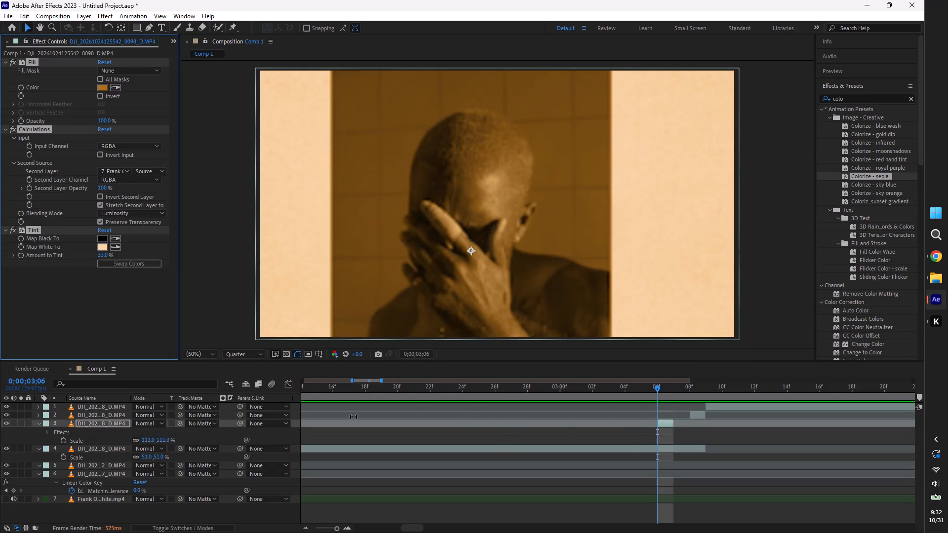
Play back the sepia flash and undo the Colorize - sepia preset on the one-frame DJI 0098 piece at 0;00;03;06.
{"action": "left_click", "coordinate": [603, 389]}
{"action": "key", "text": "space"}
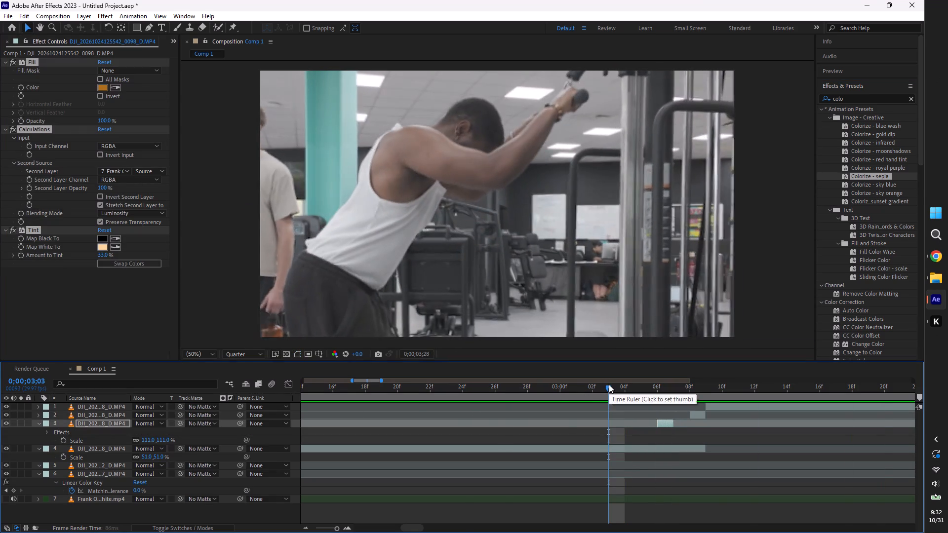
{"action": "left_click_drag", "start_coordinate": [609, 384], "coordinate": [656, 425]}
{"action": "key", "text": "ctrl+z"}
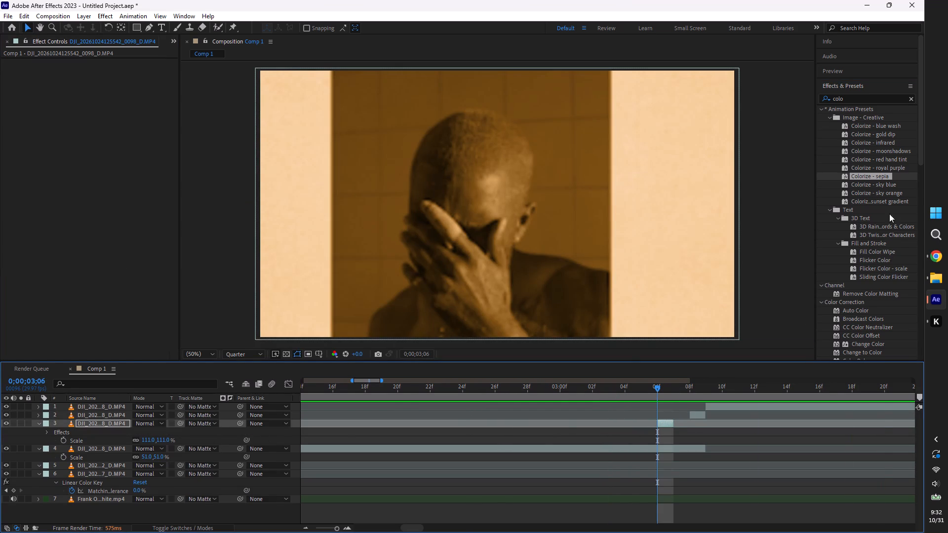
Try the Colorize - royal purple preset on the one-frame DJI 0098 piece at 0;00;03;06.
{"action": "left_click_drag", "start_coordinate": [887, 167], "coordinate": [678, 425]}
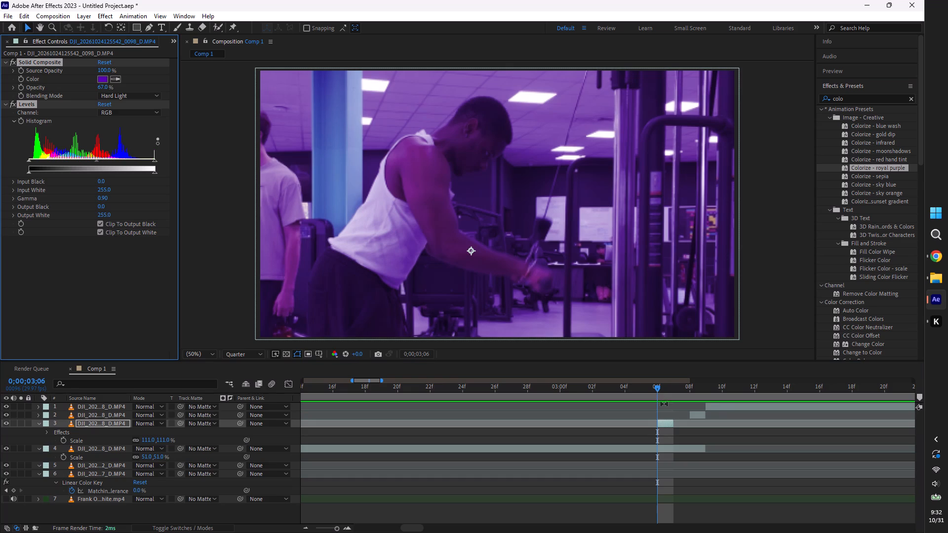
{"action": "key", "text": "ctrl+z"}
Apply the Colorize - infrared preset to the one-frame DJI 0098 piece at 0;00;03;06 and play back the flashes.
{"action": "left_click_drag", "start_coordinate": [882, 145], "coordinate": [688, 423]}
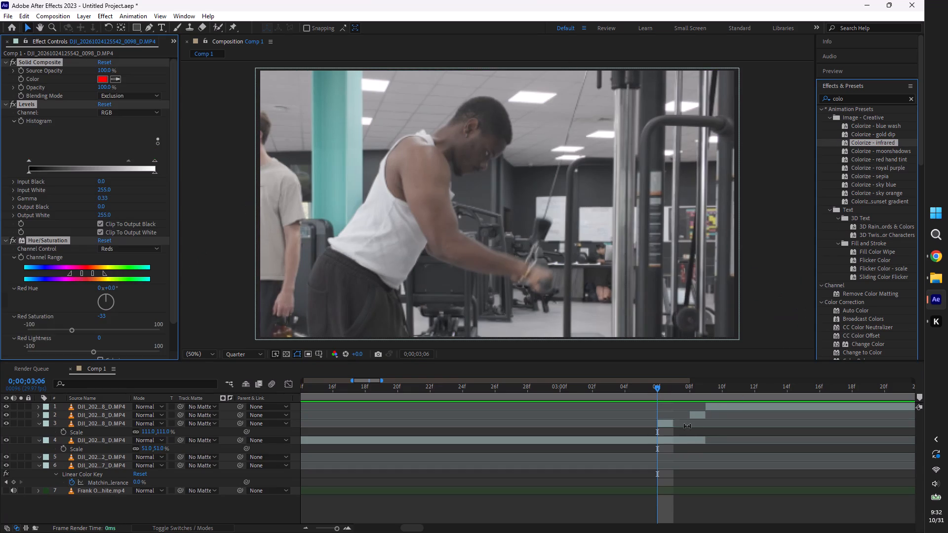
{"action": "left_click", "coordinate": [630, 390]}
{"action": "key", "text": "space"}
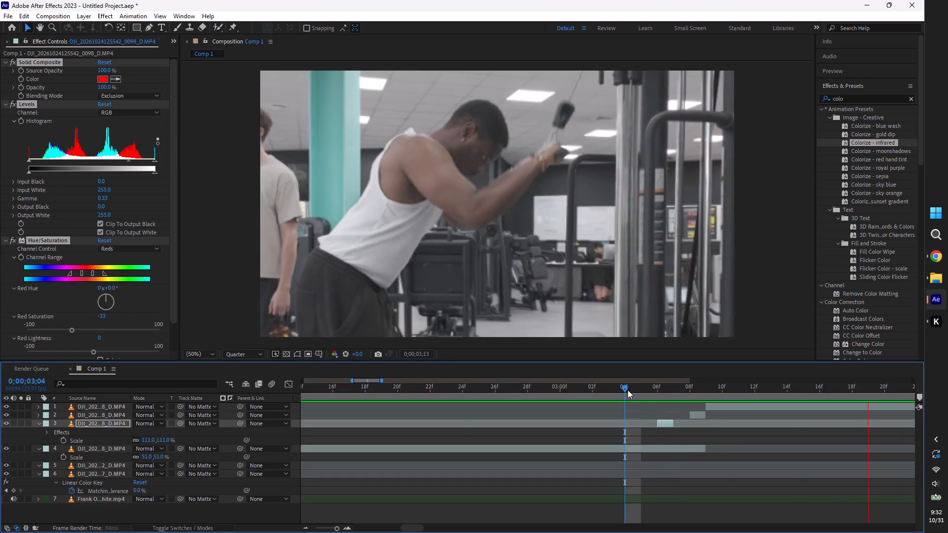
{"action": "left_click_drag", "start_coordinate": [625, 388], "coordinate": [293, 406]}
{"action": "key", "text": "space"}
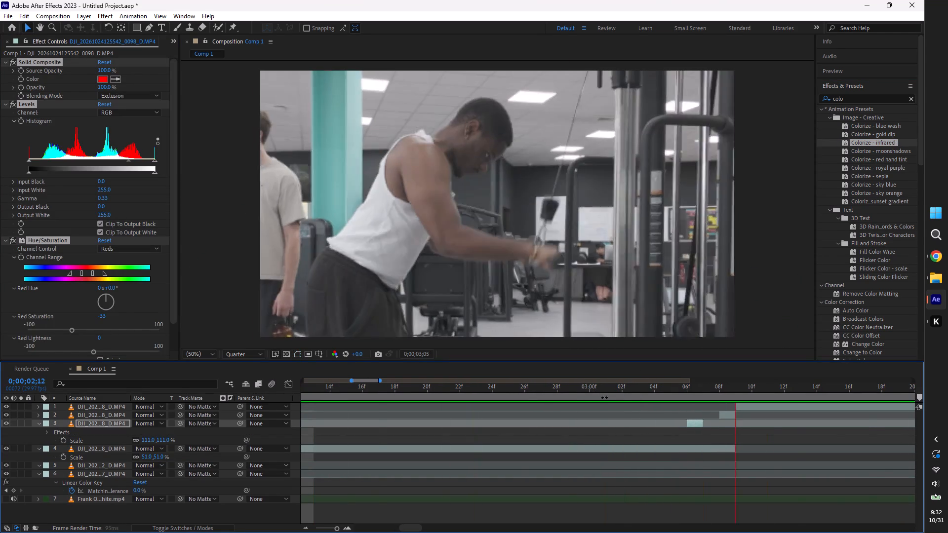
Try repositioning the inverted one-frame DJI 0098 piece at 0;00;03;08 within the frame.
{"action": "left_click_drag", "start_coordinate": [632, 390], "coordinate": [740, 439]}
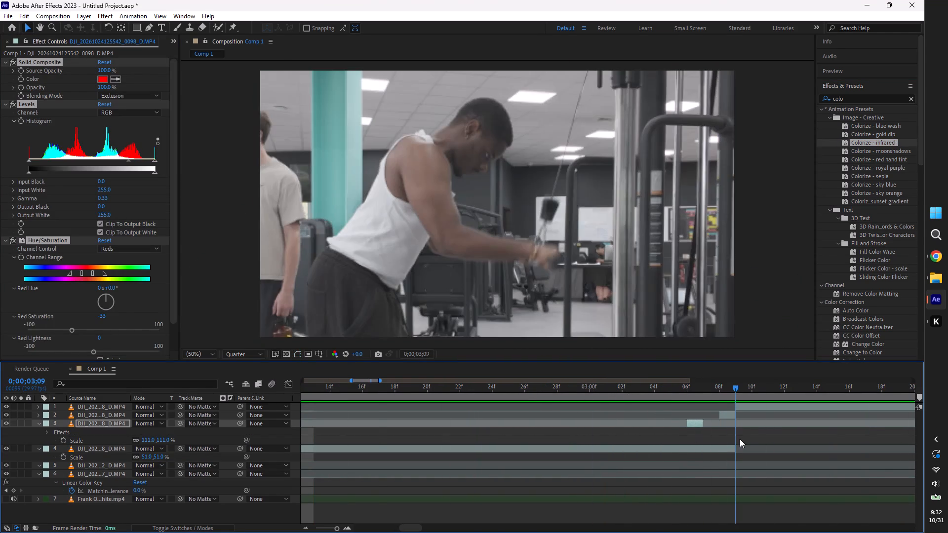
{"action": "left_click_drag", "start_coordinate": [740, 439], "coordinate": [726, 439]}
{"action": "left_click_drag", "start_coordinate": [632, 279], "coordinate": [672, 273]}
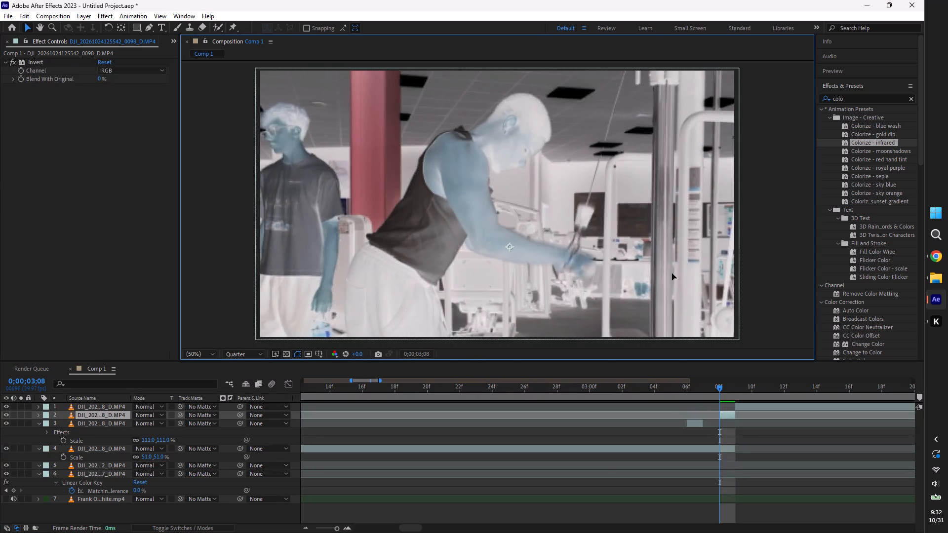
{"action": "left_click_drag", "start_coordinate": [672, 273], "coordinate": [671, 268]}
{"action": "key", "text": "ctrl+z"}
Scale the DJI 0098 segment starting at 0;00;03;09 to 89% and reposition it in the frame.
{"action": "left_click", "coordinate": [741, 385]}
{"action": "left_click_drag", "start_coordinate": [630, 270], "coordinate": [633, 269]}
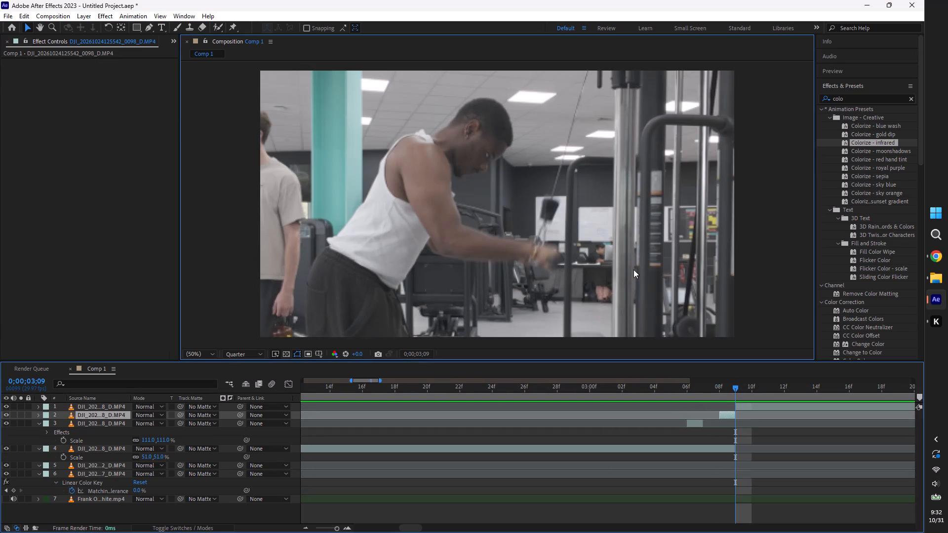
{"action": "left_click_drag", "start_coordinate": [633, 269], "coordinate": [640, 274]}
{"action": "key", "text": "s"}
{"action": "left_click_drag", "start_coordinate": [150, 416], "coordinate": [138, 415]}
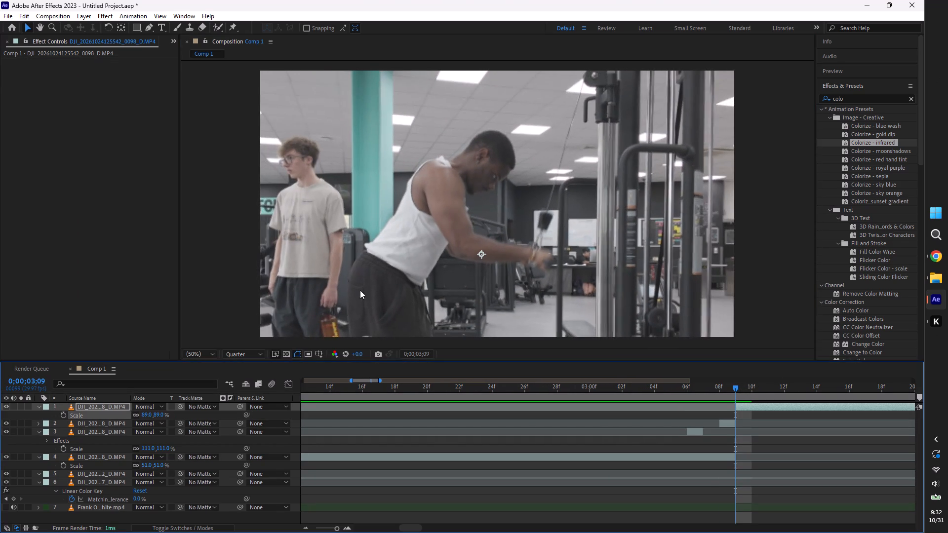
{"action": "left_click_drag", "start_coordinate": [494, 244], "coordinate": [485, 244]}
Slide the top DJI 0098 segment earlier in time so a later part of its footage plays at 0;00;03;09.
{"action": "left_click", "coordinate": [755, 425]}
{"action": "left_click_drag", "start_coordinate": [756, 405], "coordinate": [731, 406]}
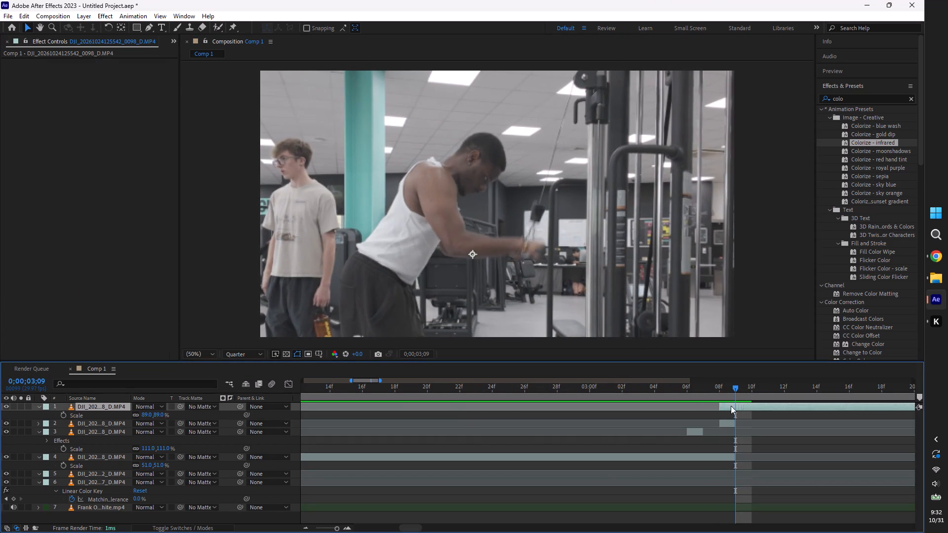
{"action": "left_click_drag", "start_coordinate": [731, 406], "coordinate": [264, 404]}
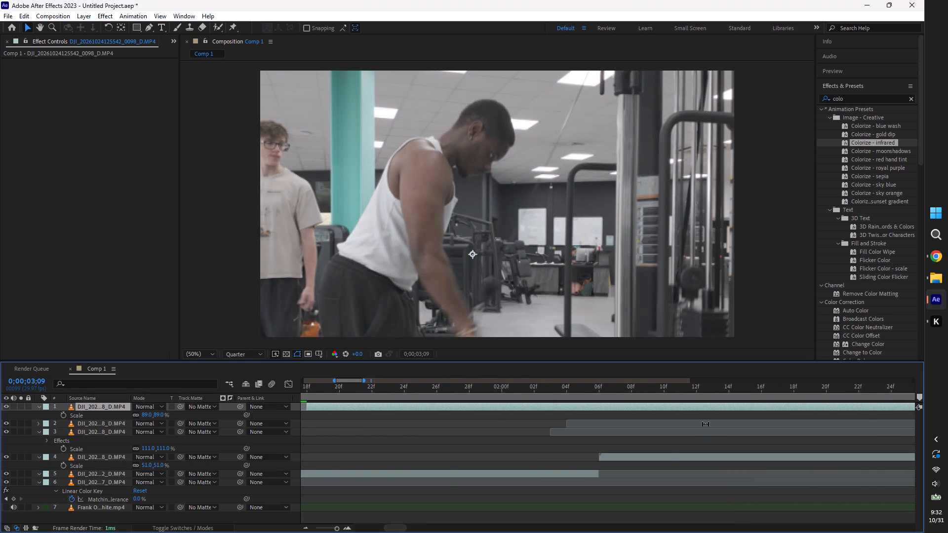
{"action": "key", "text": "minus"}
{"action": "key", "text": "minus"}
{"action": "key", "text": "minus"}
{"action": "key", "text": "minus"}
{"action": "key", "text": "minus"}
{"action": "key", "text": "minus"}
{"action": "key", "text": "minus"}
{"action": "key", "text": "equal"}
{"action": "left_click_drag", "start_coordinate": [722, 407], "coordinate": [651, 408]}
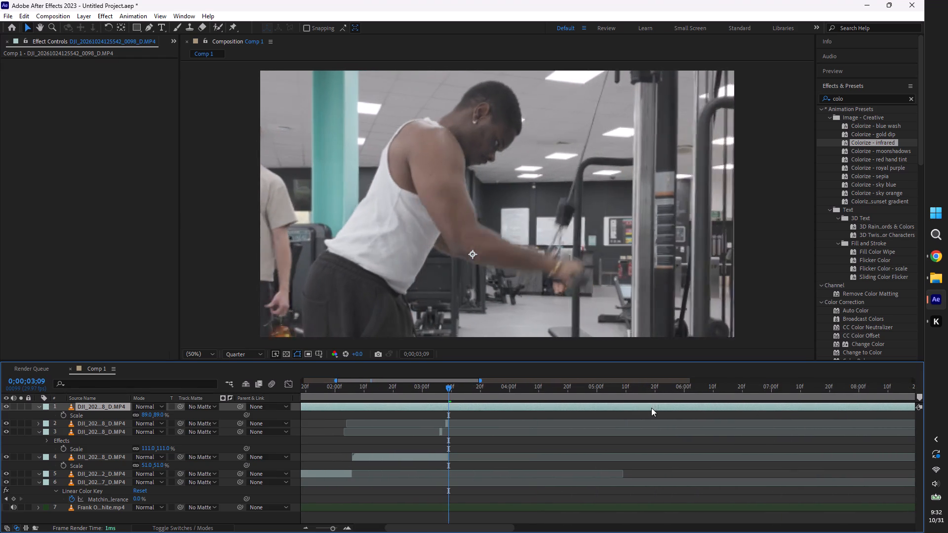
{"action": "left_click_drag", "start_coordinate": [651, 408], "coordinate": [620, 417]}
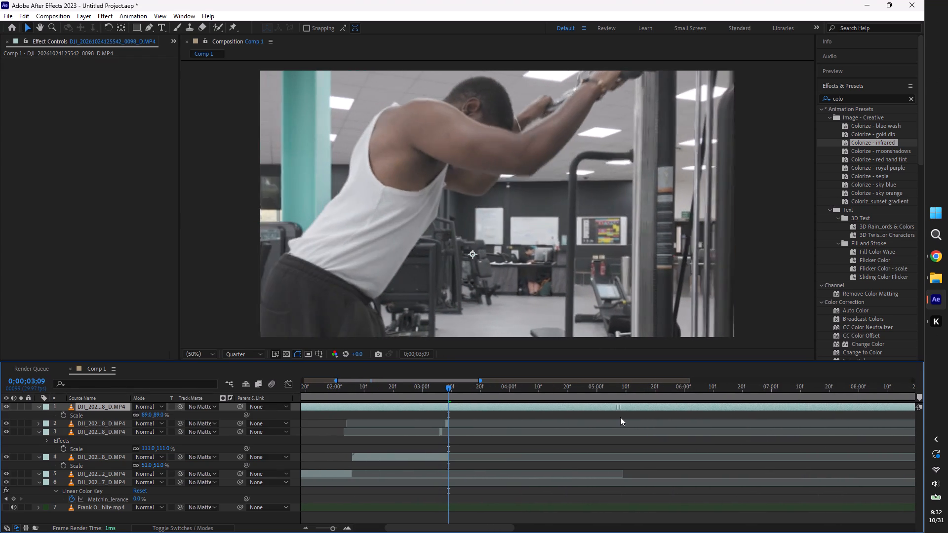
{"action": "left_click_drag", "start_coordinate": [620, 417], "coordinate": [613, 417]}
Split the top DJI 0098 segment at 0;00;03;09, delete the part before the split, and play back the cut.
{"action": "key", "text": "ctrl+shift+d"}
{"action": "left_click", "coordinate": [449, 414]}
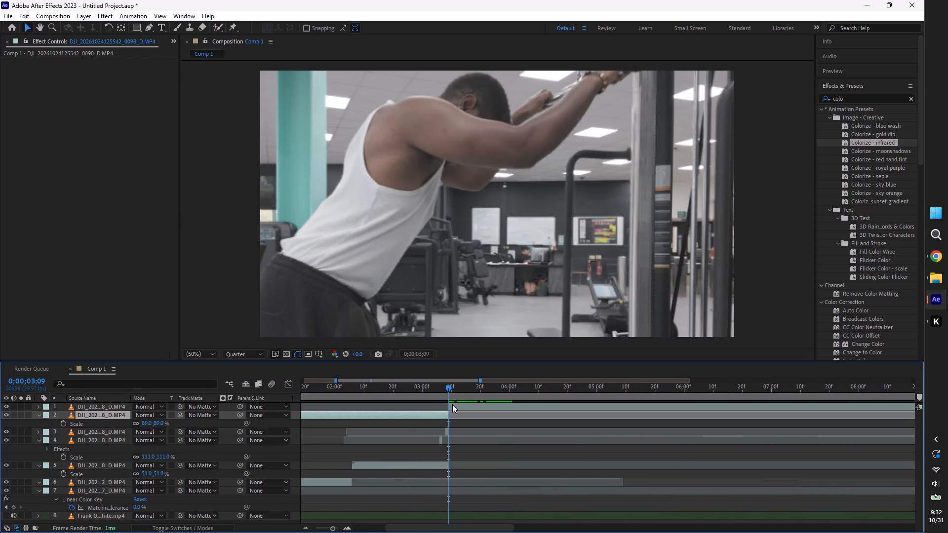
{"action": "key", "text": "Delete"}
{"action": "left_click", "coordinate": [434, 392]}
{"action": "key", "text": "space"}
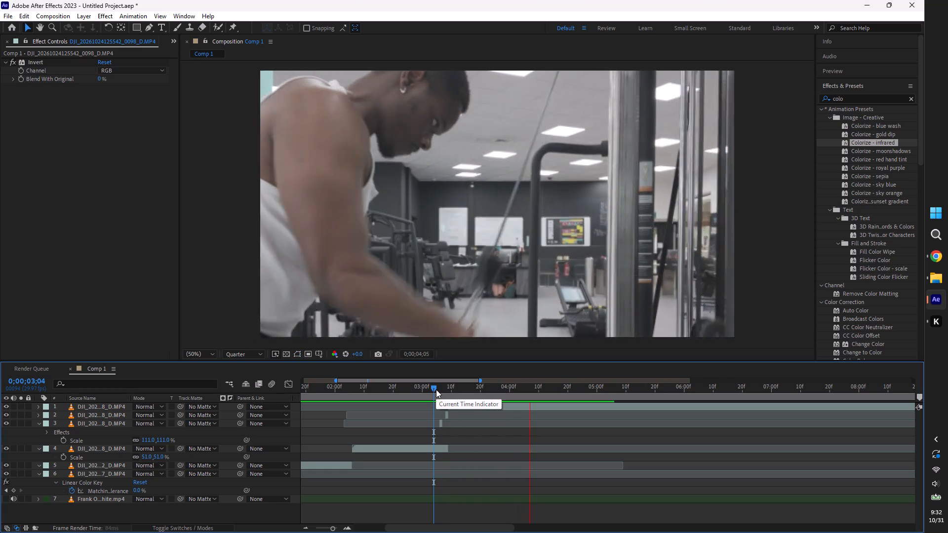
Scale the top DJI 0098 segment to 68%, reposition it in the frame, and play back from 0;00;02;26.
{"action": "left_click_drag", "start_coordinate": [436, 389], "coordinate": [455, 417]}
{"action": "left_click", "coordinate": [459, 404]}
{"action": "key", "text": "s"}
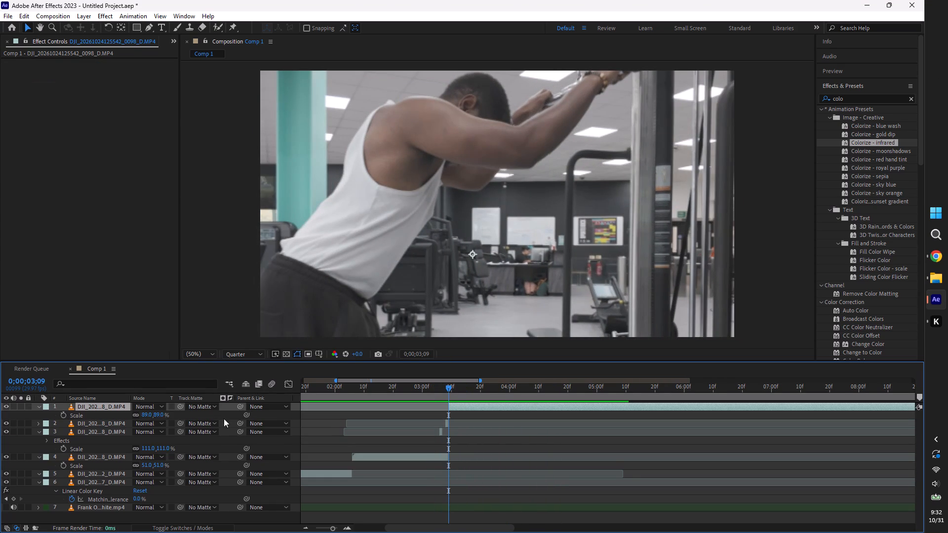
{"action": "left_click_drag", "start_coordinate": [149, 415], "coordinate": [138, 415]}
{"action": "left_click_drag", "start_coordinate": [523, 254], "coordinate": [529, 244]}
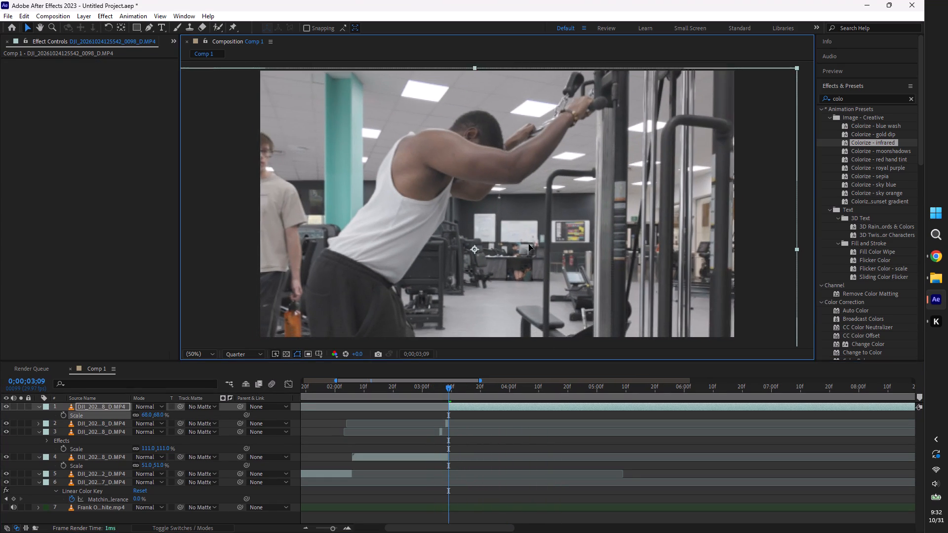
{"action": "left_click_drag", "start_coordinate": [529, 244], "coordinate": [528, 239]}
{"action": "left_click", "coordinate": [411, 387]}
{"action": "key", "text": "space"}
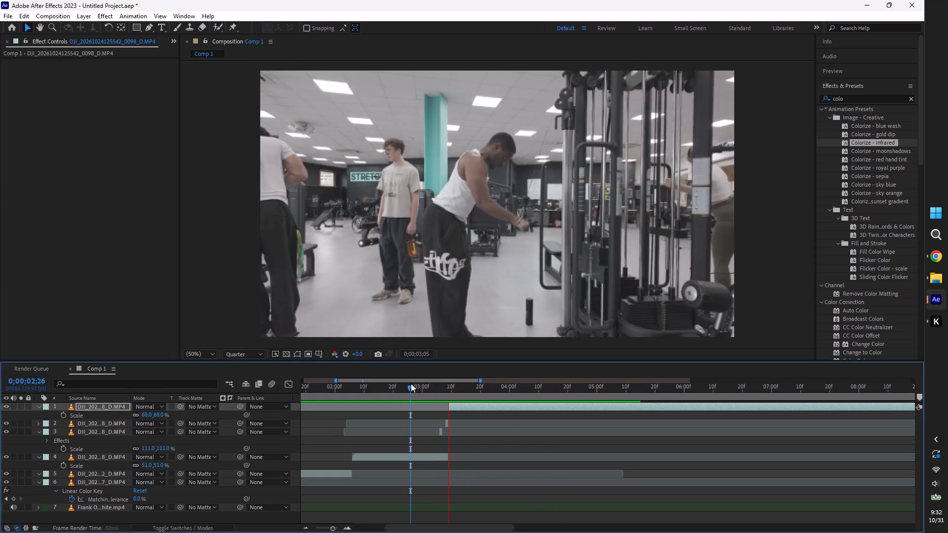
Slide the top DJI 0098 segment about 18 frames earlier and trim its start back to 0;00;03;09.
{"action": "left_click_drag", "start_coordinate": [411, 381], "coordinate": [460, 408]}
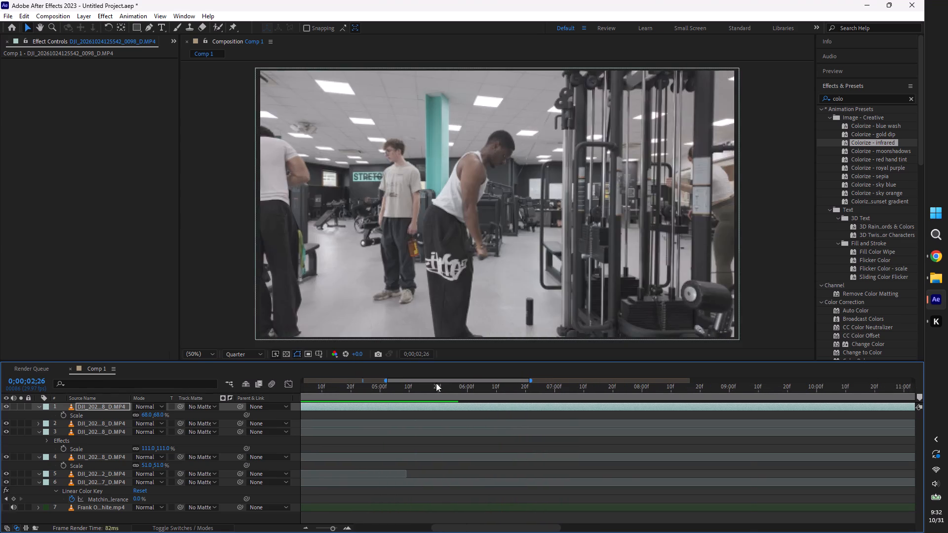
{"action": "left_click_drag", "start_coordinate": [434, 389], "coordinate": [588, 457]}
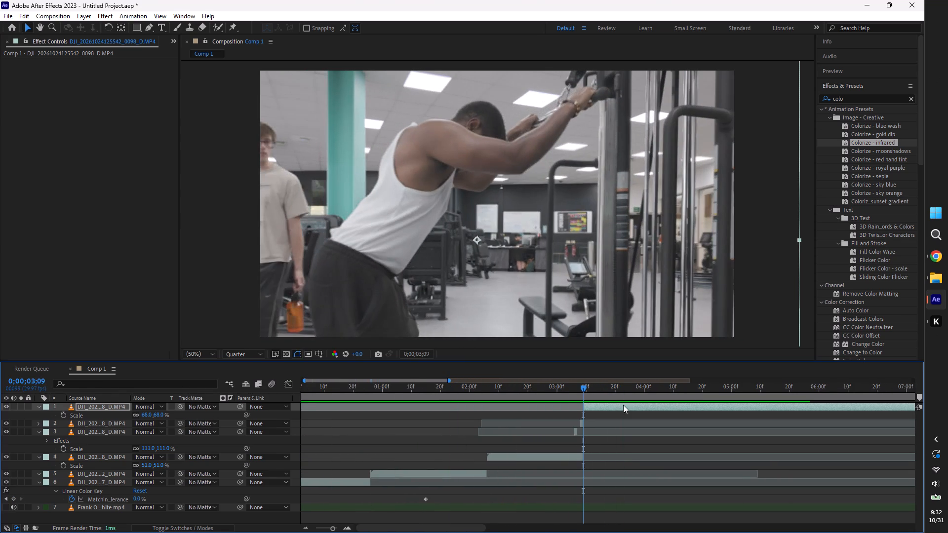
{"action": "left_click_drag", "start_coordinate": [623, 407], "coordinate": [571, 409]}
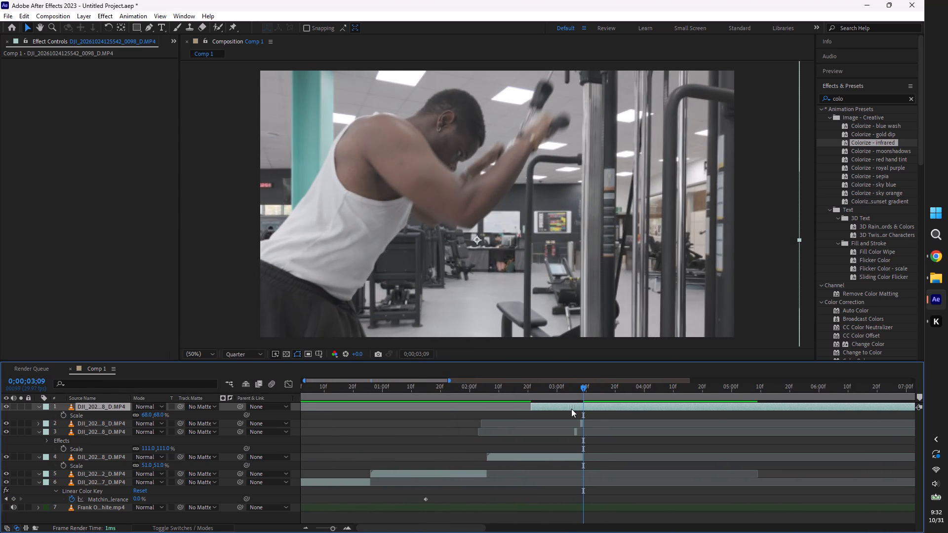
{"action": "left_click_drag", "start_coordinate": [571, 409], "coordinate": [573, 410]}
{"action": "left_click_drag", "start_coordinate": [534, 407], "coordinate": [582, 417]}
Play back the edit around the 0;00;03;09 cut and from the beginning to check the flash and cut timing.
{"action": "left_click", "coordinate": [563, 390]}
{"action": "key", "text": "space"}
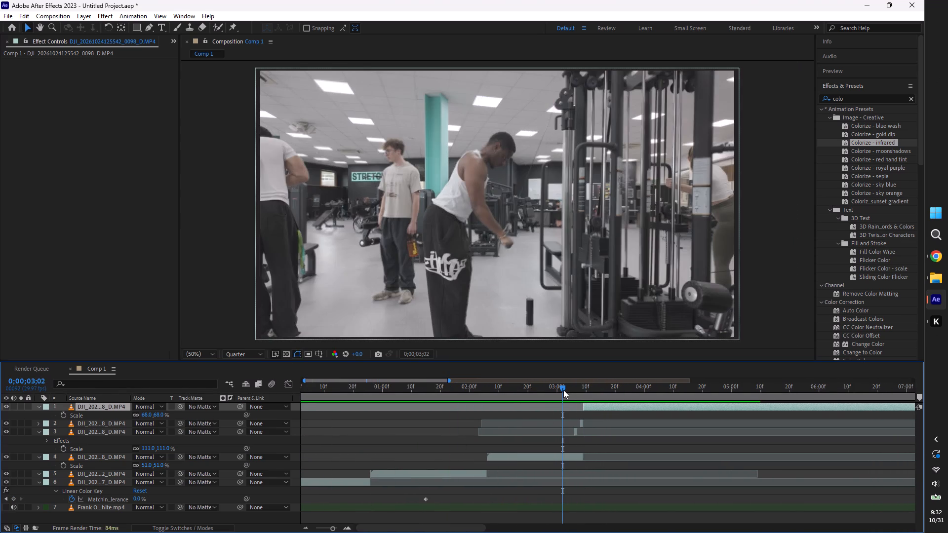
{"action": "left_click_drag", "start_coordinate": [563, 390], "coordinate": [584, 403]}
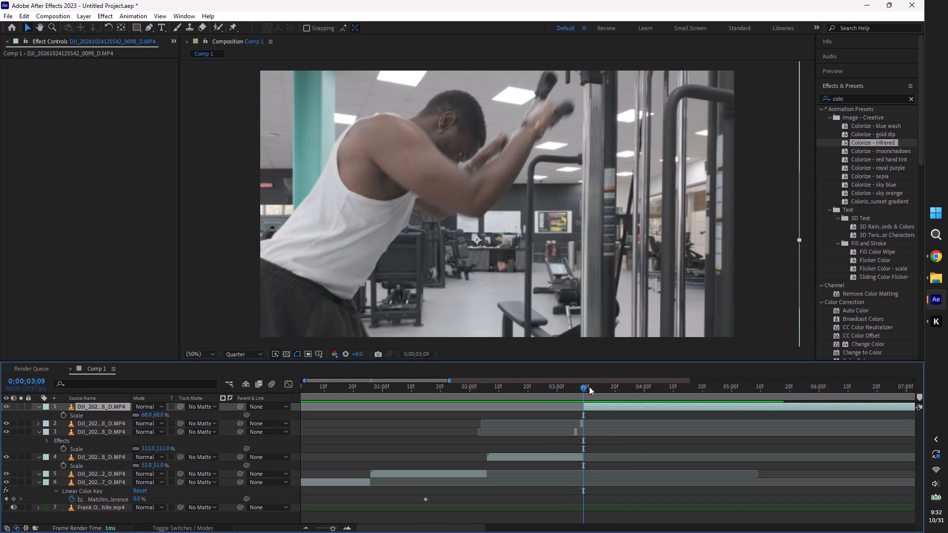
{"action": "key", "text": "equal"}
{"action": "key", "text": "equal"}
{"action": "left_click", "coordinate": [536, 394]}
{"action": "left_click", "coordinate": [536, 390]}
{"action": "key", "text": "space"}
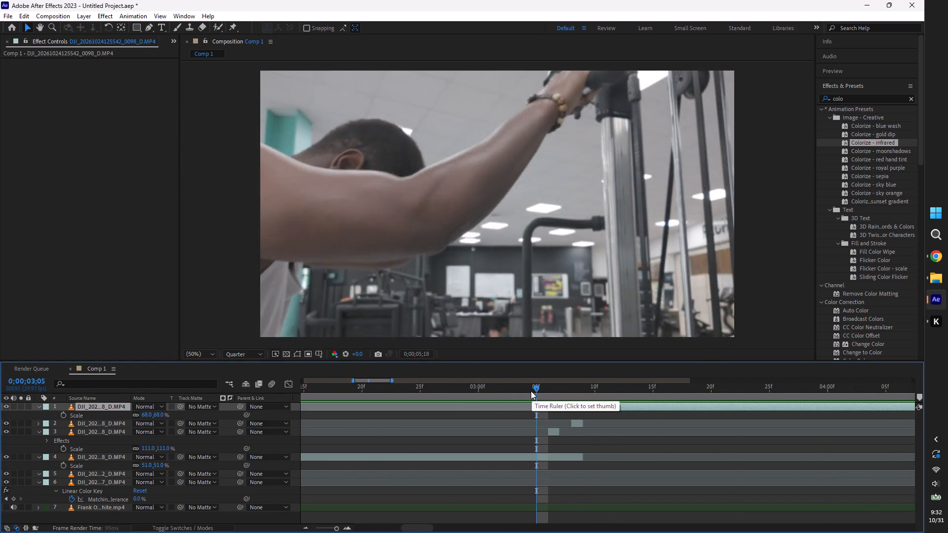
{"action": "left_click", "coordinate": [531, 391]}
{"action": "left_click_drag", "start_coordinate": [531, 387], "coordinate": [540, 392]}
{"action": "key", "text": "space"}
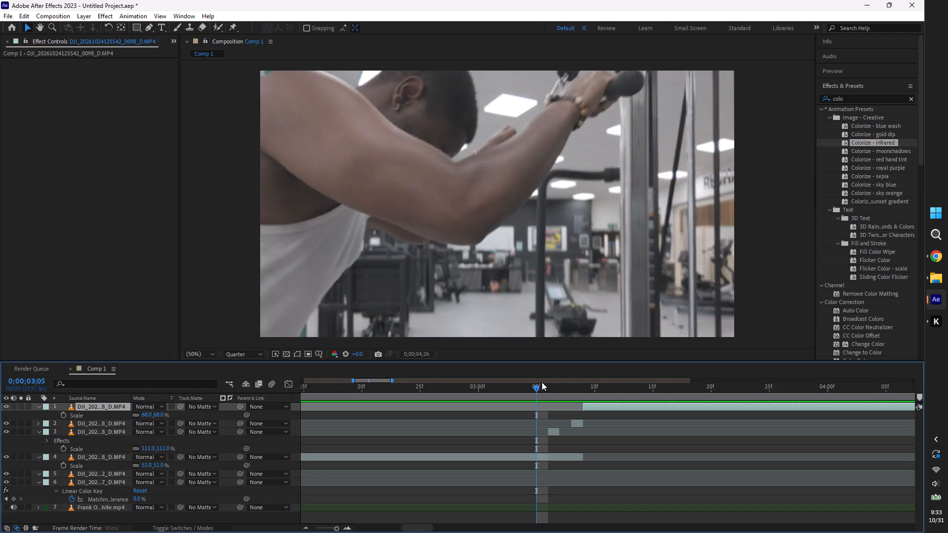
{"action": "left_click_drag", "start_coordinate": [535, 386], "coordinate": [0, 459]}
{"action": "key", "text": "space"}
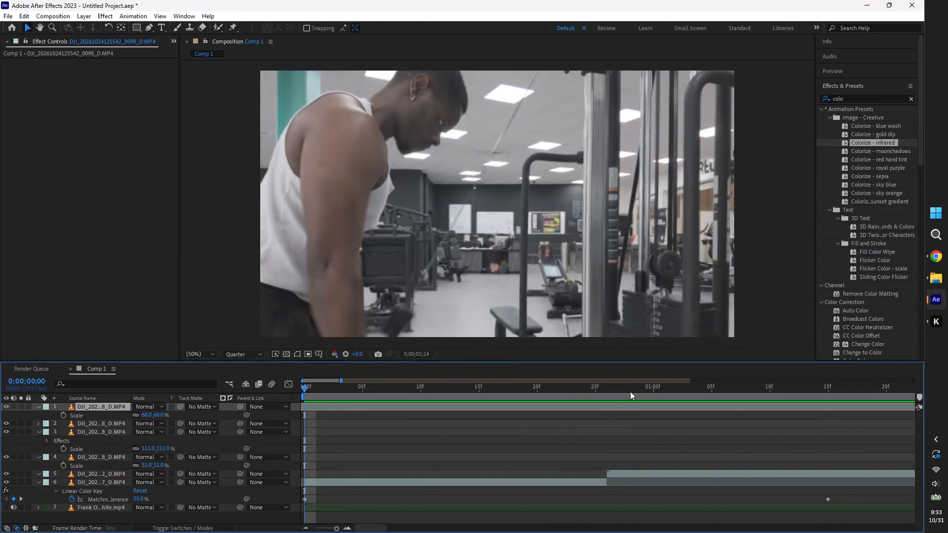
Extend the DJI 0097 clip to 0;00;00.
{"action": "left_click", "coordinate": [563, 385]}
{"action": "key", "text": "space"}
{"action": "left_click", "coordinate": [560, 388]}
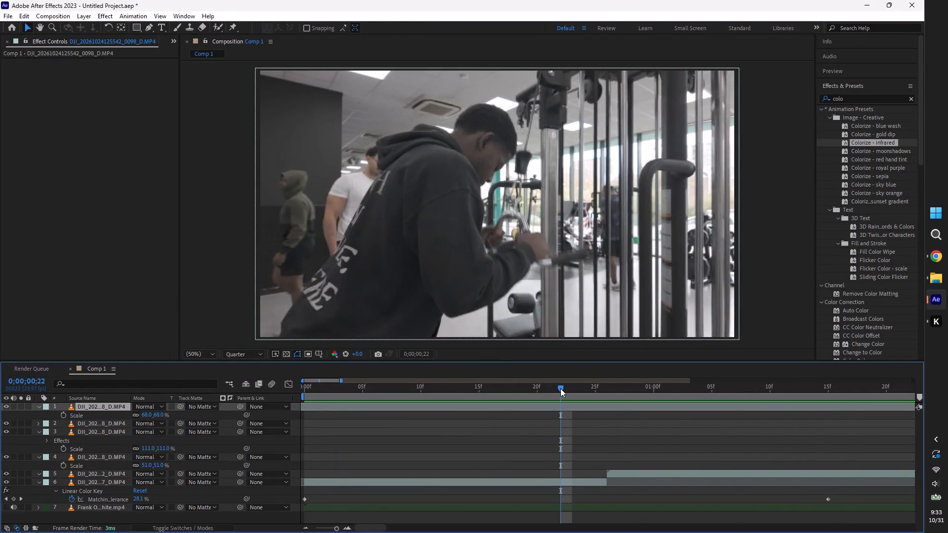
{"action": "key", "text": "space"}
{"action": "left_click", "coordinate": [560, 388]}
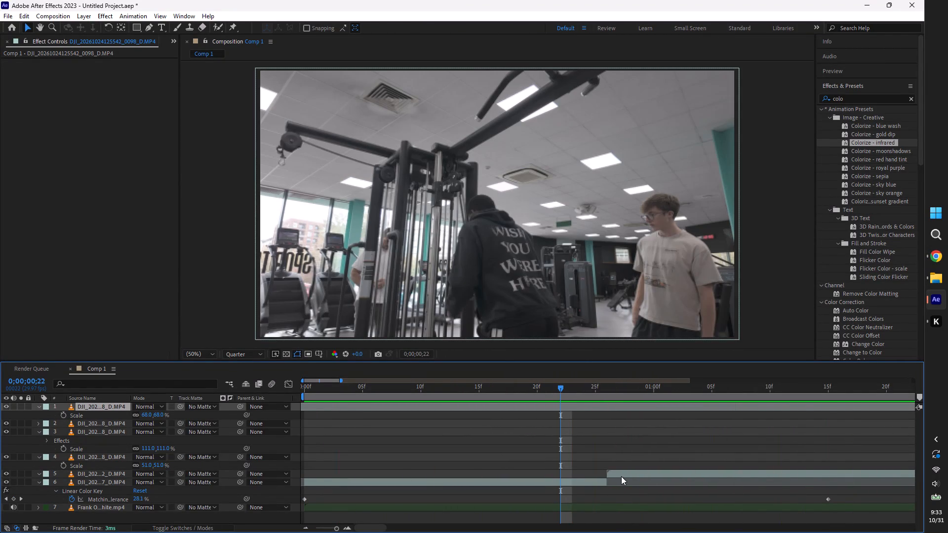
{"action": "left_click_drag", "start_coordinate": [608, 485], "coordinate": [621, 486]}
{"action": "left_click_drag", "start_coordinate": [624, 472], "coordinate": [635, 474]}
{"action": "key", "text": "space"}
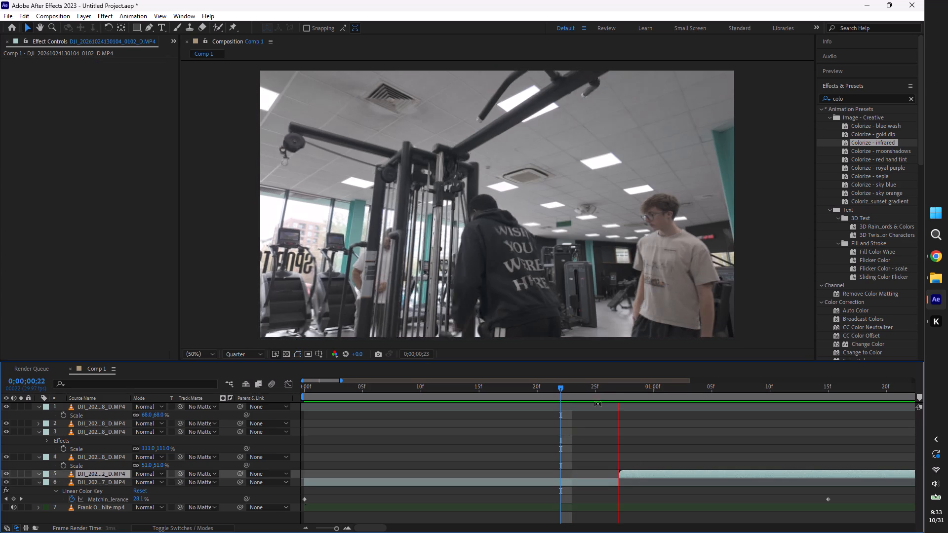
{"action": "left_click", "coordinate": [564, 387]}
Extend the DJI 0097 clip one more frame to 0;00;00.
{"action": "left_click_drag", "start_coordinate": [619, 482], "coordinate": [629, 481]}
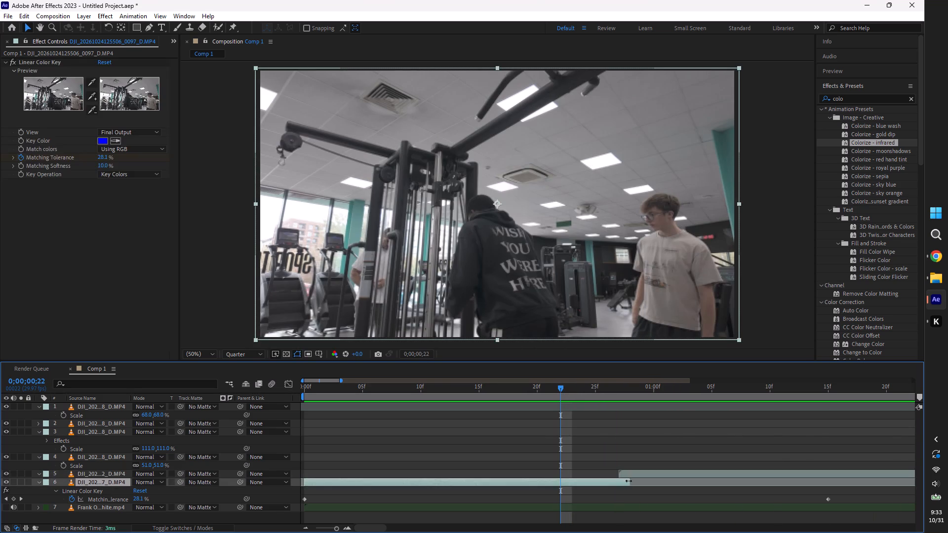
{"action": "left_click_drag", "start_coordinate": [629, 481], "coordinate": [629, 480]}
{"action": "left_click_drag", "start_coordinate": [634, 473], "coordinate": [642, 473]}
{"action": "key", "text": "space"}
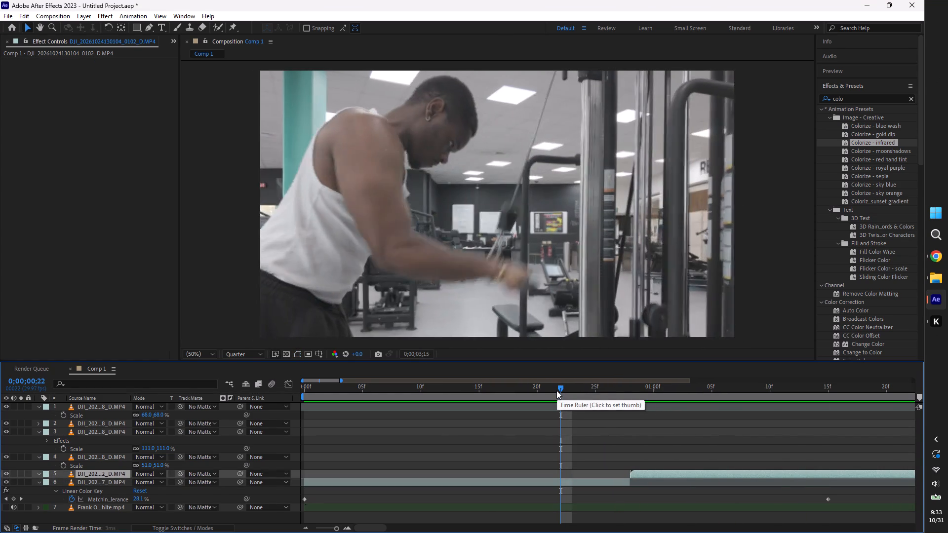
Play back the composition from the beginning and again from 0;00;03;07 to check the adjusted cuts against the song.
{"action": "left_click_drag", "start_coordinate": [558, 388], "coordinate": [129, 450]}
{"action": "key", "text": "space"}
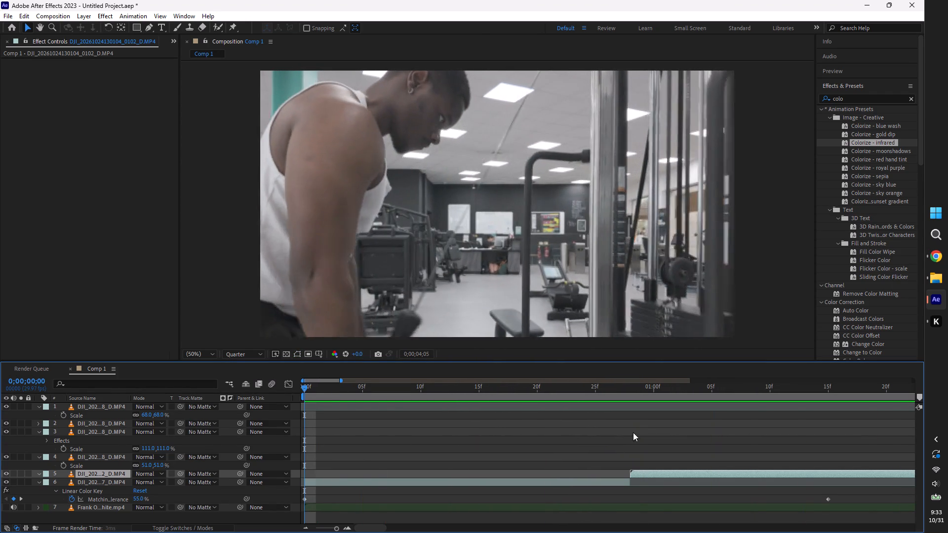
{"action": "left_click_drag", "start_coordinate": [652, 391], "coordinate": [943, 469]}
{"action": "key", "text": "minus"}
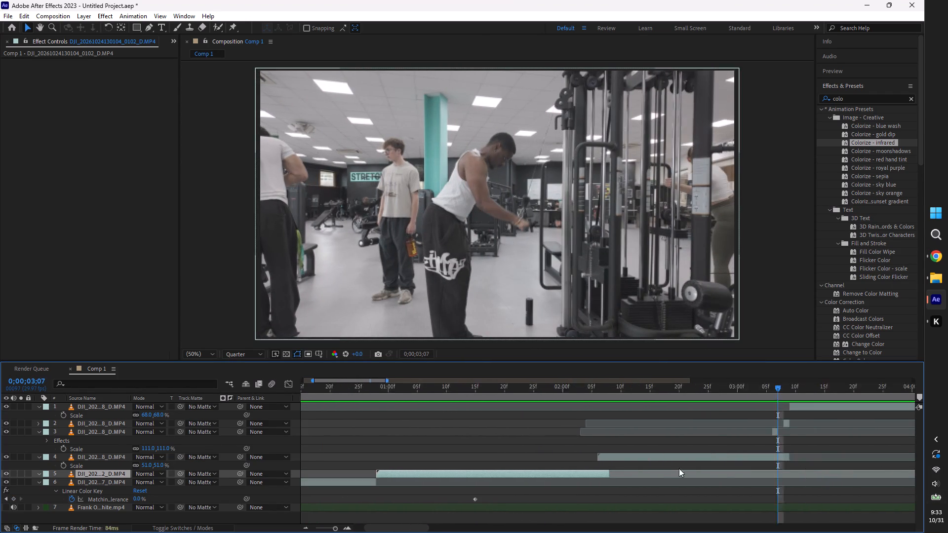
{"action": "key", "text": "minus"}
{"action": "key", "text": "minus"}
{"action": "key", "text": "minus"}
{"action": "key", "text": "equal"}
{"action": "key", "text": "space"}
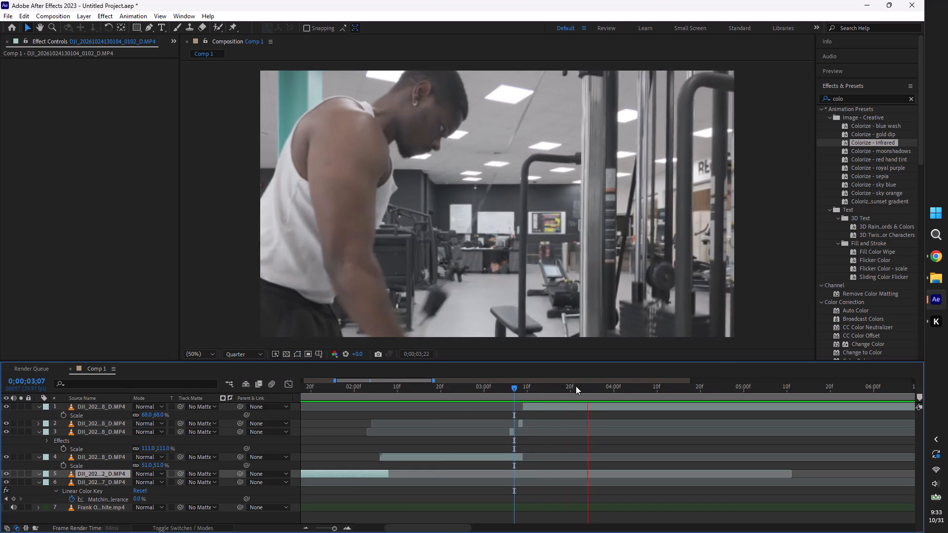
Play on past the 0;00;03;09 cut to find the beat, and split the top DJI 0098 clip at 0;00;04;13.
{"action": "double_click", "coordinate": [658, 387]}
{"action": "key", "text": "space"}
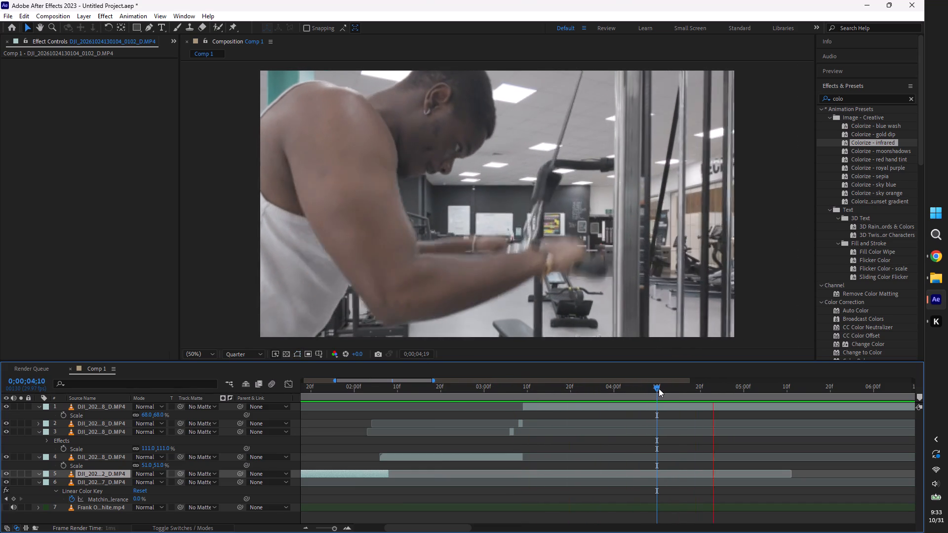
{"action": "left_click_drag", "start_coordinate": [659, 388], "coordinate": [669, 392]}
{"action": "key", "text": "space"}
{"action": "left_click_drag", "start_coordinate": [665, 385], "coordinate": [670, 389]}
{"action": "left_click", "coordinate": [673, 399]}
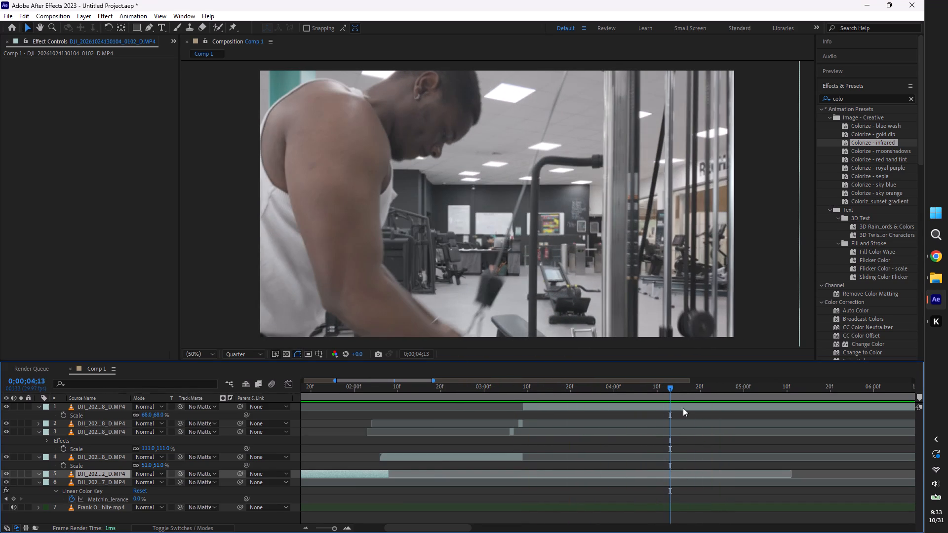
{"action": "left_click", "coordinate": [683, 408]}
{"action": "key", "text": "ctrl+shift+d"}
Try sliding the DJI 0098 segment after 0;00;04;13 earlier to use another moment, and delete that segment.
{"action": "left_click_drag", "start_coordinate": [707, 408], "coordinate": [313, 424]}
{"action": "left_click_drag", "start_coordinate": [806, 405], "coordinate": [584, 412]}
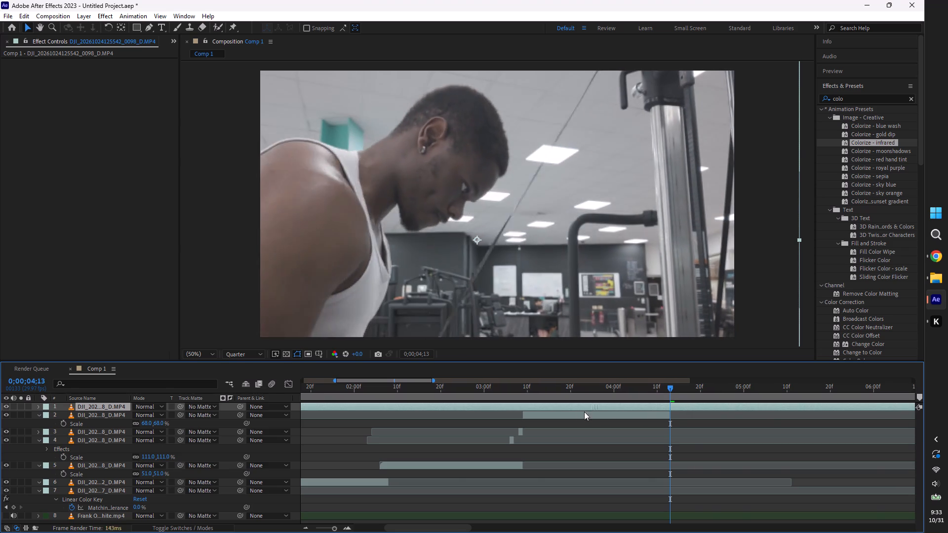
{"action": "left_click_drag", "start_coordinate": [584, 412], "coordinate": [556, 411]}
{"action": "left_click_drag", "start_coordinate": [778, 404], "coordinate": [668, 411]}
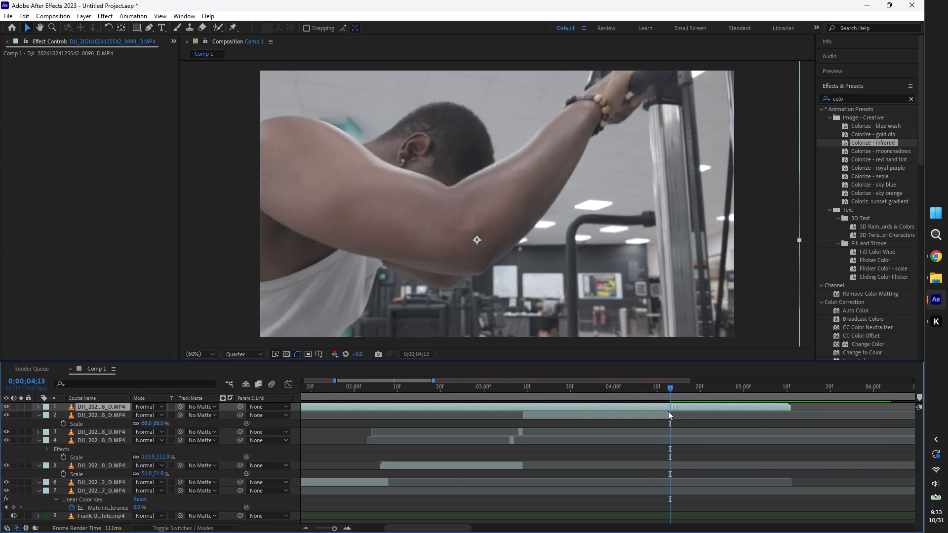
{"action": "left_click_drag", "start_coordinate": [668, 411], "coordinate": [640, 425]}
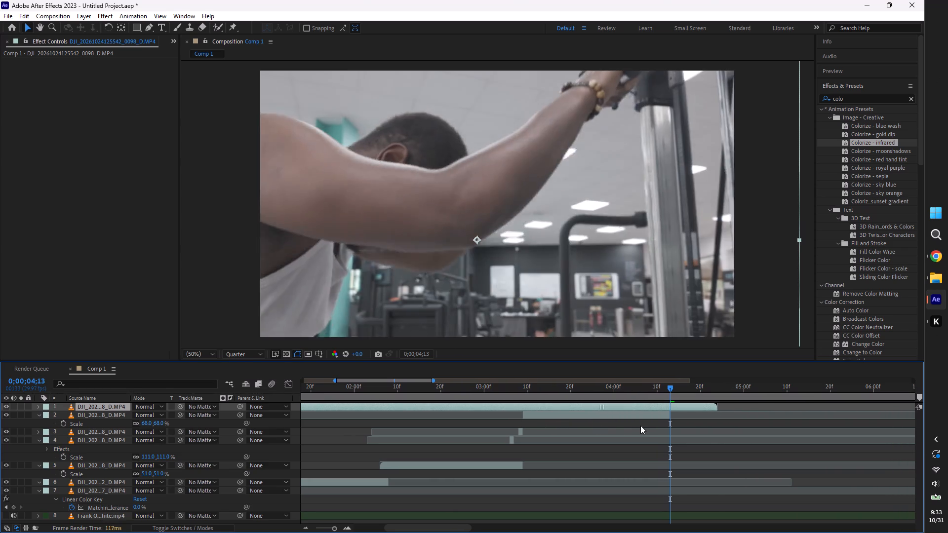
{"action": "left_click_drag", "start_coordinate": [640, 425], "coordinate": [647, 426]}
{"action": "key", "text": "Delete"}
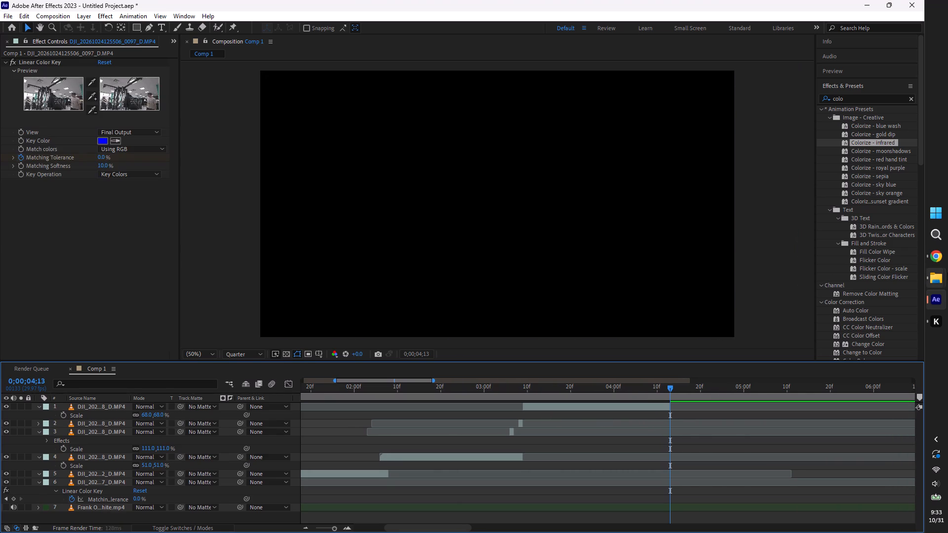
{"action": "left_click", "coordinate": [940, 279]}
{"action": "left_click", "coordinate": [889, 254]}
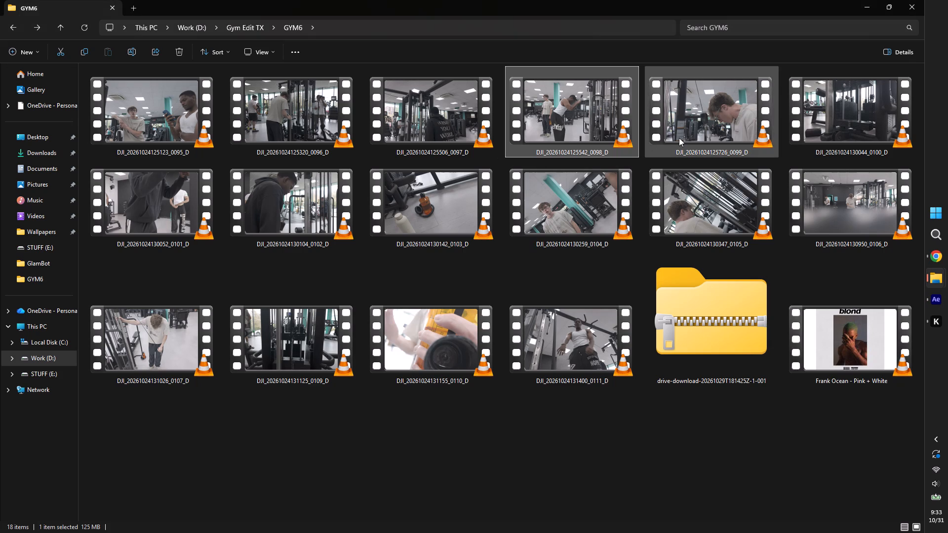
{"action": "left_click_drag", "start_coordinate": [680, 137], "coordinate": [697, 140]}
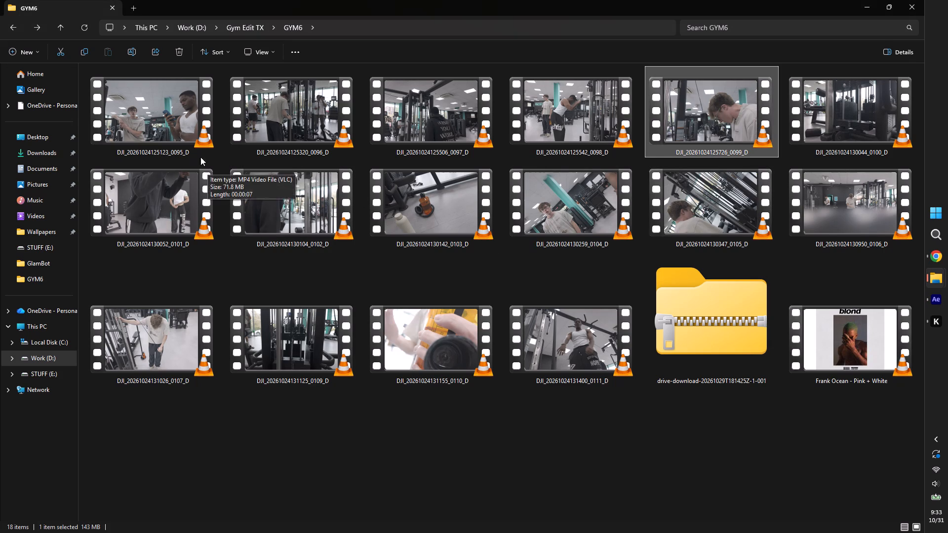
{"action": "left_click_drag", "start_coordinate": [176, 136], "coordinate": [864, 317]}
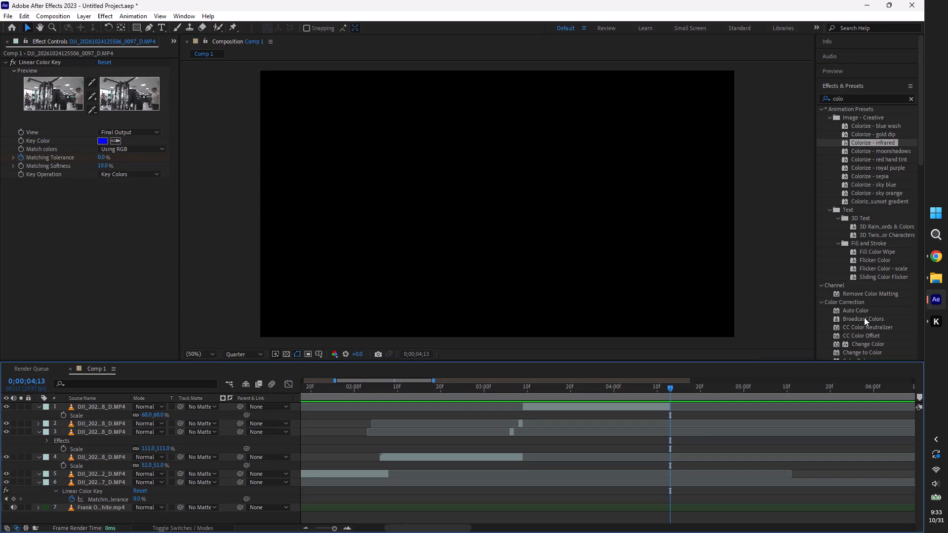
{"action": "left_click_drag", "start_coordinate": [864, 317], "coordinate": [677, 429]}
{"action": "left_click_drag", "start_coordinate": [371, 405], "coordinate": [650, 416]}
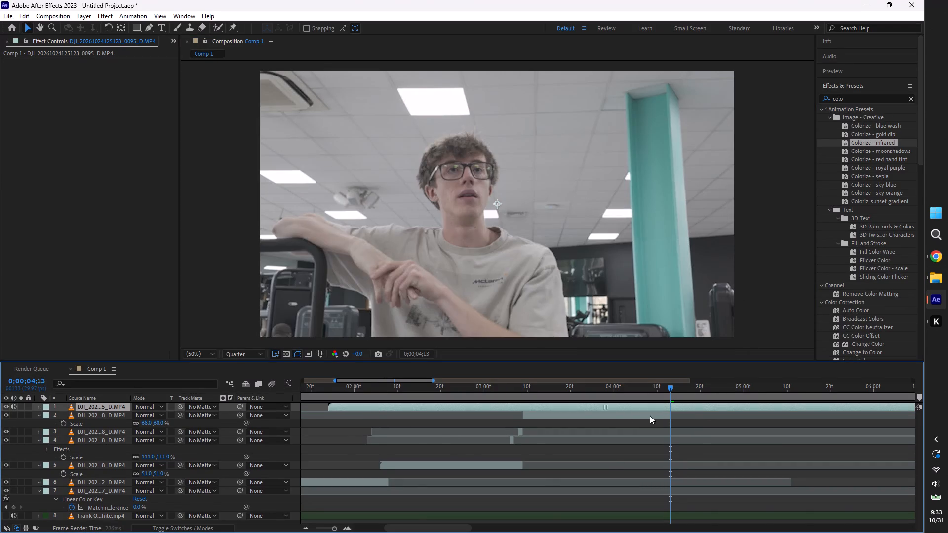
{"action": "left_click_drag", "start_coordinate": [650, 416], "coordinate": [947, 424]}
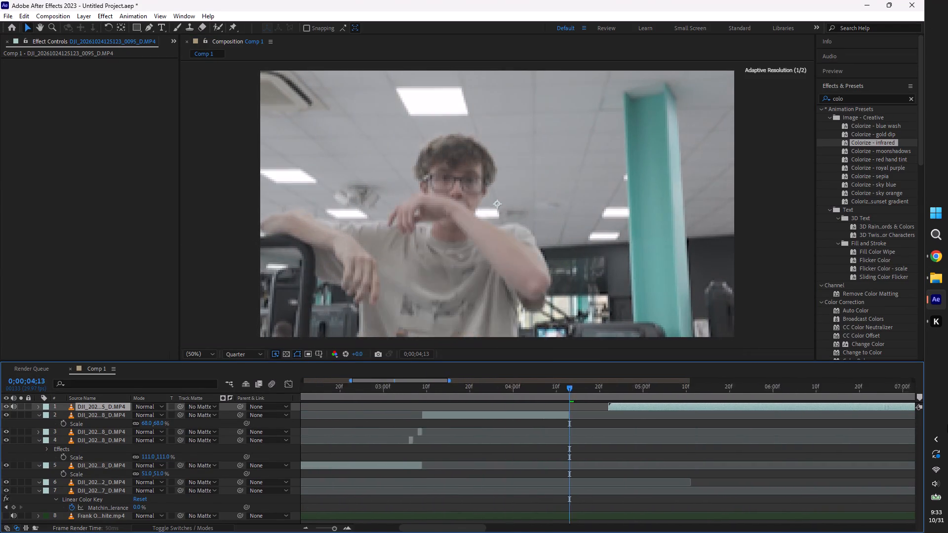
{"action": "left_click_drag", "start_coordinate": [947, 424], "coordinate": [647, 419]}
Play back the edit from 0;00;04;04 and 0;00;04;10 to check the cut into the DJI 0095 clip.
{"action": "key", "text": "space"}
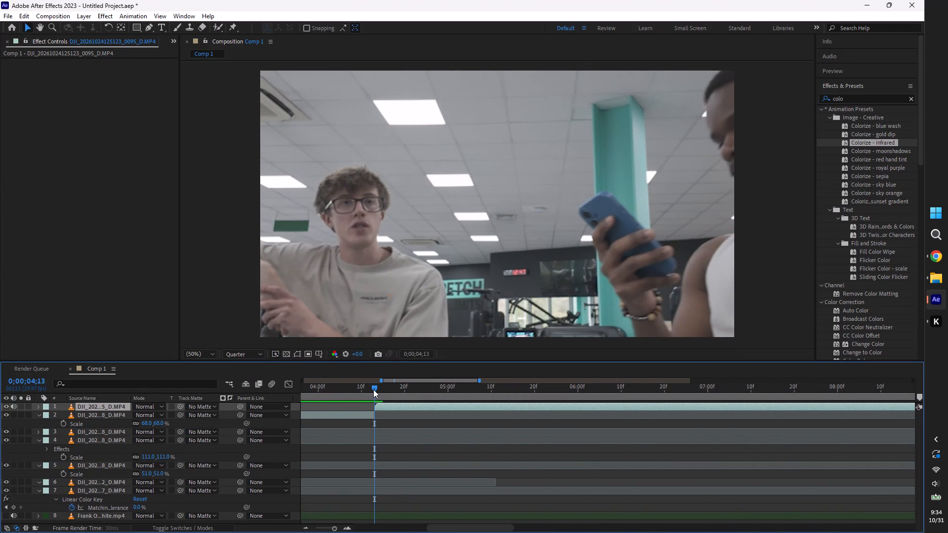
{"action": "left_click_drag", "start_coordinate": [373, 389], "coordinate": [335, 398]}
{"action": "key", "text": "space"}
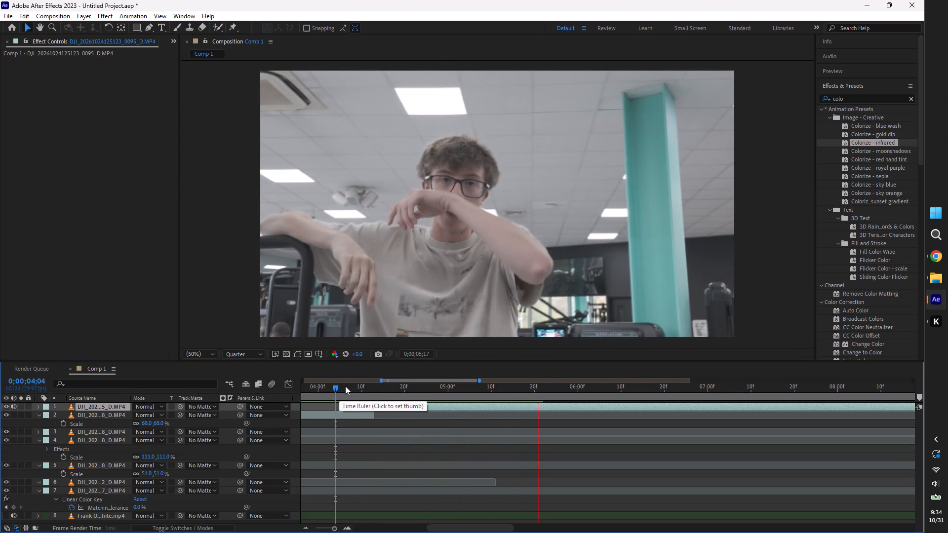
{"action": "left_click", "coordinate": [345, 386]}
{"action": "left_click_drag", "start_coordinate": [346, 386], "coordinate": [364, 387]}
{"action": "key", "text": "space"}
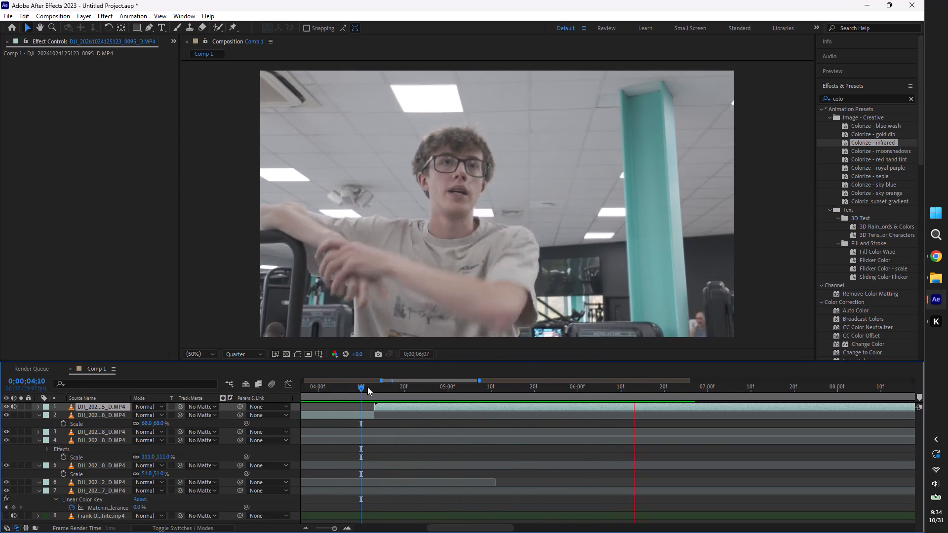
Look through the full length of the DJI 0095 clip and play back from 0;00;03;27 to judge the usable footage.
{"action": "key", "text": "minus"}
{"action": "type", "text": "--"}
{"action": "left_click_drag", "start_coordinate": [442, 386], "coordinate": [517, 393]}
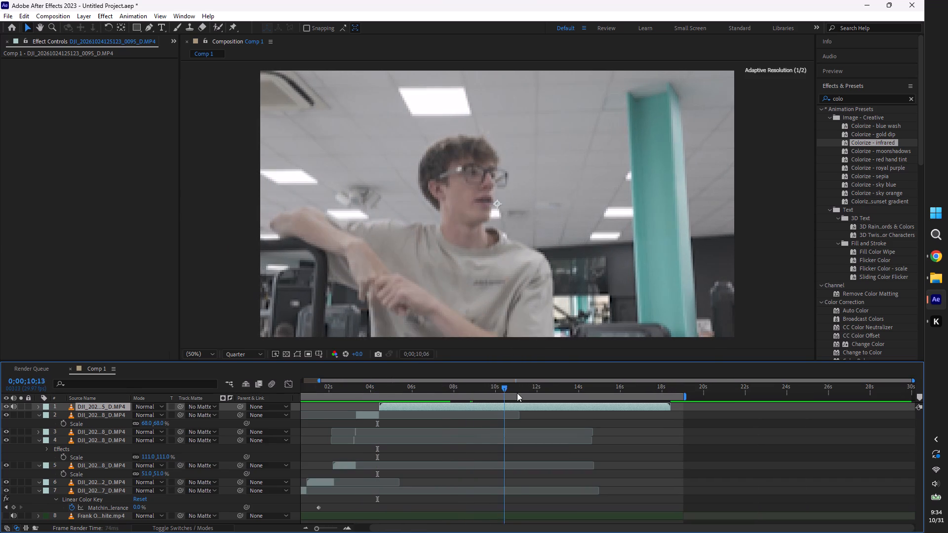
{"action": "left_click_drag", "start_coordinate": [517, 393], "coordinate": [623, 394]}
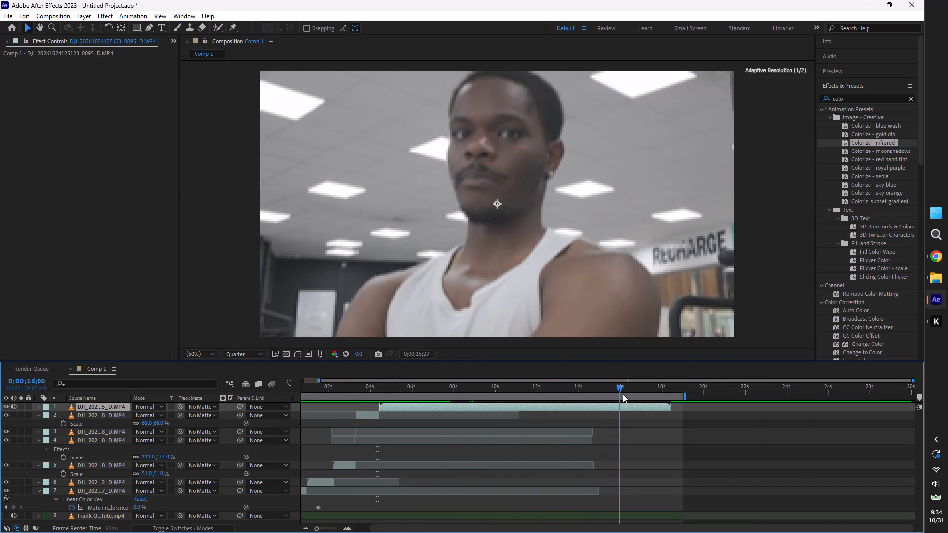
{"action": "left_click_drag", "start_coordinate": [623, 394], "coordinate": [676, 397]}
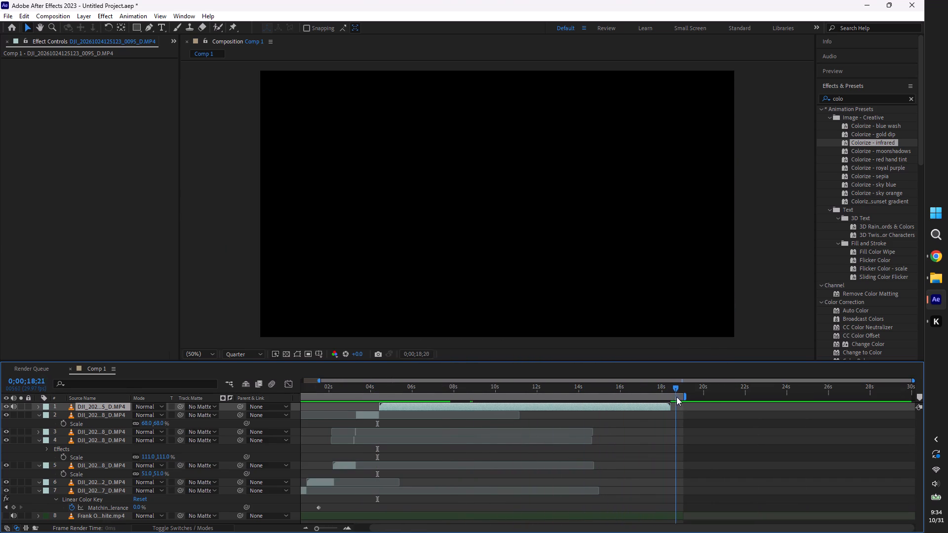
{"action": "left_click_drag", "start_coordinate": [676, 397], "coordinate": [368, 436]}
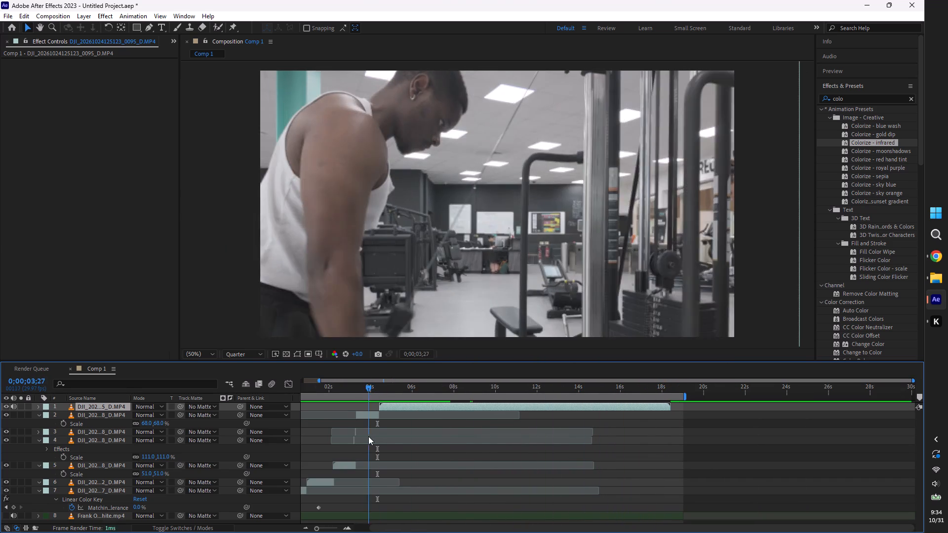
{"action": "left_click_drag", "start_coordinate": [368, 436], "coordinate": [369, 436]}
{"action": "key", "text": "space"}
Shift the DJI 0095 clip about 9 frames earlier, trim its start to 0;00;04;12, and play back the cut.
{"action": "left_click", "coordinate": [383, 389]}
{"action": "left_click_drag", "start_coordinate": [391, 410], "coordinate": [384, 410]}
{"action": "left_click_drag", "start_coordinate": [384, 388], "coordinate": [380, 389]}
{"action": "left_click_drag", "start_coordinate": [371, 407], "coordinate": [379, 410]}
{"action": "key", "text": "space"}
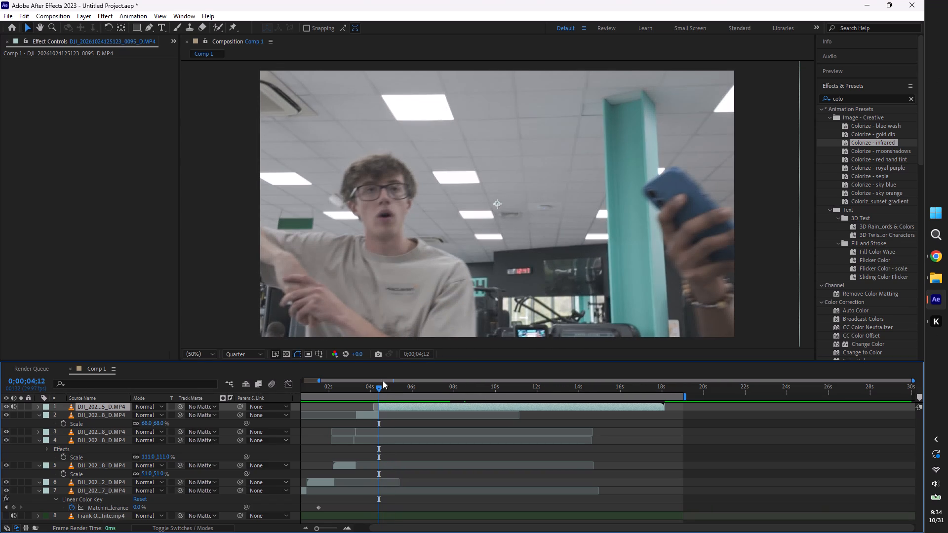
{"action": "left_click", "coordinate": [383, 381]}
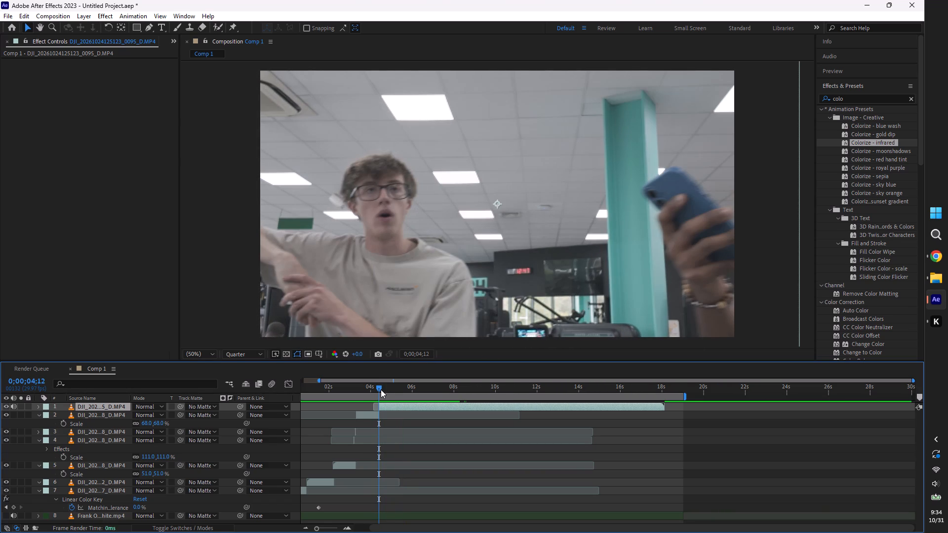
{"action": "key", "text": "space"}
Slide the DJI 0095 clip about 3 more frames earlier and trim its start to 0;00;04;13.
{"action": "left_click", "coordinate": [381, 389]}
{"action": "type", "text": "=="}
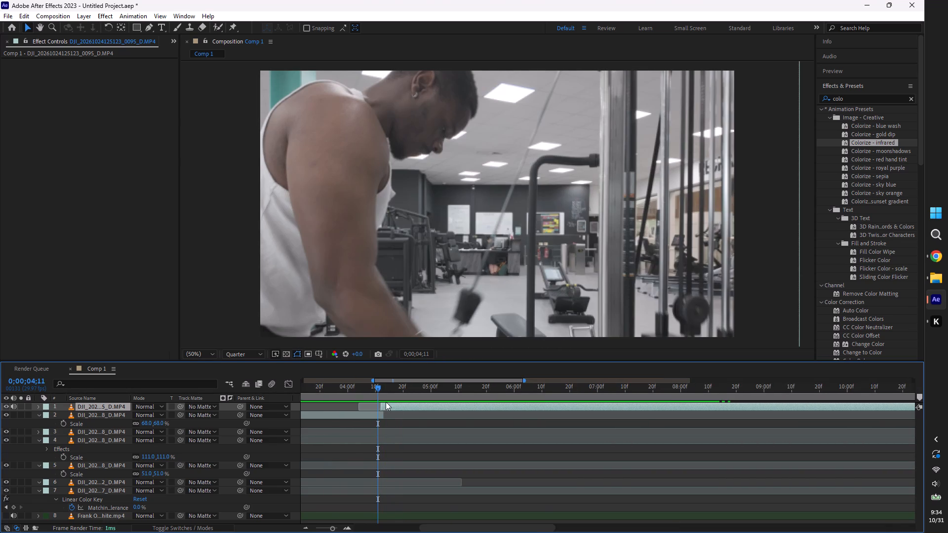
{"action": "left_click_drag", "start_coordinate": [386, 406], "coordinate": [379, 408]}
{"action": "left_click_drag", "start_coordinate": [371, 406], "coordinate": [382, 412]}
{"action": "left_click_drag", "start_coordinate": [382, 391], "coordinate": [389, 395]}
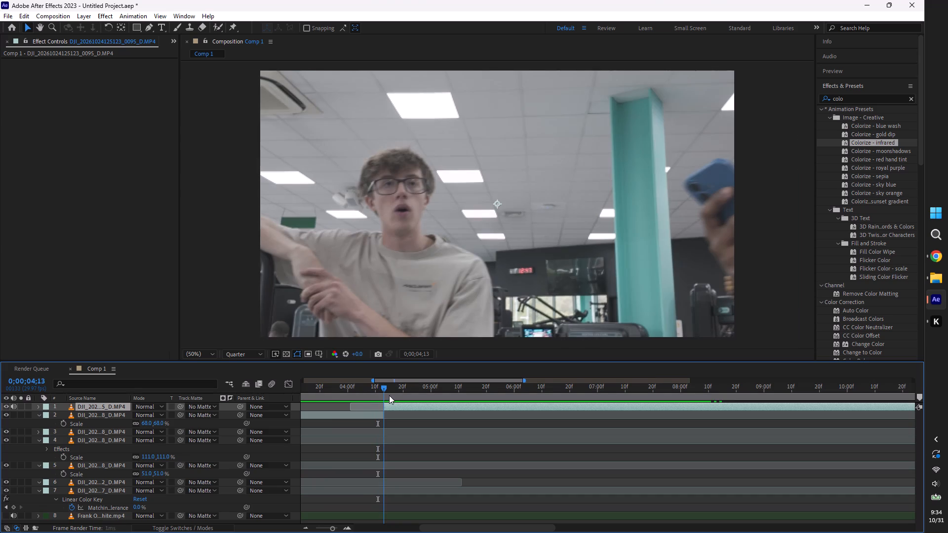
{"action": "left_click_drag", "start_coordinate": [389, 395], "coordinate": [389, 396]}
Split the DJI 0095 clip at 0;00;05;29 and delete the part after the split.
{"action": "left_click_drag", "start_coordinate": [388, 386], "coordinate": [465, 396]}
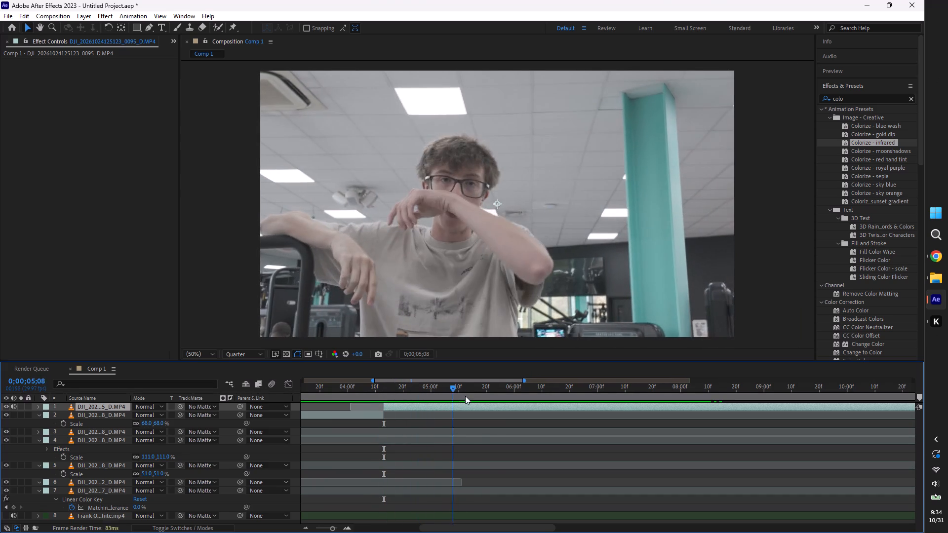
{"action": "left_click_drag", "start_coordinate": [465, 396], "coordinate": [512, 400]}
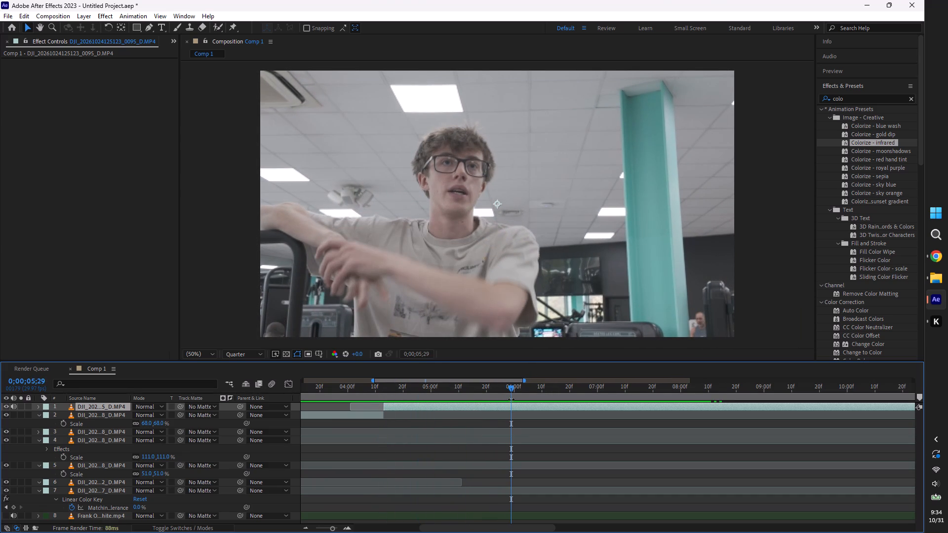
{"action": "key", "text": "ctrl+shift+d"}
{"action": "key", "text": "BackSpace"}
Extend the end of the DJI 0095 clip to about 0;00;07;20.
{"action": "left_click_drag", "start_coordinate": [508, 387], "coordinate": [391, 410]}
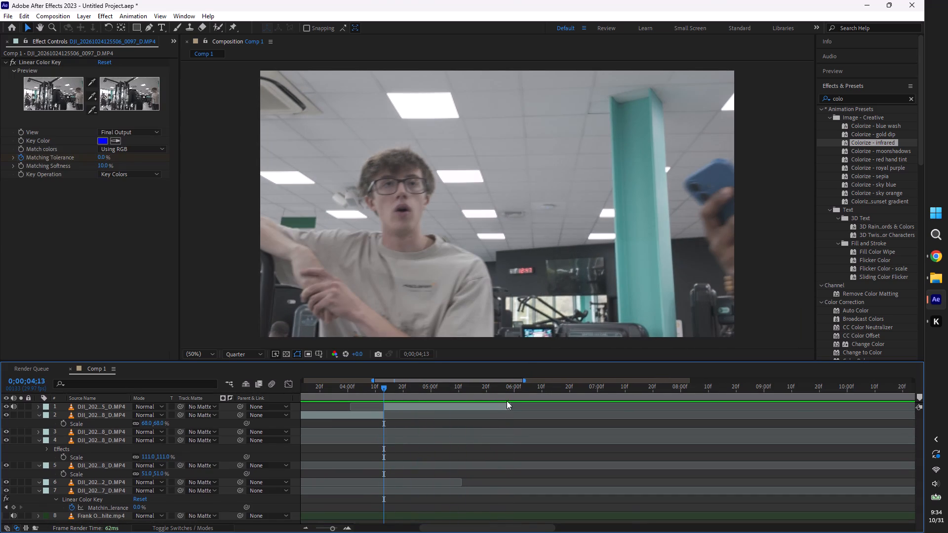
{"action": "left_click_drag", "start_coordinate": [510, 407], "coordinate": [649, 416]}
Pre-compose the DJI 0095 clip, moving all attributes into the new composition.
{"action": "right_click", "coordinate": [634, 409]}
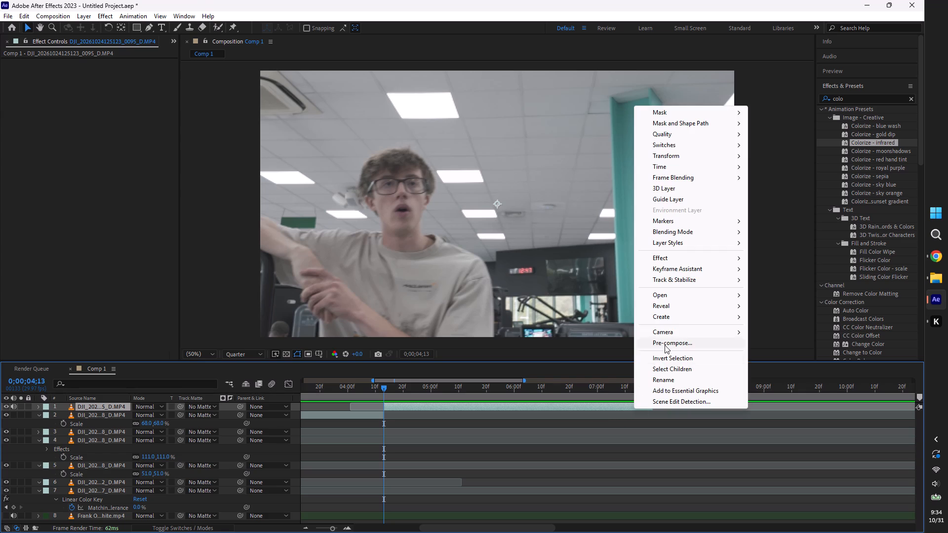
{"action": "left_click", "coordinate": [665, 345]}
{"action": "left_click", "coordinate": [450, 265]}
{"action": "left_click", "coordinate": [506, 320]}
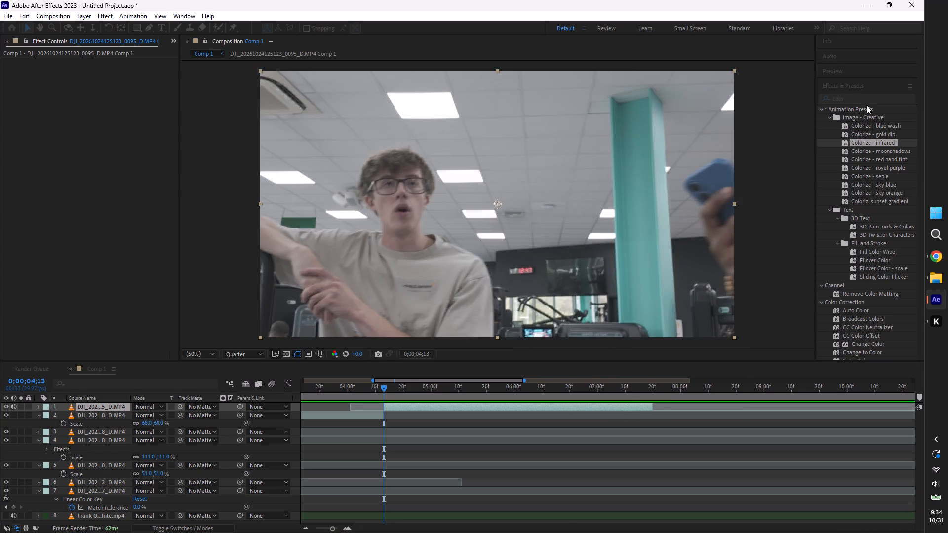
Search the effects for "twix" and for "tw", and clear the search.
{"action": "left_click_drag", "start_coordinate": [853, 94], "coordinate": [812, 103]}
{"action": "left_click_drag", "start_coordinate": [854, 101], "coordinate": [810, 104]}
{"action": "type", "text": "twix"}
{"action": "key", "text": "BackSpace"}
{"action": "key", "text": "BackSpace"}
{"action": "type", "text": "ix"}
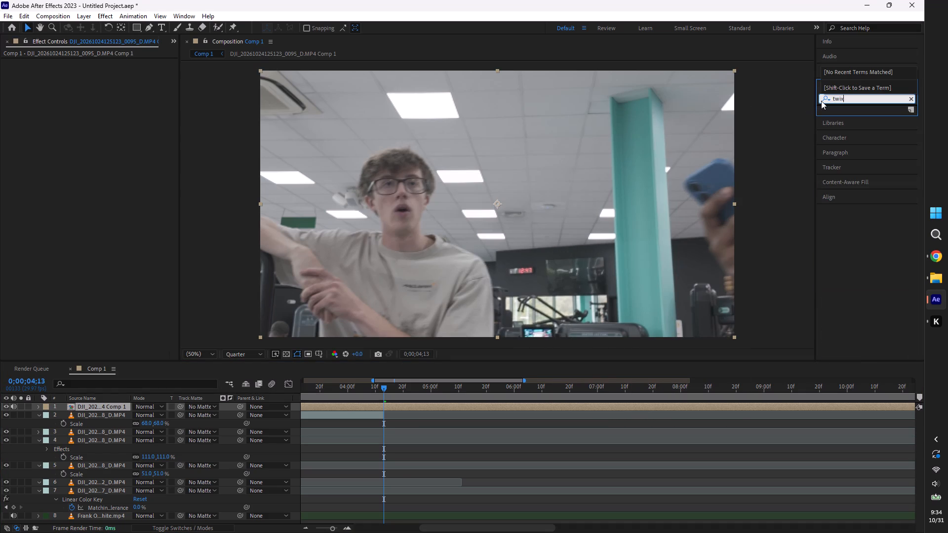
{"action": "key", "text": "BackSpace"}
{"action": "key", "text": "BackSpace"}
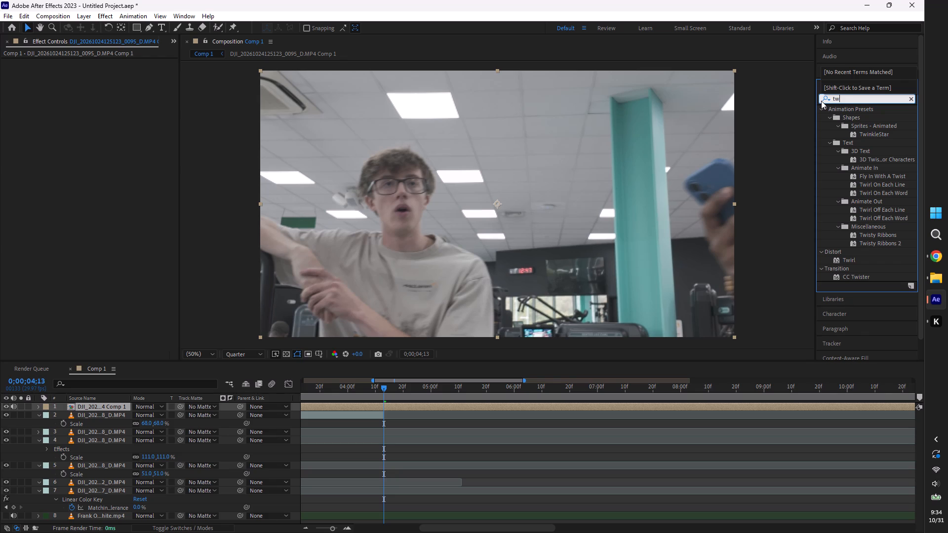
{"action": "key", "text": "BackSpace"}
{"action": "key", "text": "BackSpace"}
{"action": "key", "text": "BackSpace"}
{"action": "key", "text": "BackSpace"}
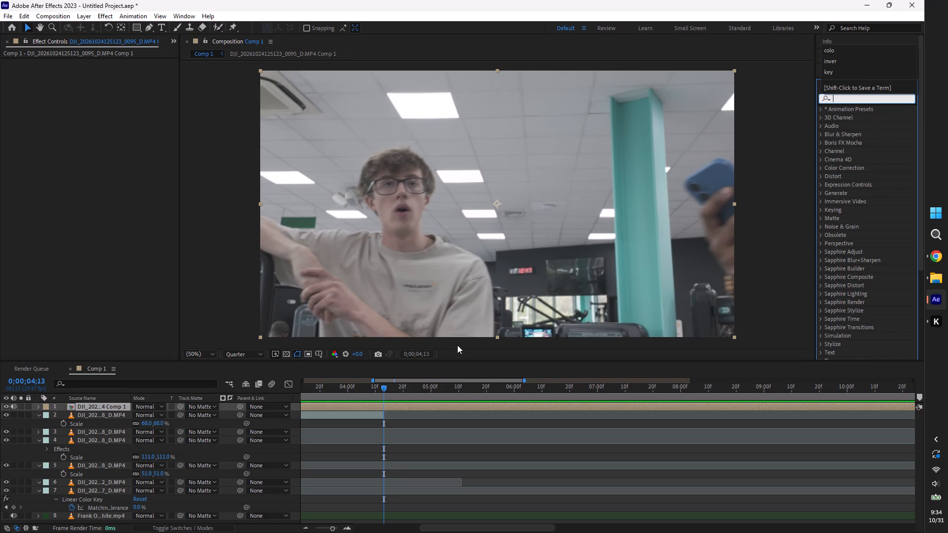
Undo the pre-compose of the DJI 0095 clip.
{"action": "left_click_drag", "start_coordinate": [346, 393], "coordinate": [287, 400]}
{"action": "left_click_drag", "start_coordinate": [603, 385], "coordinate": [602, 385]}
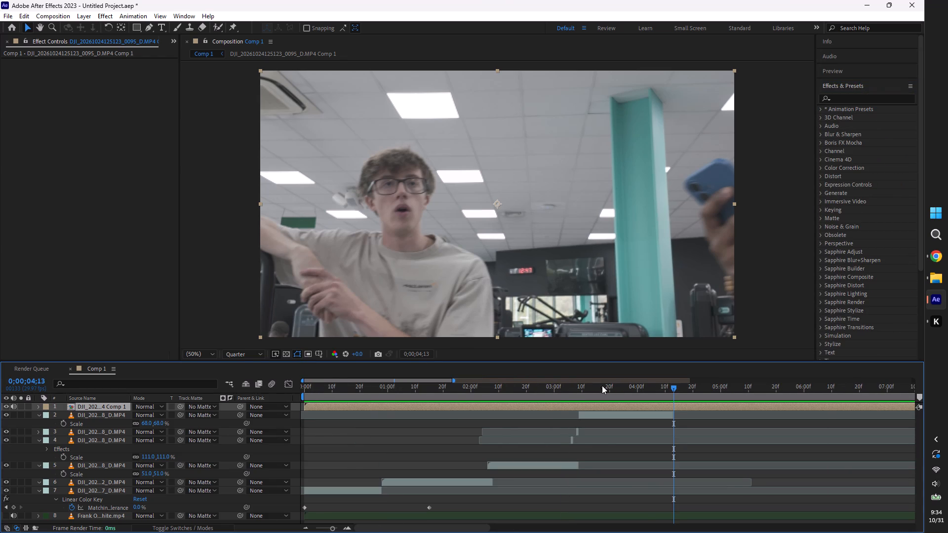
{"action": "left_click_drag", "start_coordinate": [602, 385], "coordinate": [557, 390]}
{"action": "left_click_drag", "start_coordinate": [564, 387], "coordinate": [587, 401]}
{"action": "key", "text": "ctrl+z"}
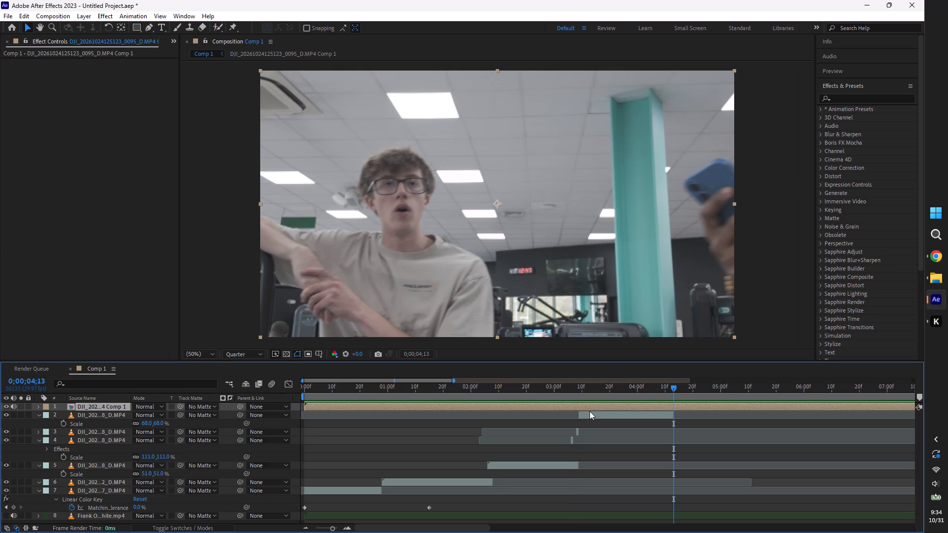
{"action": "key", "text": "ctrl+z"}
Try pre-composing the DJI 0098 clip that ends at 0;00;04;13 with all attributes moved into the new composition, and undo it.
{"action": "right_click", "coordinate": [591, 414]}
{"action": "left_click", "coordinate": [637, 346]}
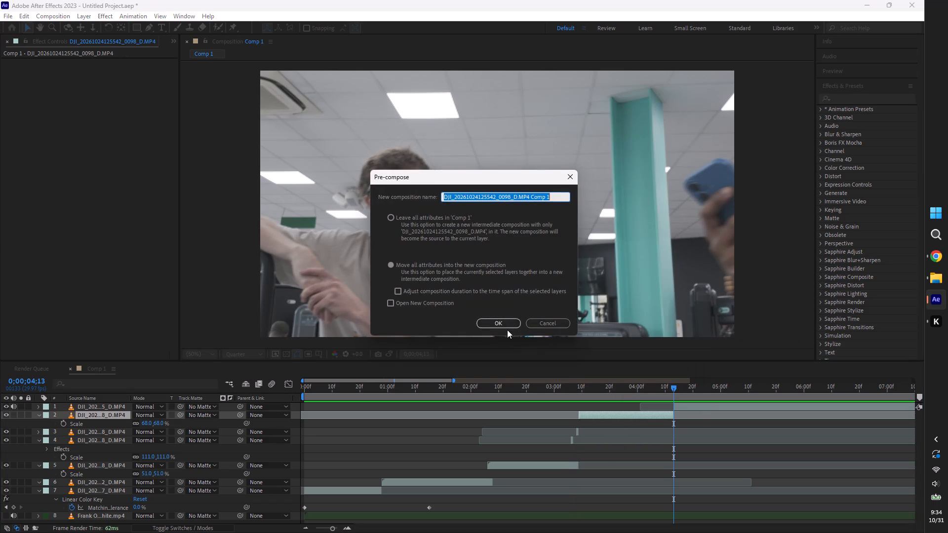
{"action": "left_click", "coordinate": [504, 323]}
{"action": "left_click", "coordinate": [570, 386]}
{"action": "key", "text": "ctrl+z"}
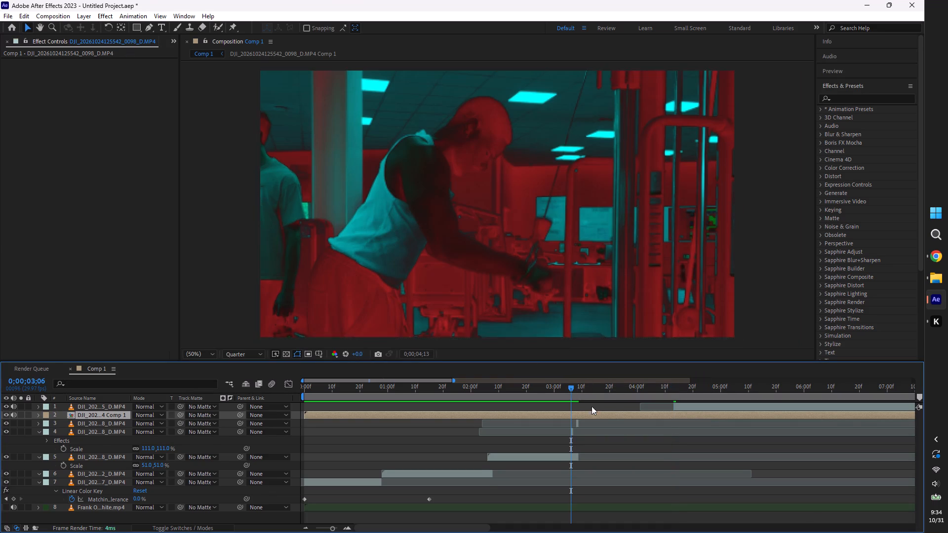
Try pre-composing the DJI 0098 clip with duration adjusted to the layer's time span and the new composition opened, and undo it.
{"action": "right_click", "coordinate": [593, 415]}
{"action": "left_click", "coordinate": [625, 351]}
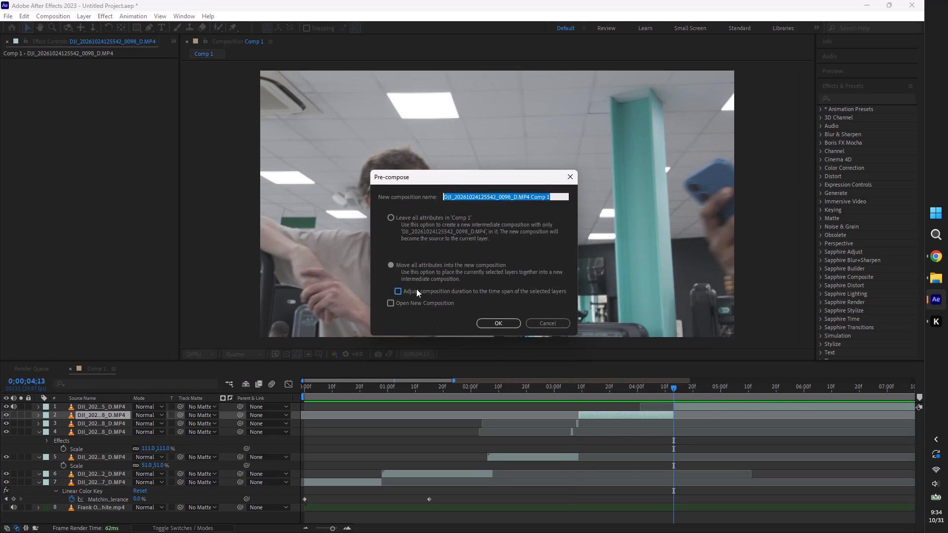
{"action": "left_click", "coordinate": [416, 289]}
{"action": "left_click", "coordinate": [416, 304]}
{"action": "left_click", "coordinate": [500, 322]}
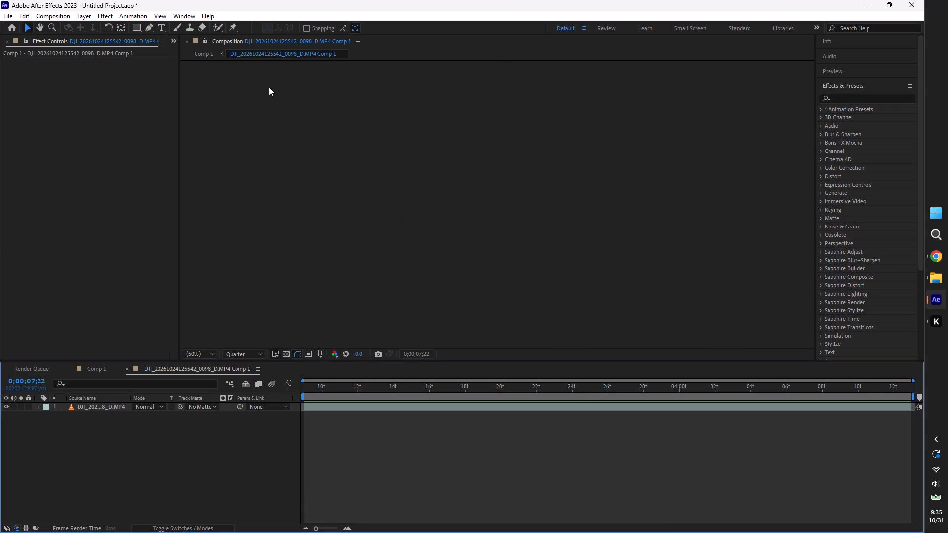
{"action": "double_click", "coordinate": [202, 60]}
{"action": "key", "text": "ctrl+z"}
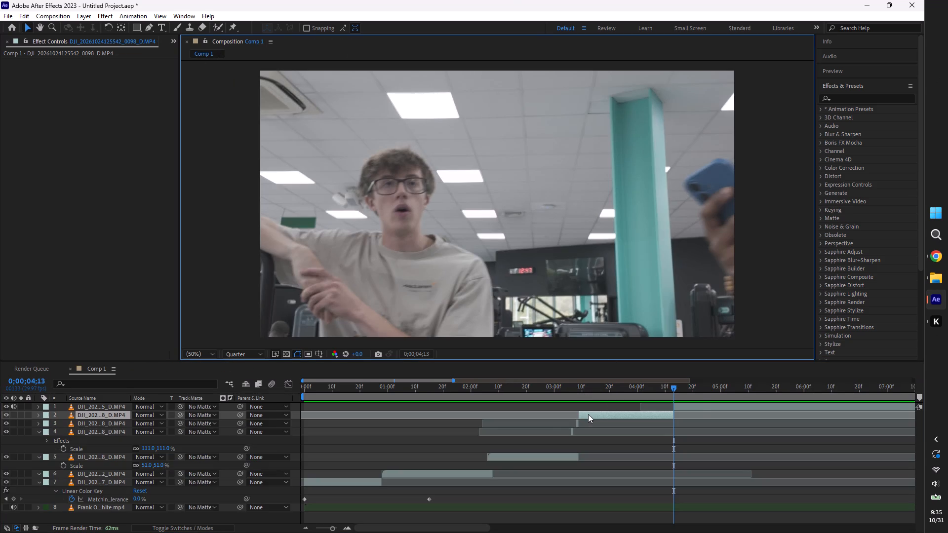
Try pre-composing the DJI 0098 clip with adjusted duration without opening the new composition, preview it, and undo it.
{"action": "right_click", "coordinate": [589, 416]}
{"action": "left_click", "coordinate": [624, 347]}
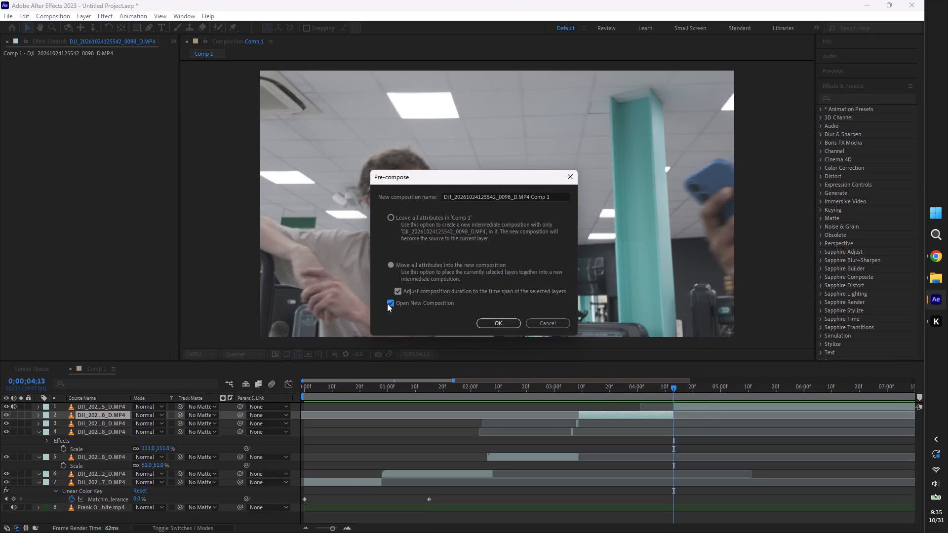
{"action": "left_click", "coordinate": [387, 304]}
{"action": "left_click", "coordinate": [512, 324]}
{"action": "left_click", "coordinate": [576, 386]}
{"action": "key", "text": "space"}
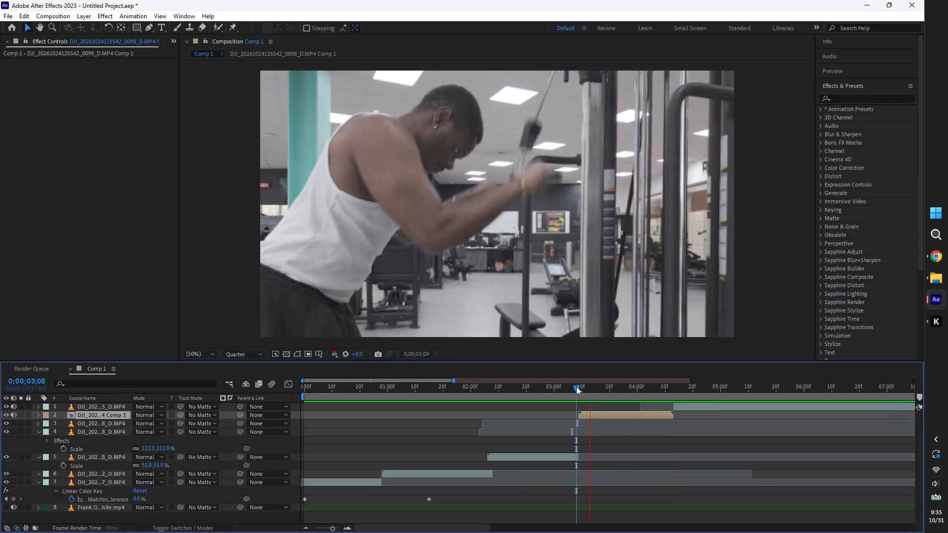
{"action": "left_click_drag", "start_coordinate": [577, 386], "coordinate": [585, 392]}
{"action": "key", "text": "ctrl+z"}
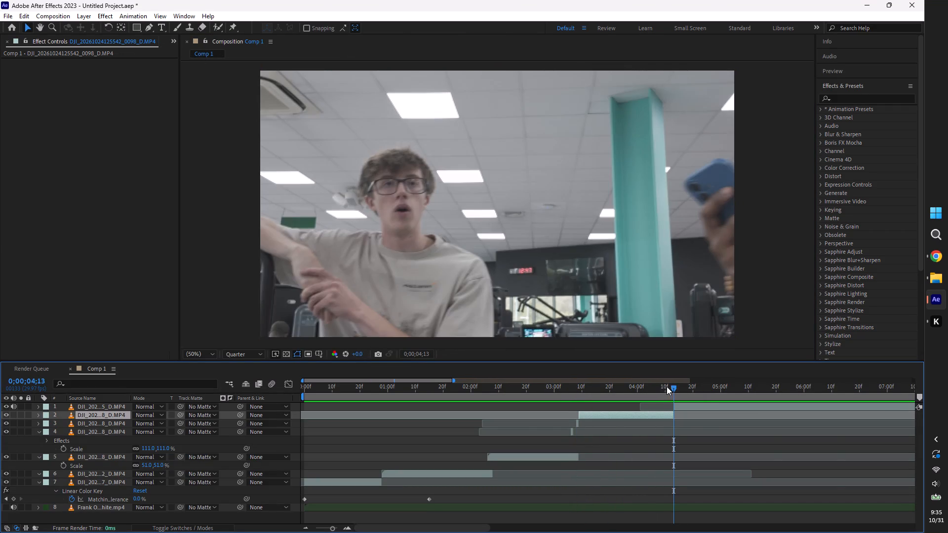
Pre-compose the DJI 0095 clip, moving all attributes and adjusting the composition duration to the layer's time span.
{"action": "left_click_drag", "start_coordinate": [674, 385], "coordinate": [434, 423]}
{"action": "right_click", "coordinate": [523, 405]}
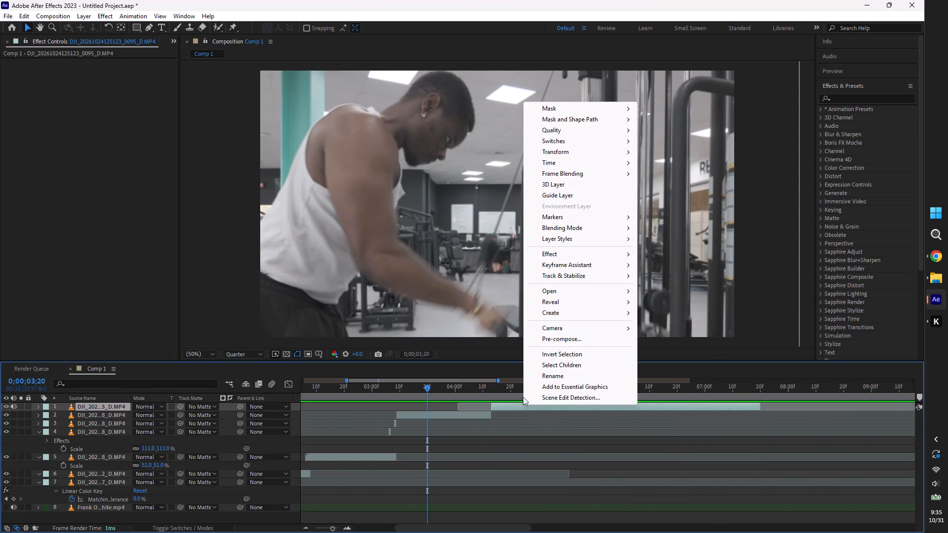
{"action": "left_click", "coordinate": [562, 336]}
{"action": "left_click", "coordinate": [501, 325]}
Play back and scrub Comp 1 around the pre-composed DJI 0095 clip to check its motion and timing.
{"action": "left_click", "coordinate": [482, 387]}
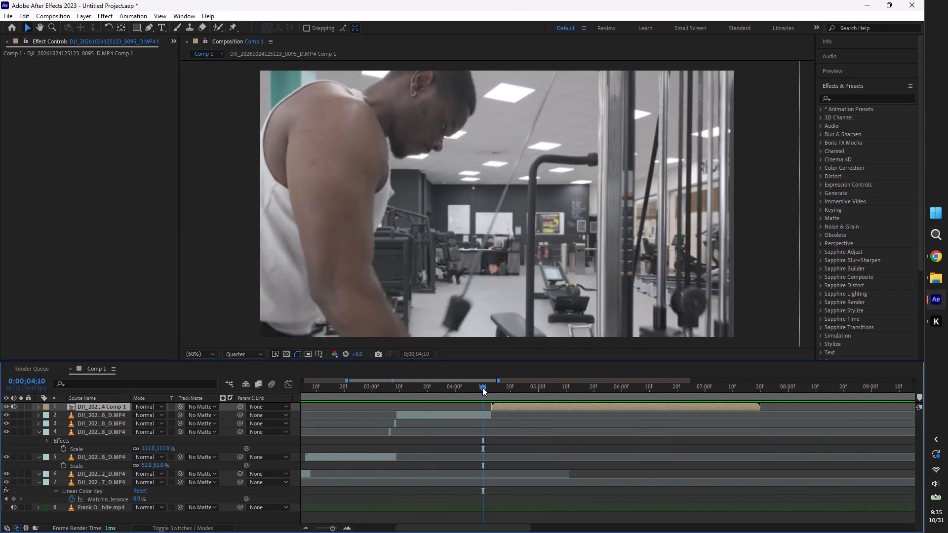
{"action": "key", "text": "space"}
{"action": "left_click_drag", "start_coordinate": [482, 386], "coordinate": [493, 394]}
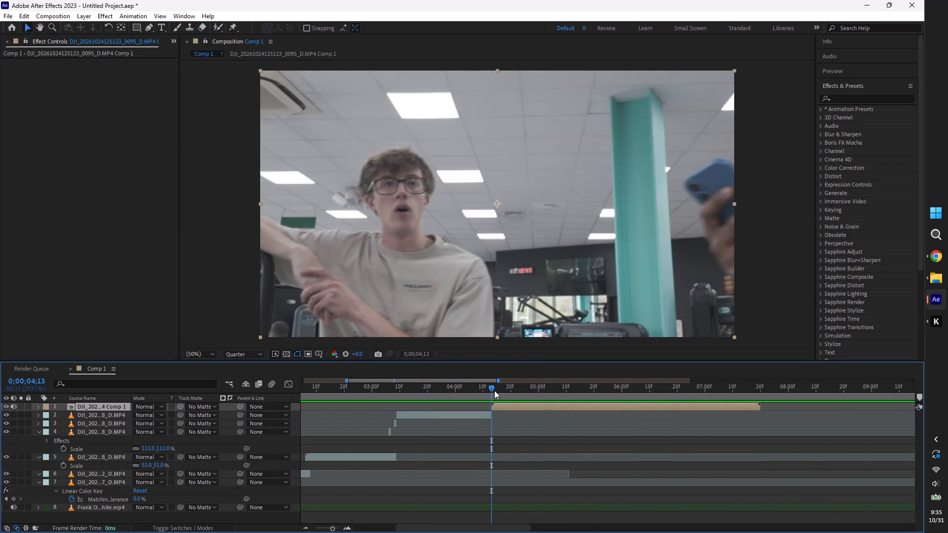
{"action": "key", "text": "space"}
{"action": "left_click_drag", "start_coordinate": [544, 387], "coordinate": [557, 389]}
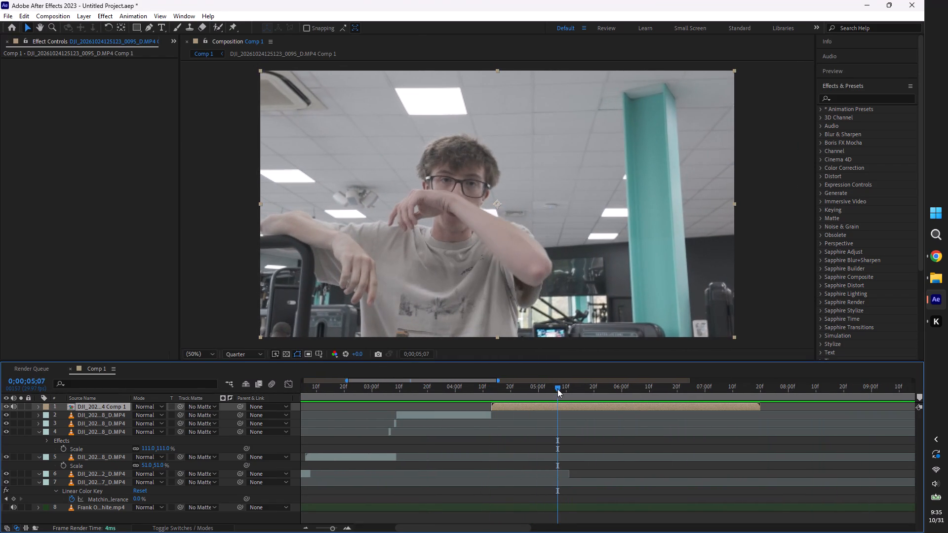
{"action": "left_click_drag", "start_coordinate": [557, 388], "coordinate": [517, 392]}
{"action": "key", "text": "space"}
{"action": "left_click_drag", "start_coordinate": [549, 386], "coordinate": [576, 390]}
{"action": "left_click_drag", "start_coordinate": [576, 387], "coordinate": [412, 413]}
{"action": "key", "text": "space"}
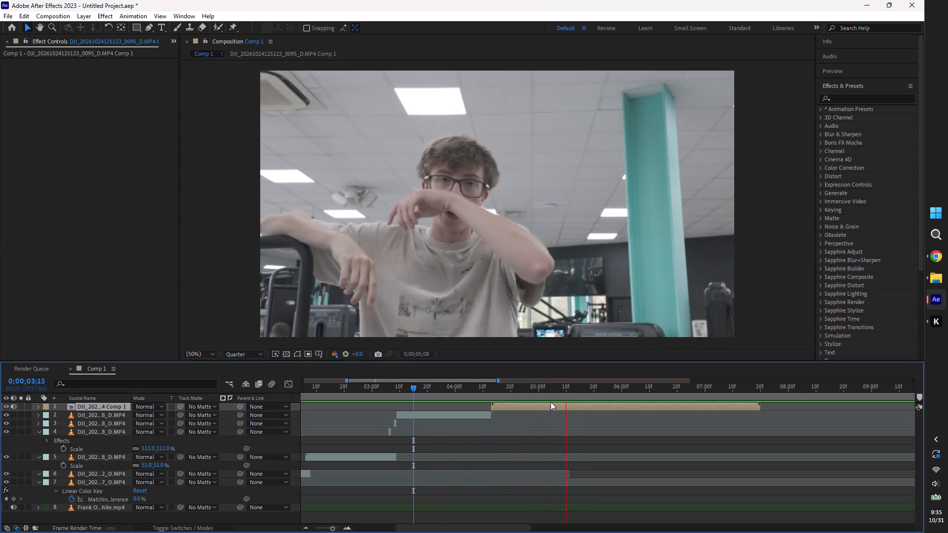
{"action": "left_click", "coordinate": [552, 400]}
{"action": "left_click", "coordinate": [559, 392]}
{"action": "left_click_drag", "start_coordinate": [557, 386], "coordinate": [496, 396]}
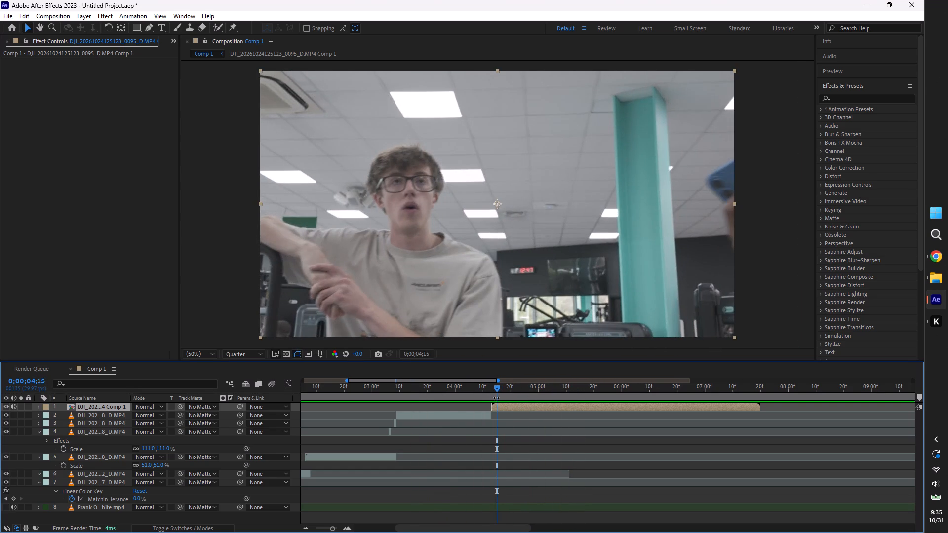
{"action": "key", "text": "space"}
{"action": "left_click", "coordinate": [502, 392]}
Inside the DJI 0095 pre-comp, shift the footage slightly later, extend its start back to the composition's beginning, and return to Comp 1.
{"action": "double_click", "coordinate": [498, 407]}
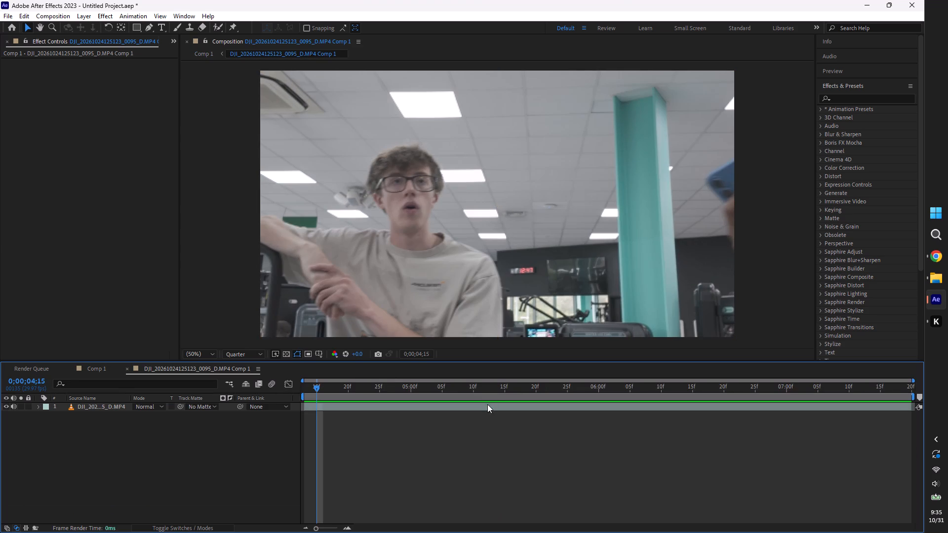
{"action": "left_click_drag", "start_coordinate": [487, 405], "coordinate": [559, 402]}
{"action": "left_click_drag", "start_coordinate": [380, 406], "coordinate": [309, 417]}
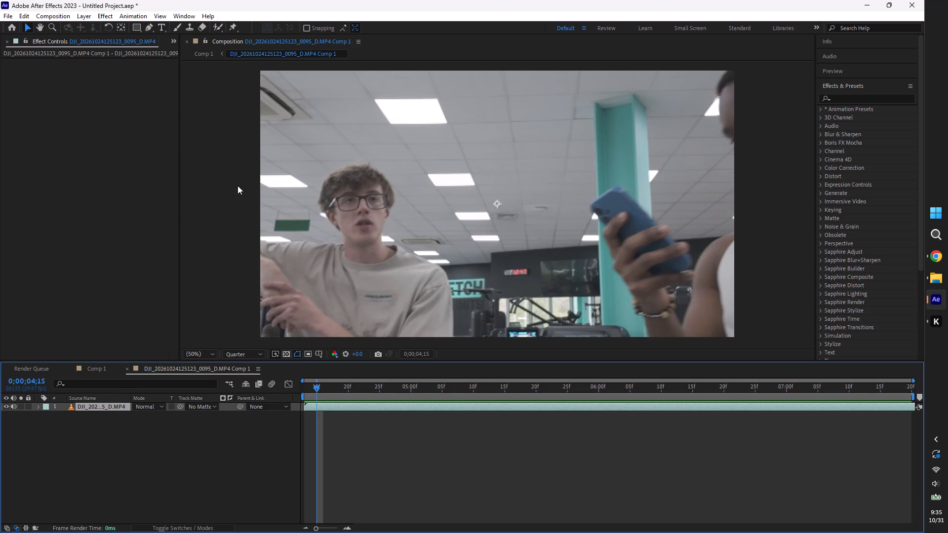
{"action": "left_click", "coordinate": [219, 56]}
{"action": "left_click", "coordinate": [224, 59]}
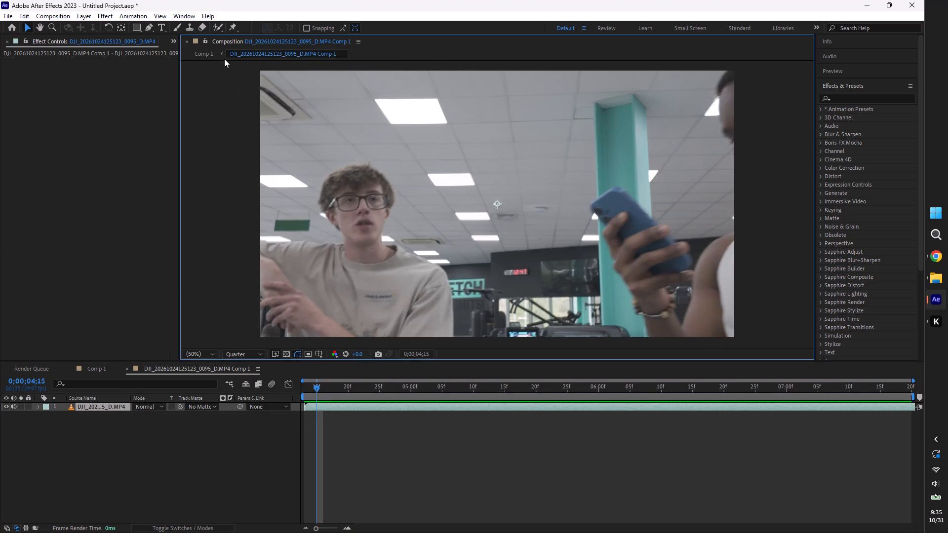
{"action": "left_click", "coordinate": [214, 61]}
{"action": "left_click", "coordinate": [209, 57]}
Preview the DJI 0095 pre-comp in Comp 1, split it at 0;00;05;16, and delete the part after the cut.
{"action": "left_click", "coordinate": [483, 393]}
{"action": "left_click", "coordinate": [477, 389]}
{"action": "key", "text": "space"}
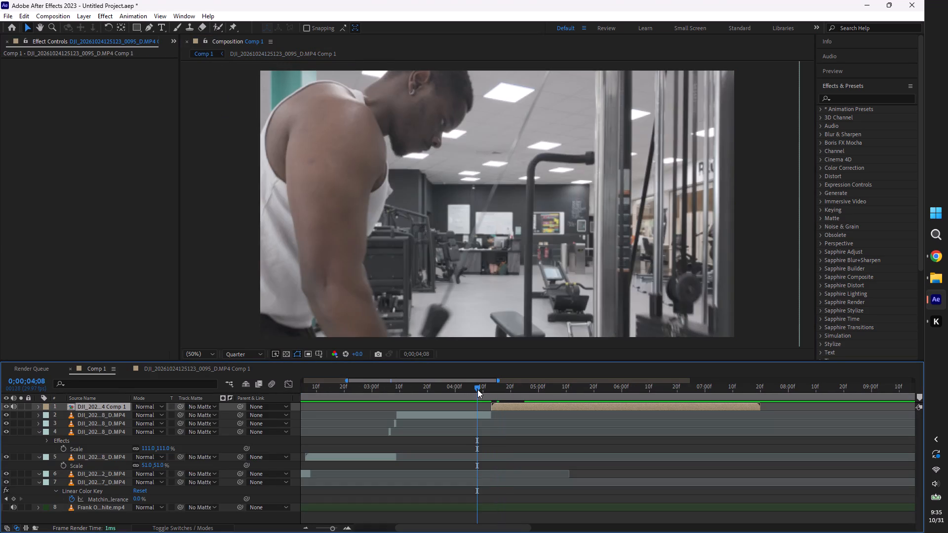
{"action": "left_click_drag", "start_coordinate": [476, 388], "coordinate": [584, 405]}
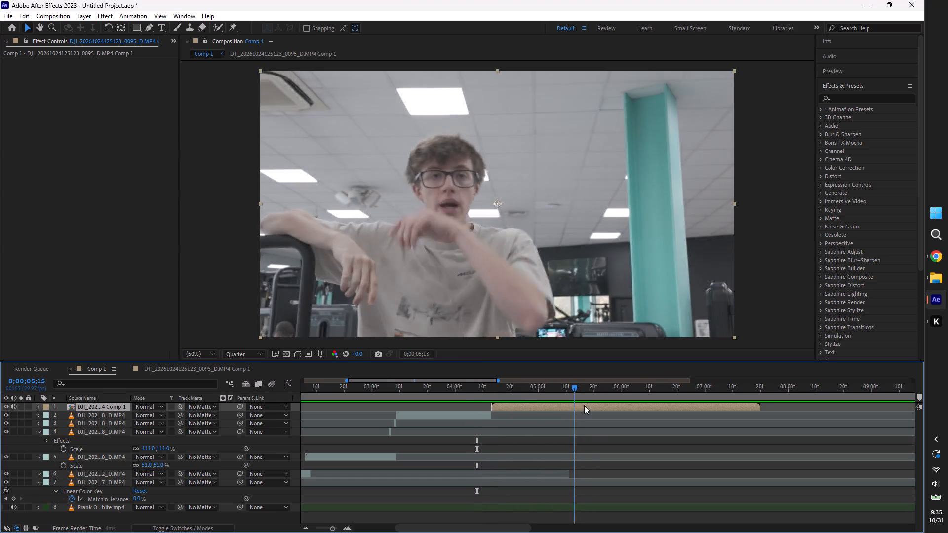
{"action": "left_click_drag", "start_coordinate": [584, 405], "coordinate": [582, 405]}
{"action": "key", "text": "space"}
{"action": "left_click", "coordinate": [583, 388]}
{"action": "key", "text": "ctrl+shift+d"}
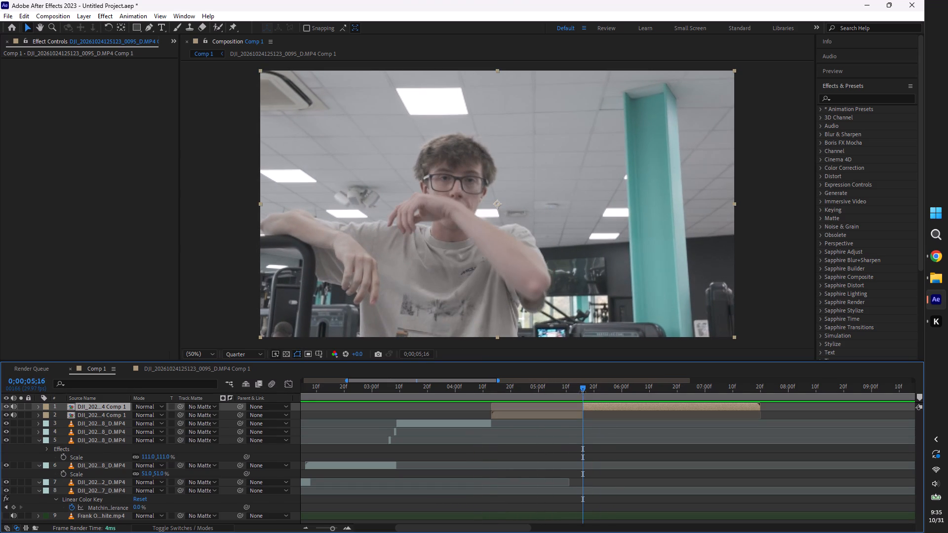
{"action": "key", "text": "Delete"}
Import the DJI 0103, 0104 and 0105 clips from the GYM6 folder into the Comp 1 timeline.
{"action": "left_click", "coordinate": [937, 273]}
{"action": "left_click", "coordinate": [863, 255]}
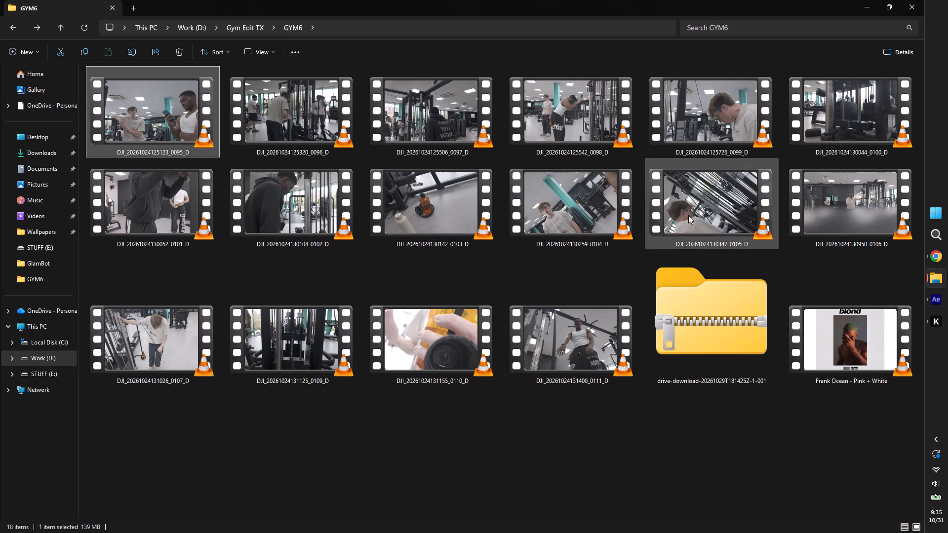
{"action": "left_click_drag", "start_coordinate": [557, 188], "coordinate": [624, 216]}
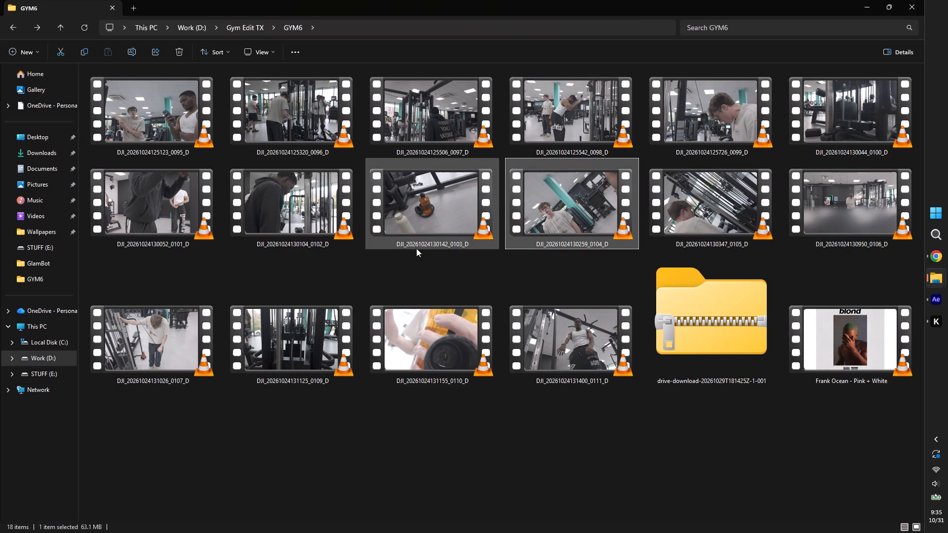
{"action": "left_click_drag", "start_coordinate": [442, 209], "coordinate": [543, 236]}
{"action": "left_click", "coordinate": [580, 222], "text": "ctrl"}
{"action": "left_click", "coordinate": [702, 213], "text": "ctrl"}
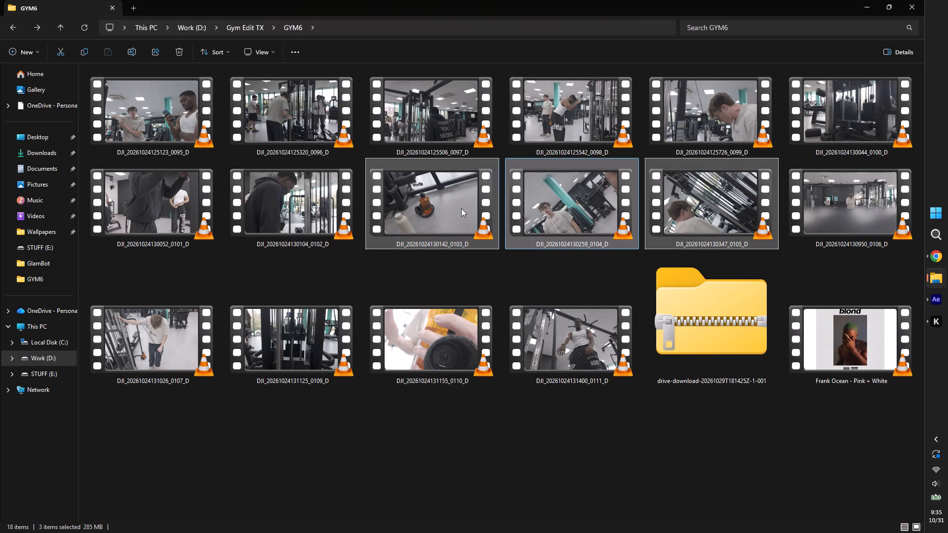
{"action": "left_click_drag", "start_coordinate": [452, 204], "coordinate": [729, 471]}
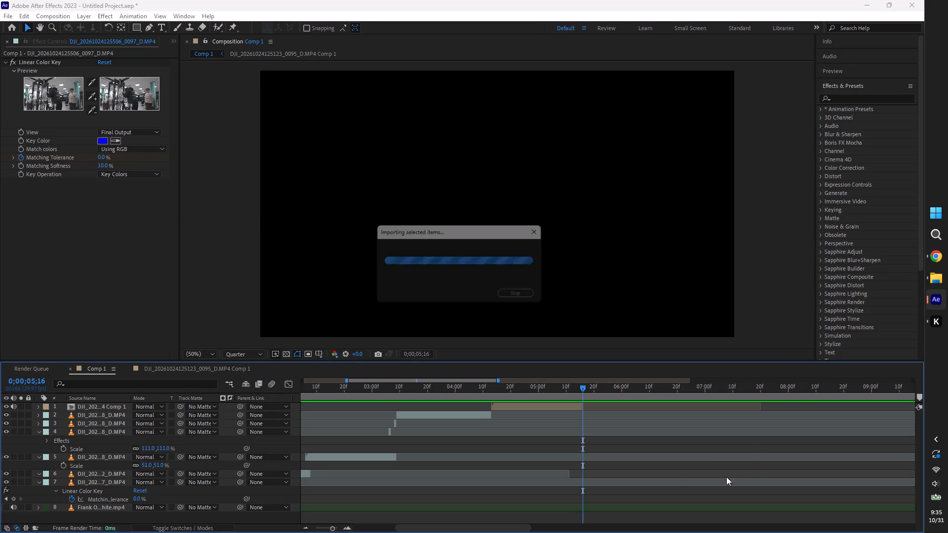
Move the three new clips later in the timeline, align the DJI 0105 clip's start to 0;00;05;16, and preview it.
{"action": "left_click_drag", "start_coordinate": [377, 413], "coordinate": [806, 417]}
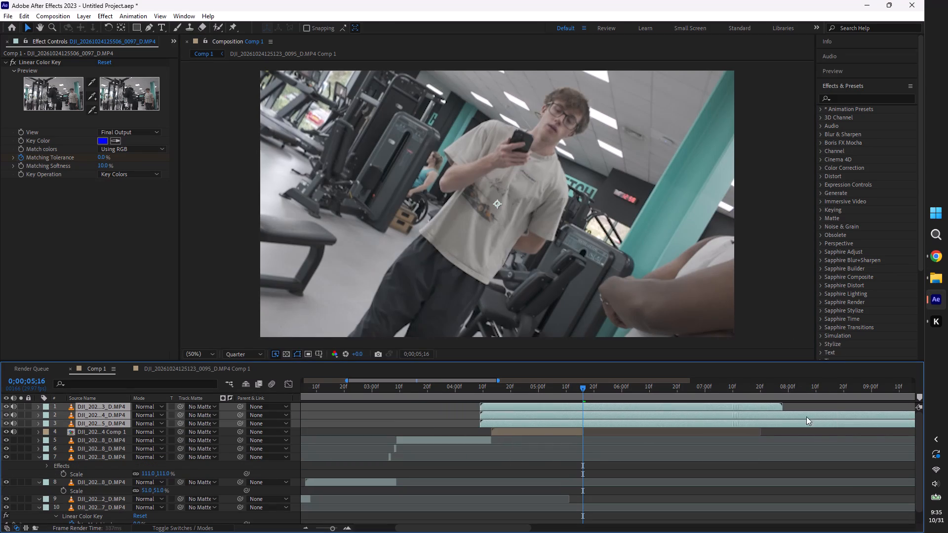
{"action": "left_click_drag", "start_coordinate": [806, 417], "coordinate": [894, 412]}
{"action": "left_click", "coordinate": [706, 458]}
{"action": "left_click_drag", "start_coordinate": [659, 423], "coordinate": [599, 429]}
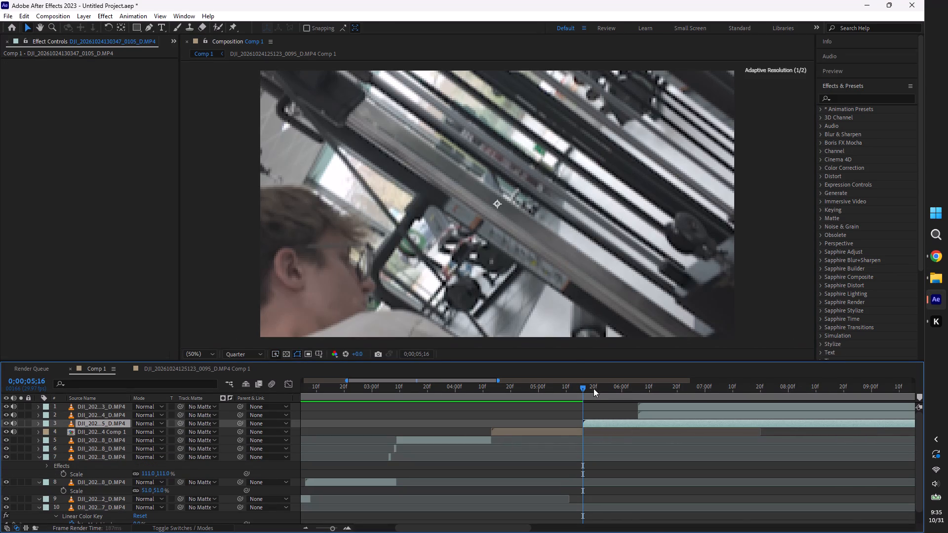
{"action": "key", "text": "space"}
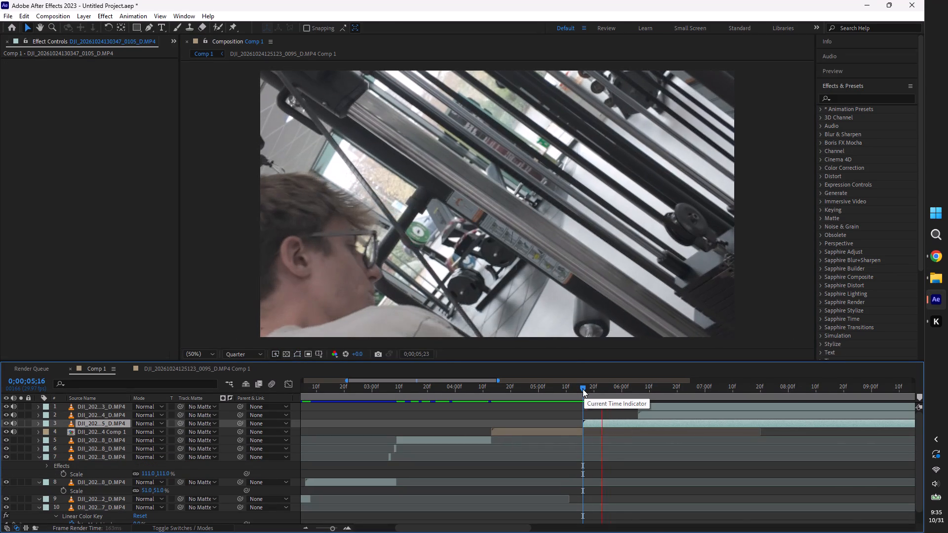
{"action": "left_click", "coordinate": [583, 389]}
Move the DJI 0103 and 0104 clips out of the way to about 14 seconds, with DJI 0105 starting at 0;00;05;16.
{"action": "left_click", "coordinate": [657, 405], "text": "ctrl"}
{"action": "left_click", "coordinate": [657, 414], "text": "ctrl"}
{"action": "left_click_drag", "start_coordinate": [662, 405], "coordinate": [947, 412]}
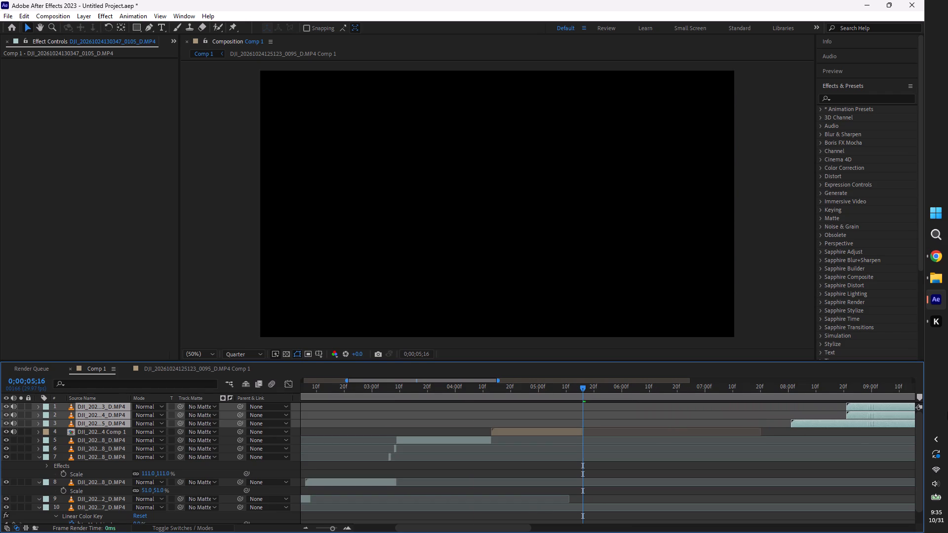
{"action": "left_click_drag", "start_coordinate": [947, 412], "coordinate": [926, 411]}
{"action": "left_click", "coordinate": [665, 480]}
{"action": "key", "text": "minus"}
{"action": "key", "text": "minus"}
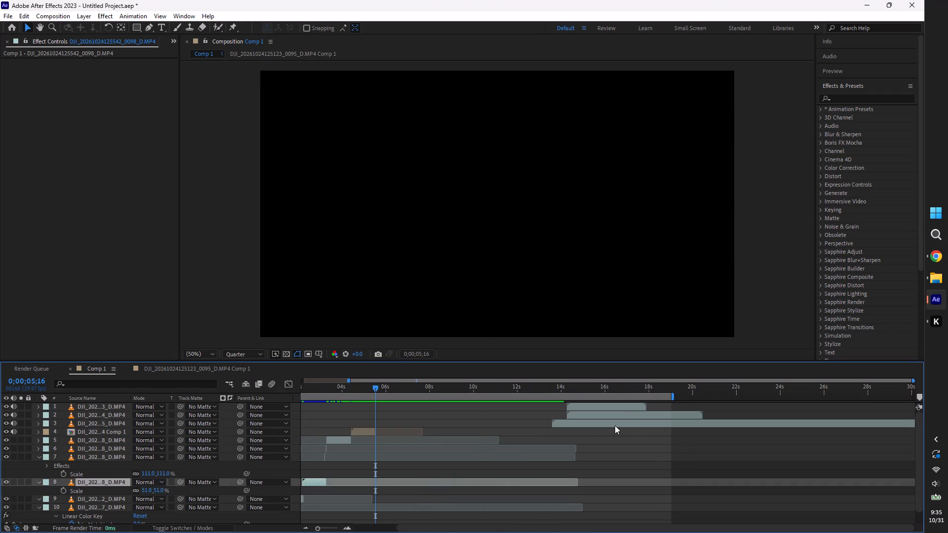
{"action": "left_click_drag", "start_coordinate": [614, 424], "coordinate": [434, 446]}
Preview the DJI 0105 clip from 0;00;05;16 and set its Scale to 51%.
{"action": "key", "text": "space"}
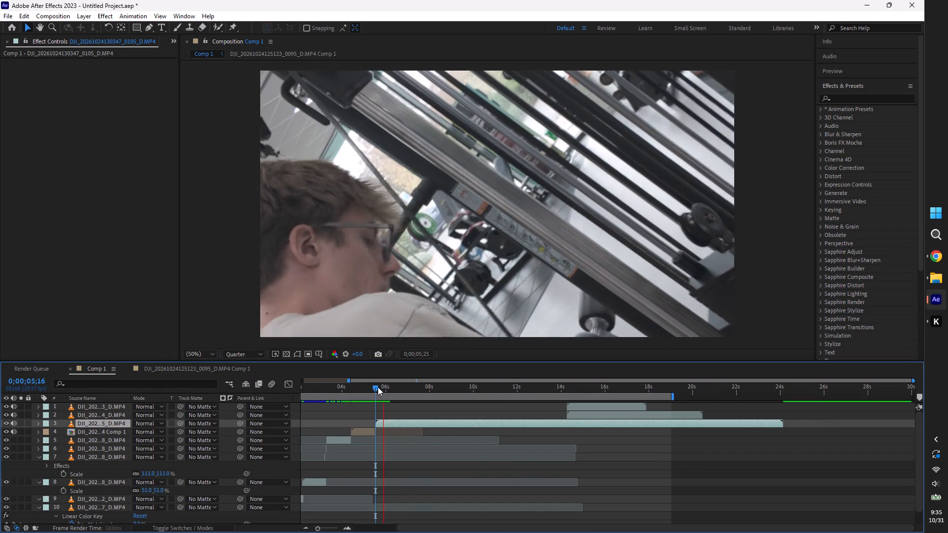
{"action": "left_click", "coordinate": [378, 387]}
{"action": "key", "text": "space"}
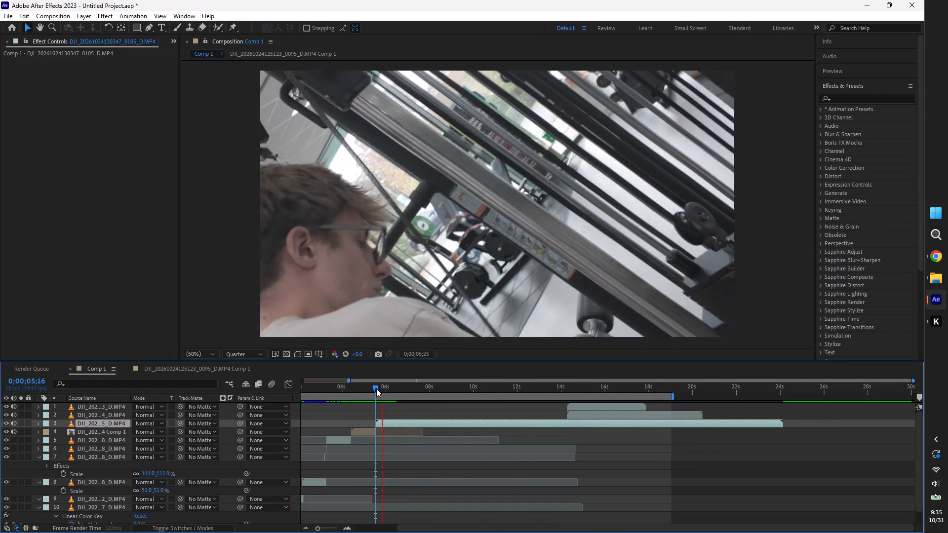
{"action": "left_click", "coordinate": [376, 388]}
{"action": "key", "text": "s"}
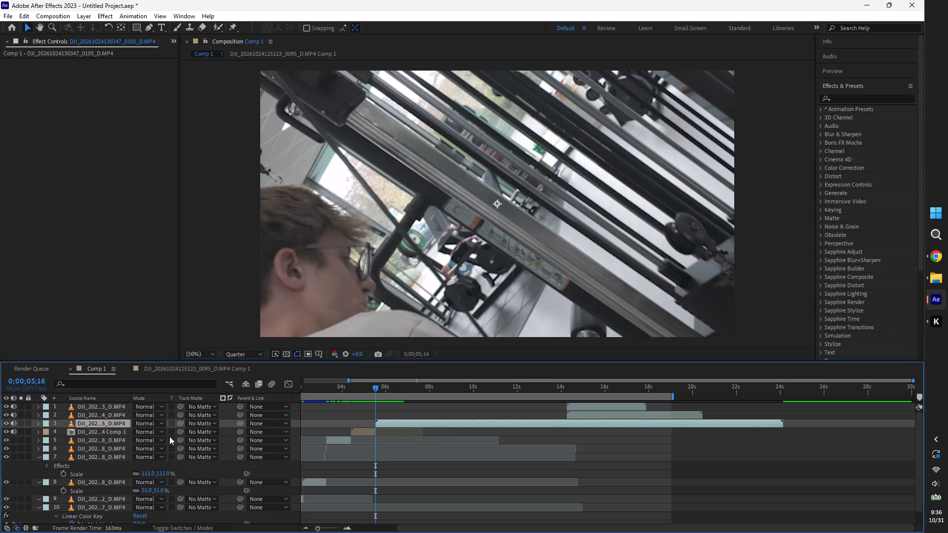
{"action": "left_click", "coordinate": [150, 429]}
{"action": "key", "text": "5"}
{"action": "key", "text": "1"}
Slide the DJI 0105 clip earlier to use later footage, split it at 0;00;05;16, and delete the part before the cut.
{"action": "left_click", "coordinate": [449, 454]}
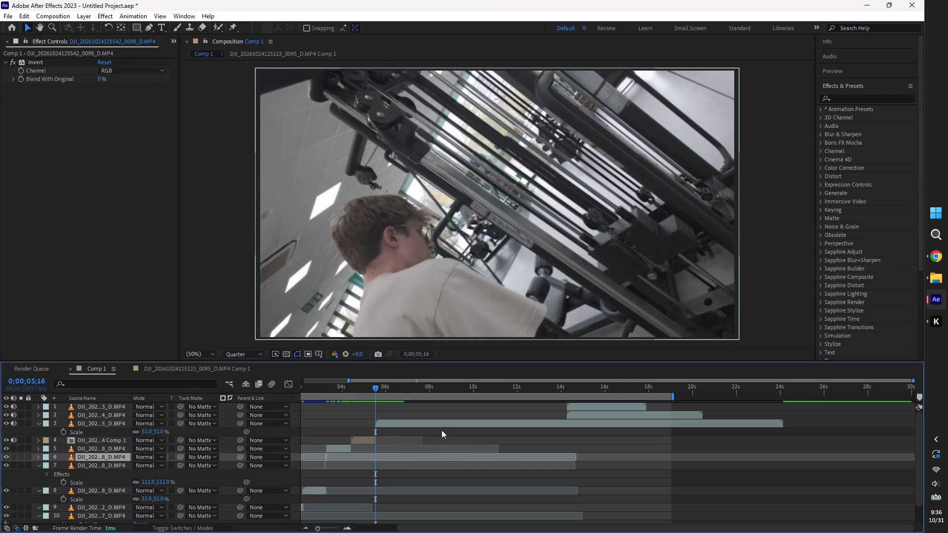
{"action": "left_click_drag", "start_coordinate": [442, 423], "coordinate": [372, 427]}
{"action": "left_click_drag", "start_coordinate": [386, 421], "coordinate": [407, 423]}
{"action": "key", "text": "ctrl+shift+d"}
{"action": "left_click", "coordinate": [363, 431]}
{"action": "key", "text": "Delete"}
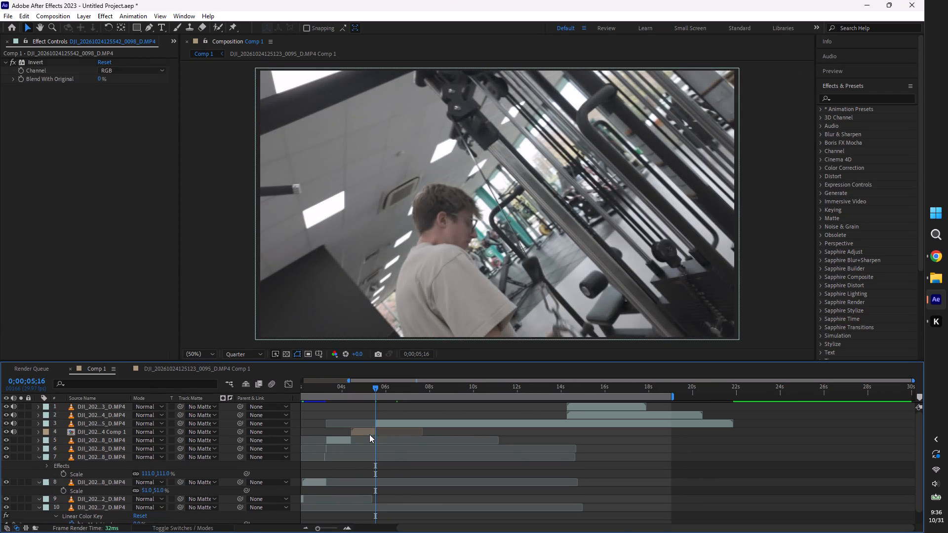
Preview the DJI 0105 clip repeatedly from 0;00;05;16 and from 0;00;04;15 to judge where it should be cut.
{"action": "key", "text": "space"}
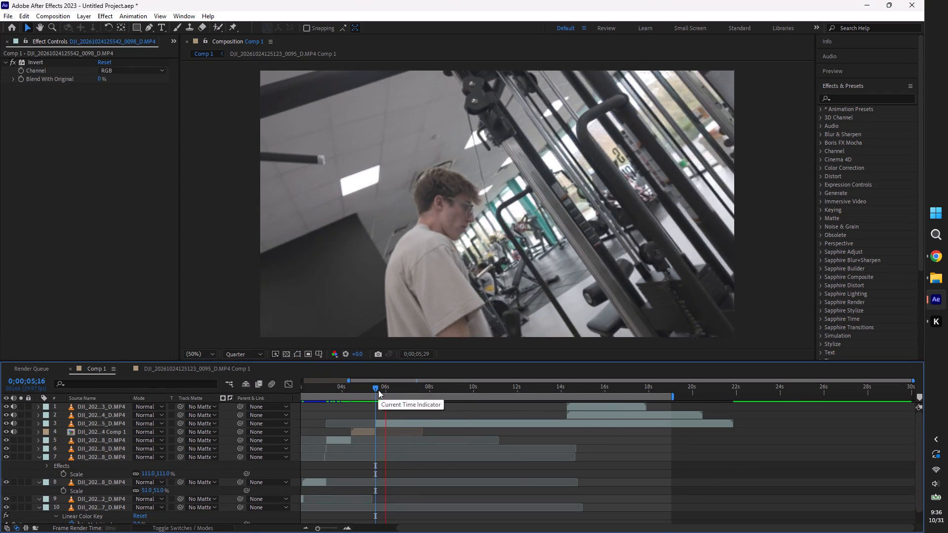
{"action": "left_click", "coordinate": [376, 388]}
{"action": "key", "text": "space"}
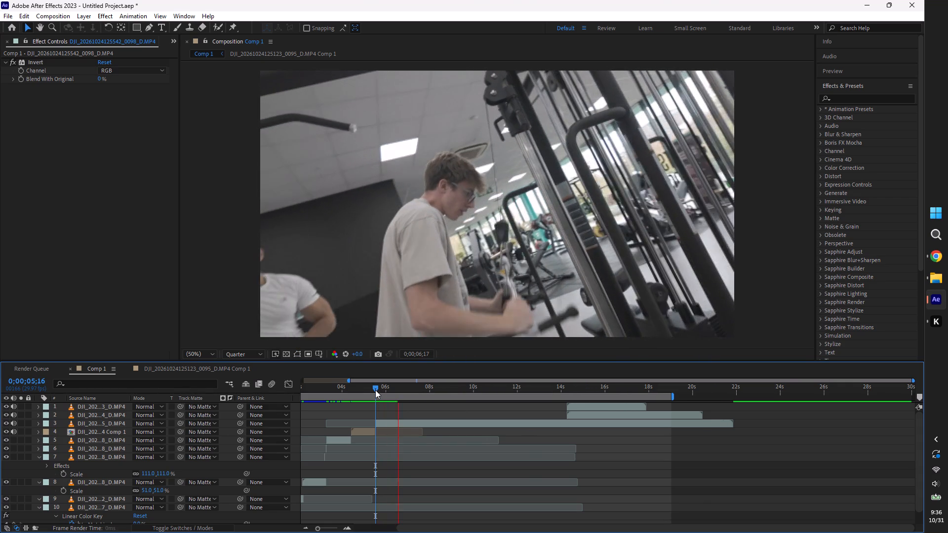
{"action": "left_click", "coordinate": [375, 390]}
{"action": "key", "text": "space"}
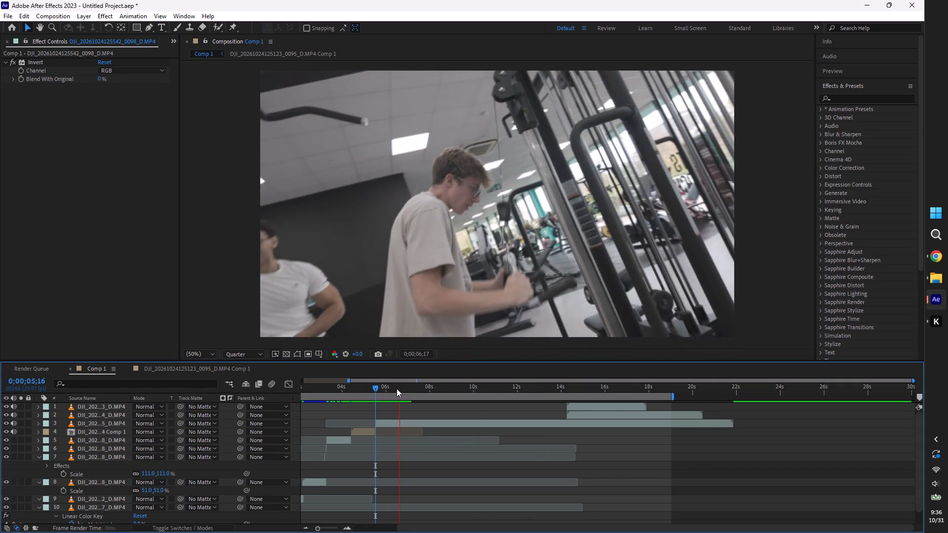
{"action": "left_click", "coordinate": [396, 388]}
{"action": "left_click_drag", "start_coordinate": [397, 388], "coordinate": [353, 397]}
{"action": "key", "text": "space"}
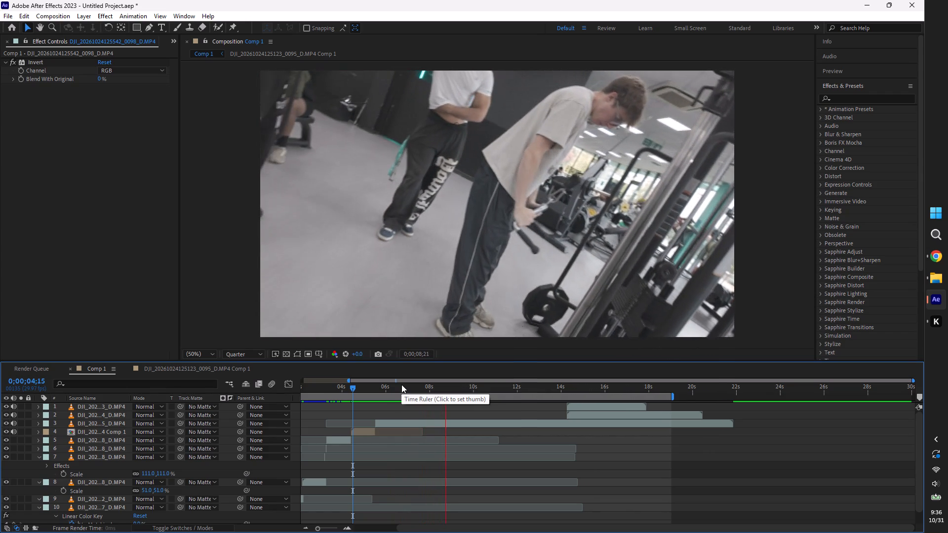
{"action": "double_click", "coordinate": [380, 388]}
{"action": "key", "text": "space"}
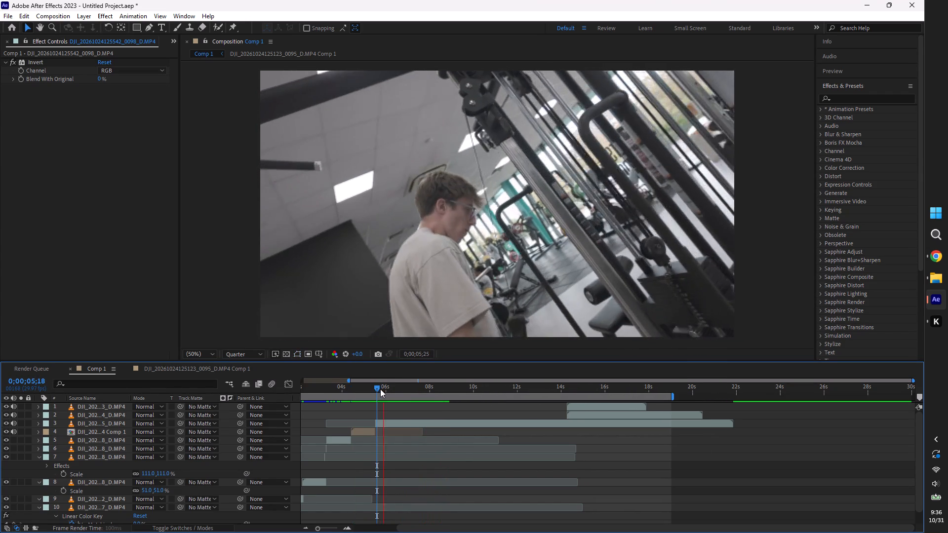
Split the DJI 0105 clip at 0;00;06;22 and delete the part after the cut.
{"action": "left_click", "coordinate": [401, 388]}
{"action": "key", "text": "space"}
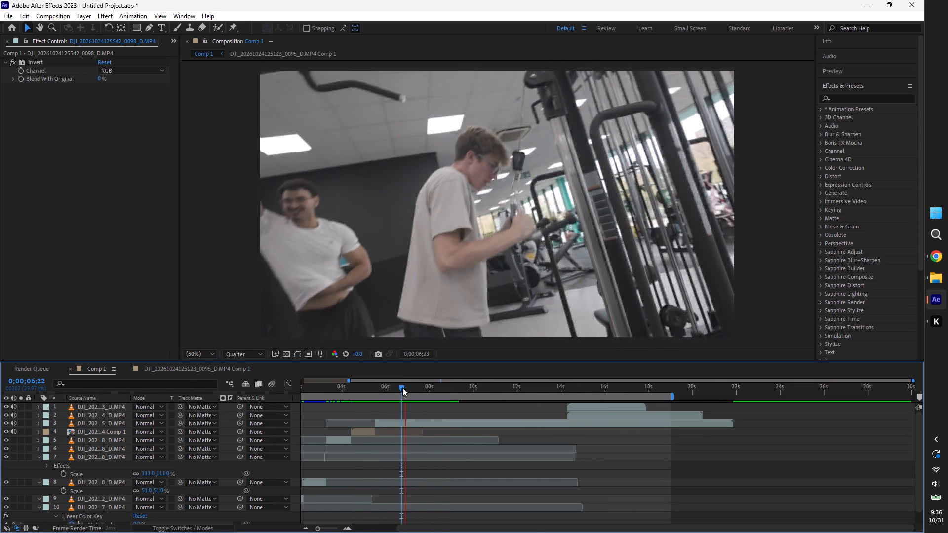
{"action": "left_click", "coordinate": [402, 387]}
{"action": "key", "text": "ctrl+shift+d"}
{"action": "key", "text": "ctrl+z"}
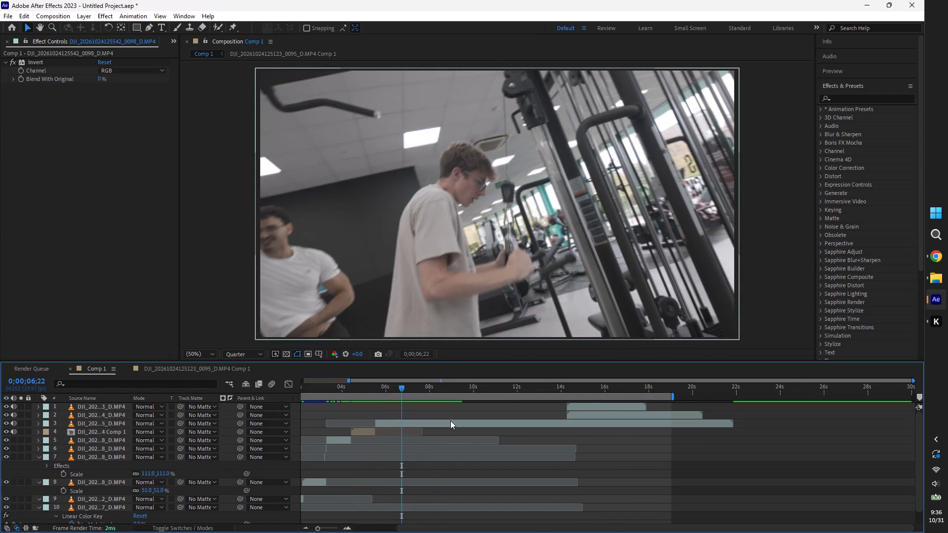
{"action": "left_click", "coordinate": [450, 420]}
{"action": "key", "text": "ctrl+shift+d"}
{"action": "key", "text": "Delete"}
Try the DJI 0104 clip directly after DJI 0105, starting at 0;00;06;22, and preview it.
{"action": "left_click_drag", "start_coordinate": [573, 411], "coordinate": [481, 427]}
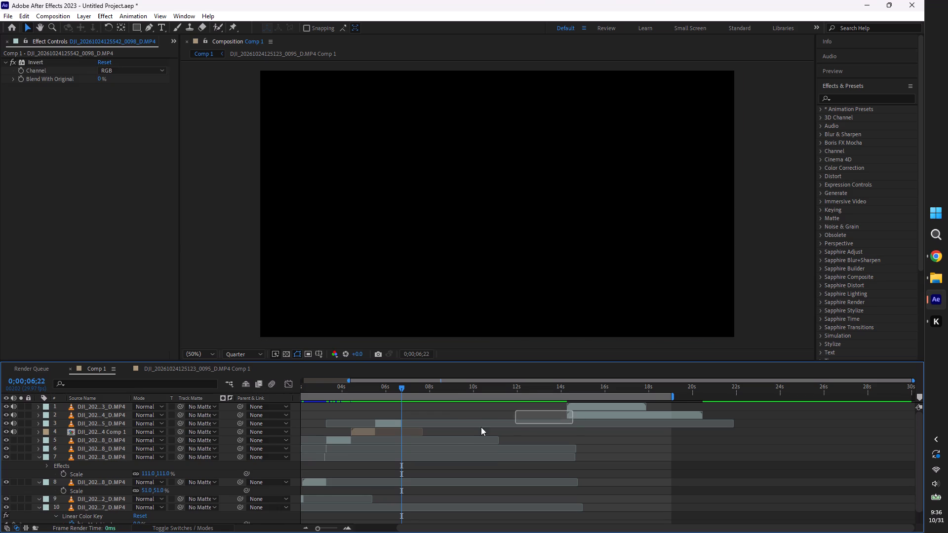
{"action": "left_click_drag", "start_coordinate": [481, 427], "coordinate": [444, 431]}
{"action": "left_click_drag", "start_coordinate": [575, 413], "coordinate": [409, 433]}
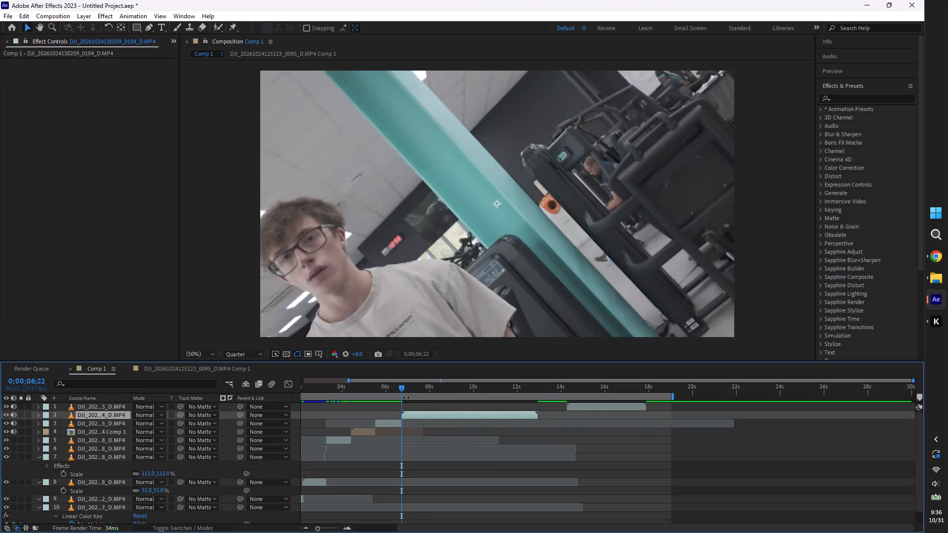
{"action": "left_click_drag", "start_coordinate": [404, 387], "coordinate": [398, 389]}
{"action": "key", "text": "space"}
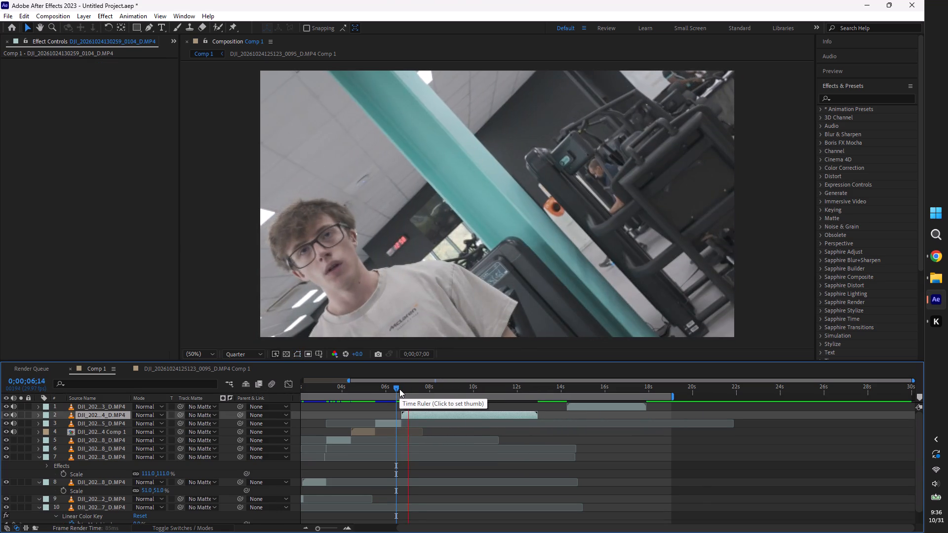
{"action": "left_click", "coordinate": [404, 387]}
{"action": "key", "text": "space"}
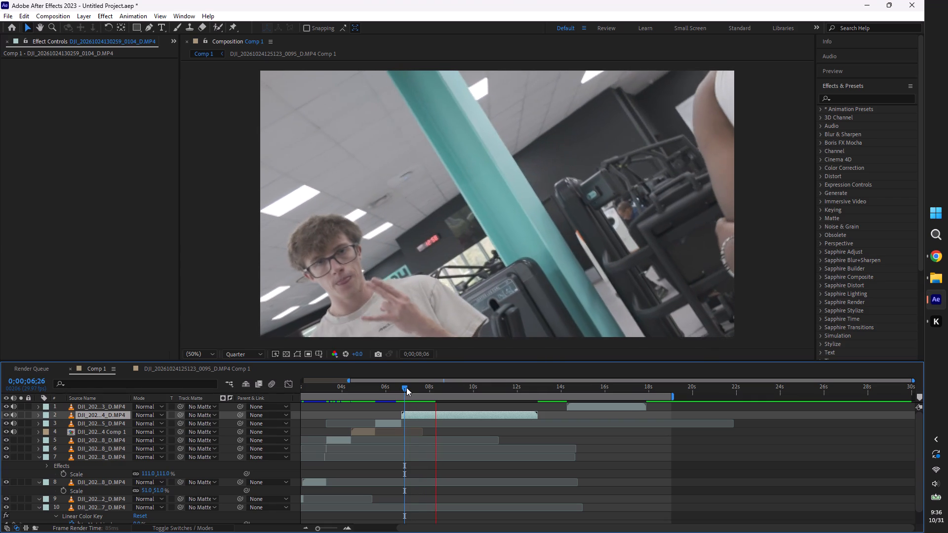
Move DJI 0104 out to about 11 seconds, start DJI 0103 at 0;00;06;22, and place it below DJI 0104 in the layer order.
{"action": "left_click", "coordinate": [406, 387]}
{"action": "left_click_drag", "start_coordinate": [419, 415], "coordinate": [515, 421]}
{"action": "left_click_drag", "start_coordinate": [580, 399], "coordinate": [574, 406]}
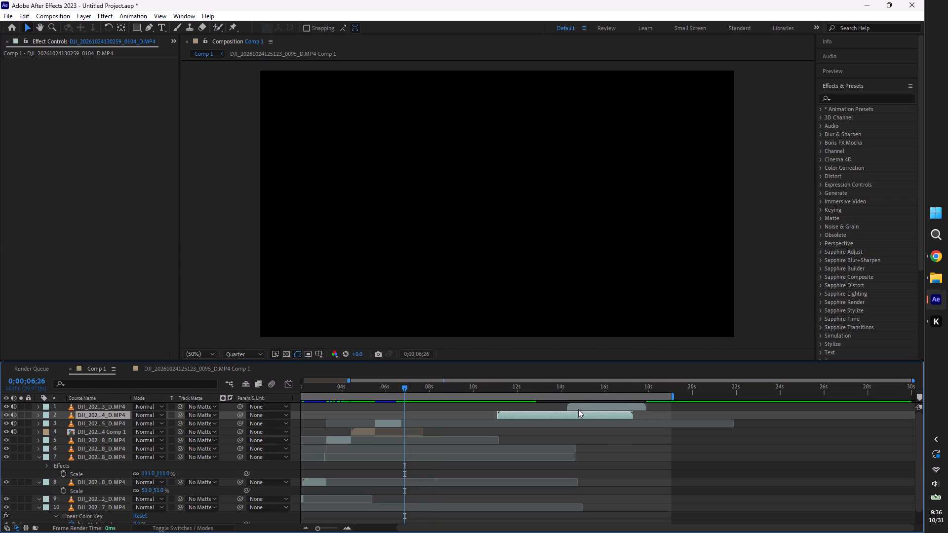
{"action": "left_click_drag", "start_coordinate": [579, 409], "coordinate": [411, 429]}
{"action": "left_click_drag", "start_coordinate": [116, 406], "coordinate": [121, 424]}
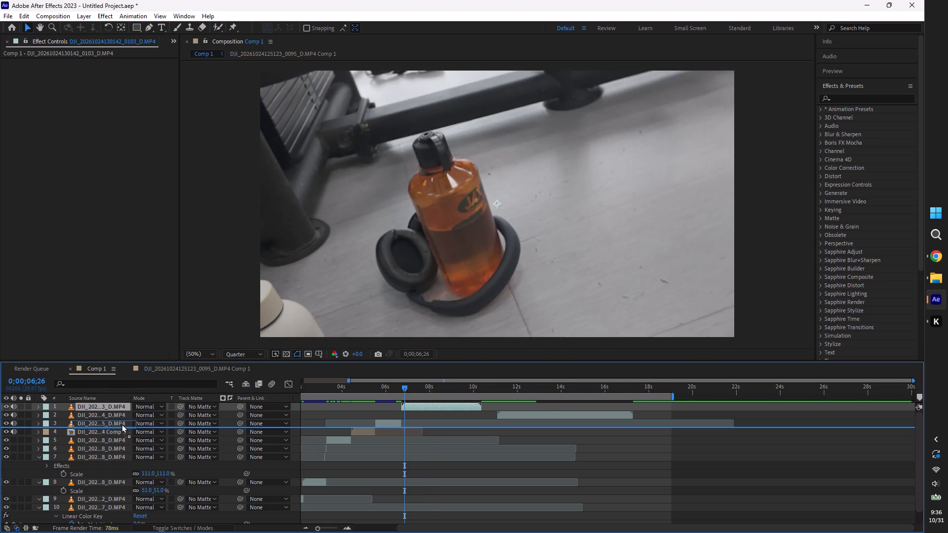
{"action": "left_click_drag", "start_coordinate": [121, 424], "coordinate": [125, 419]}
Preview the DJI 0105 clip up to 0;00;06.
{"action": "left_click", "coordinate": [378, 387]}
{"action": "key", "text": "space"}
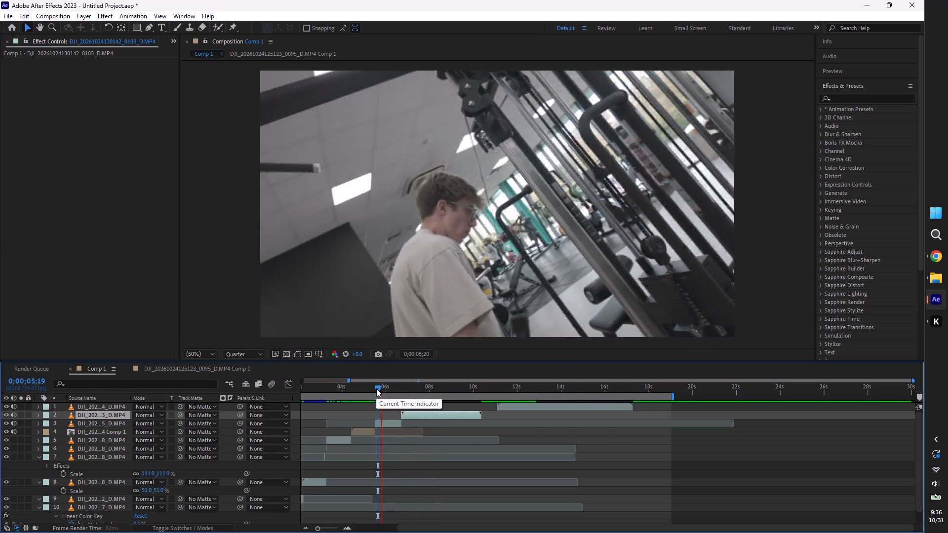
{"action": "left_click_drag", "start_coordinate": [377, 388], "coordinate": [394, 394]}
{"action": "key", "text": "space"}
{"action": "left_click", "coordinate": [395, 392]}
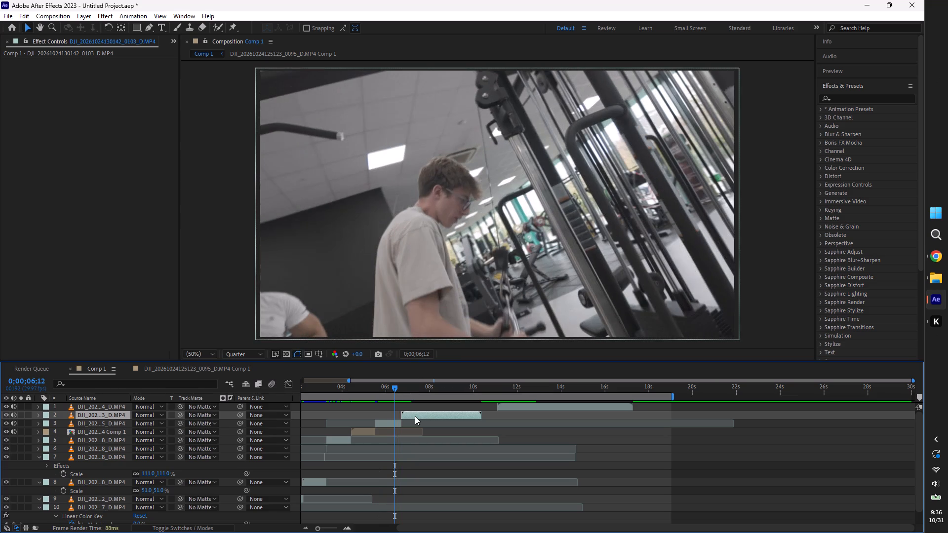
{"action": "left_click_drag", "start_coordinate": [414, 416], "coordinate": [450, 418]}
Split DJI 0105 at 0;00;06.
{"action": "left_click", "coordinate": [403, 423]}
{"action": "key", "text": "ctrl+shift+d"}
{"action": "left_click_drag", "start_coordinate": [423, 425], "coordinate": [387, 425]}
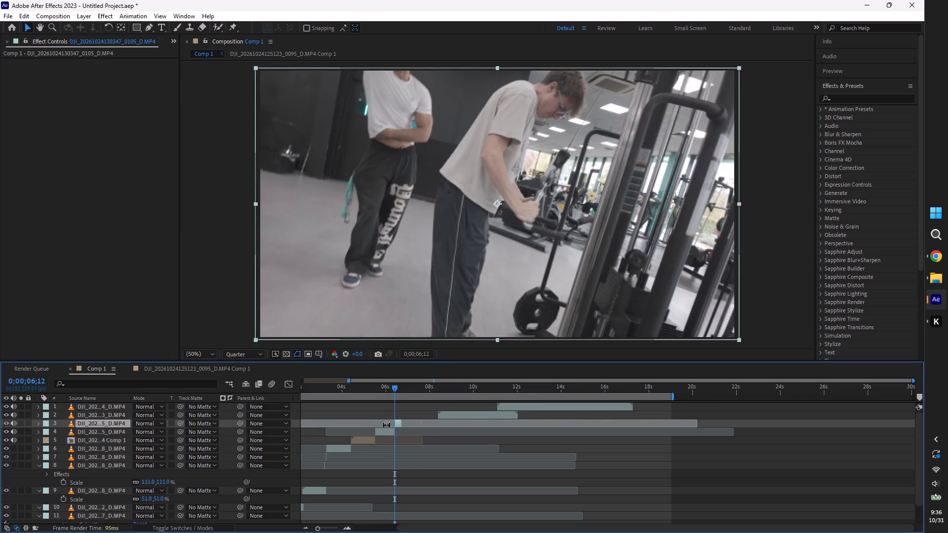
{"action": "left_click_drag", "start_coordinate": [387, 425], "coordinate": [400, 424]}
{"action": "left_click_drag", "start_coordinate": [404, 423], "coordinate": [426, 425]}
Split the second DJI 0105 piece at 0;00;06.
{"action": "key", "text": "space"}
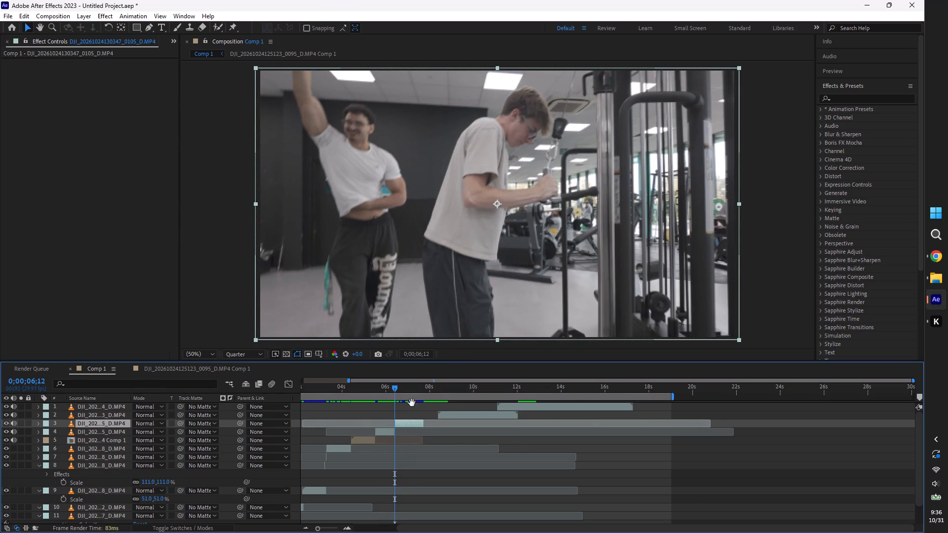
{"action": "left_click", "coordinate": [406, 389]}
{"action": "left_click", "coordinate": [406, 390]}
{"action": "key", "text": "space"}
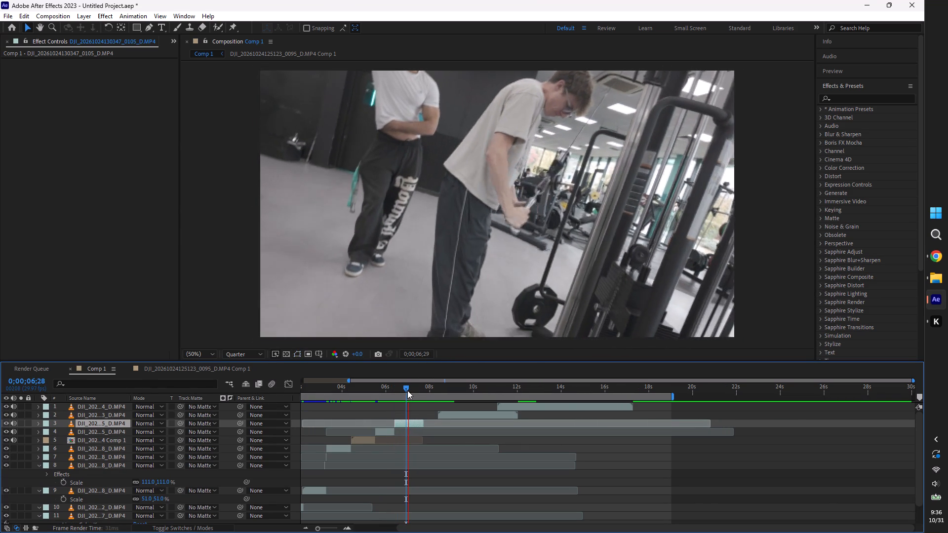
{"action": "left_click", "coordinate": [407, 390]}
{"action": "key", "text": "ctrl+shift+d"}
{"action": "left_click_drag", "start_coordinate": [438, 424], "coordinate": [414, 424]}
{"action": "key", "text": "space"}
{"action": "left_click", "coordinate": [417, 390]}
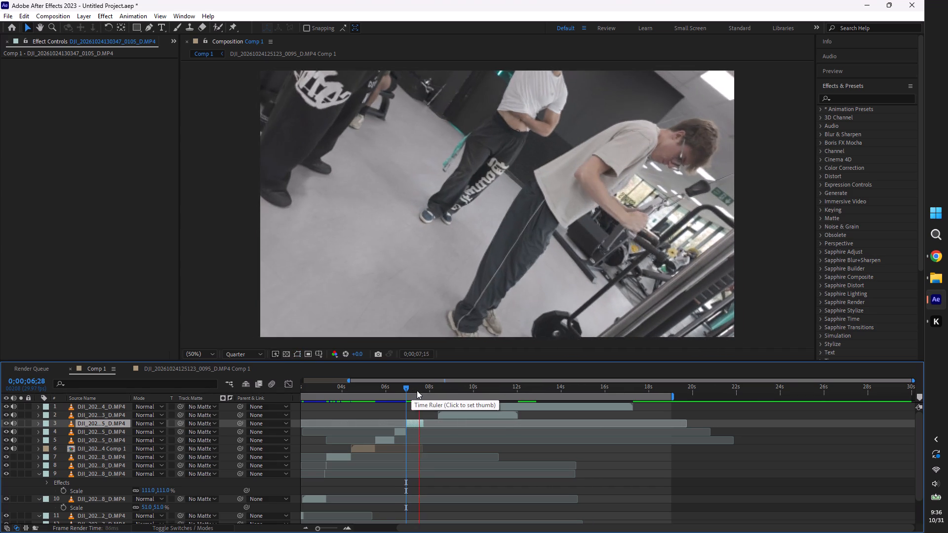
{"action": "key", "text": "space"}
{"action": "left_click", "coordinate": [420, 390]}
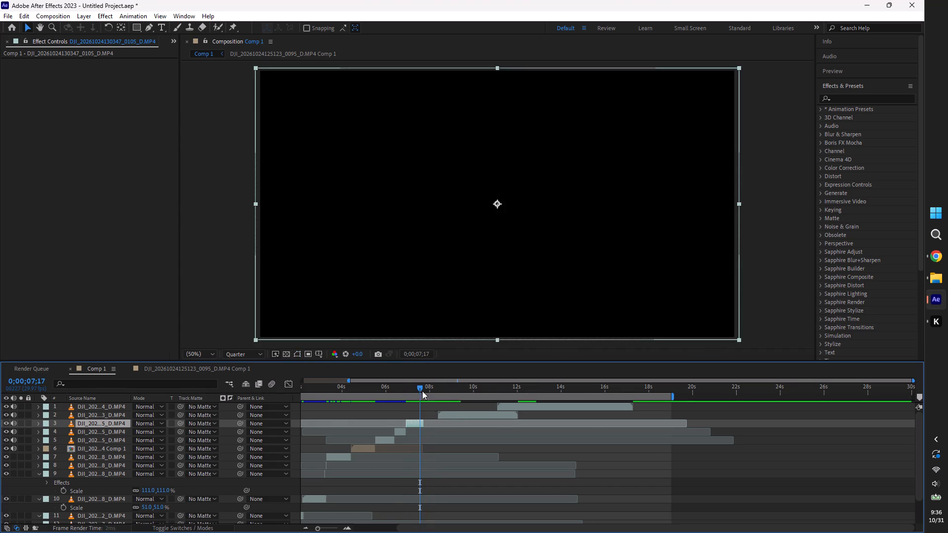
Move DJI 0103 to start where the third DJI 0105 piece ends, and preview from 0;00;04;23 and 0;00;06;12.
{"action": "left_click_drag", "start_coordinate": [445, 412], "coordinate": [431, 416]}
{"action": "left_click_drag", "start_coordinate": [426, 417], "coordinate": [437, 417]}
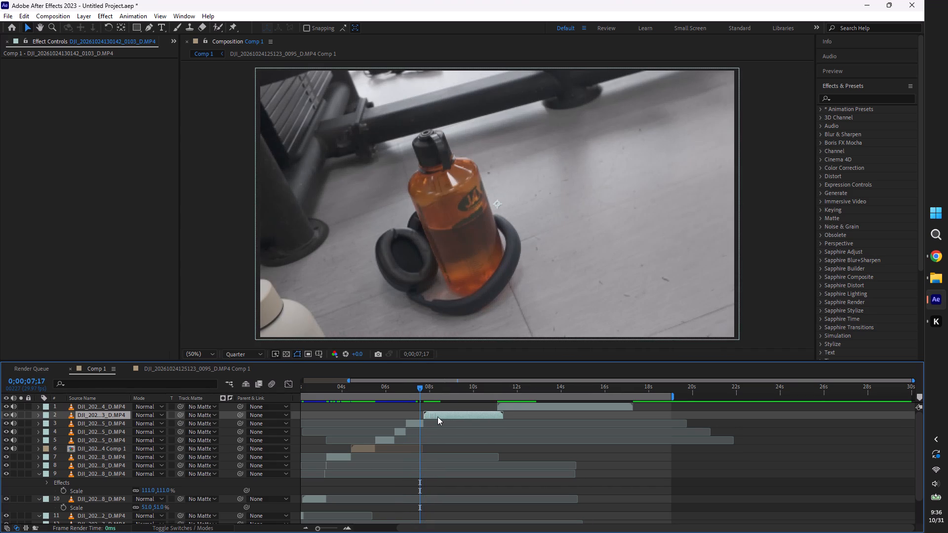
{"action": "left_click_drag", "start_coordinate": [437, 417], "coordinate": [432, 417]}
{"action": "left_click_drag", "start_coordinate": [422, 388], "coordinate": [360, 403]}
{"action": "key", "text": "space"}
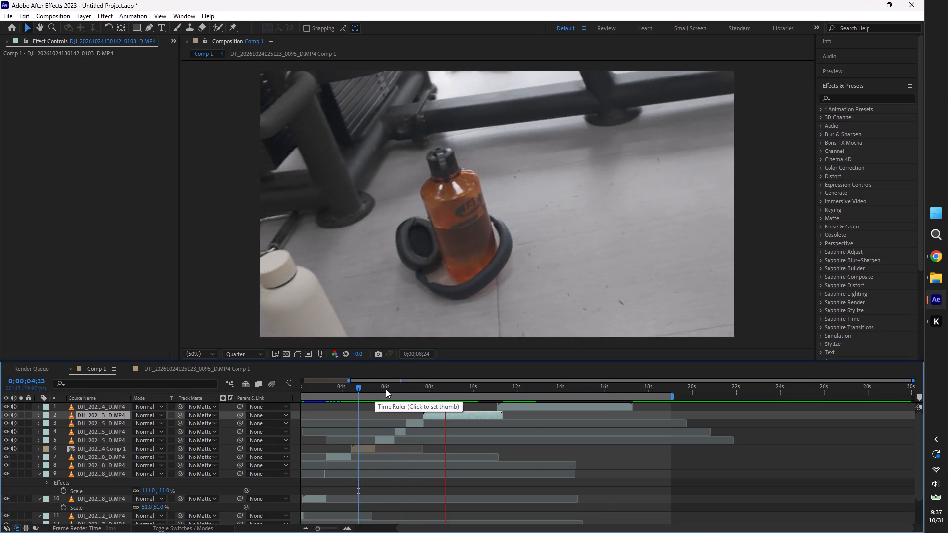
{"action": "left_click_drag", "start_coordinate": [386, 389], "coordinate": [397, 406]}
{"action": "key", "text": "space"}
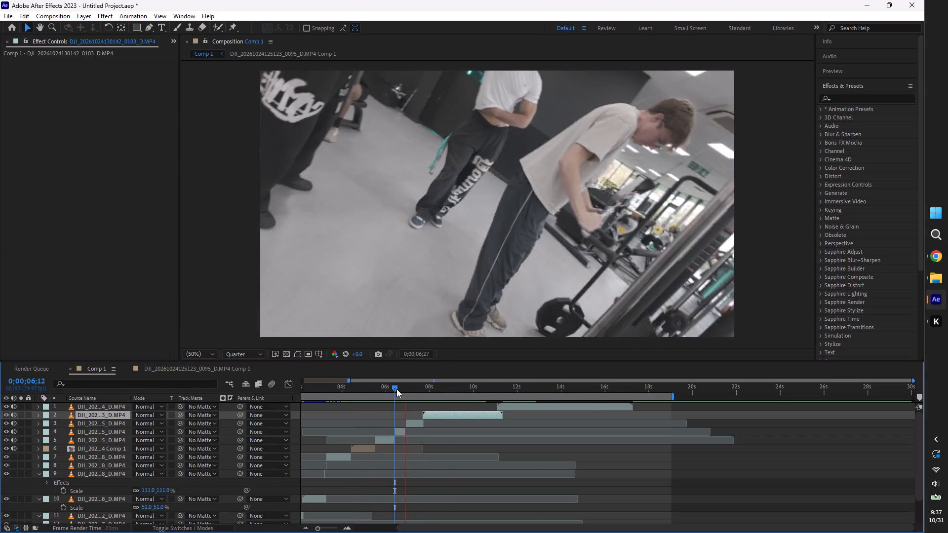
Delete the third DJI 0105 piece and move the DJI 0103 clip to start at 0;00;06;27.
{"action": "left_click_drag", "start_coordinate": [396, 389], "coordinate": [407, 406]}
{"action": "left_click", "coordinate": [414, 423]}
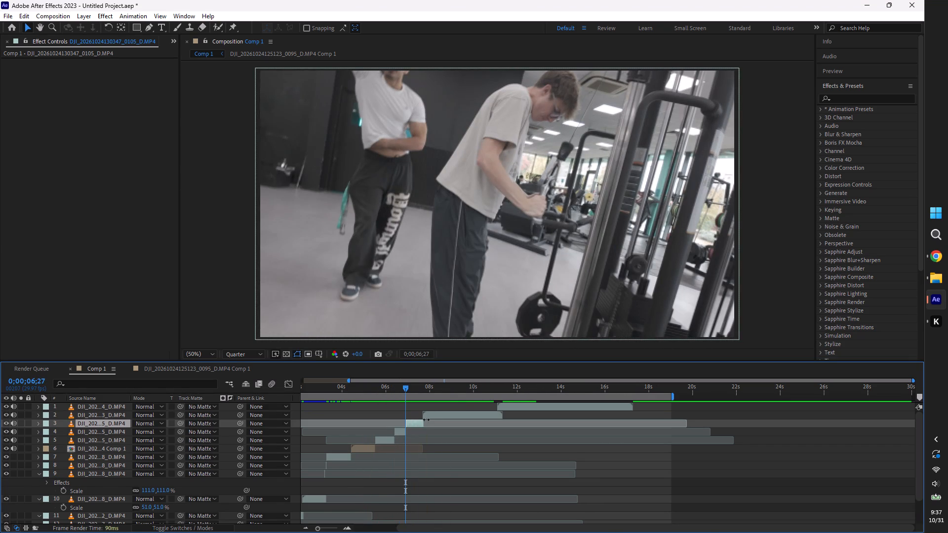
{"action": "key", "text": "Delete"}
{"action": "left_click_drag", "start_coordinate": [441, 413], "coordinate": [416, 418]}
{"action": "left_click_drag", "start_coordinate": [410, 417], "coordinate": [419, 417]}
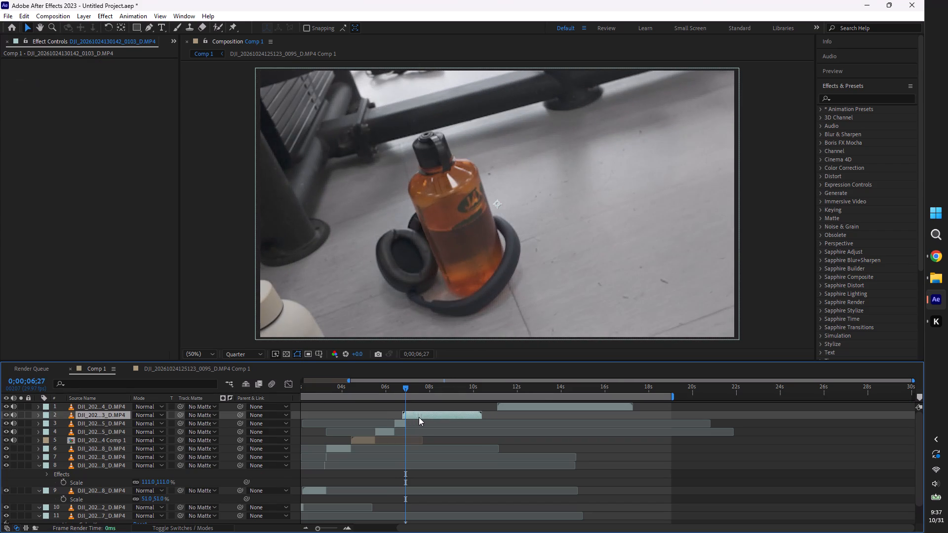
{"action": "left_click_drag", "start_coordinate": [419, 417], "coordinate": [421, 417]}
Preview the DJI 0105 cuts, then shift the cut between its two pieces a few frames earlier, to about 6.2 seconds.
{"action": "left_click_drag", "start_coordinate": [403, 388], "coordinate": [380, 394]}
{"action": "key", "text": "space"}
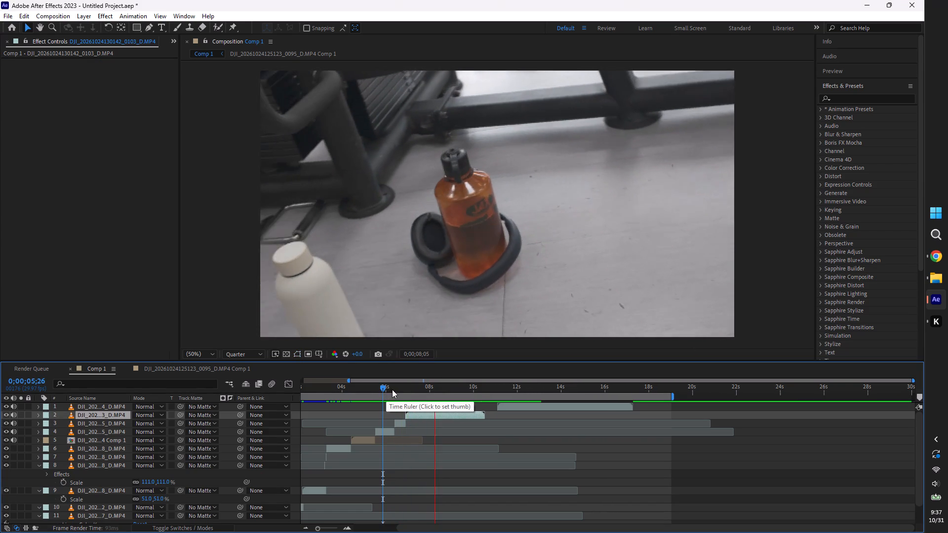
{"action": "left_click_drag", "start_coordinate": [392, 388], "coordinate": [356, 393]}
{"action": "key", "text": "space"}
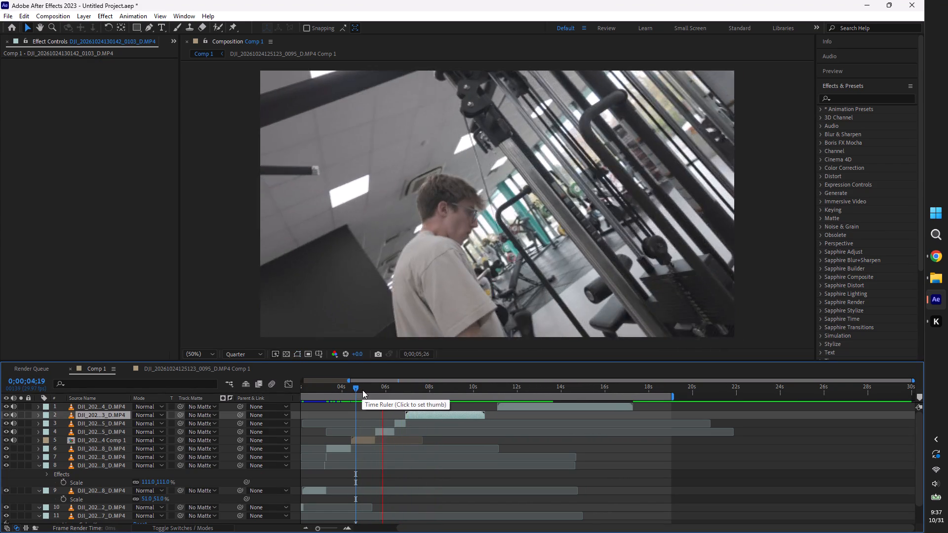
{"action": "left_click", "coordinate": [362, 390]}
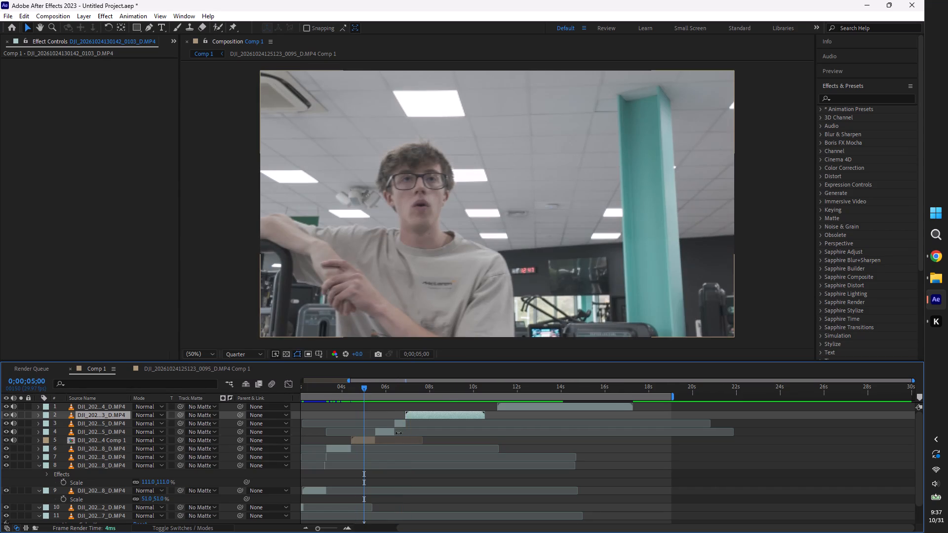
{"action": "left_click_drag", "start_coordinate": [398, 433], "coordinate": [394, 433]}
{"action": "left_click", "coordinate": [394, 424]}
{"action": "left_click", "coordinate": [389, 436]}
{"action": "left_click", "coordinate": [390, 432]}
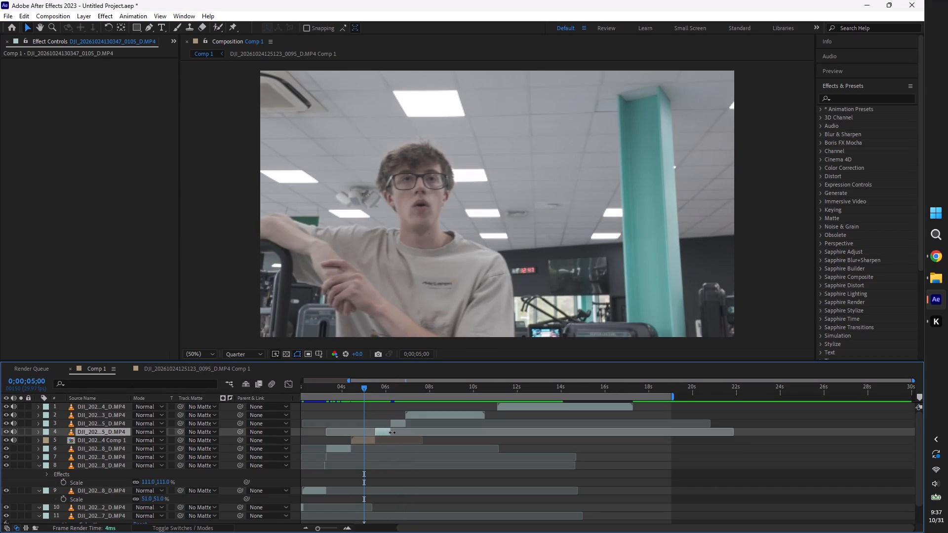
Preview the edit from 0;00;05;00 and again from the beginning of Comp 1.
{"action": "key", "text": "space"}
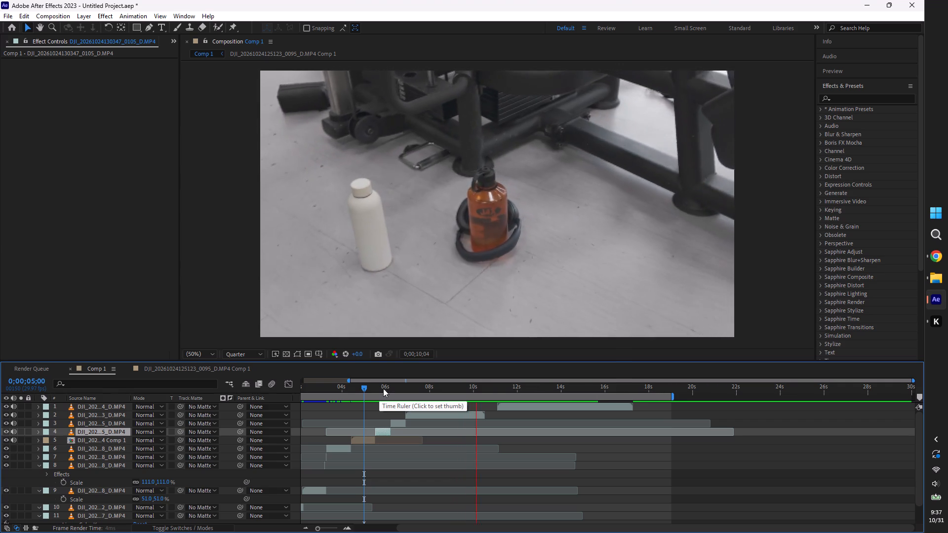
{"action": "left_click_drag", "start_coordinate": [367, 386], "coordinate": [142, 418]}
{"action": "key", "text": "space"}
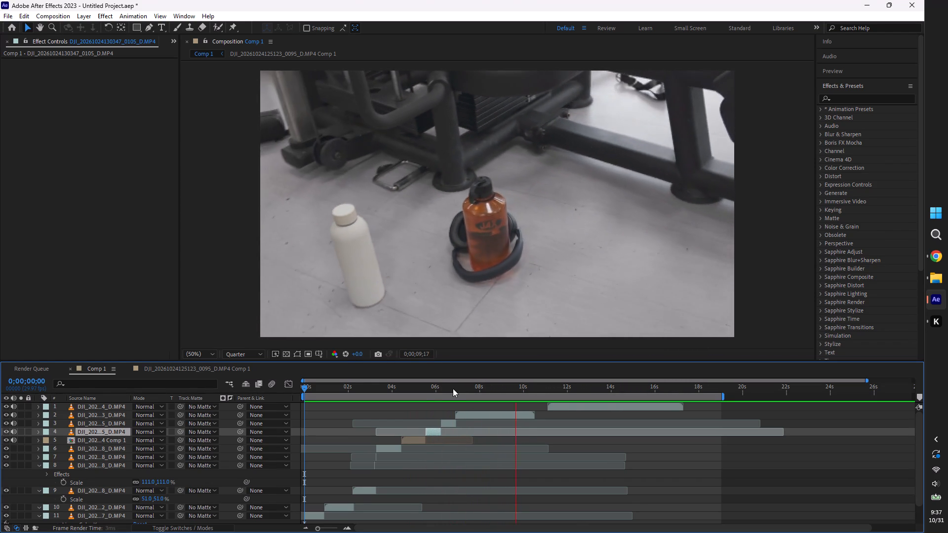
Go to 0;00;06;27, where DJI 0103 starts, and search the effects for "colo".
{"action": "left_click_drag", "start_coordinate": [453, 390], "coordinate": [456, 404]}
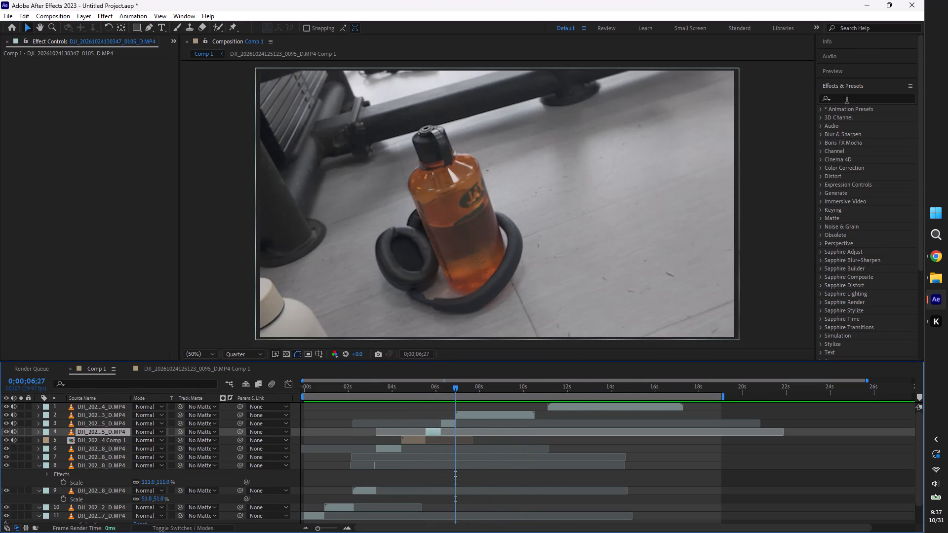
{"action": "left_click", "coordinate": [847, 101]}
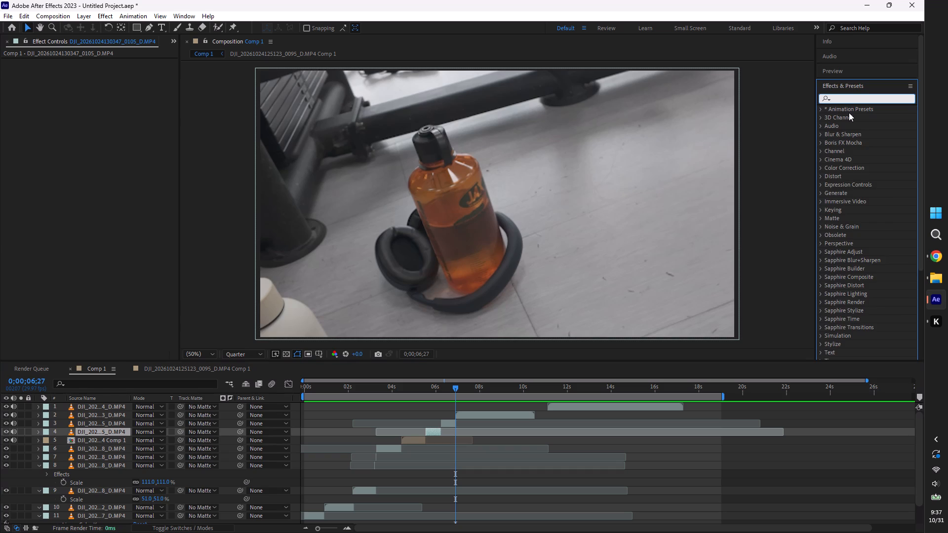
{"action": "type", "text": "colo"}
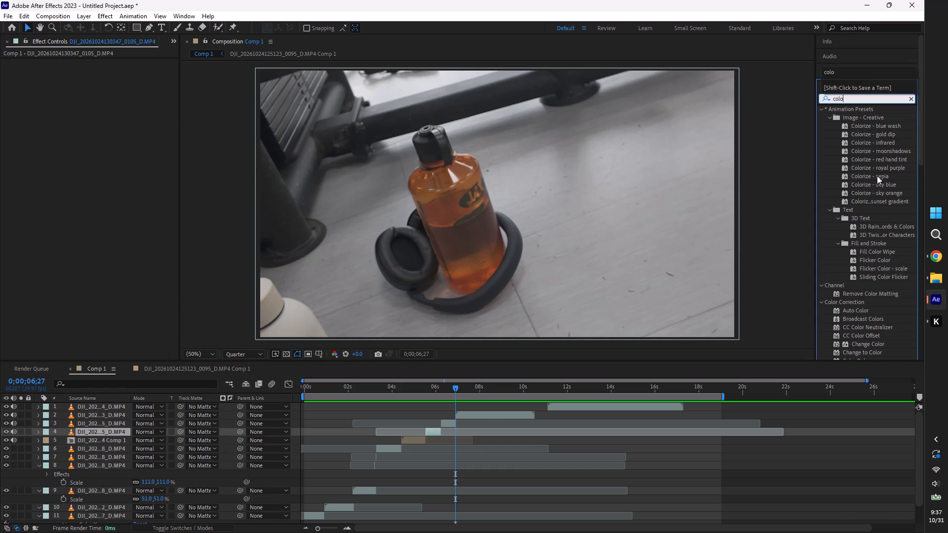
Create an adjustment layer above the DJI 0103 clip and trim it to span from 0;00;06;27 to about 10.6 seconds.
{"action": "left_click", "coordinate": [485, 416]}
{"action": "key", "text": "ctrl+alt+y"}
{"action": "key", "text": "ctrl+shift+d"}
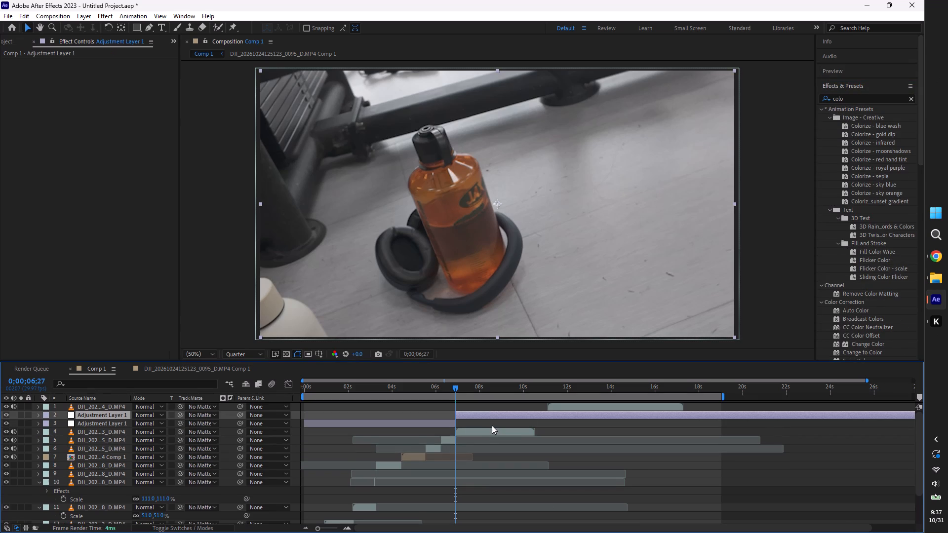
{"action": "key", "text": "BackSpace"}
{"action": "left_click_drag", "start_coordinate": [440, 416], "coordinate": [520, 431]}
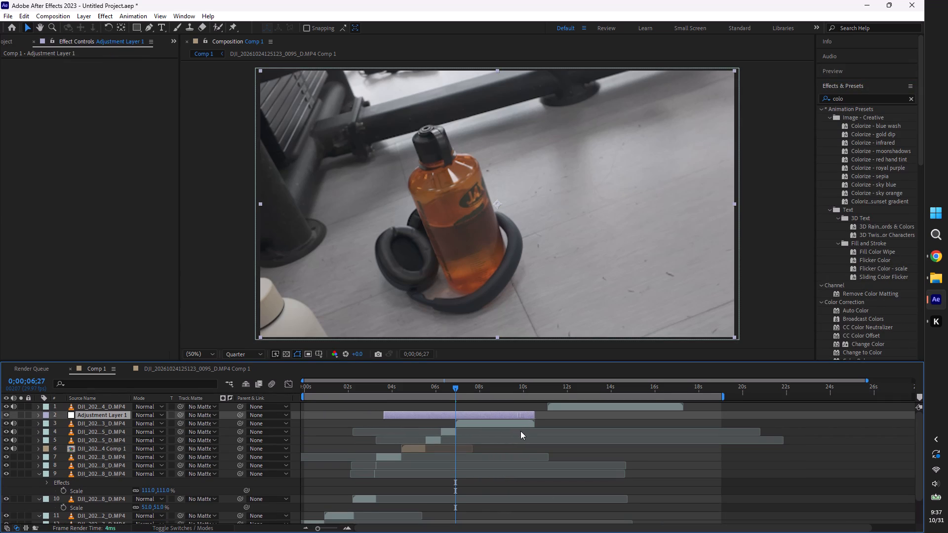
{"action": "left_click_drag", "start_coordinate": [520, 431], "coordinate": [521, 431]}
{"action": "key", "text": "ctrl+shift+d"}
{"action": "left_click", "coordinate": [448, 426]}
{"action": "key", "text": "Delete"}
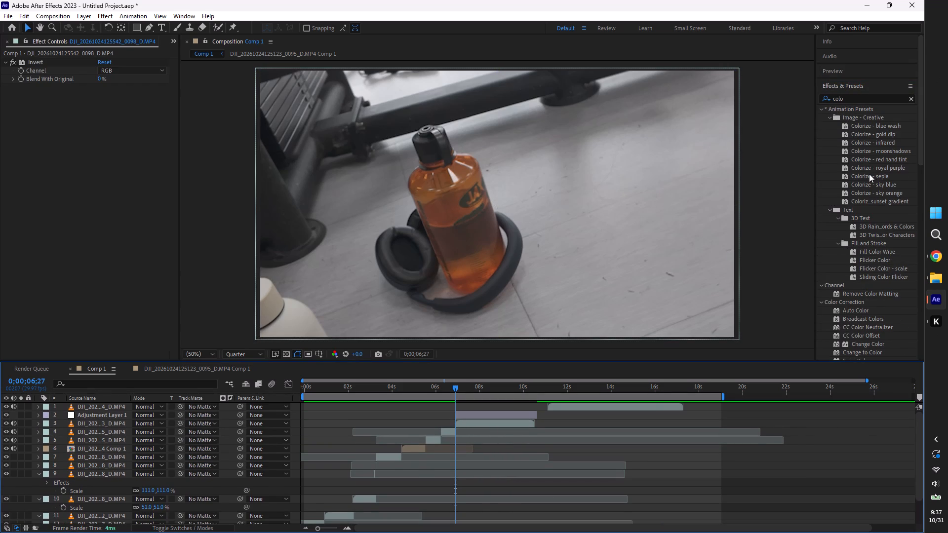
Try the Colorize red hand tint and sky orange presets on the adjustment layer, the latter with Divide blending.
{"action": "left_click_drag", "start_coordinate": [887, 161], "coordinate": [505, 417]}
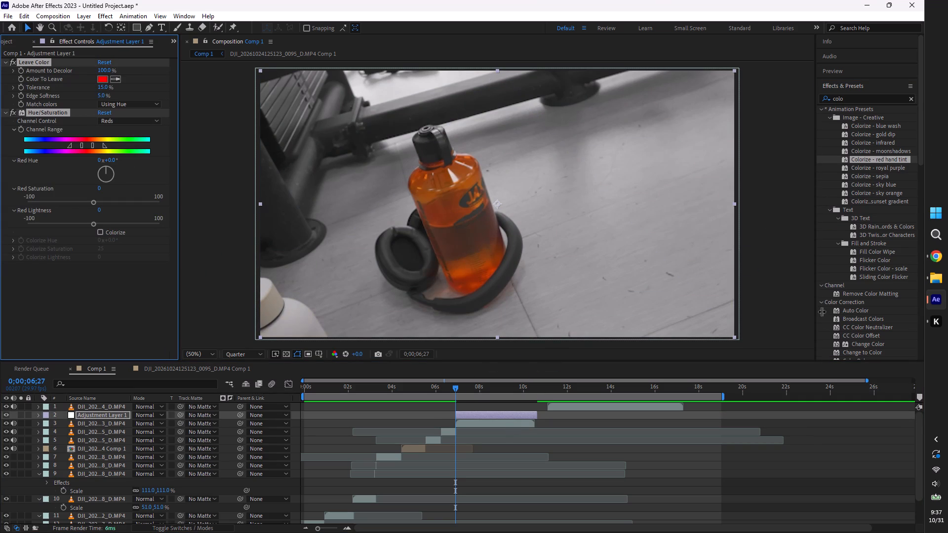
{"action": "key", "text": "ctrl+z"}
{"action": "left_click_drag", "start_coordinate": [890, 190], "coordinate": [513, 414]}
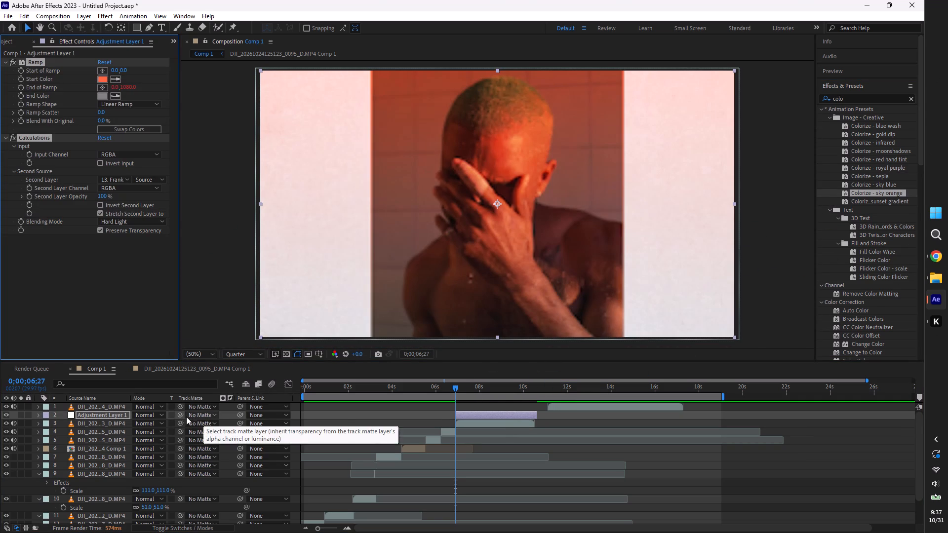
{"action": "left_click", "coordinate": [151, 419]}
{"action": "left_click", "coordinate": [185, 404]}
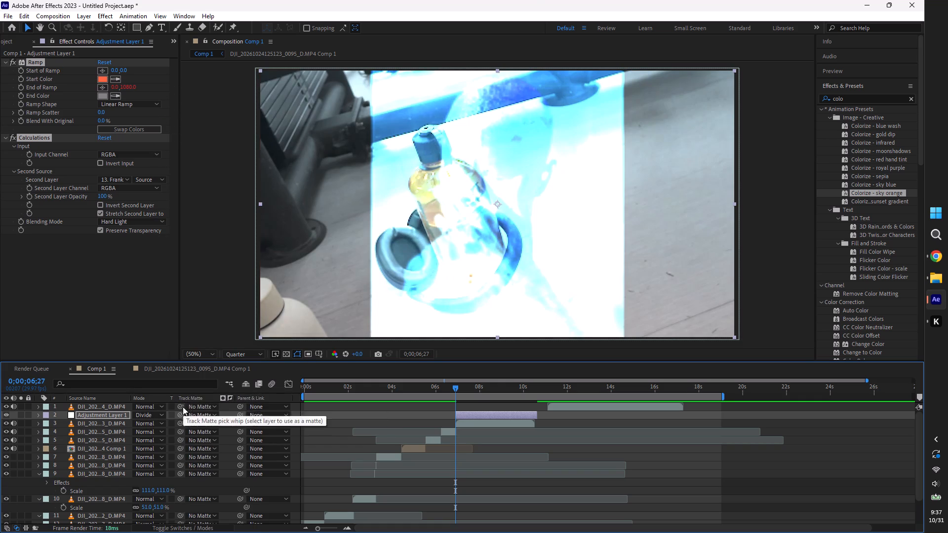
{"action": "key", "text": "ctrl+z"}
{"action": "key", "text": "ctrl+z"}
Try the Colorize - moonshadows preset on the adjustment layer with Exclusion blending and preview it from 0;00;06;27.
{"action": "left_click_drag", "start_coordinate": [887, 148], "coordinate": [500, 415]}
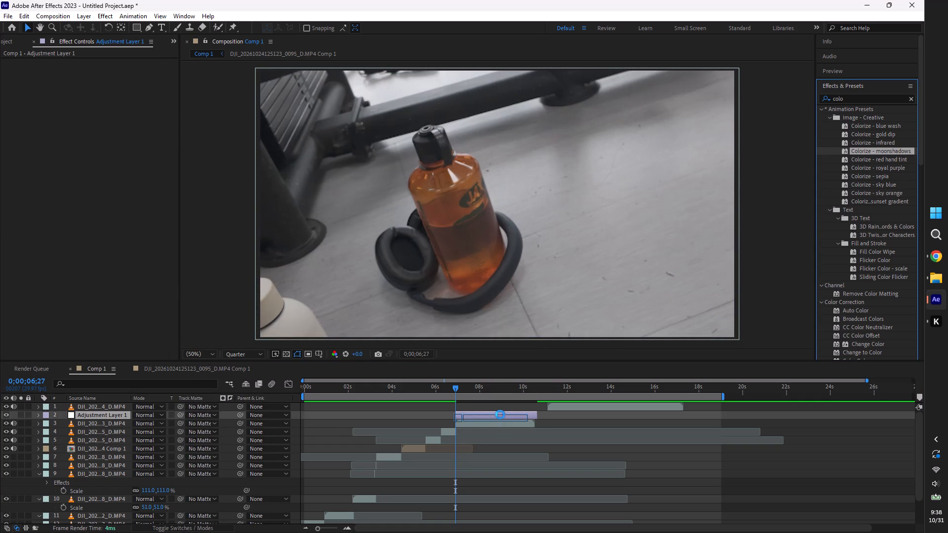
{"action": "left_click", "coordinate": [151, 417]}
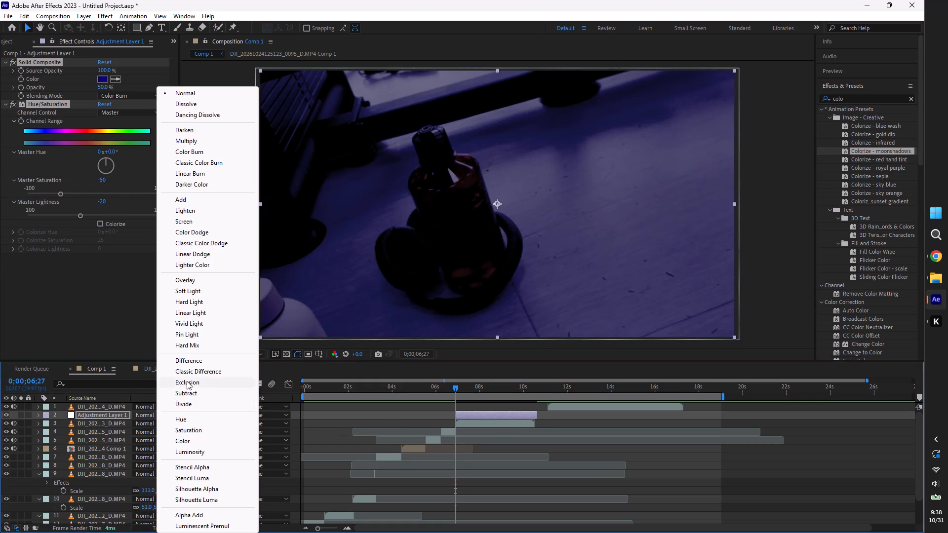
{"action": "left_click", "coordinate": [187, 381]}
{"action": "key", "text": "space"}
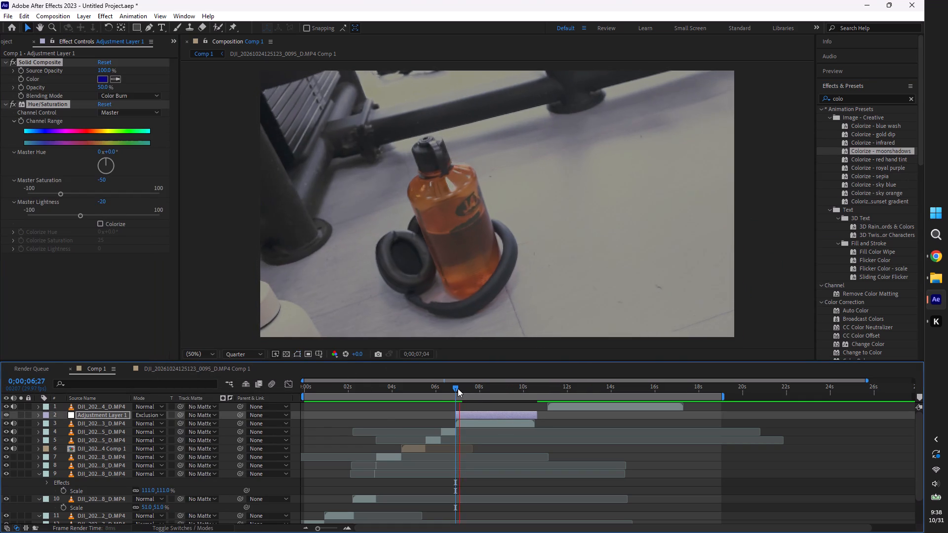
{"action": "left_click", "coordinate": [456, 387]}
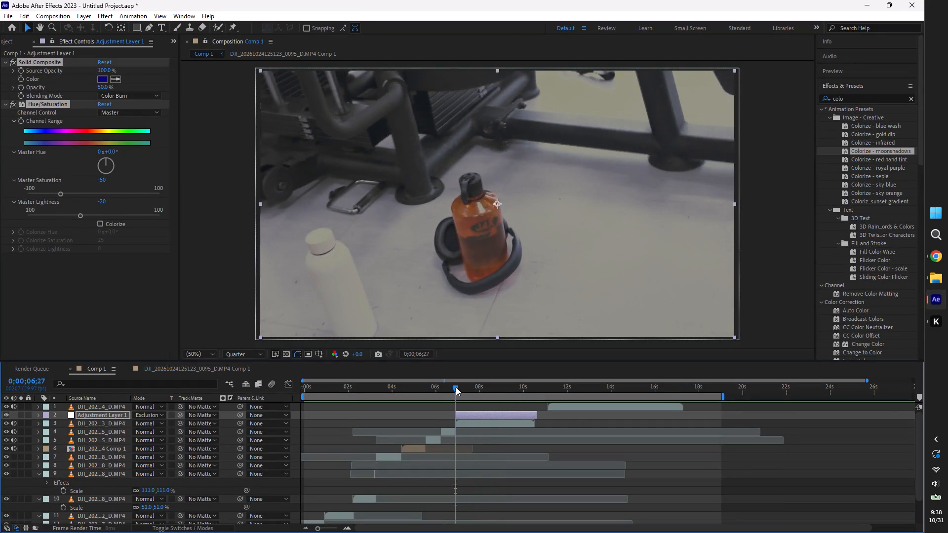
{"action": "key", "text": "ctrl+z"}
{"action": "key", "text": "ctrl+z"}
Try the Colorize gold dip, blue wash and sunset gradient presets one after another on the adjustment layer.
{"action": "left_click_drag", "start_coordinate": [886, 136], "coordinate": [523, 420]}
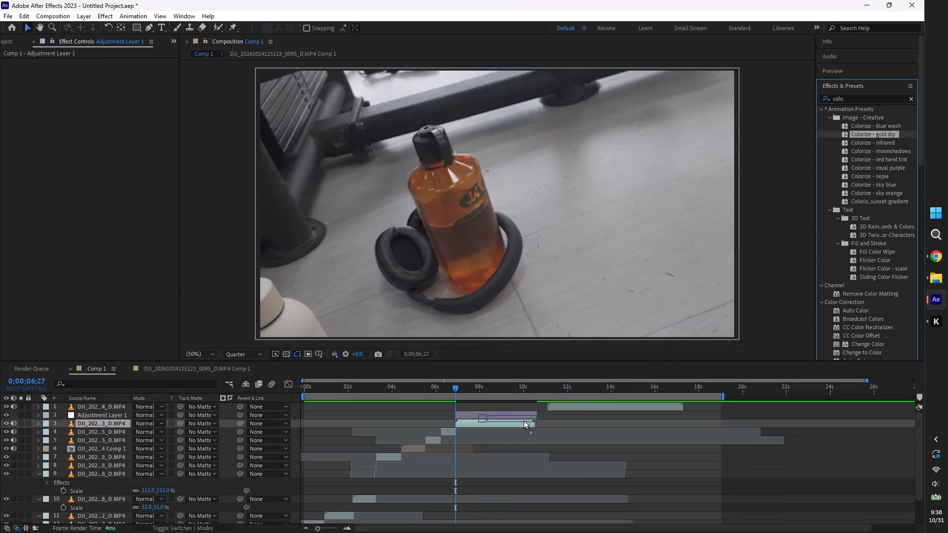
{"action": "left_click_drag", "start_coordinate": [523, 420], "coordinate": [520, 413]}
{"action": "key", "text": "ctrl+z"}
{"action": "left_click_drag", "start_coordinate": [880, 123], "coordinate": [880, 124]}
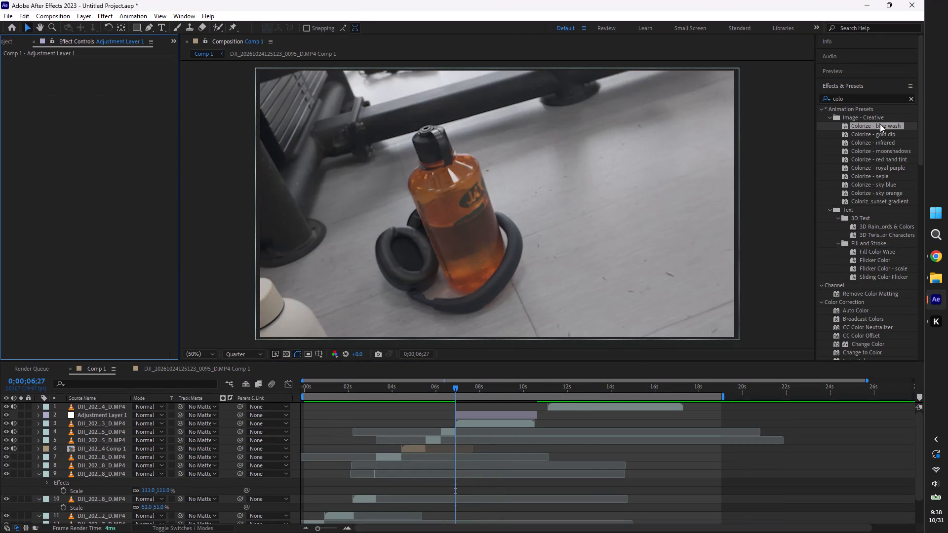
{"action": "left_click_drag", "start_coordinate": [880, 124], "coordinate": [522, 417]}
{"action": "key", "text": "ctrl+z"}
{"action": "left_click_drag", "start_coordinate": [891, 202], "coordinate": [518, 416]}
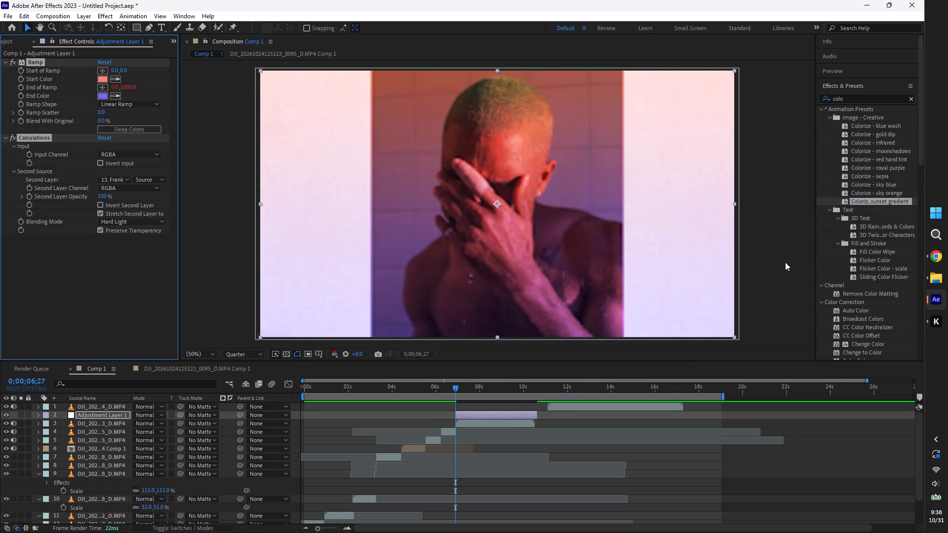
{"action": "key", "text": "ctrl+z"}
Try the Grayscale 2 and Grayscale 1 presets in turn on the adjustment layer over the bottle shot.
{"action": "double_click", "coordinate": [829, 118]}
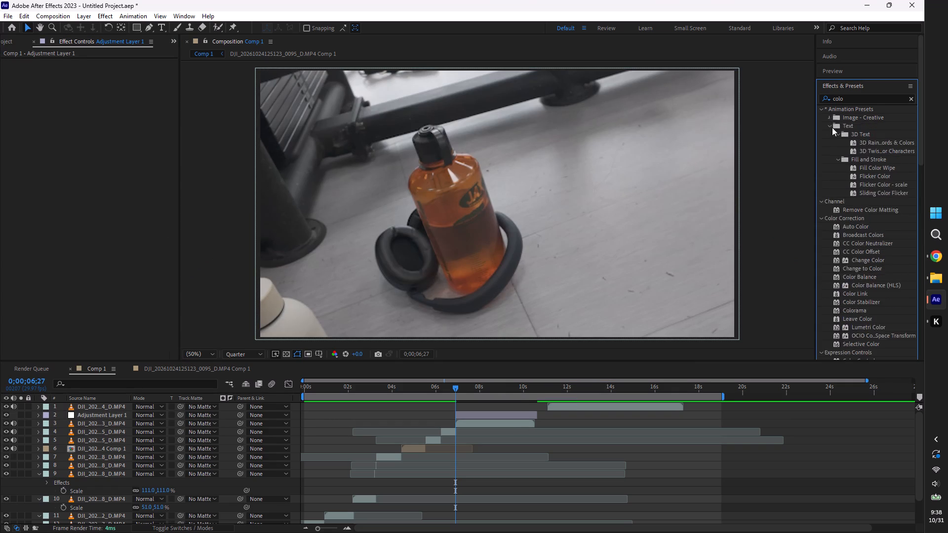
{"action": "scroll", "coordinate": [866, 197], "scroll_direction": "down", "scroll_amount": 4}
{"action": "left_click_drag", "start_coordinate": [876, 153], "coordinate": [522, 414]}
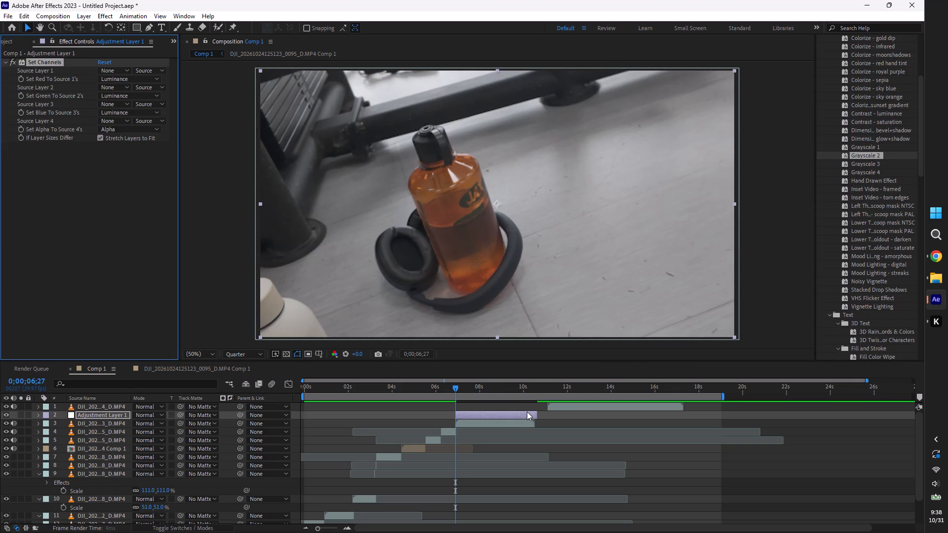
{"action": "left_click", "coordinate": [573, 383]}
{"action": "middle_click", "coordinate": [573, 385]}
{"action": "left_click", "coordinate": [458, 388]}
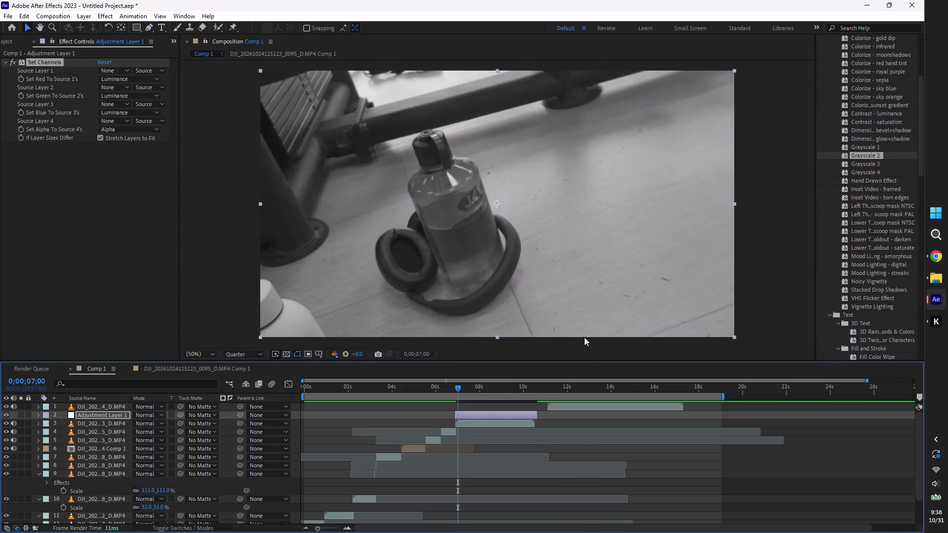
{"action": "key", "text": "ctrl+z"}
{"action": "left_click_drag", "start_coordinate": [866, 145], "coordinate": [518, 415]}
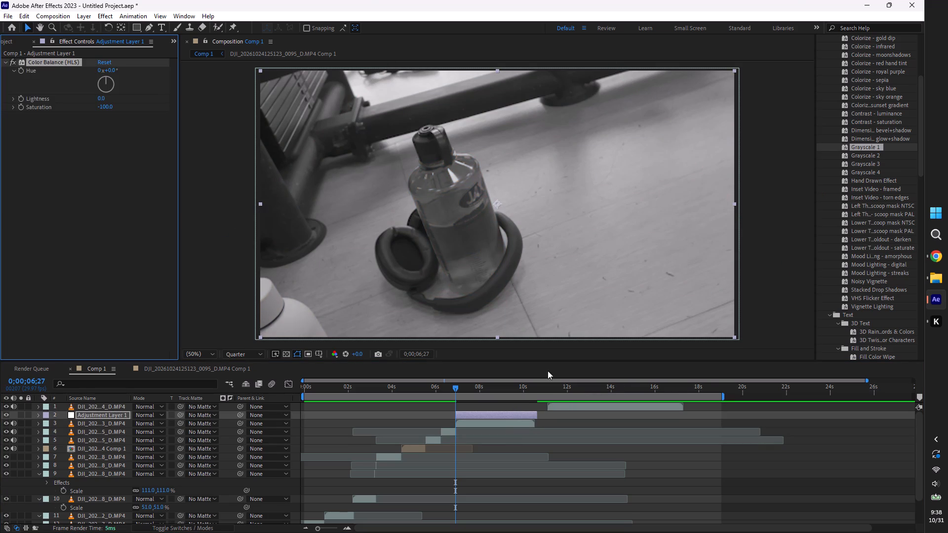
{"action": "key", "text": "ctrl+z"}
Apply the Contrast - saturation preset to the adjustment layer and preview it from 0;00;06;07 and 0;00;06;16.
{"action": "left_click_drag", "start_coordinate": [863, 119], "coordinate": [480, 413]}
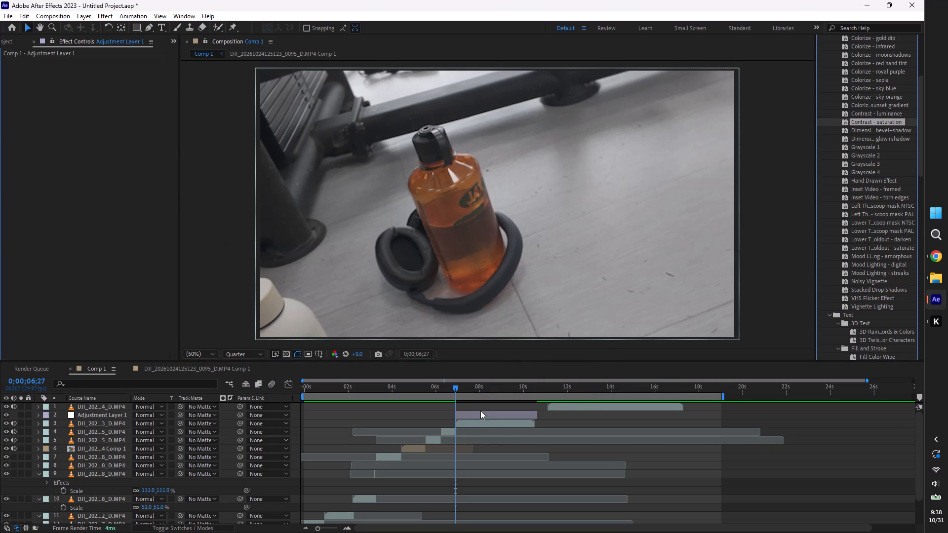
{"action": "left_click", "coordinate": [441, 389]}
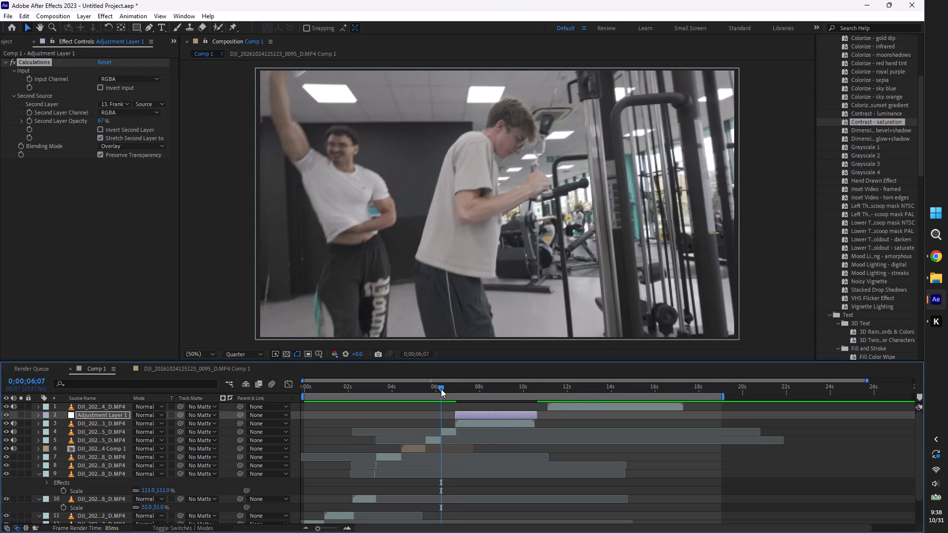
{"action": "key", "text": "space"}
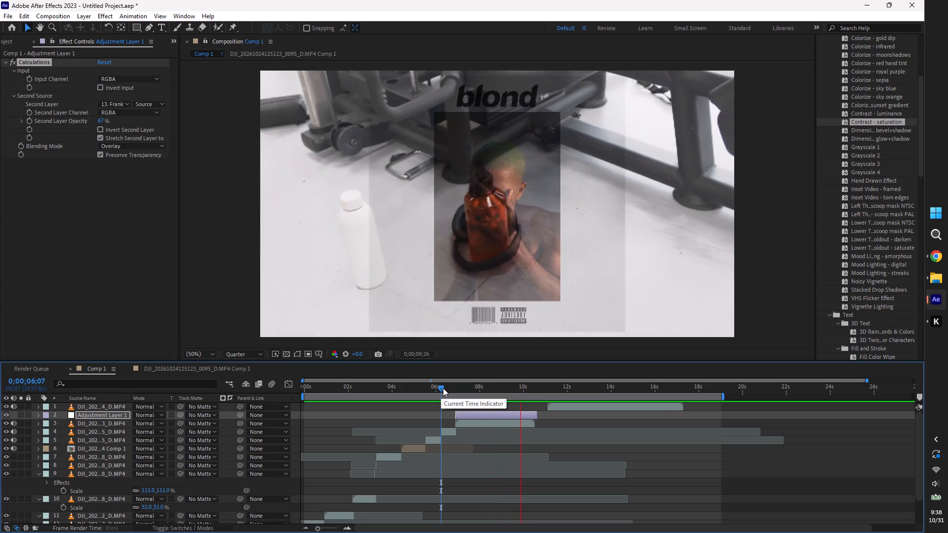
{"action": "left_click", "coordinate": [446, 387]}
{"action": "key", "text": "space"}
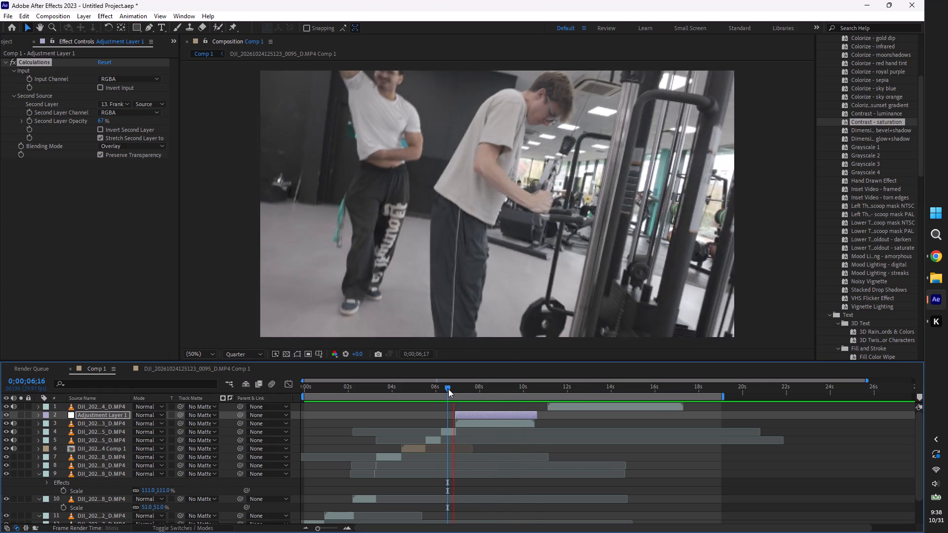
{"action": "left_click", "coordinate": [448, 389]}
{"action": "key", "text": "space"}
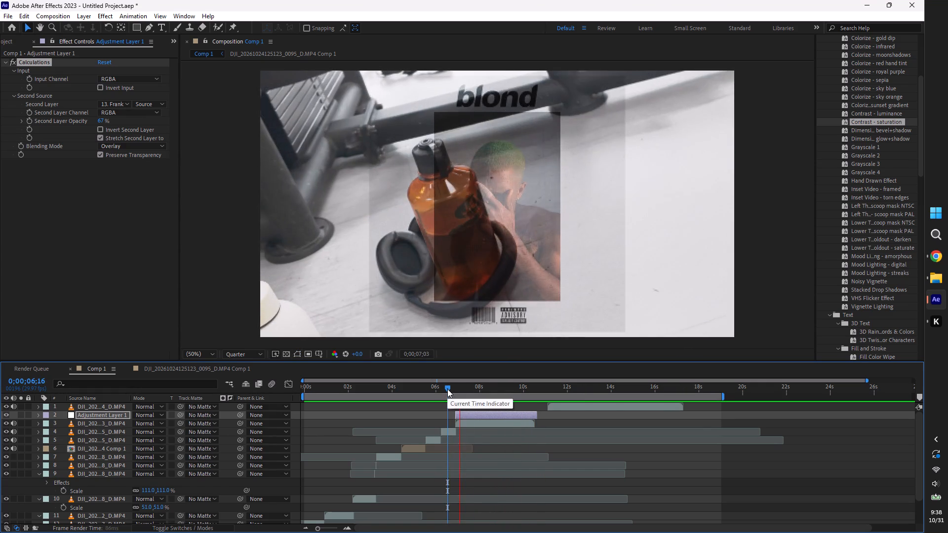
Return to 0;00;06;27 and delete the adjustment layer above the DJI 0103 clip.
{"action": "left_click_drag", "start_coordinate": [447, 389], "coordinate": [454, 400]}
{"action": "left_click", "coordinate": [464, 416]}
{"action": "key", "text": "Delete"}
{"action": "left_click", "coordinate": [935, 257]}
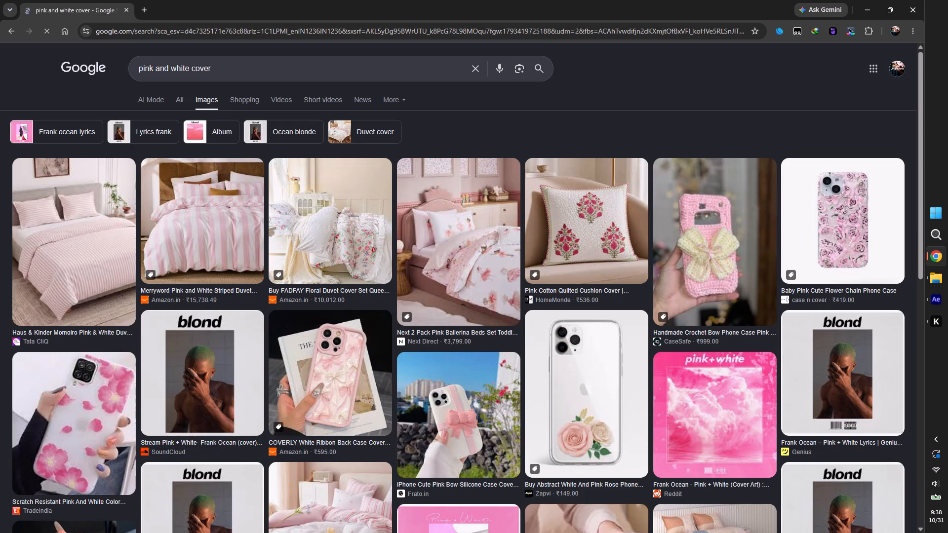
Refine the image search to "pink and white cover song".
{"action": "left_click", "coordinate": [218, 65]}
{"action": "key", "text": "space"}
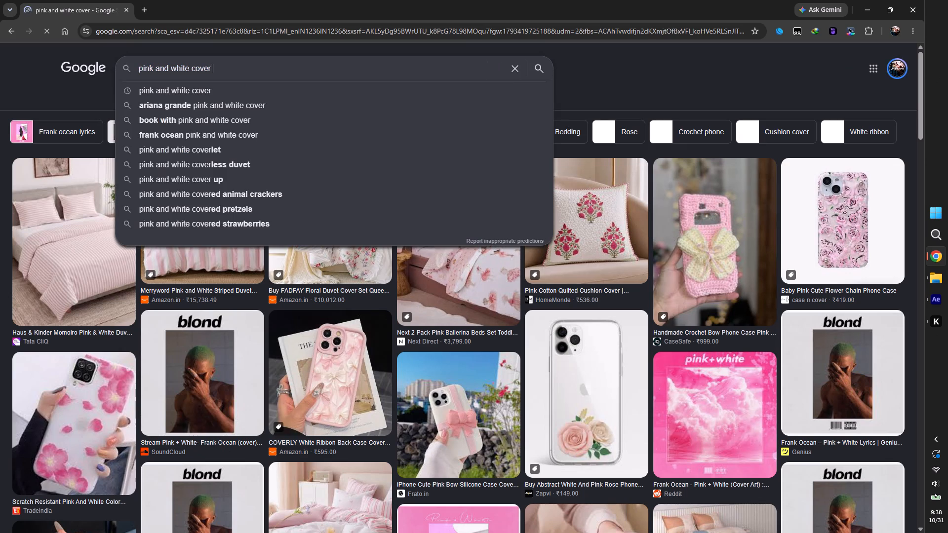
{"action": "type", "text": "song"}
{"action": "key", "text": "Return"}
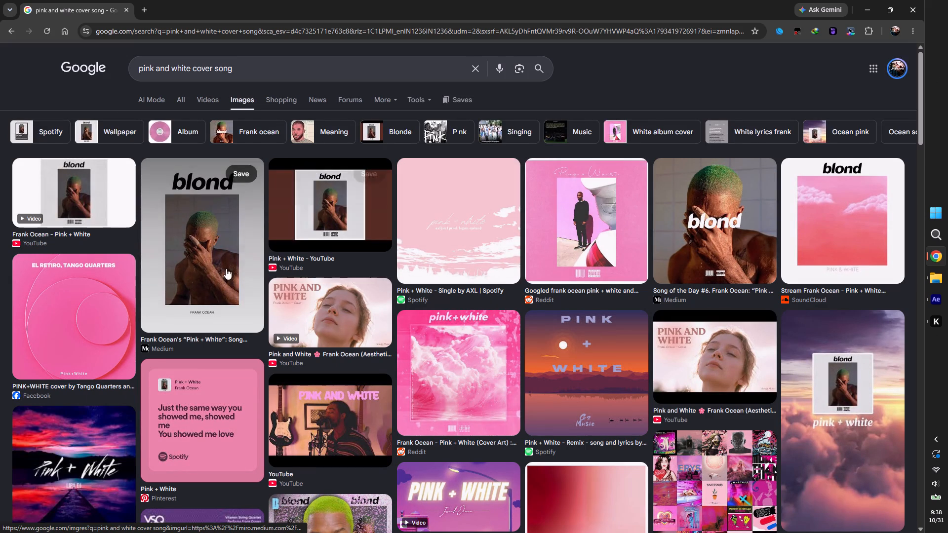
Examine the Pink + White image results and their related previews for a suitable Frank Ocean cover image.
{"action": "scroll", "coordinate": [175, 233], "scroll_direction": "down", "scroll_amount": 4}
{"action": "scroll", "coordinate": [237, 276], "scroll_direction": "down", "scroll_amount": 7}
{"action": "scroll", "coordinate": [237, 283], "scroll_direction": "up", "scroll_amount": 7}
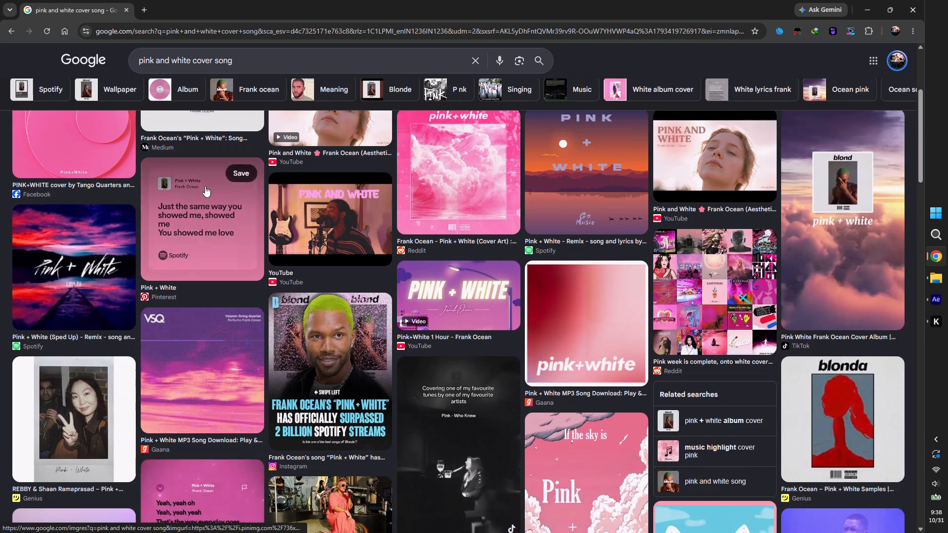
{"action": "scroll", "coordinate": [207, 189], "scroll_direction": "up", "scroll_amount": 4}
{"action": "left_click", "coordinate": [203, 209]}
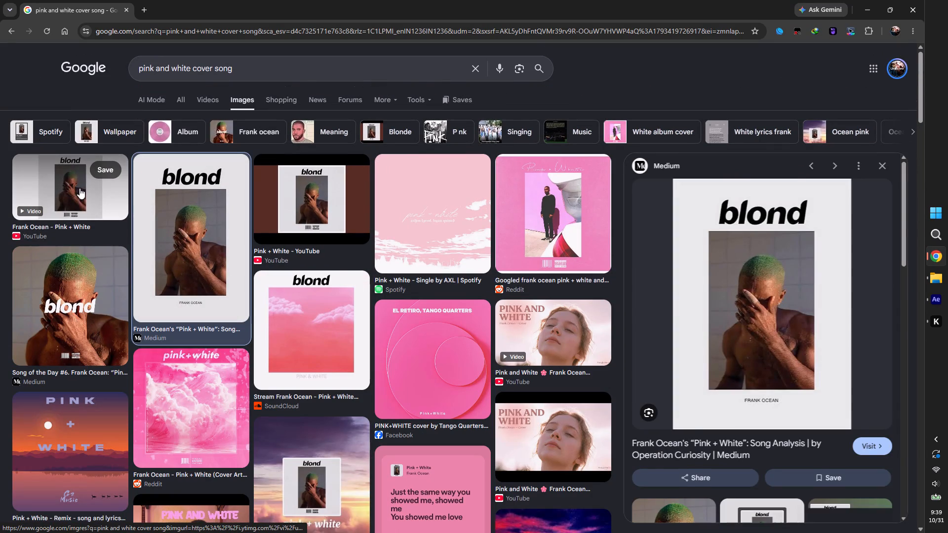
{"action": "scroll", "coordinate": [673, 296], "scroll_direction": "down", "scroll_amount": 5}
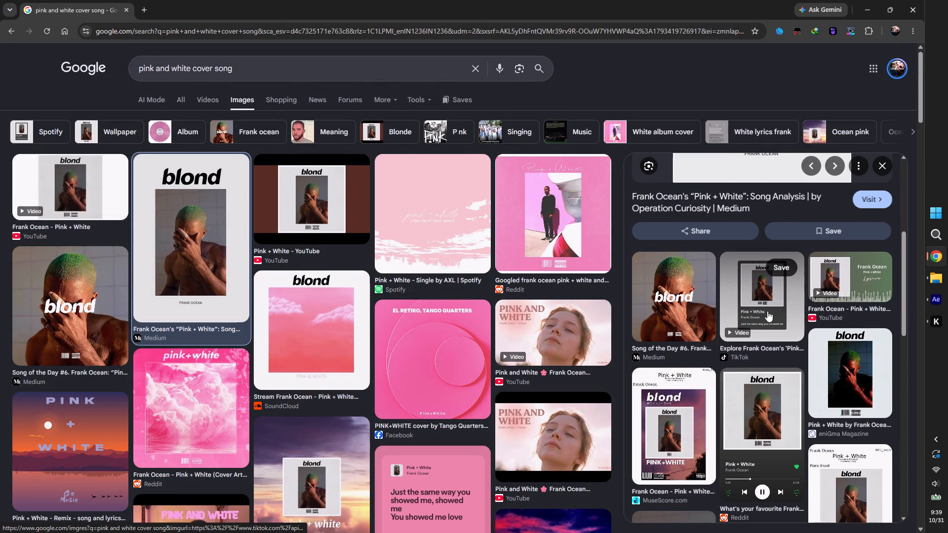
{"action": "scroll", "coordinate": [758, 311], "scroll_direction": "down", "scroll_amount": 6}
{"action": "scroll", "coordinate": [757, 309], "scroll_direction": "up", "scroll_amount": 6}
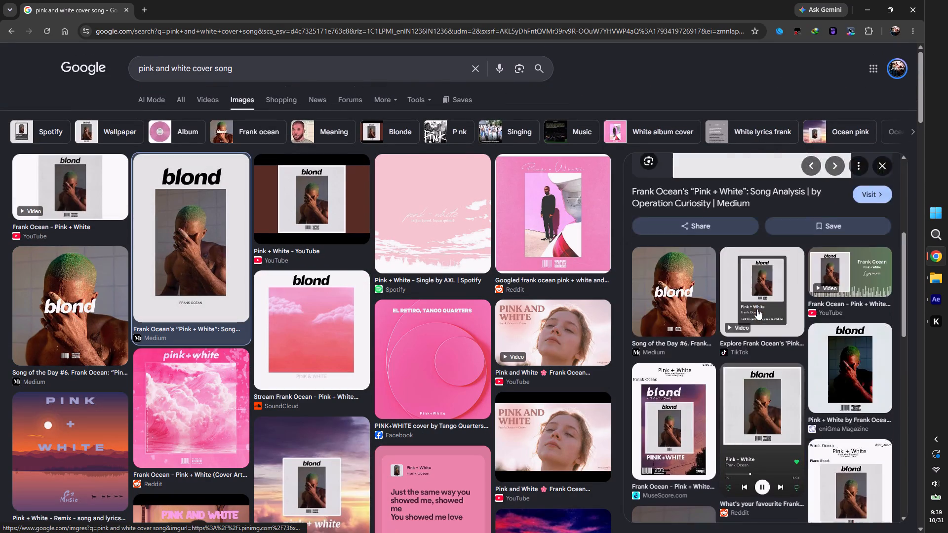
{"action": "scroll", "coordinate": [757, 309], "scroll_direction": "down", "scroll_amount": 9}
{"action": "scroll", "coordinate": [757, 309], "scroll_direction": "up", "scroll_amount": 5}
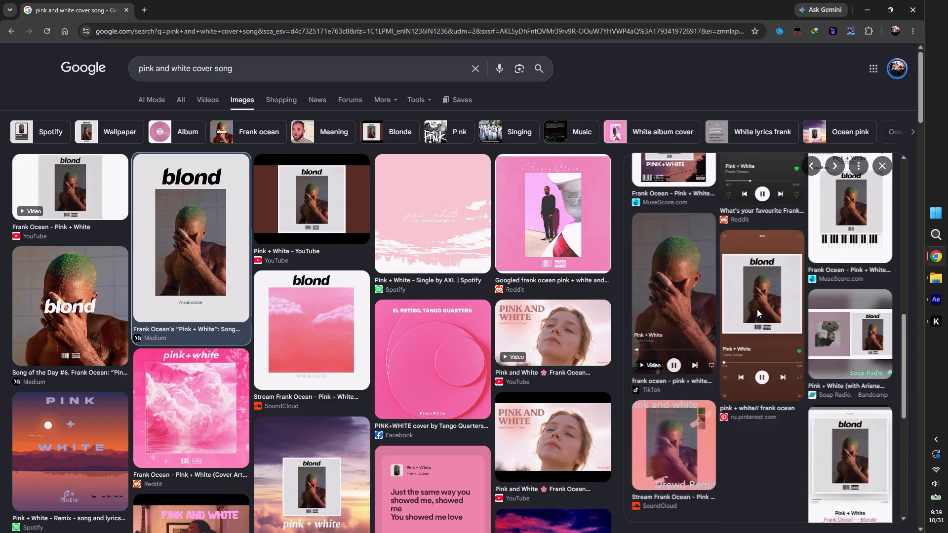
{"action": "scroll", "coordinate": [757, 309], "scroll_direction": "up", "scroll_amount": 4}
{"action": "scroll", "coordinate": [692, 296], "scroll_direction": "down", "scroll_amount": 6}
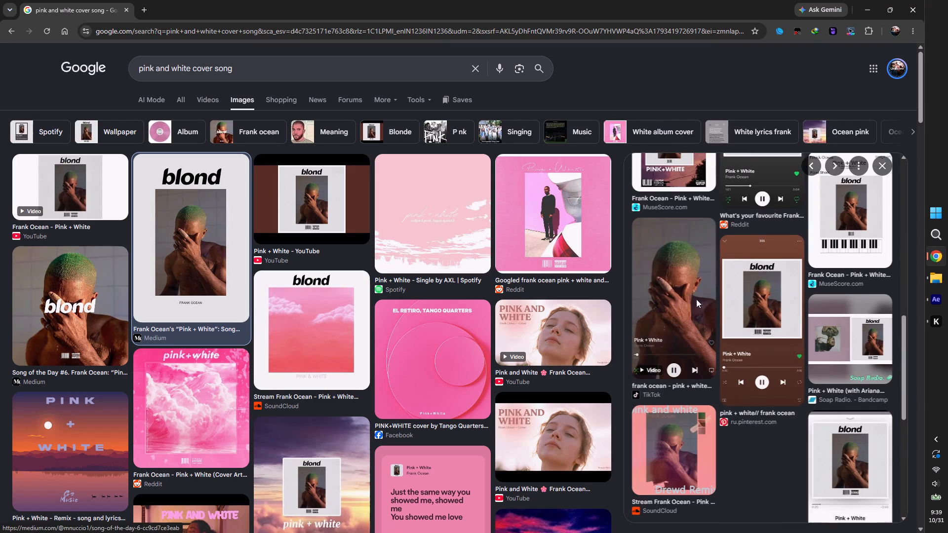
{"action": "left_click", "coordinate": [677, 329]}
{"action": "scroll", "coordinate": [759, 344], "scroll_direction": "down", "scroll_amount": 7}
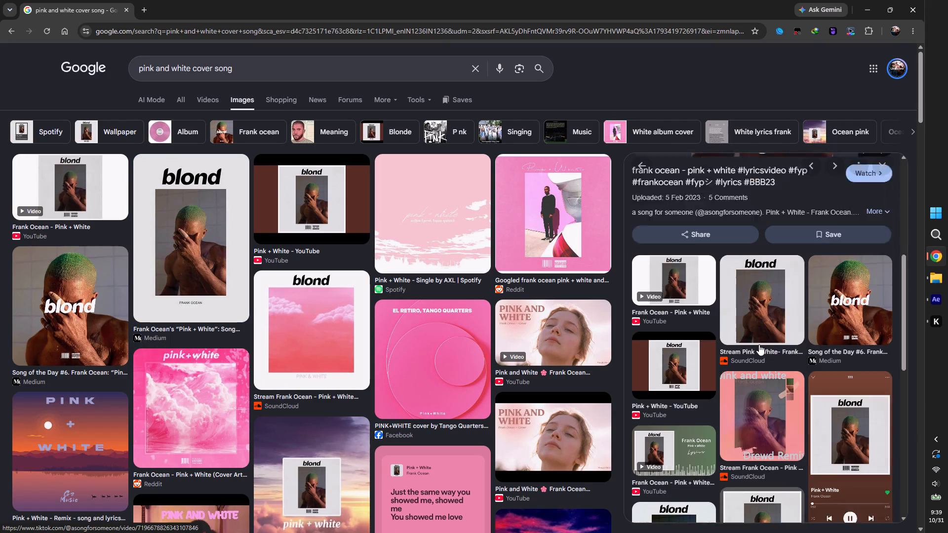
{"action": "scroll", "coordinate": [759, 344], "scroll_direction": "up", "scroll_amount": 6}
{"action": "scroll", "coordinate": [758, 335], "scroll_direction": "down", "scroll_amount": 7}
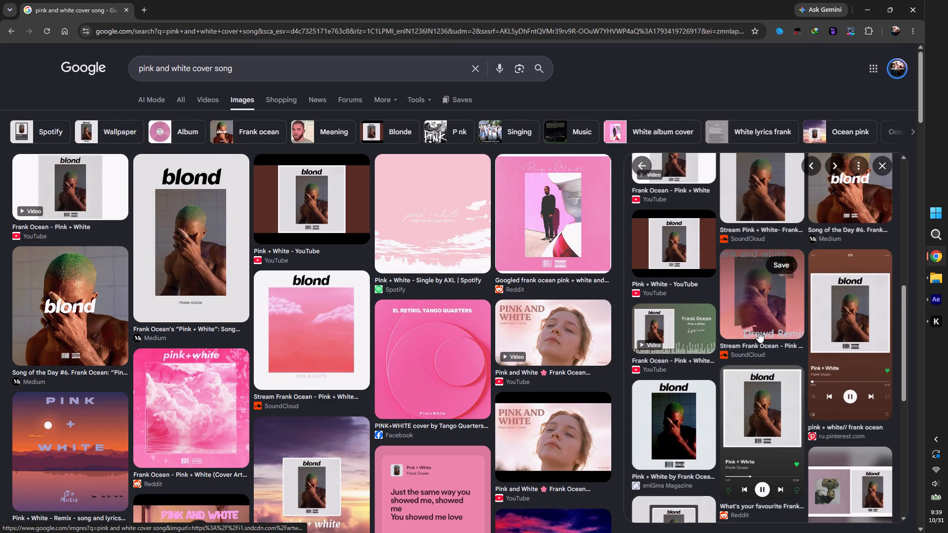
{"action": "scroll", "coordinate": [685, 379], "scroll_direction": "down", "scroll_amount": 6}
{"action": "scroll", "coordinate": [687, 375], "scroll_direction": "up", "scroll_amount": 12}
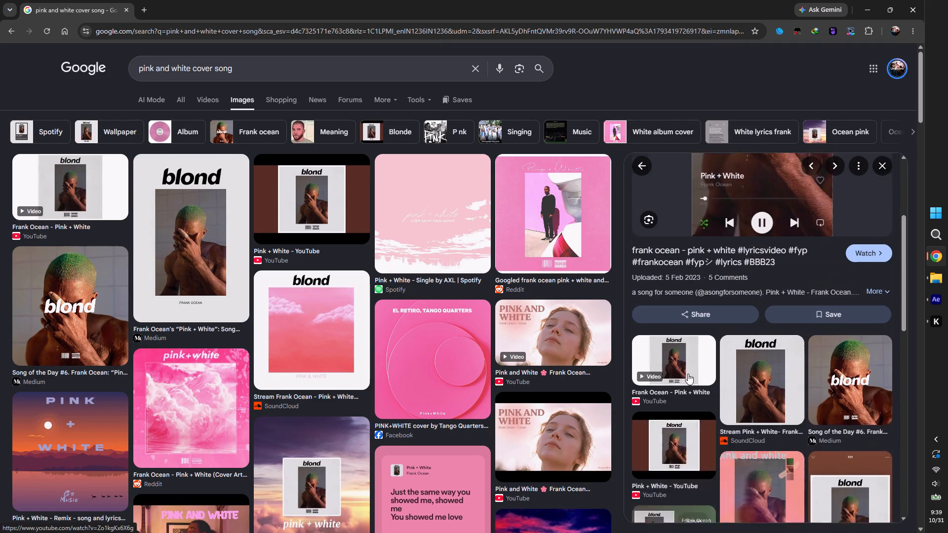
{"action": "scroll", "coordinate": [749, 309], "scroll_direction": "down", "scroll_amount": 3}
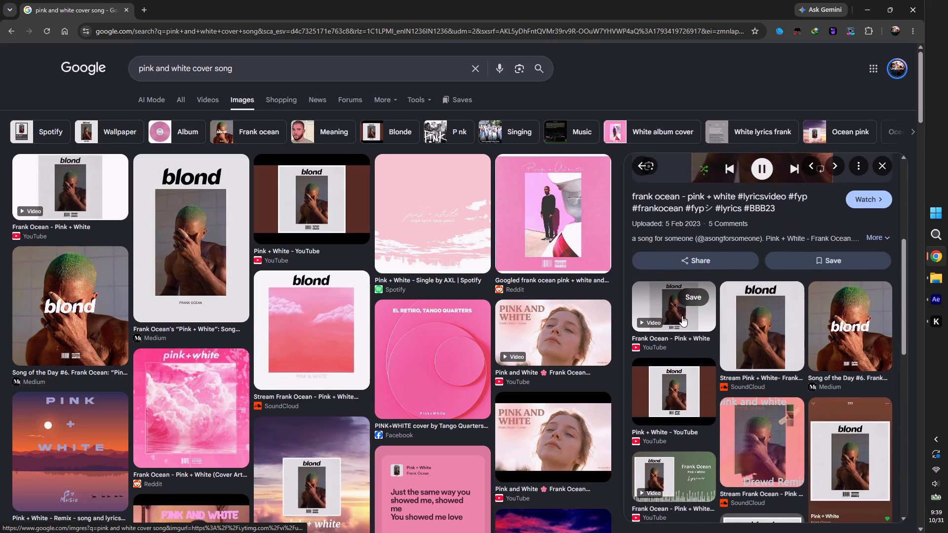
{"action": "left_click", "coordinate": [673, 316]}
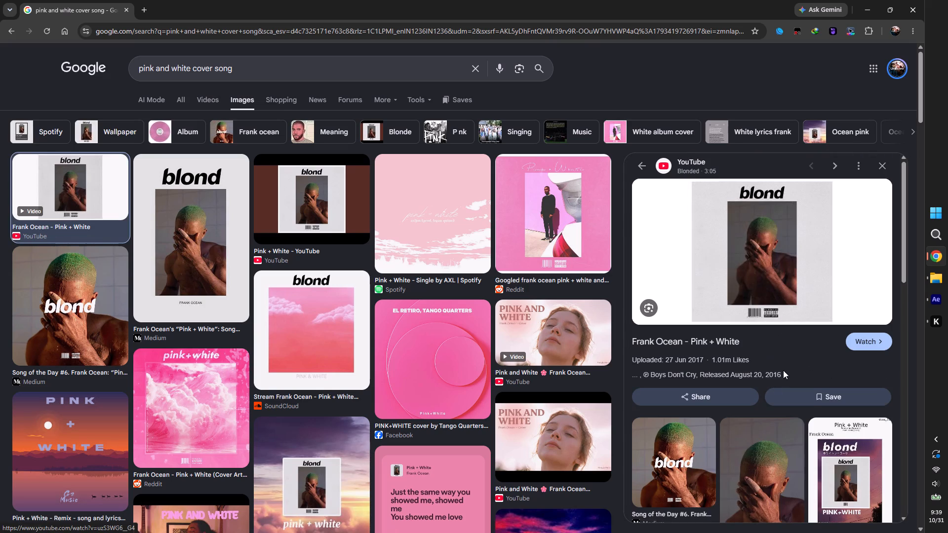
{"action": "scroll", "coordinate": [726, 422], "scroll_direction": "down", "scroll_amount": 2}
Open the Medium close-up cover with "blond" across the face and save it as a PNG named download on the Desktop.
{"action": "left_click", "coordinate": [683, 395]}
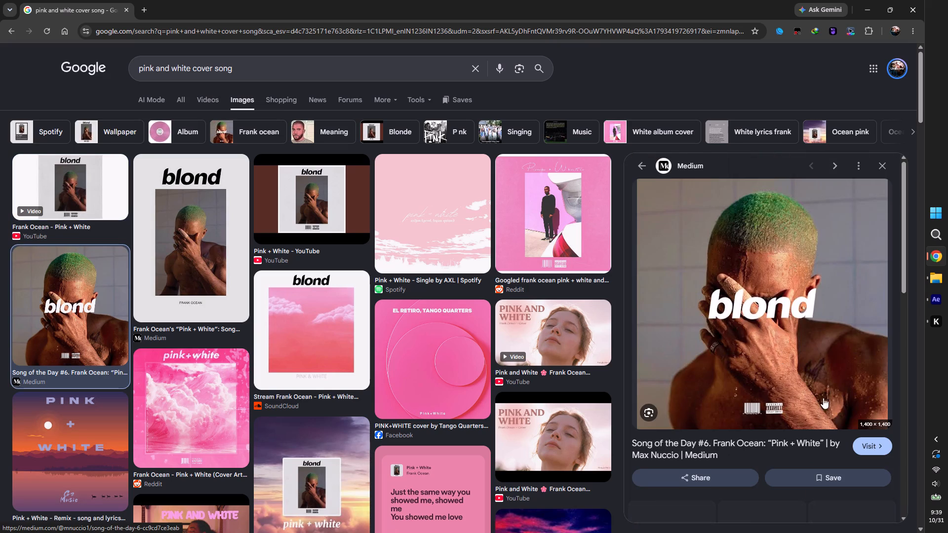
{"action": "scroll", "coordinate": [772, 397], "scroll_direction": "down", "scroll_amount": 6}
{"action": "scroll", "coordinate": [698, 405], "scroll_direction": "down", "scroll_amount": 6}
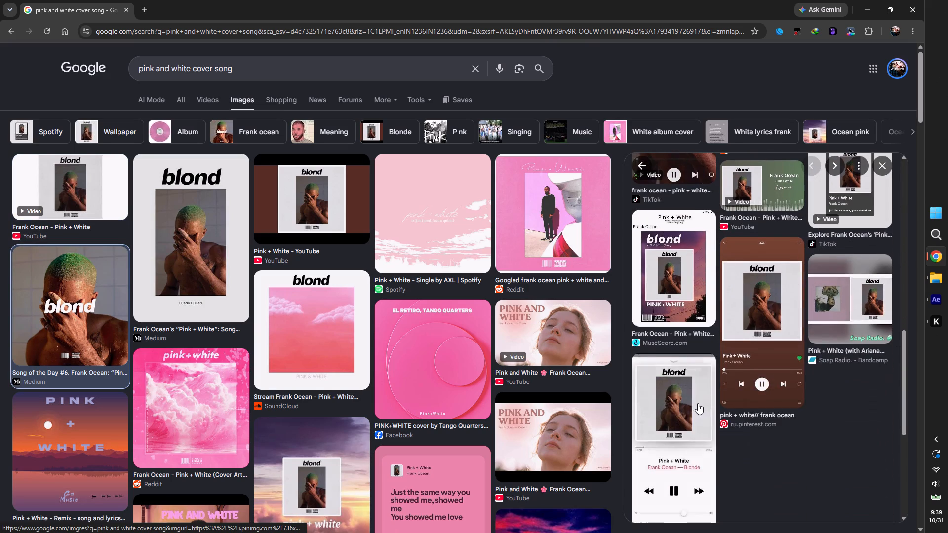
{"action": "scroll", "coordinate": [698, 403], "scroll_direction": "up", "scroll_amount": 12}
{"action": "right_click", "coordinate": [756, 322]}
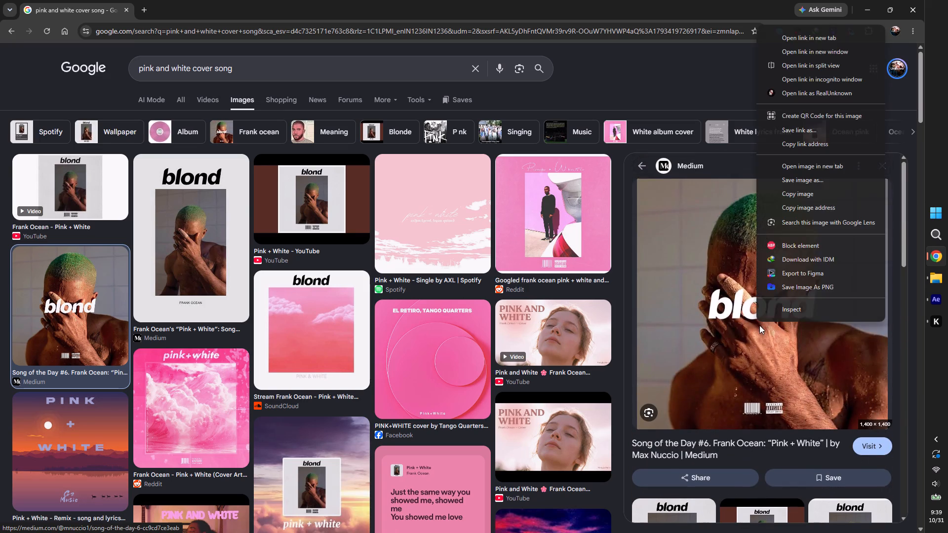
{"action": "left_click", "coordinate": [795, 286]}
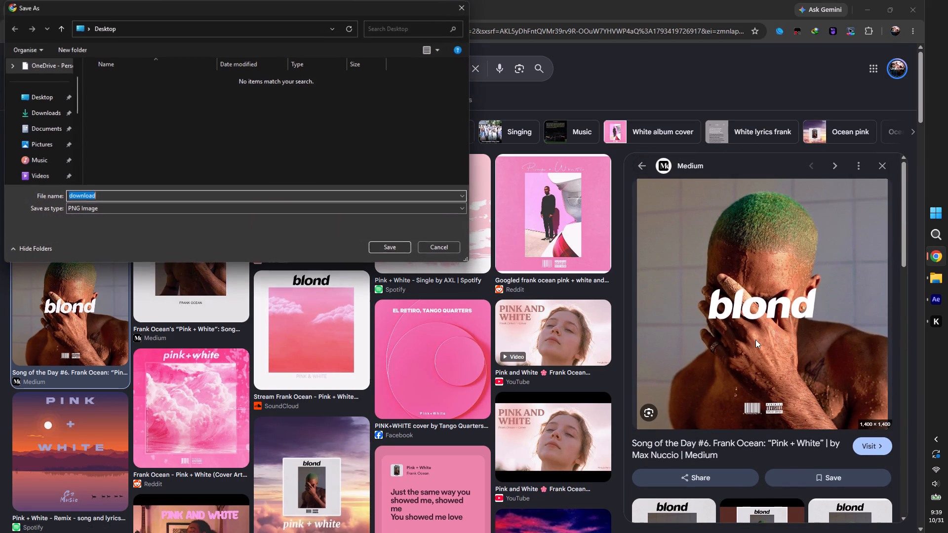
{"action": "left_click", "coordinate": [397, 243]}
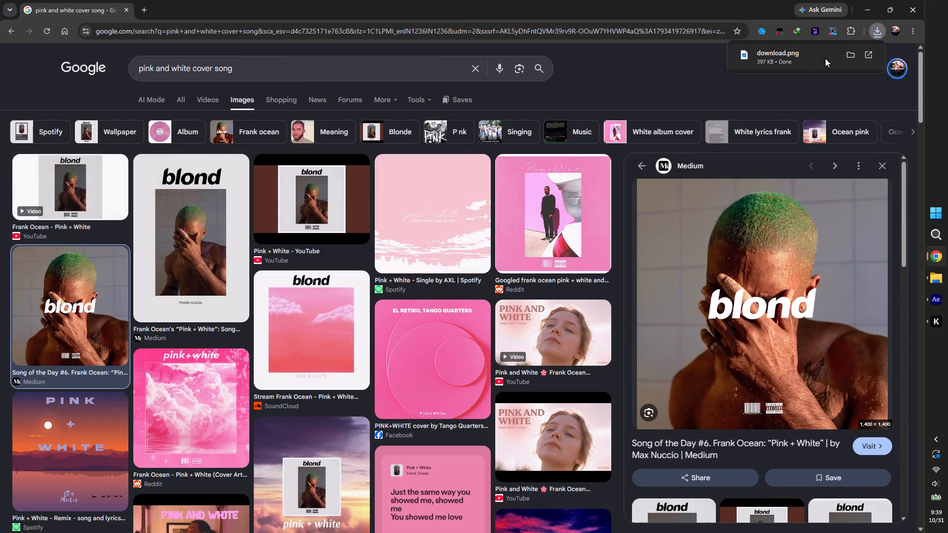
Bring the downloaded download.png from Chrome into After Effects as the top layer of Comp 1.
{"action": "left_click_drag", "start_coordinate": [810, 55], "coordinate": [505, 399]}
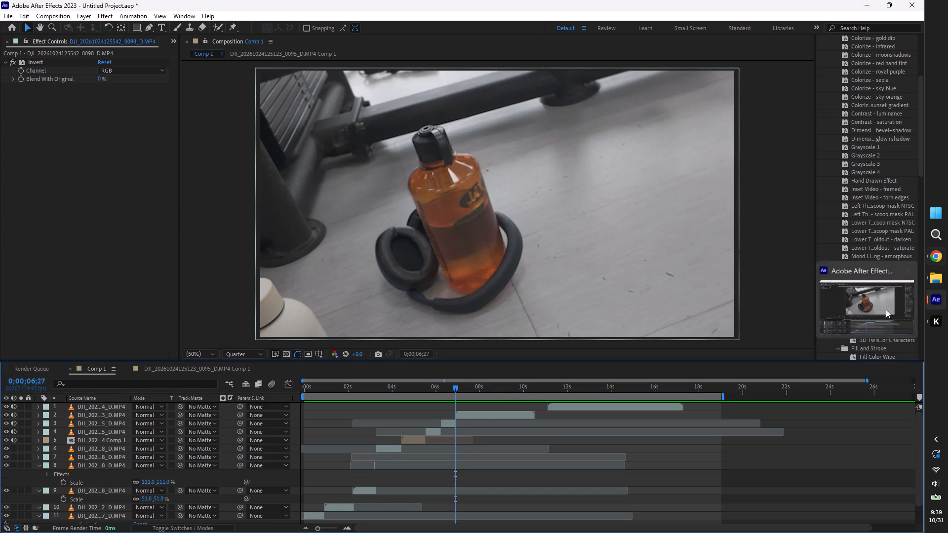
{"action": "left_click", "coordinate": [941, 258]}
{"action": "left_click_drag", "start_coordinate": [809, 65], "coordinate": [940, 325]}
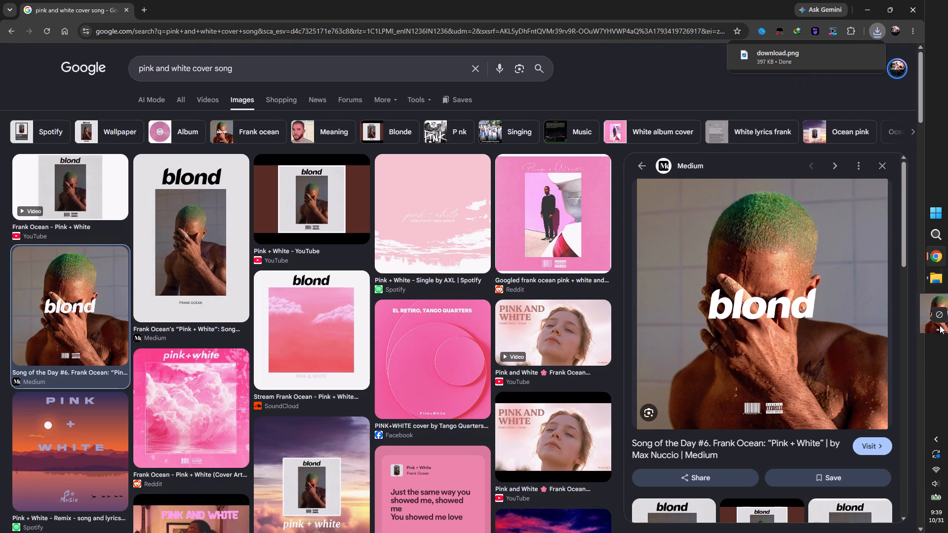
{"action": "left_click_drag", "start_coordinate": [940, 325], "coordinate": [574, 471]}
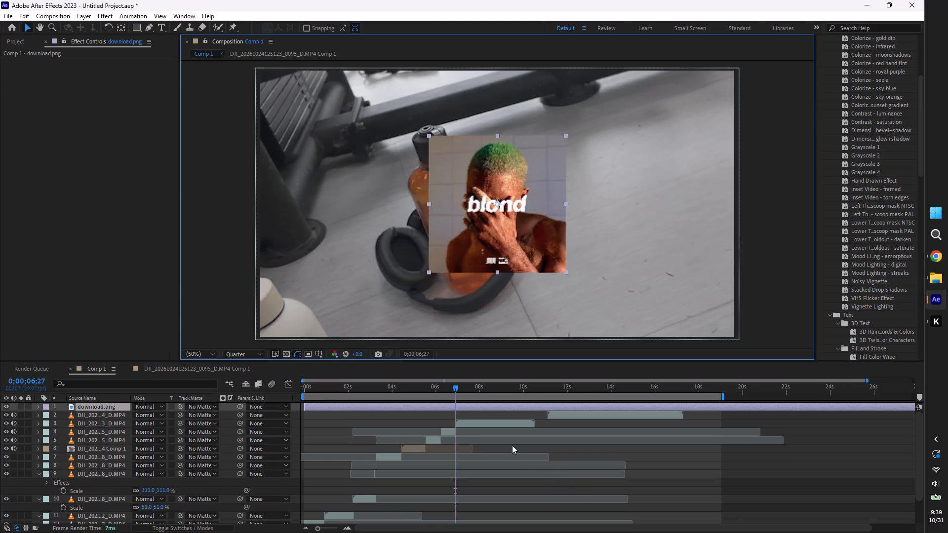
Split download.png at 0;00;06.
{"action": "key", "text": "ctrl+shift+d"}
{"action": "key", "text": "BackSpace"}
{"action": "left_click_drag", "start_coordinate": [449, 403], "coordinate": [524, 424]}
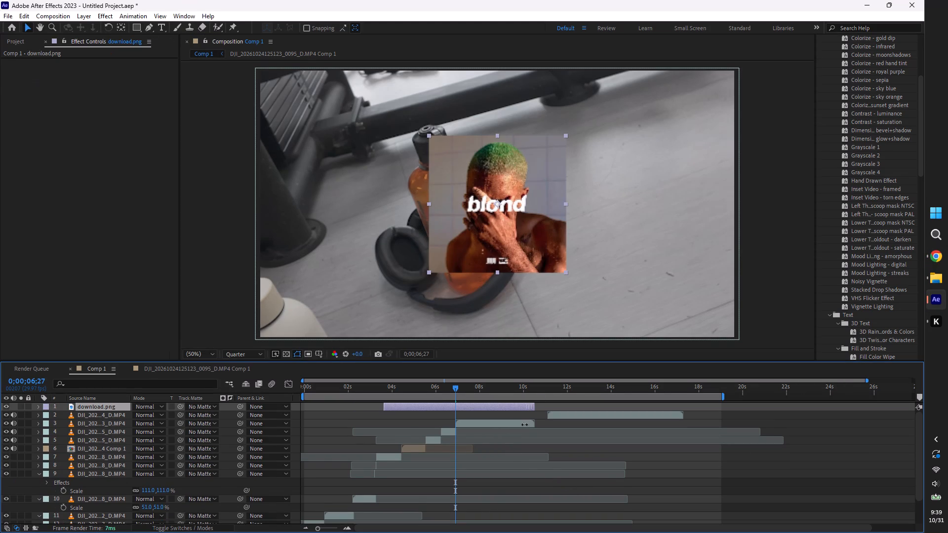
{"action": "left_click_drag", "start_coordinate": [524, 424], "coordinate": [531, 422]}
{"action": "left_click_drag", "start_coordinate": [381, 408], "coordinate": [458, 419]}
Extend the start of the download.png layer to 0;00;06;25.
{"action": "key", "text": "equal"}
{"action": "key", "text": "equal"}
{"action": "key", "text": "equal"}
{"action": "left_click", "coordinate": [458, 386]}
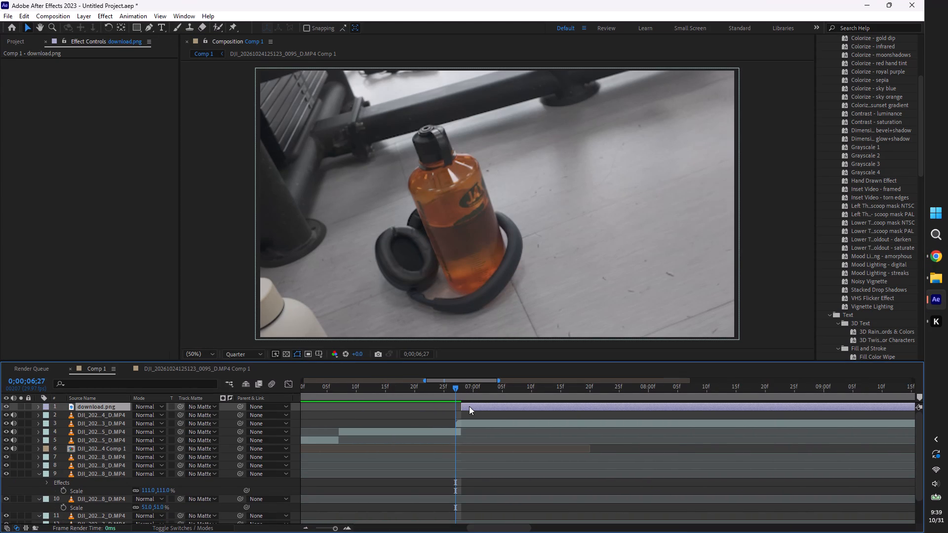
{"action": "left_click", "coordinate": [468, 406]}
{"action": "left_click_drag", "start_coordinate": [467, 406], "coordinate": [458, 406]}
{"action": "left_click", "coordinate": [255, 46]}
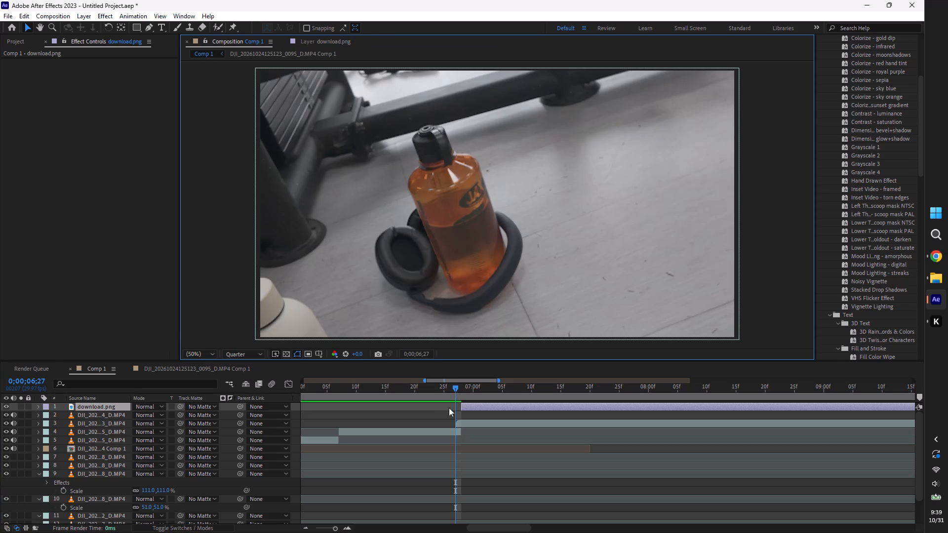
{"action": "left_click_drag", "start_coordinate": [461, 403], "coordinate": [446, 402]}
Split the download.png layer at 0;00;06;27 and split its earlier piece again at 0;00;06;26.
{"action": "key", "text": "ctrl+shift+d"}
{"action": "left_click_drag", "start_coordinate": [456, 387], "coordinate": [446, 388]}
{"action": "left_click_drag", "start_coordinate": [444, 388], "coordinate": [448, 391]}
{"action": "left_click", "coordinate": [454, 410]}
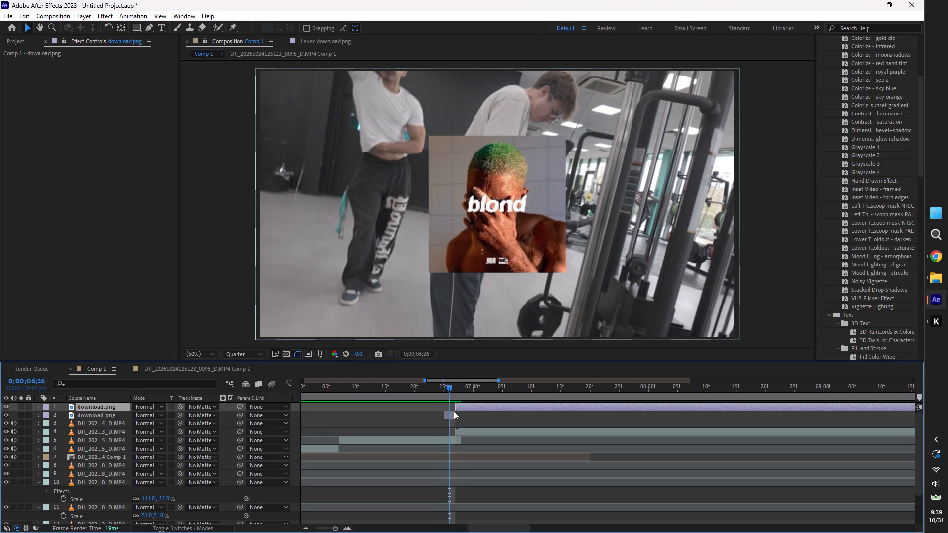
{"action": "left_click", "coordinate": [453, 414]}
{"action": "key", "text": "ctrl+shift+d"}
At 0;00;06;25, stretch the first cover piece into a tall, narrow shape with a scale of 64.0, 141.2%.
{"action": "left_click_drag", "start_coordinate": [447, 389], "coordinate": [443, 390]}
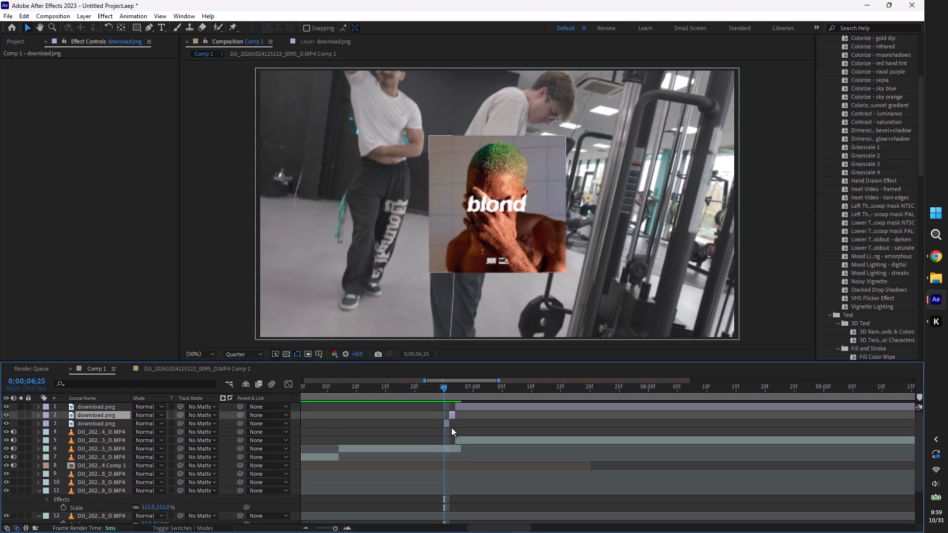
{"action": "left_click", "coordinate": [451, 427]}
{"action": "left_click", "coordinate": [448, 425]}
{"action": "left_click", "coordinate": [521, 193]}
{"action": "left_click_drag", "start_coordinate": [496, 133], "coordinate": [496, 131]}
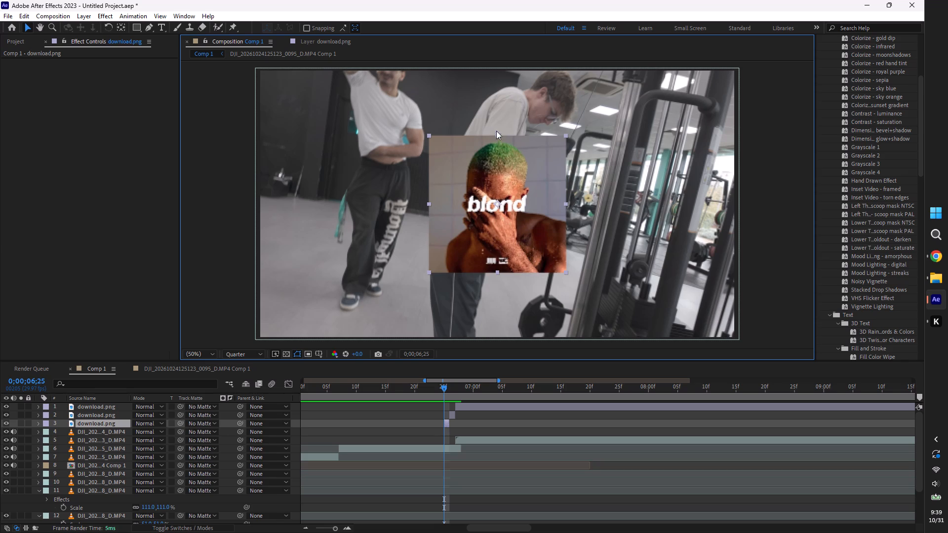
{"action": "left_click_drag", "start_coordinate": [496, 131], "coordinate": [482, 51]}
{"action": "key", "text": "s"}
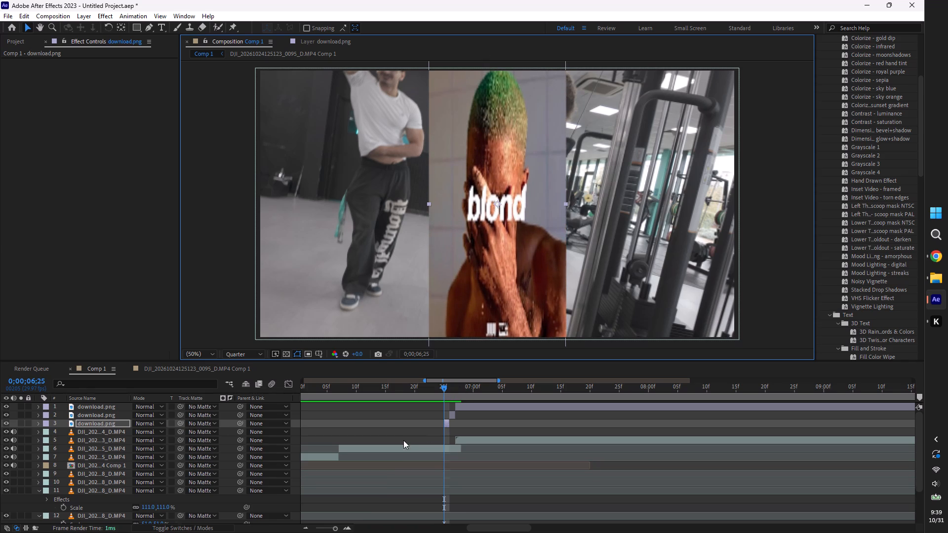
{"action": "left_click_drag", "start_coordinate": [148, 433], "coordinate": [128, 431]}
Stretch the second cover piece horizontally at 0;00;06;26 and preview from 0;00;06;23.
{"action": "left_click_drag", "start_coordinate": [442, 388], "coordinate": [446, 391]}
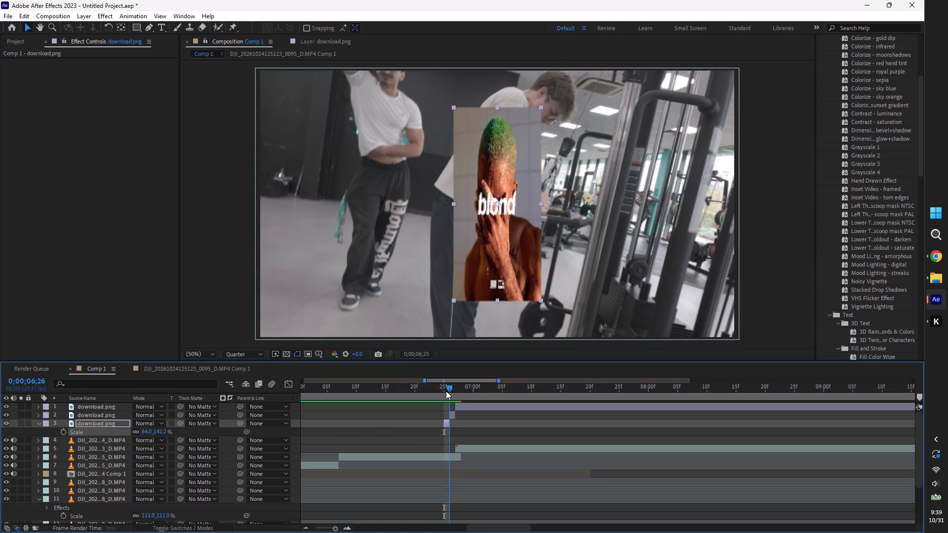
{"action": "left_click_drag", "start_coordinate": [446, 391], "coordinate": [447, 391]}
{"action": "left_click", "coordinate": [453, 415]}
{"action": "left_click_drag", "start_coordinate": [568, 271], "coordinate": [656, 273]}
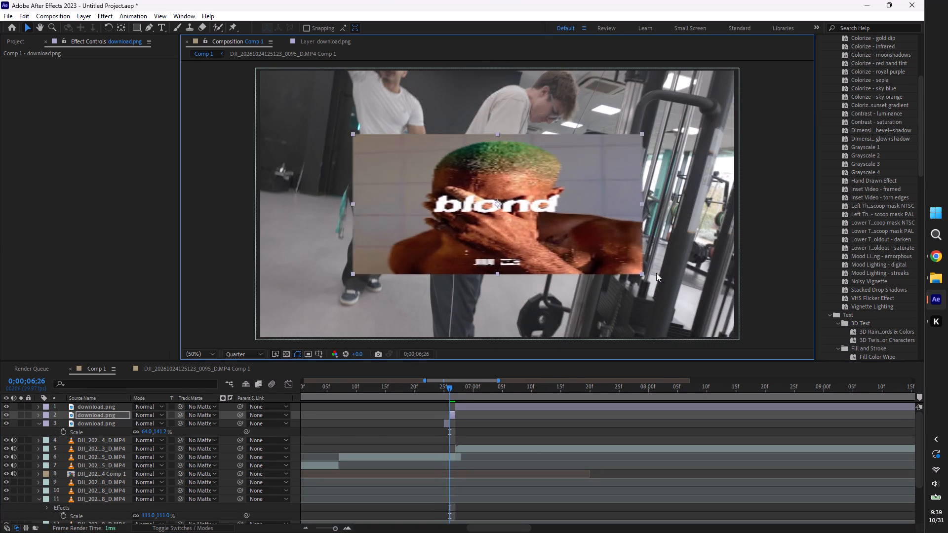
{"action": "left_click_drag", "start_coordinate": [656, 273], "coordinate": [756, 276]}
{"action": "left_click", "coordinate": [430, 387]}
{"action": "key", "text": "space"}
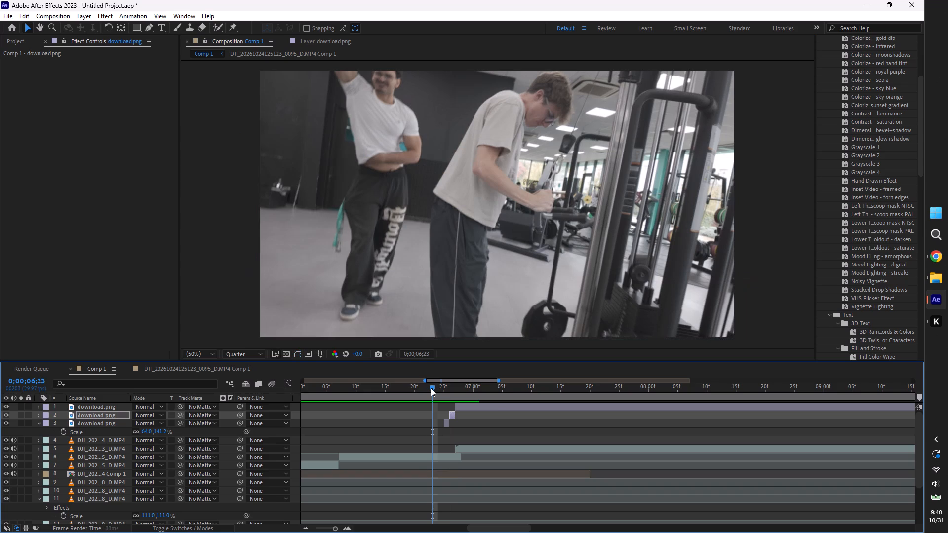
Reshape the second cover piece into a shorter, less wide strip at 0;00;06;26 and preview from 0;00;06;24.
{"action": "left_click_drag", "start_coordinate": [439, 389], "coordinate": [449, 408]}
{"action": "left_click_drag", "start_coordinate": [755, 276], "coordinate": [676, 233]}
{"action": "left_click", "coordinate": [435, 391]}
{"action": "key", "text": "space"}
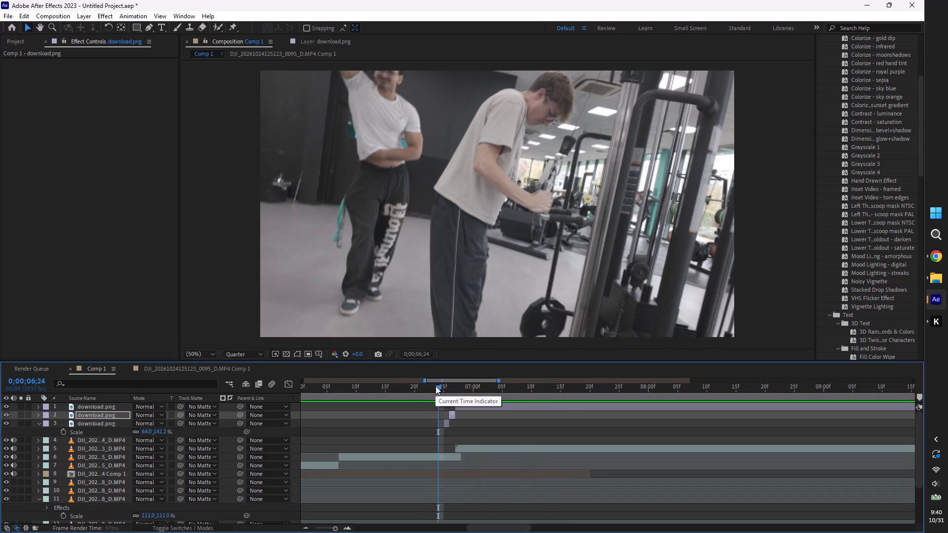
Increase the height of the second cover piece's strip at 0;00;06;26.
{"action": "left_click_drag", "start_coordinate": [435, 386], "coordinate": [446, 394]}
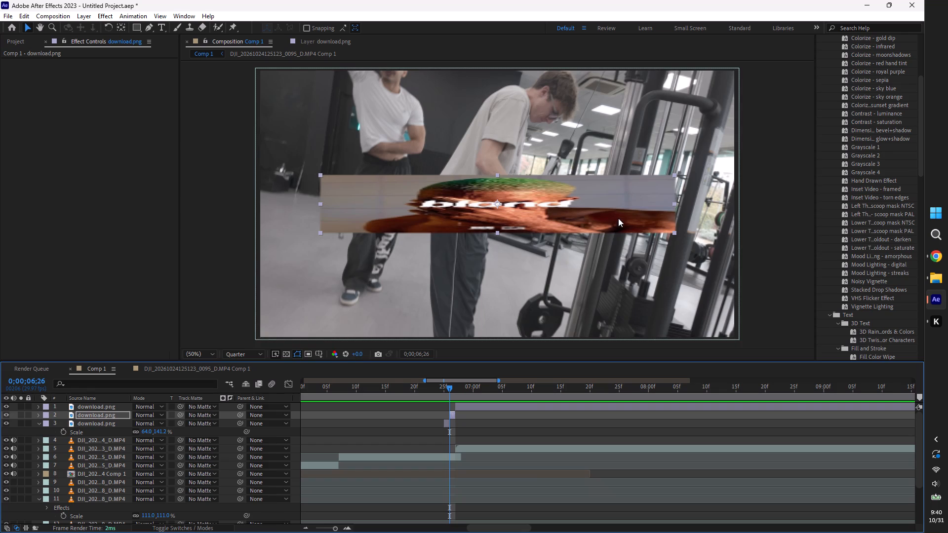
{"action": "left_click", "coordinate": [620, 213]}
{"action": "left_click_drag", "start_coordinate": [497, 175], "coordinate": [499, 153]}
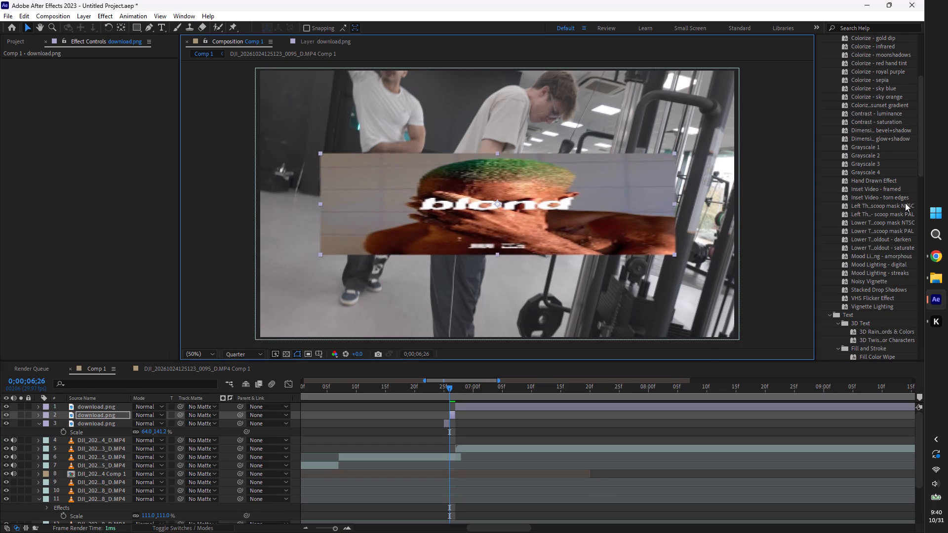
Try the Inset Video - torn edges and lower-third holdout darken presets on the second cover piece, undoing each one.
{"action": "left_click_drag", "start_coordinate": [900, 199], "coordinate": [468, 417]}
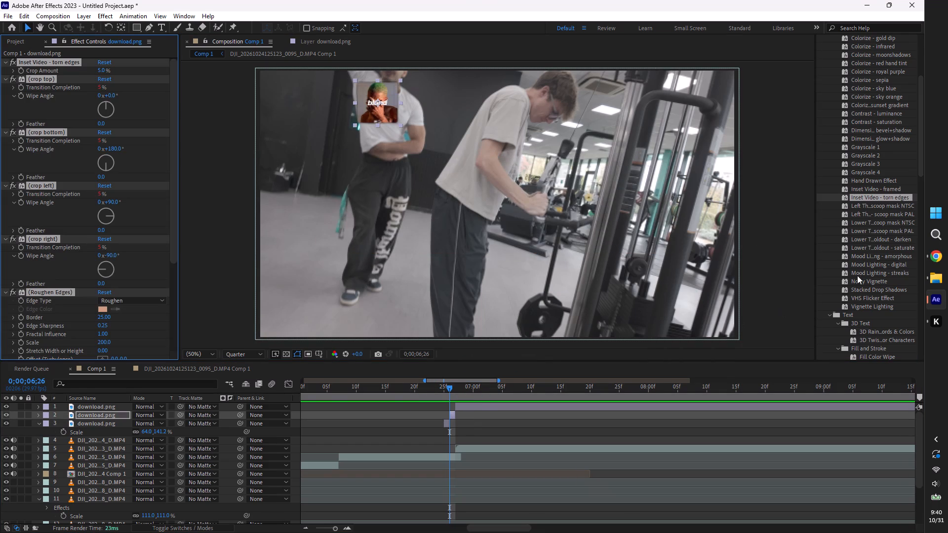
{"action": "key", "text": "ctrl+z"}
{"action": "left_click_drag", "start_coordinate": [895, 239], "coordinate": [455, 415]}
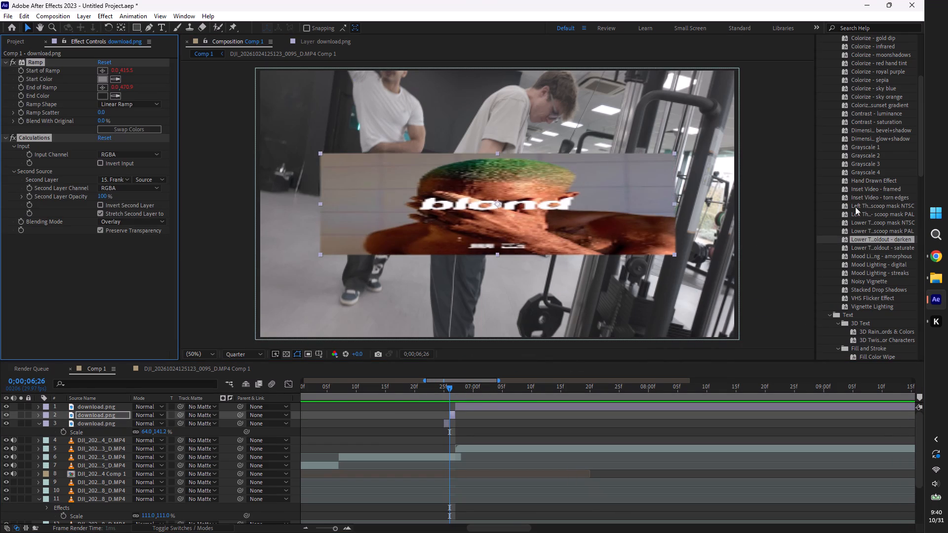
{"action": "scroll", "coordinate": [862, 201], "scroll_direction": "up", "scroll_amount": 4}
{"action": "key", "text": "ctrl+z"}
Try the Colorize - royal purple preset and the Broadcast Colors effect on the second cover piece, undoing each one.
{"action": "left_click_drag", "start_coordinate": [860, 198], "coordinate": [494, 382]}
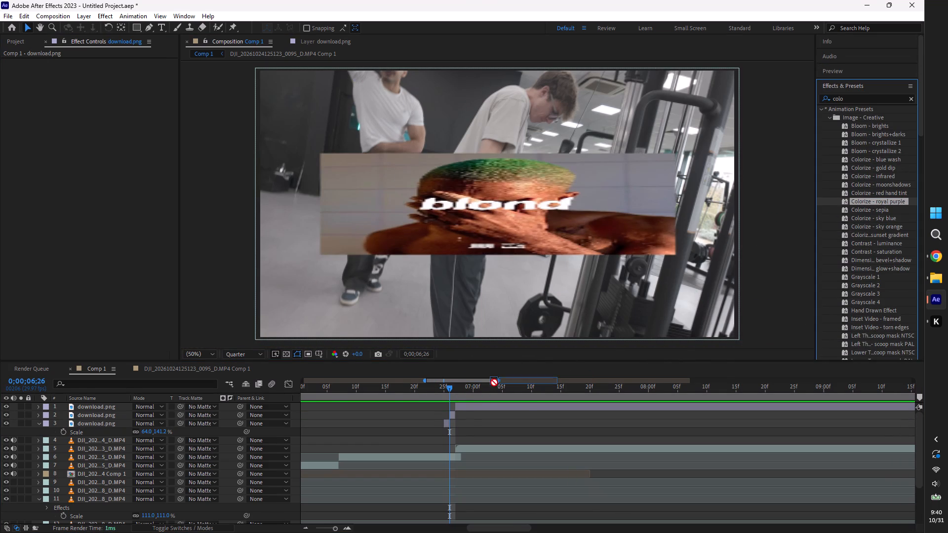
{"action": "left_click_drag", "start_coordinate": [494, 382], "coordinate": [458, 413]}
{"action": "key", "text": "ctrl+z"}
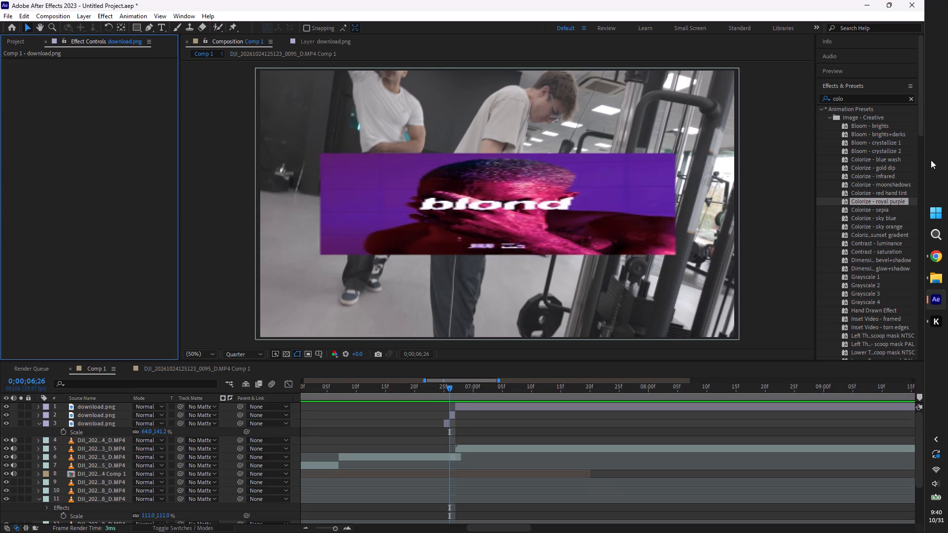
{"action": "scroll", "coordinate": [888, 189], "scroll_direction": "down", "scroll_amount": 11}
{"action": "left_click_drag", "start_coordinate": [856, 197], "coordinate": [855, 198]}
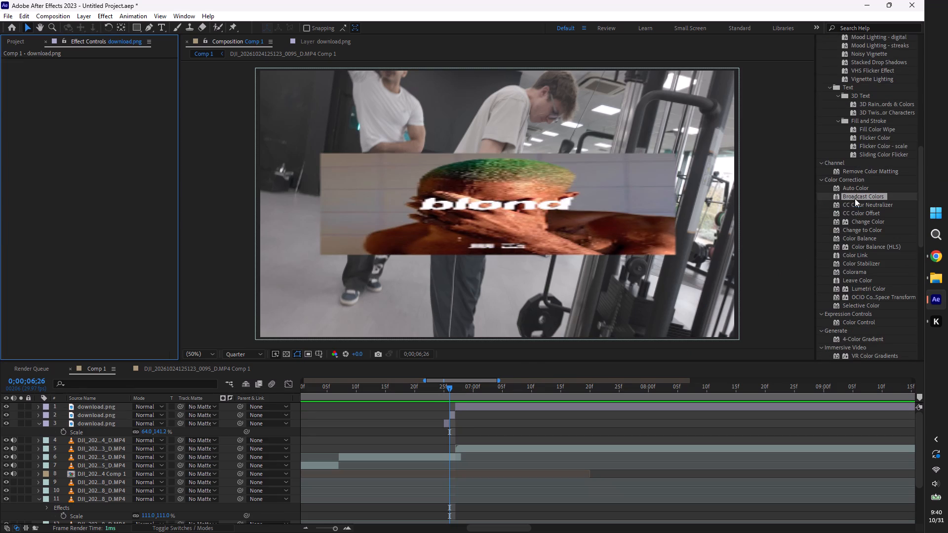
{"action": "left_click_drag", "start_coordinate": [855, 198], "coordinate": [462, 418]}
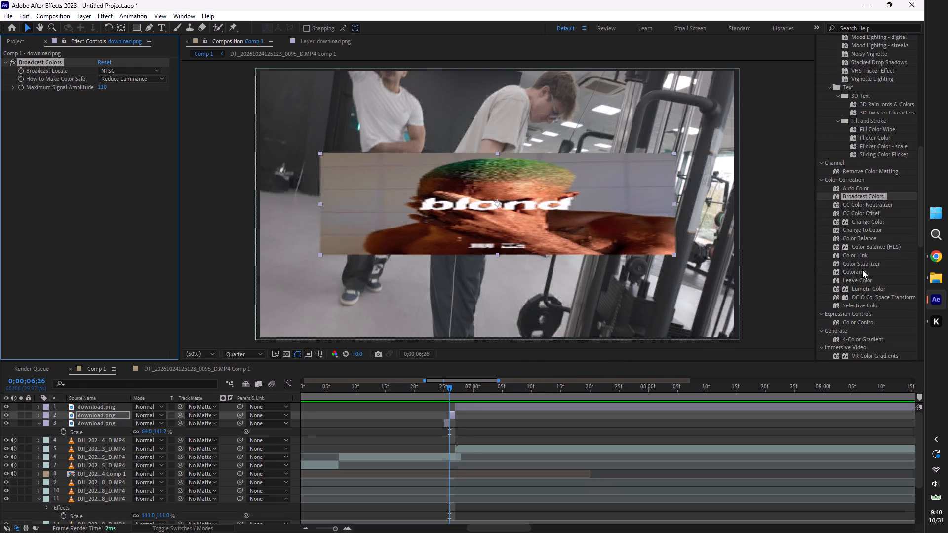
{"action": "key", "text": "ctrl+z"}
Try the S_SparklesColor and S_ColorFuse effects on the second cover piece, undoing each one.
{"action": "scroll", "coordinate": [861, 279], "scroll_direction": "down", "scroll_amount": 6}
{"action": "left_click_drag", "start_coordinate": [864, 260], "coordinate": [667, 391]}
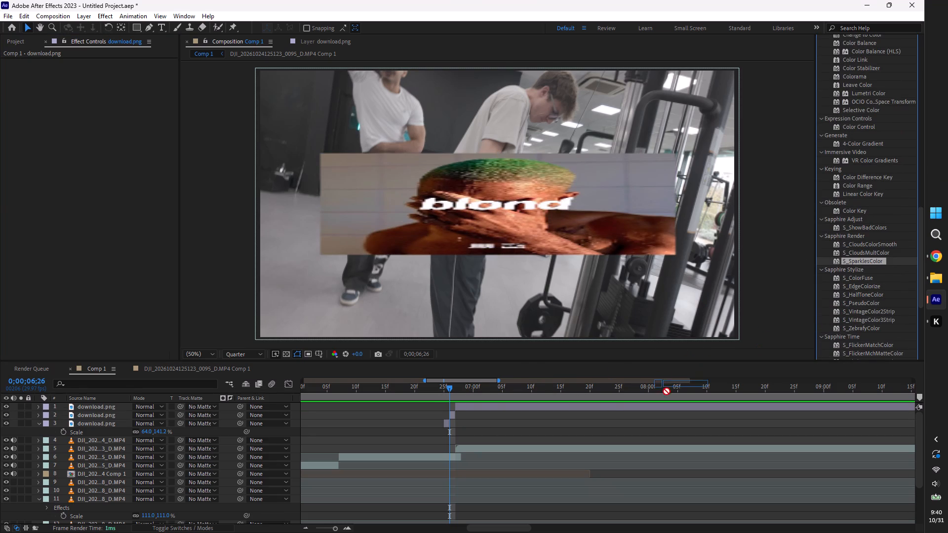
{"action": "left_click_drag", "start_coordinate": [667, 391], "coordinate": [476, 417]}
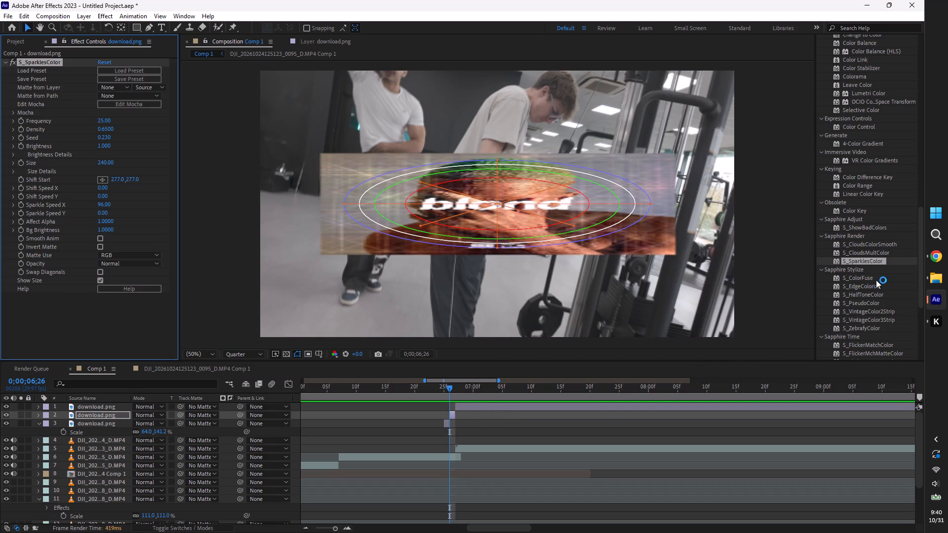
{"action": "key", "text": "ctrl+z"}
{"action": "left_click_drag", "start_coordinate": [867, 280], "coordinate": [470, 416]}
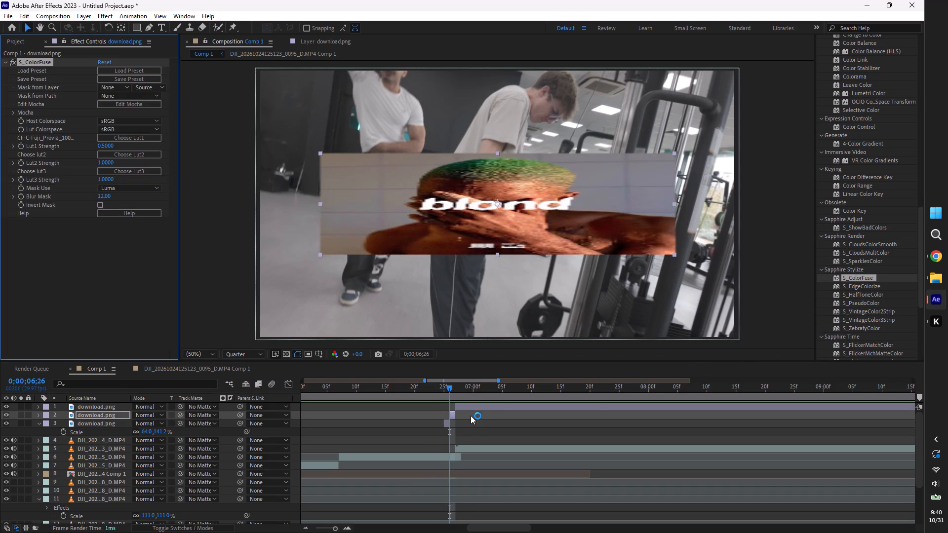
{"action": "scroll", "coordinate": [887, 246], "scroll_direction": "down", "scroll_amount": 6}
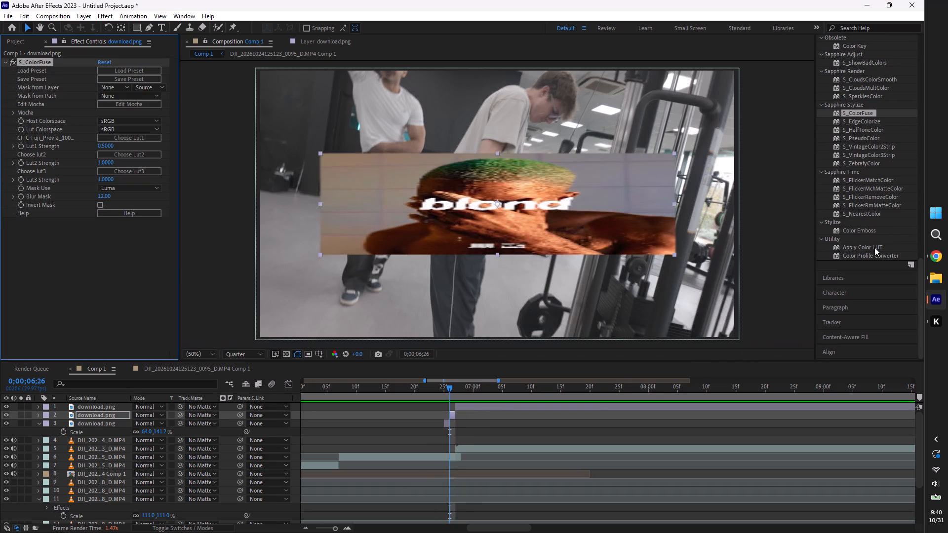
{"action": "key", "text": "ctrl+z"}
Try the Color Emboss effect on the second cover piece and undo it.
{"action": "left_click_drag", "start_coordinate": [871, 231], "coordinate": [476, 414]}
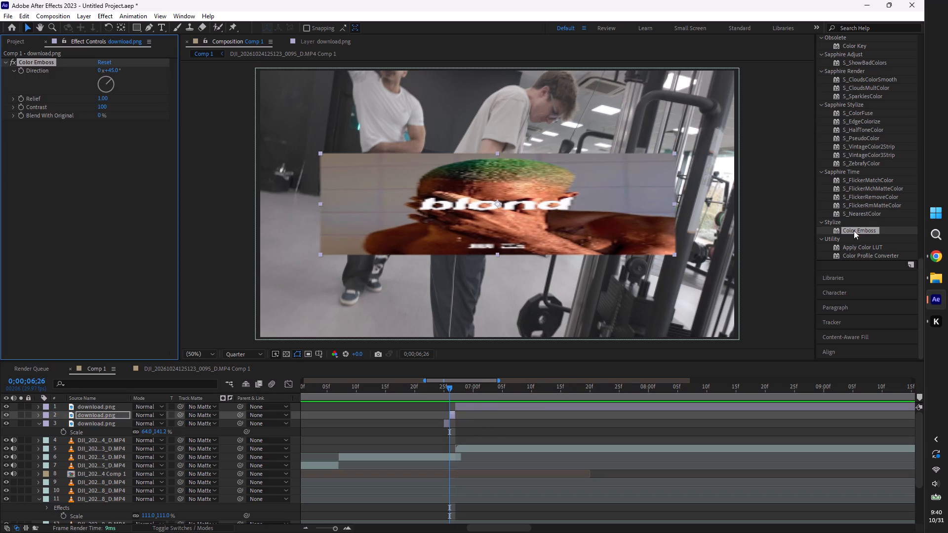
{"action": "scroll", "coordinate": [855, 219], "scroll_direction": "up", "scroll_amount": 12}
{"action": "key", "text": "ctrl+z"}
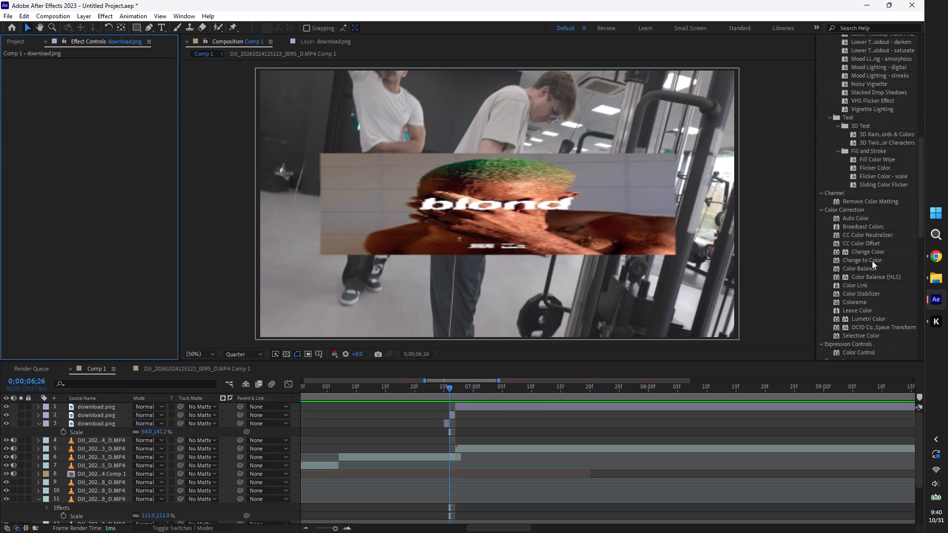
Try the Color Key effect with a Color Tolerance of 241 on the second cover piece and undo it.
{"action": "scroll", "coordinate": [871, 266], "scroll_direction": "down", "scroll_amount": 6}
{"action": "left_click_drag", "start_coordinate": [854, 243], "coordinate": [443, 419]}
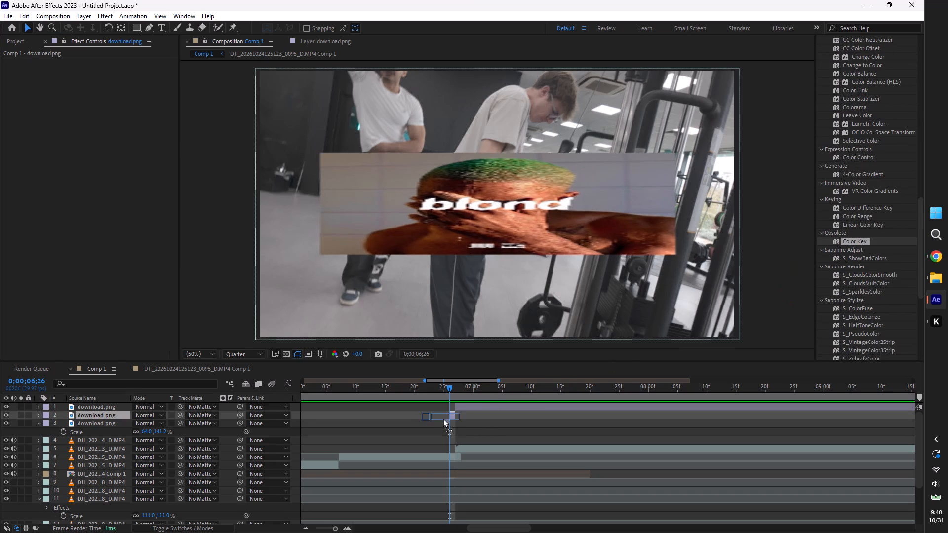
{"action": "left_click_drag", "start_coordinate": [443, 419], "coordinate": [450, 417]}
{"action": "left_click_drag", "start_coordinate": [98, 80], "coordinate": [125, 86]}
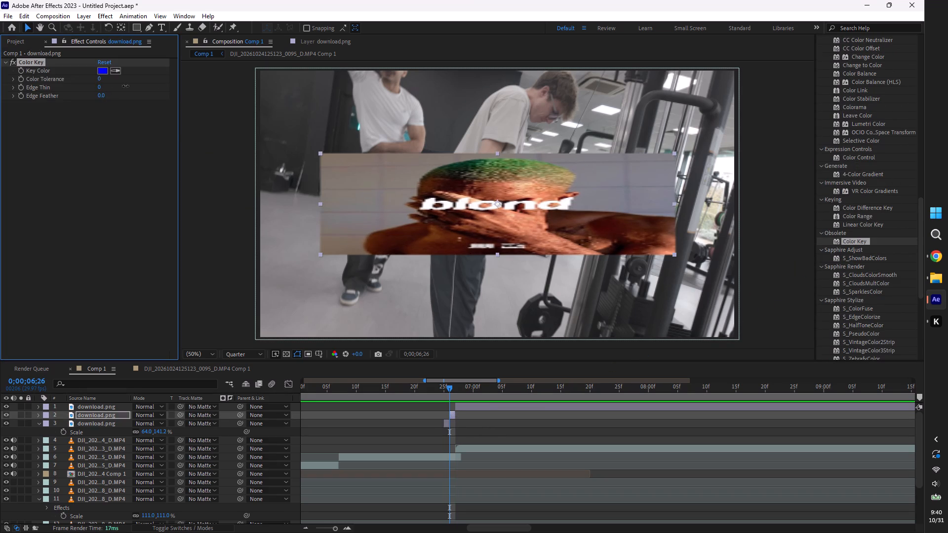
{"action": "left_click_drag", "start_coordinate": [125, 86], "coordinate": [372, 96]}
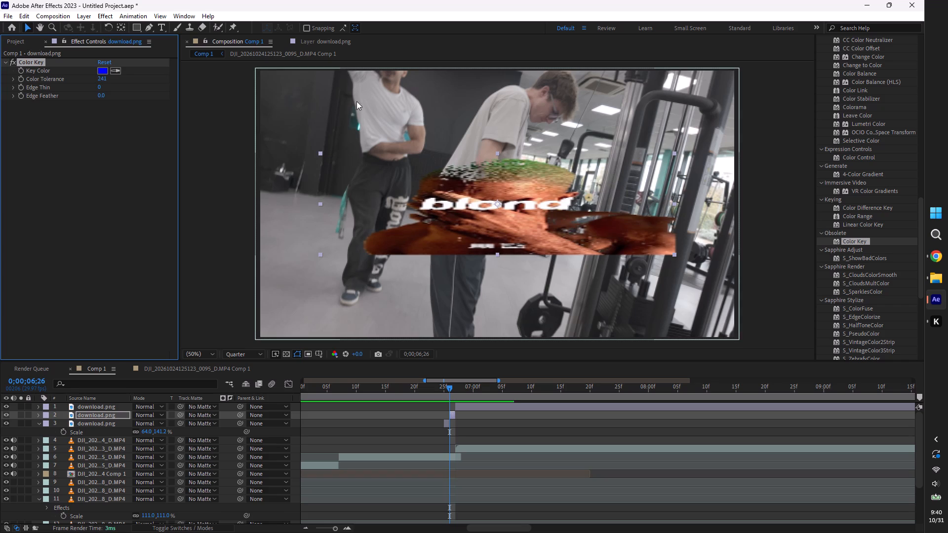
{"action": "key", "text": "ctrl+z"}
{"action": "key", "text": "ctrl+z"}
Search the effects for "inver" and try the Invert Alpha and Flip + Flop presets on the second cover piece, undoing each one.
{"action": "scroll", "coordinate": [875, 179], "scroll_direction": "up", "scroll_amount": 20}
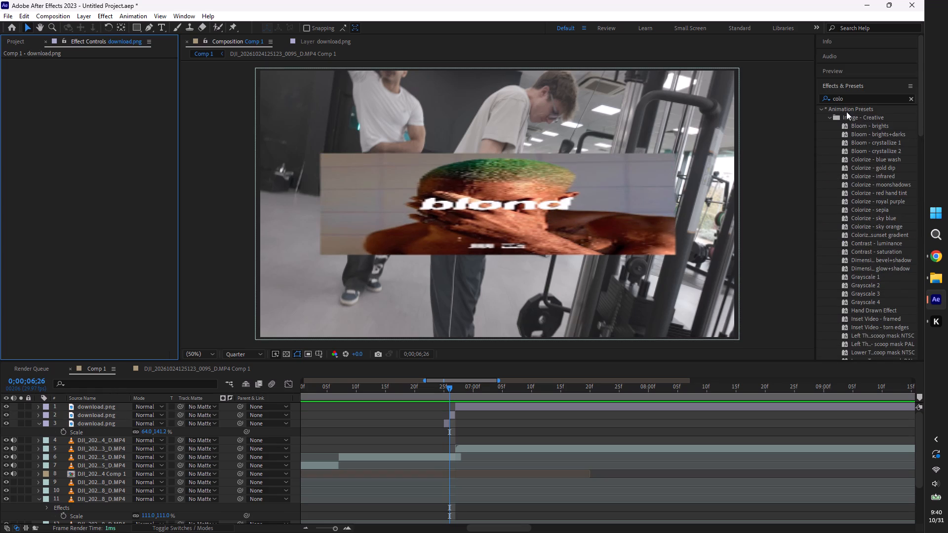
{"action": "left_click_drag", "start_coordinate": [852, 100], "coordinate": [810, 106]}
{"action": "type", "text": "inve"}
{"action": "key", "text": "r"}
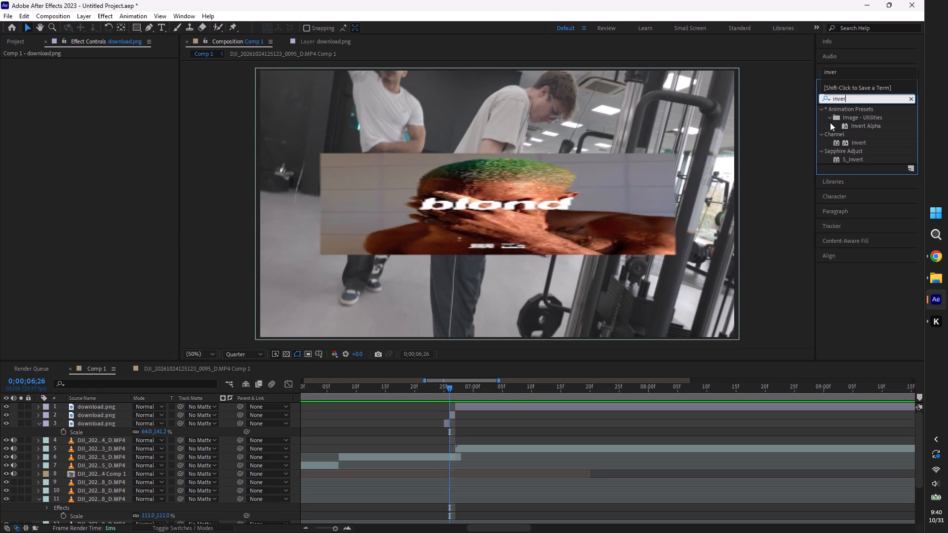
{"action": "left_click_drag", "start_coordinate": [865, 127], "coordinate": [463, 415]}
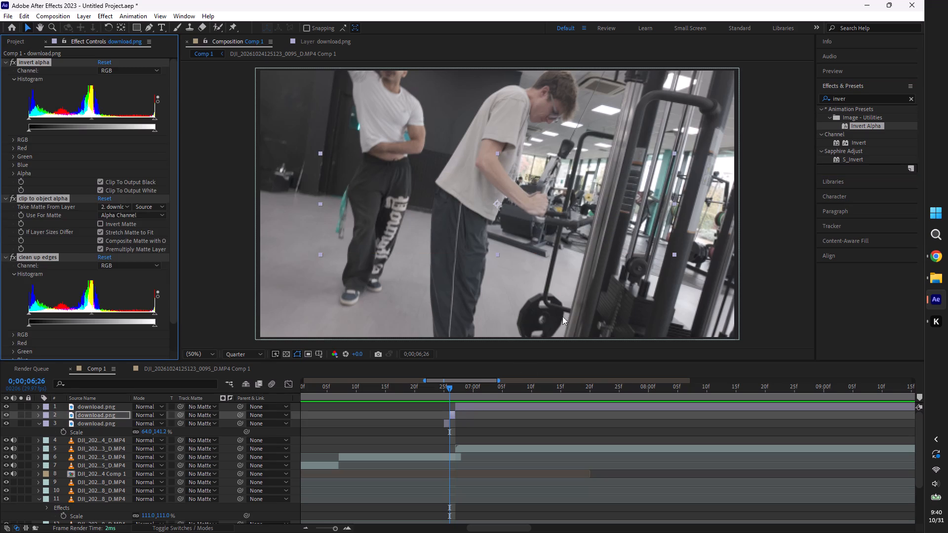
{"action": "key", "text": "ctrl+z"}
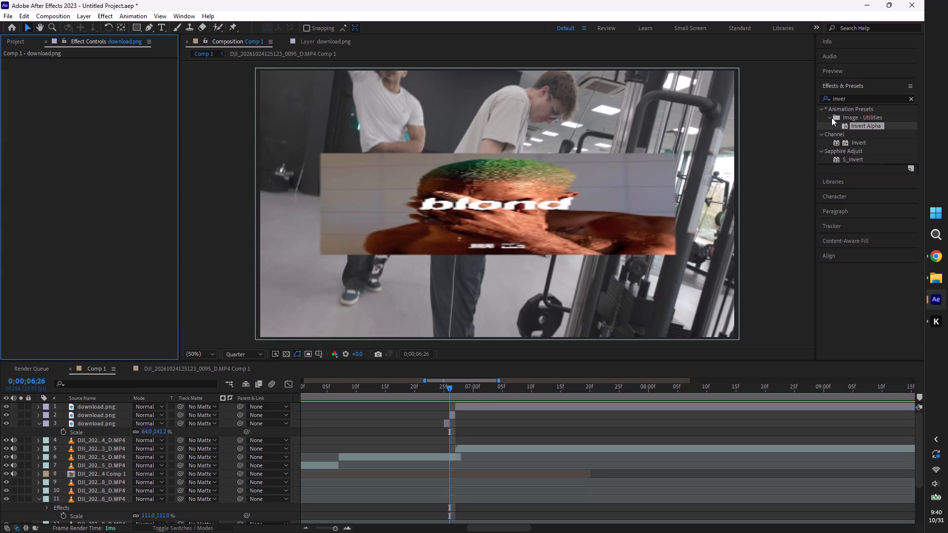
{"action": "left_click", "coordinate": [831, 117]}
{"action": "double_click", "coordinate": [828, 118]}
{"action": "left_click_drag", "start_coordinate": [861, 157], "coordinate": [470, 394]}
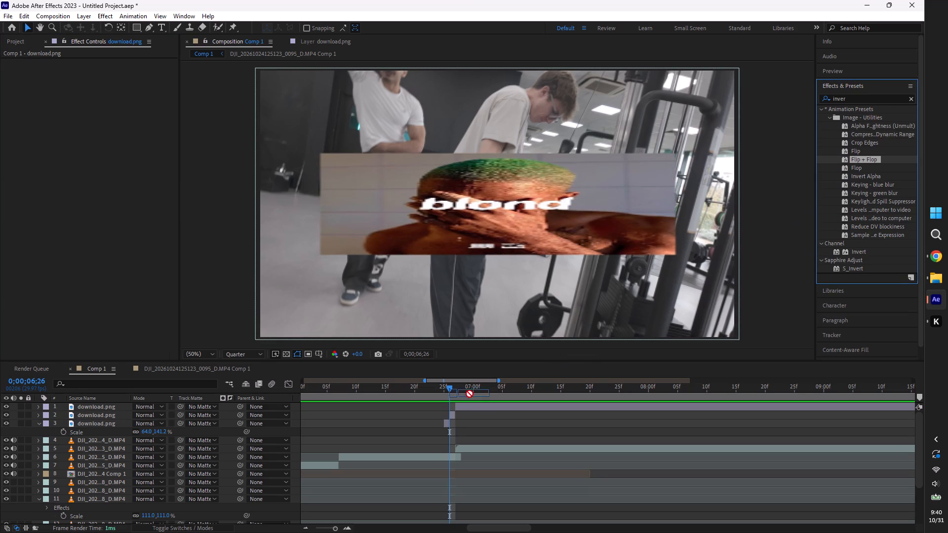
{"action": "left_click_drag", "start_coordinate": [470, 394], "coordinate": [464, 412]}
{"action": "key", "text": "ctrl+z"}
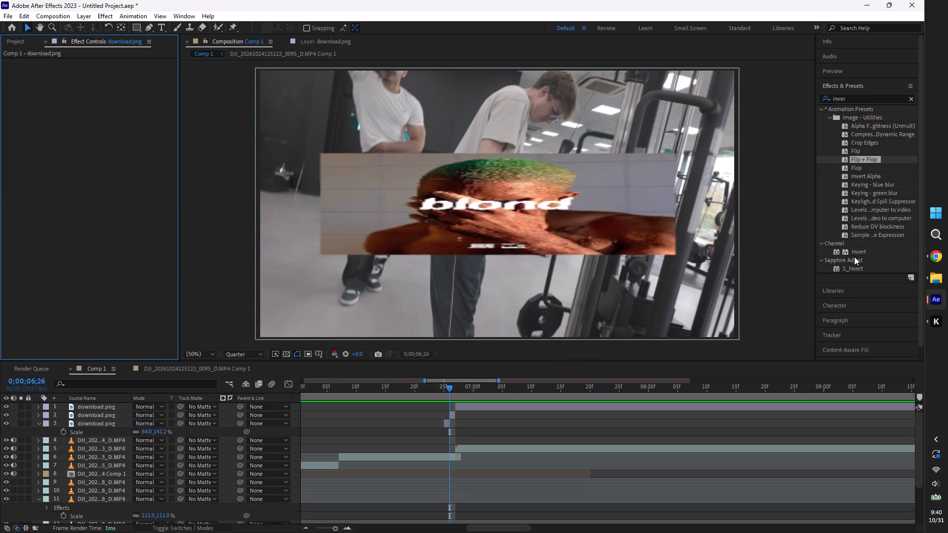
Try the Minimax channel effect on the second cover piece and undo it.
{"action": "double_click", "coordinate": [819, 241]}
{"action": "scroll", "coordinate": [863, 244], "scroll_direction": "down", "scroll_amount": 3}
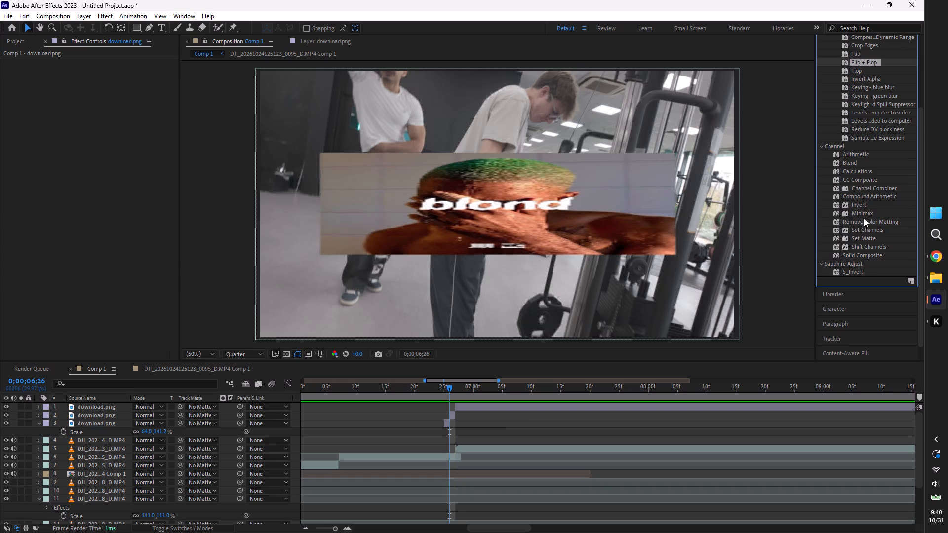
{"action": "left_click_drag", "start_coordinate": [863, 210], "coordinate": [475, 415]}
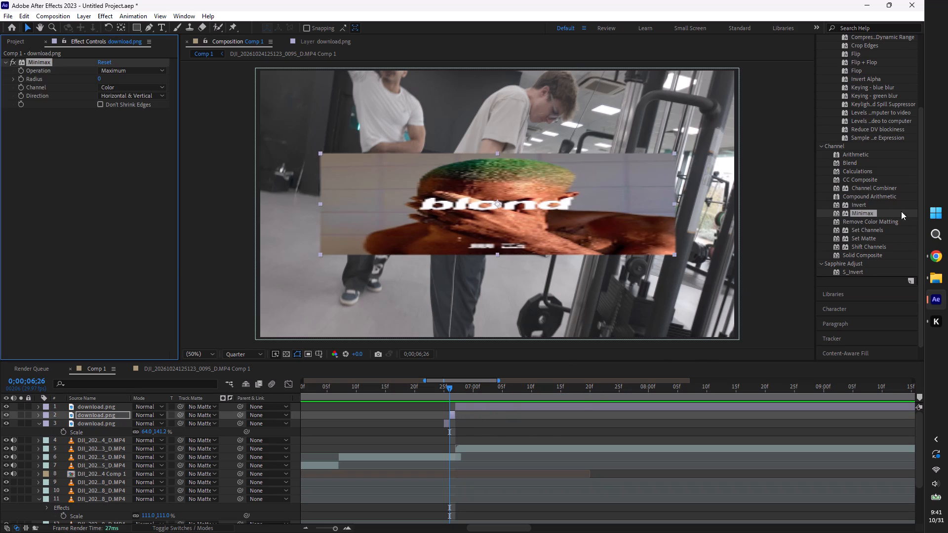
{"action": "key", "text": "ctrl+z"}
Apply Channel Combiner to the second cover piece and preview the flicker from 0;00;06;23.
{"action": "left_click_drag", "start_coordinate": [878, 189], "coordinate": [467, 412]}
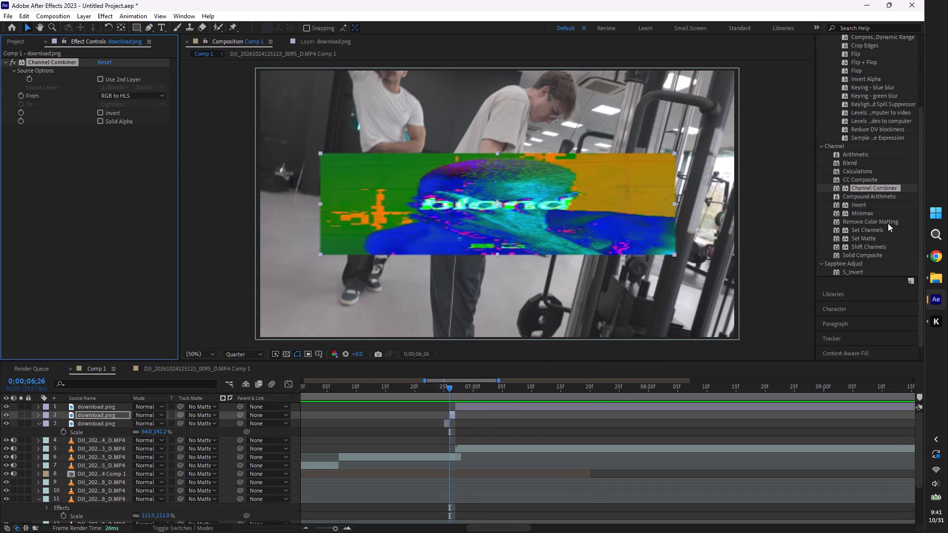
{"action": "left_click_drag", "start_coordinate": [449, 385], "coordinate": [431, 386]}
{"action": "key", "text": "space"}
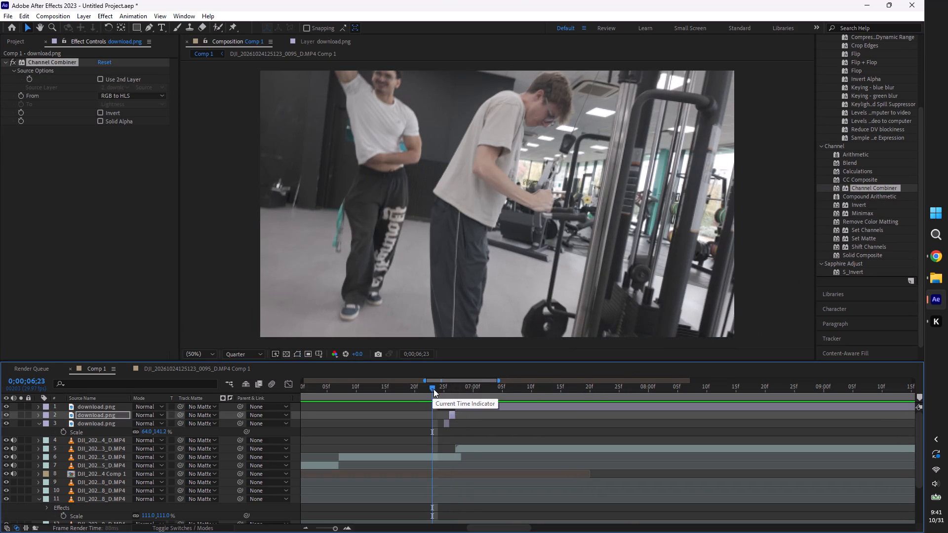
{"action": "left_click", "coordinate": [434, 389]}
{"action": "key", "text": "space"}
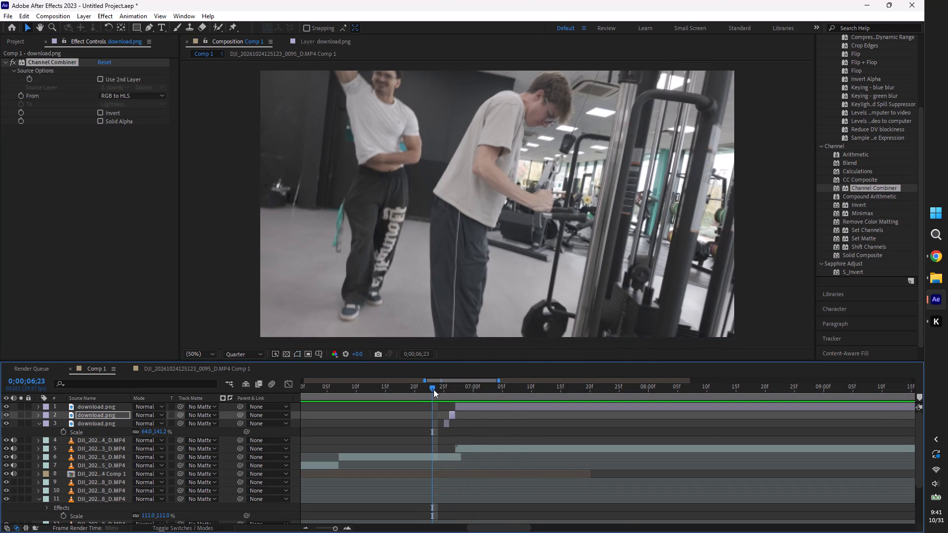
{"action": "left_click_drag", "start_coordinate": [434, 389], "coordinate": [448, 402]}
{"action": "left_click", "coordinate": [450, 394]}
{"action": "left_click", "coordinate": [450, 391]}
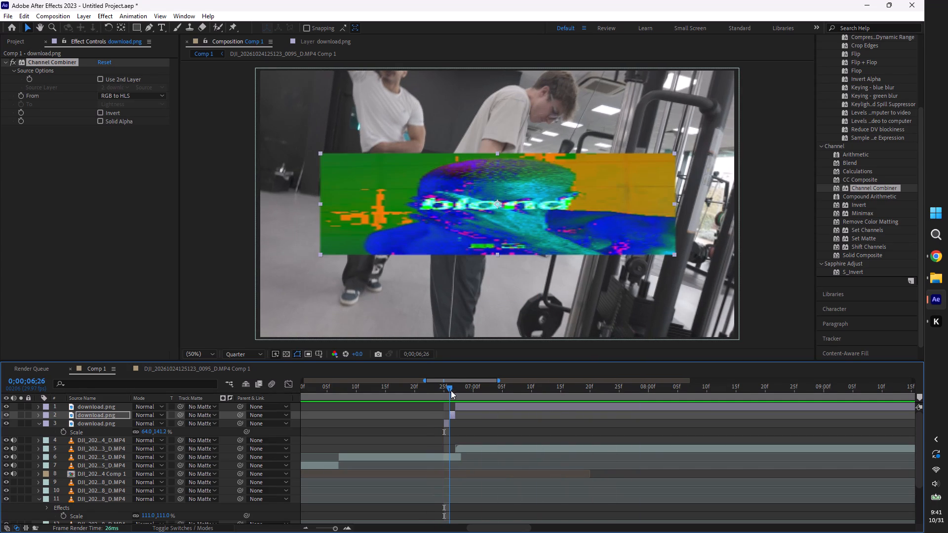
Shrink the second cover piece to a smaller strip at 0;00;06;26 and preview it from 0;00;05;26 and 0;00;06;26.
{"action": "left_click", "coordinate": [567, 233]}
{"action": "left_click_drag", "start_coordinate": [676, 255], "coordinate": [600, 242]}
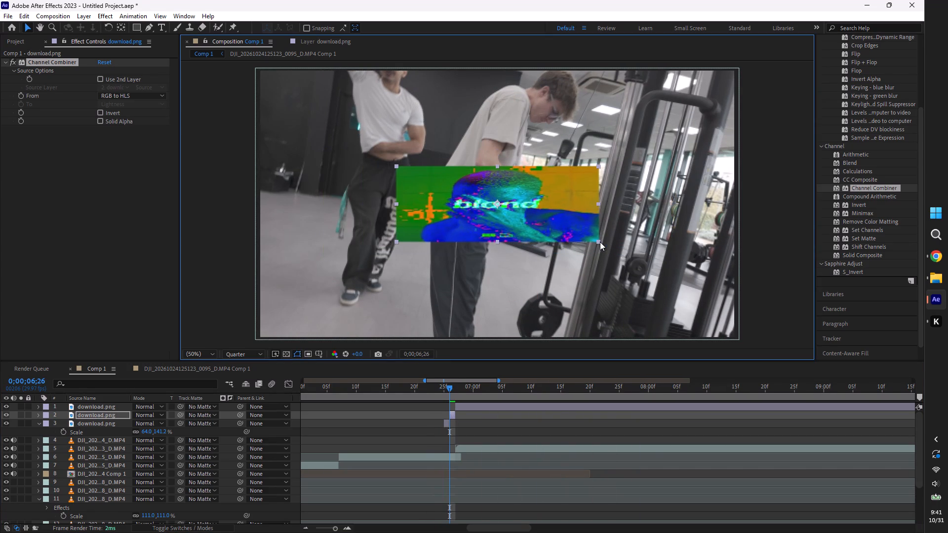
{"action": "left_click_drag", "start_coordinate": [600, 242], "coordinate": [601, 239]}
{"action": "left_click_drag", "start_coordinate": [447, 391], "coordinate": [352, 401]}
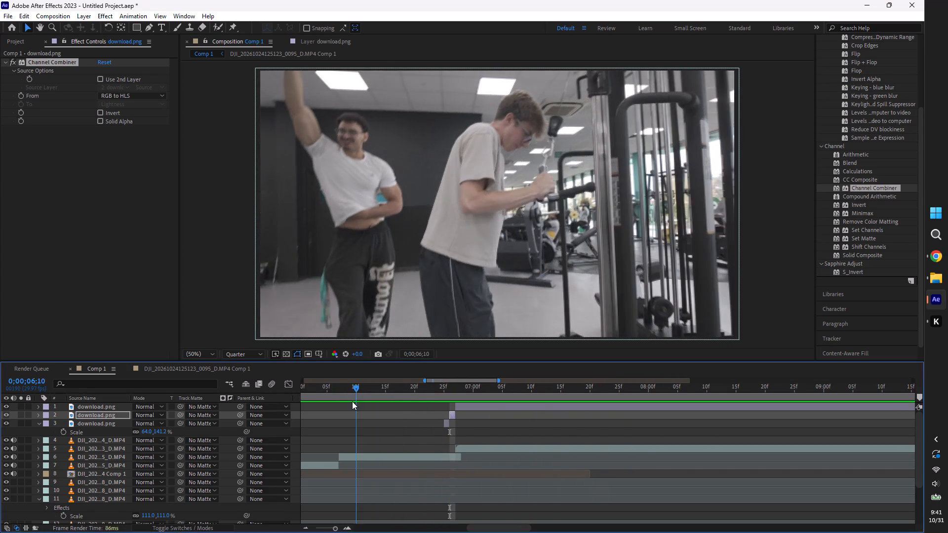
{"action": "left_click_drag", "start_coordinate": [352, 401], "coordinate": [298, 432]}
{"action": "key", "text": "space"}
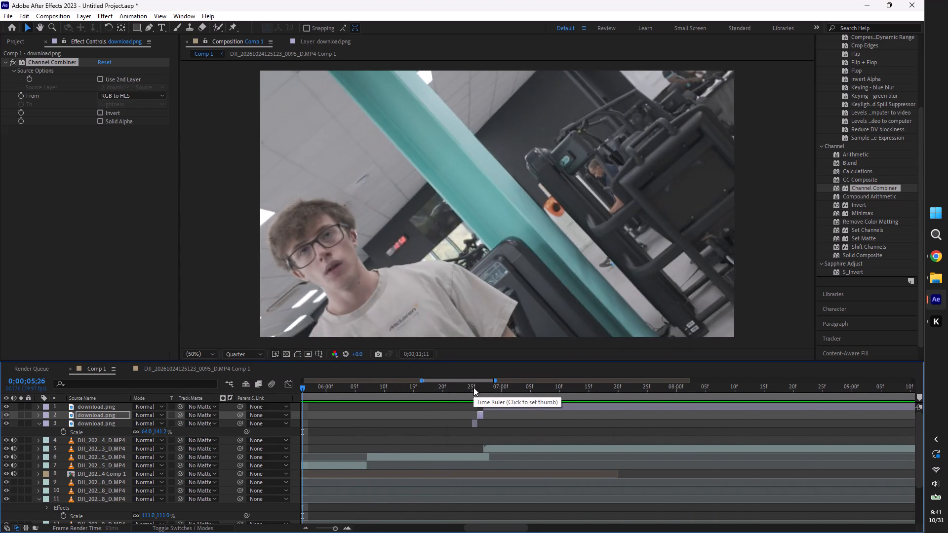
{"action": "left_click_drag", "start_coordinate": [474, 387], "coordinate": [475, 397]}
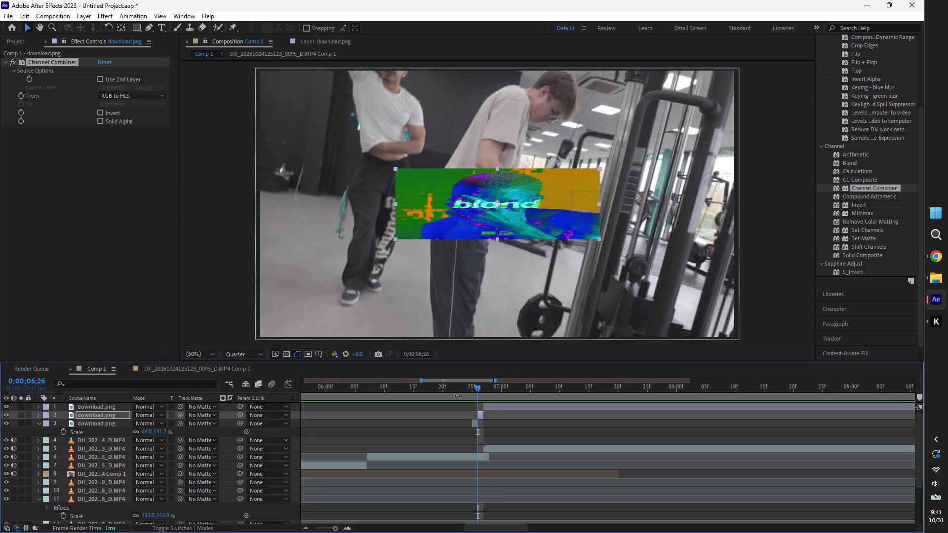
{"action": "key", "text": "space"}
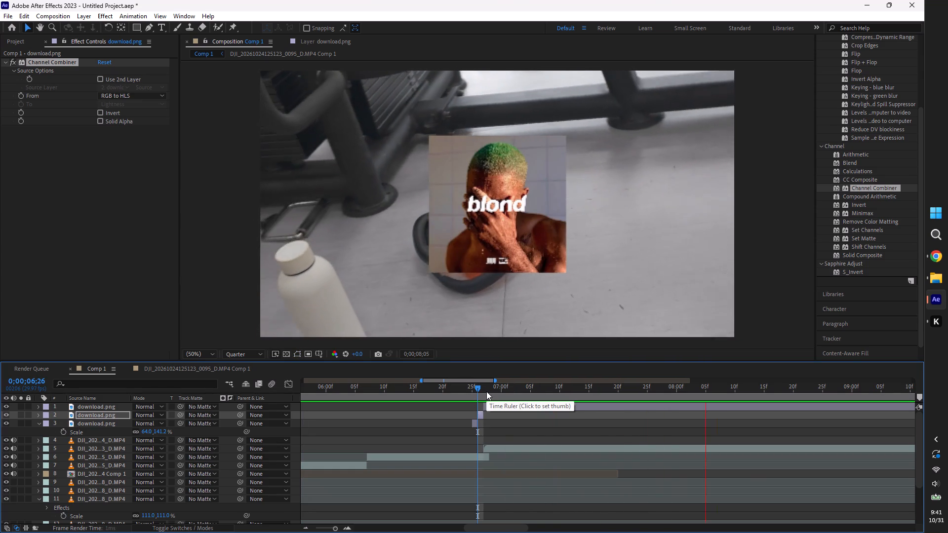
Move the topmost cover image horizontally to the right side of the frame, beside the bottle, and preview from 0;00;07;02.
{"action": "left_click", "coordinate": [505, 391]}
{"action": "left_click_drag", "start_coordinate": [504, 391], "coordinate": [511, 395]}
{"action": "left_click", "coordinate": [548, 403]}
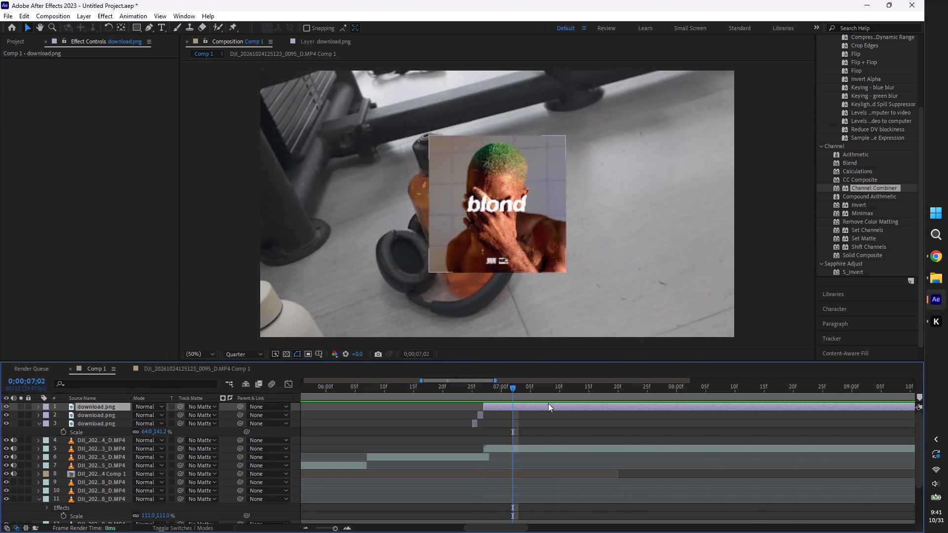
{"action": "left_click_drag", "start_coordinate": [527, 219], "coordinate": [652, 222]}
{"action": "key", "text": "space"}
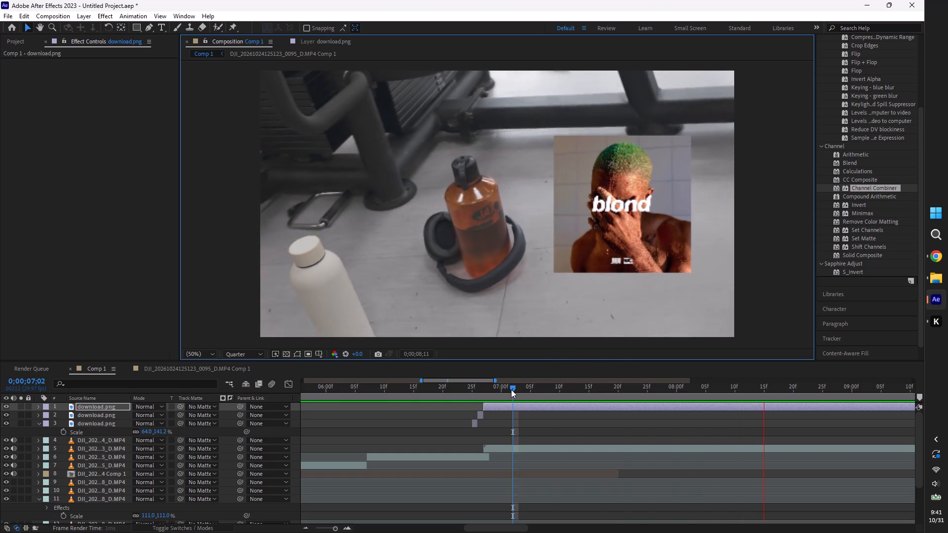
Apply Channel Combiner to the topmost cover layer at 0;00;07;05.
{"action": "left_click_drag", "start_coordinate": [512, 388], "coordinate": [529, 394]}
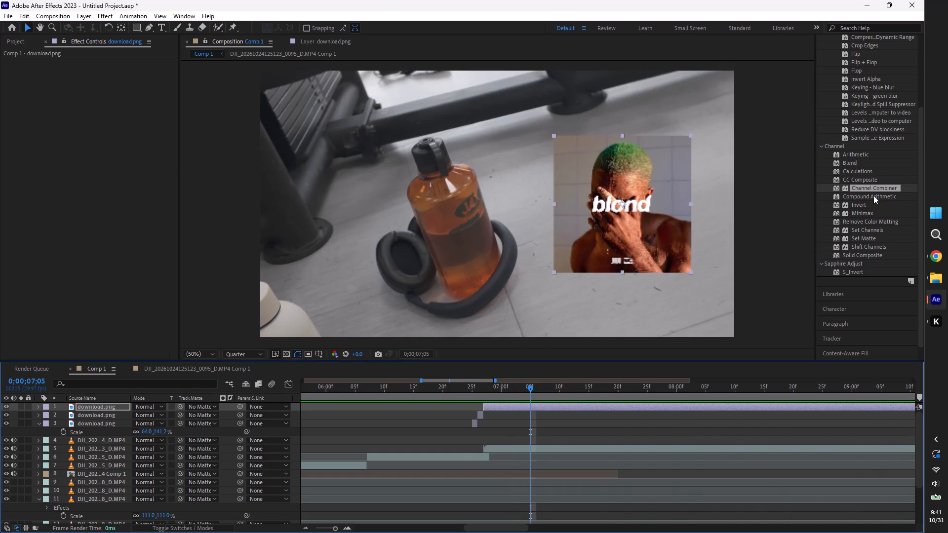
{"action": "left_click_drag", "start_coordinate": [875, 188], "coordinate": [648, 404]}
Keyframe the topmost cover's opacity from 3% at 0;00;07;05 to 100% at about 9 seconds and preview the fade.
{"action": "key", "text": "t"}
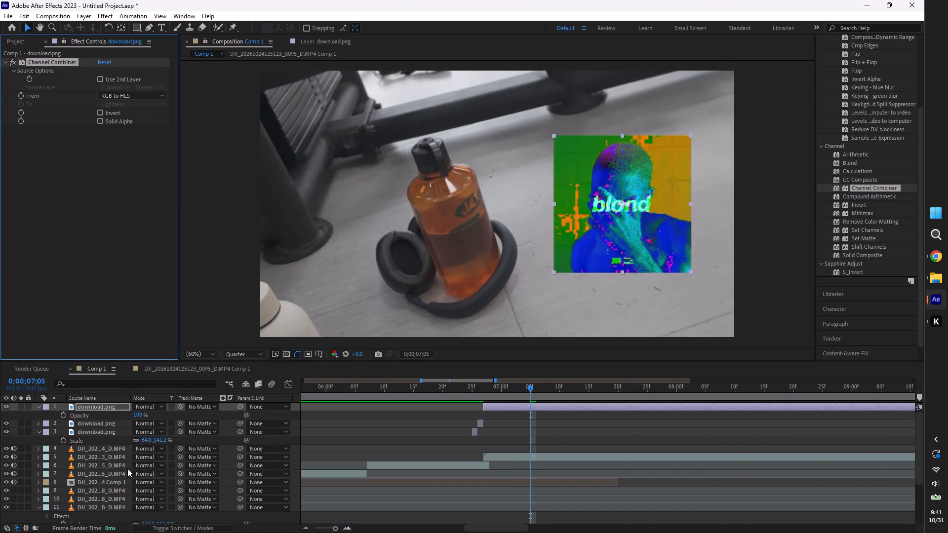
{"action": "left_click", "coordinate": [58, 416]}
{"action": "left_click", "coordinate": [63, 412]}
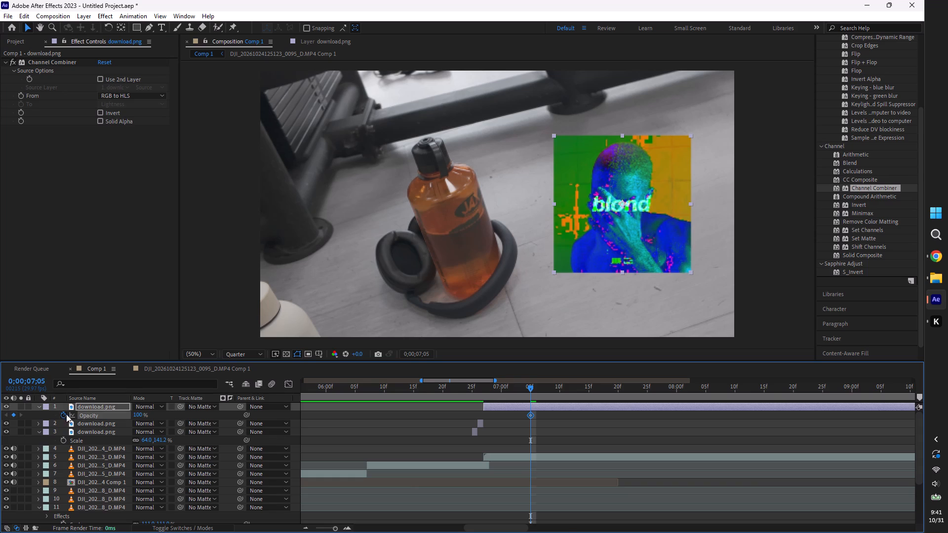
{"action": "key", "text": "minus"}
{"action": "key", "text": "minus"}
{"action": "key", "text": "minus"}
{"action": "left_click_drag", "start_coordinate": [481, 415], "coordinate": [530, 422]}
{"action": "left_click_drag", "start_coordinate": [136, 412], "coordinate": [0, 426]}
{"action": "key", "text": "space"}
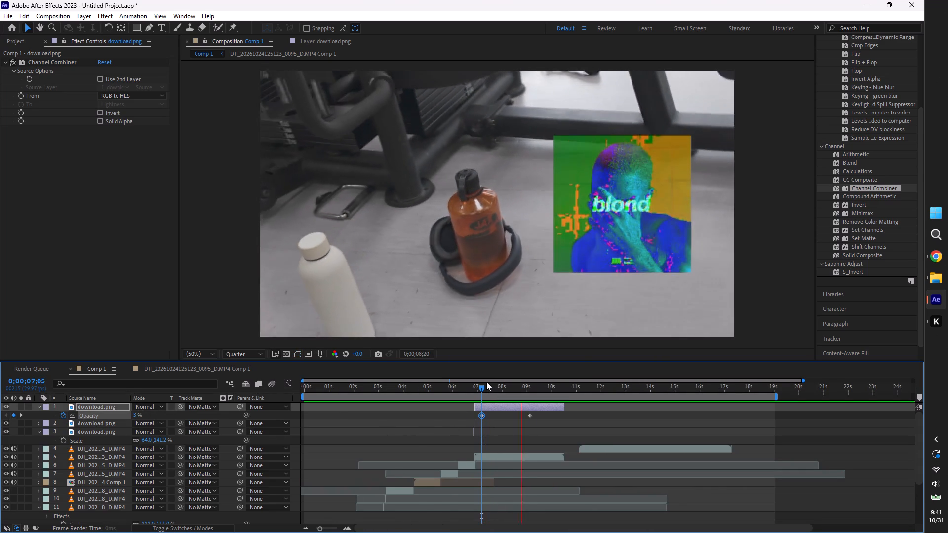
Undo the topmost cover's opacity keyframes, Channel Combiner effect and horizontal move, with the time set to 0;00;07;02.
{"action": "left_click", "coordinate": [481, 385]}
{"action": "key", "text": "ctrl+z"}
{"action": "key", "text": "ctrl+z"}
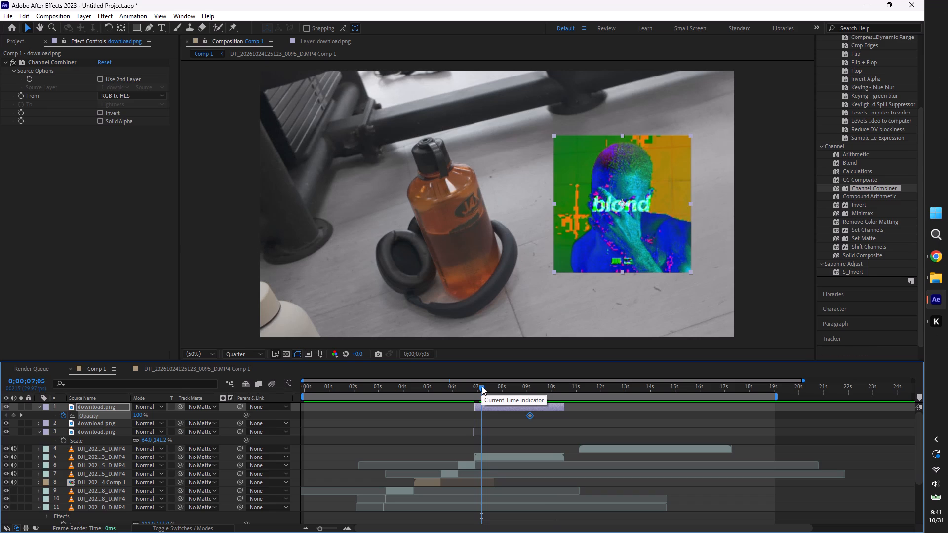
{"action": "key", "text": "ctrl+z"}
{"action": "left_click", "coordinate": [482, 386]}
{"action": "key", "text": "ctrl+z"}
{"action": "left_click_drag", "start_coordinate": [480, 388], "coordinate": [470, 392]}
{"action": "key", "text": "ctrl+z"}
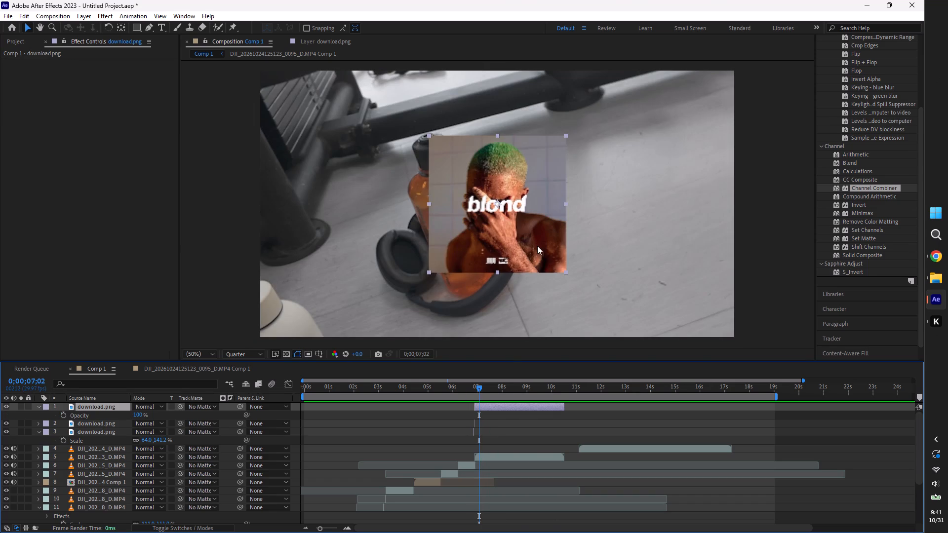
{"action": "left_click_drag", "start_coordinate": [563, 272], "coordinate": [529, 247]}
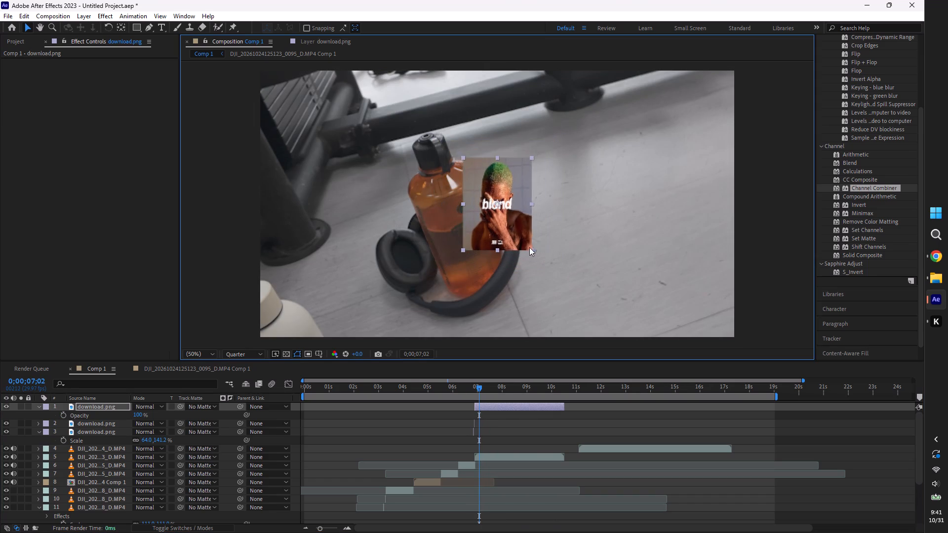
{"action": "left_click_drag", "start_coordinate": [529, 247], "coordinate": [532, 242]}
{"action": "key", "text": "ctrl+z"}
Scale the topmost cover image uniformly to 58% and preview it from 0;00;07;02.
{"action": "key", "text": "s"}
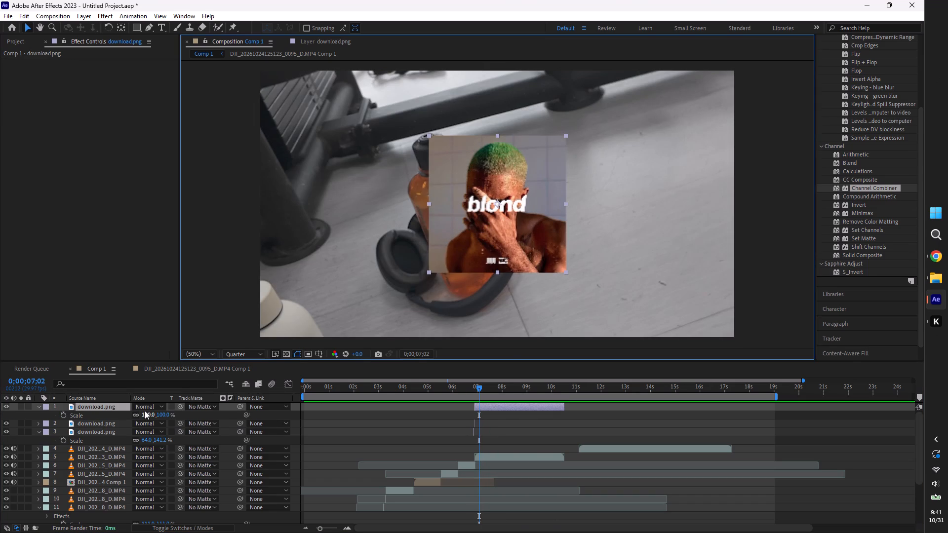
{"action": "left_click_drag", "start_coordinate": [144, 413], "coordinate": [123, 414]}
{"action": "key", "text": "space"}
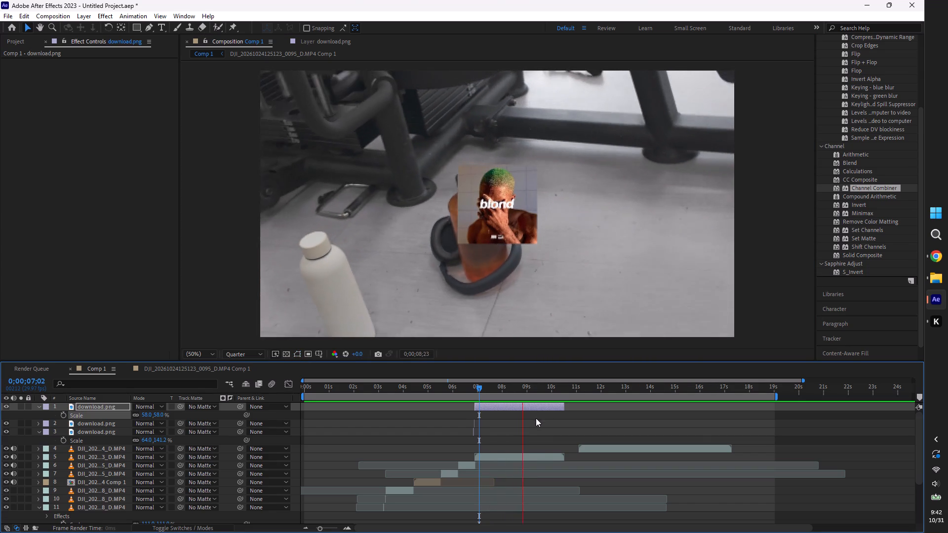
{"action": "left_click", "coordinate": [478, 387]}
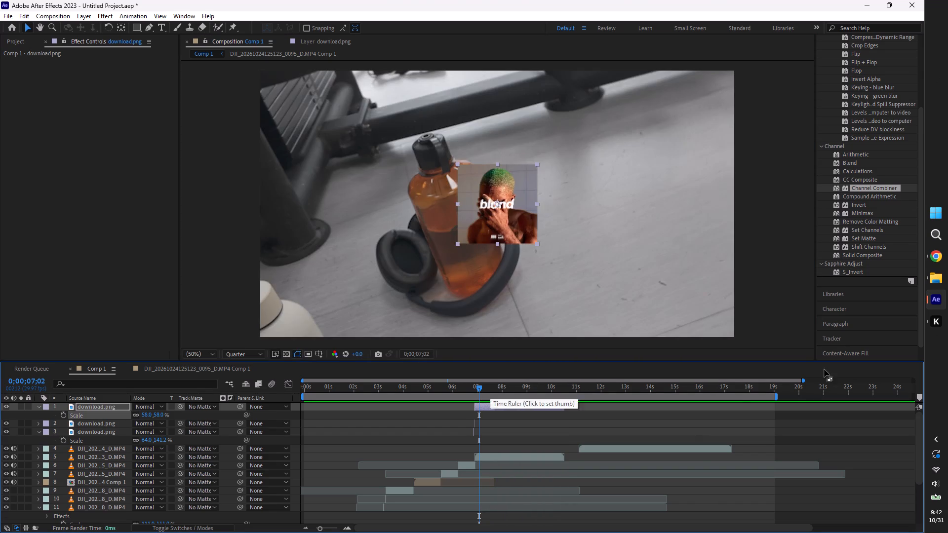
Switch to Chrome and search Google Images for "playing png", refining the query to "playing png song".
{"action": "left_click", "coordinate": [941, 260]}
{"action": "left_click_drag", "start_coordinate": [289, 70], "coordinate": [273, 71]}
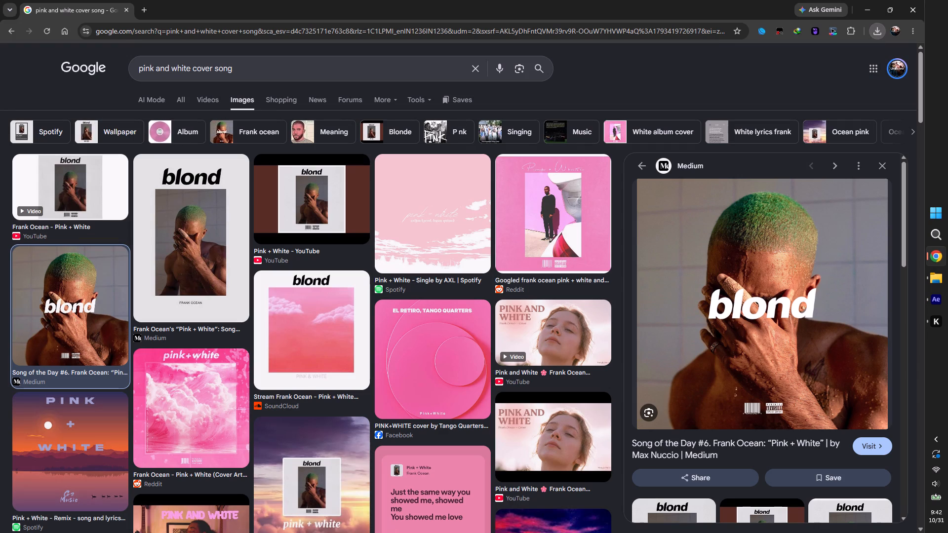
{"action": "left_click_drag", "start_coordinate": [253, 62], "coordinate": [0, 89]}
{"action": "type", "text": "playing png"}
{"action": "key", "text": "Return"}
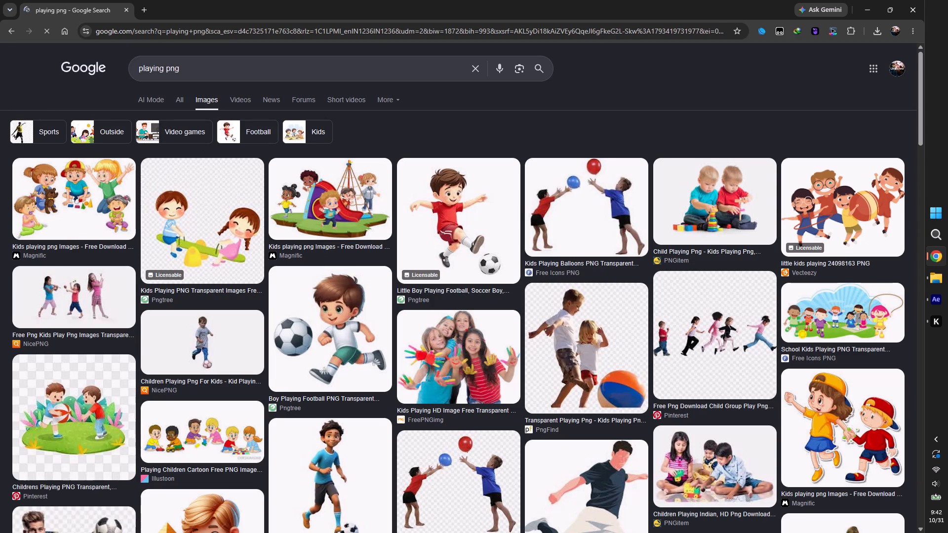
{"action": "left_click", "coordinate": [220, 57]}
{"action": "key", "text": "space"}
{"action": "type", "text": "song"}
{"action": "key", "text": "Return"}
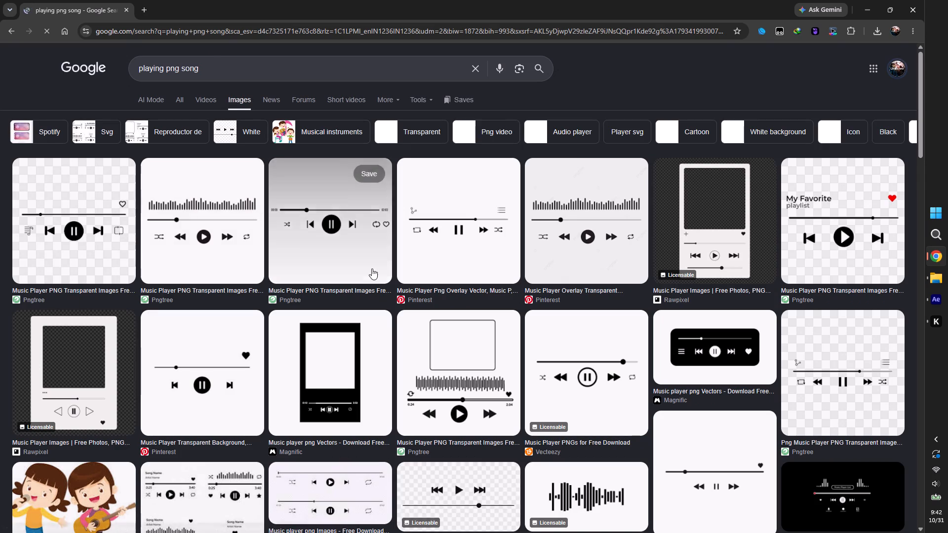
Browse the image results for a music player overlay with a progress bar and playback controls.
{"action": "scroll", "coordinate": [518, 314], "scroll_direction": "down", "scroll_amount": 5}
{"action": "scroll", "coordinate": [513, 299], "scroll_direction": "up", "scroll_amount": 5}
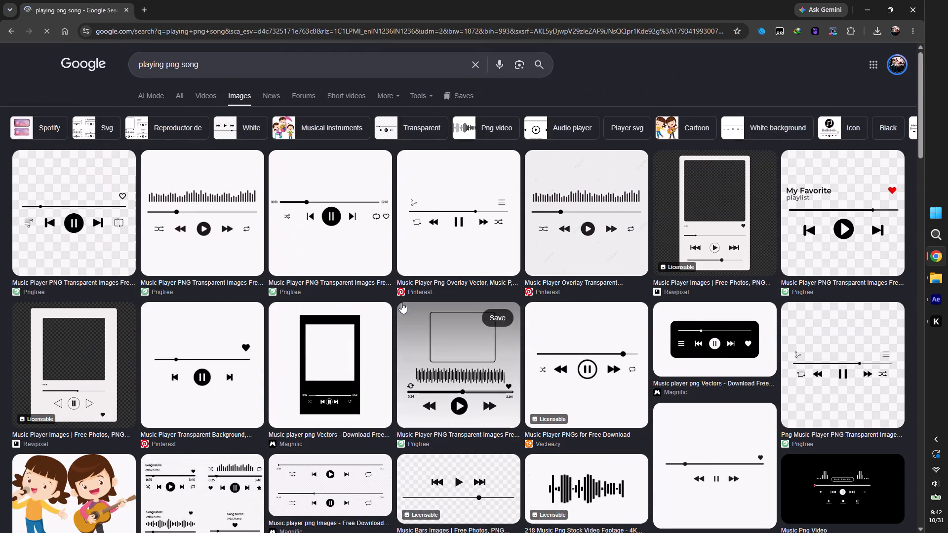
{"action": "scroll", "coordinate": [633, 207], "scroll_direction": "down", "scroll_amount": 8}
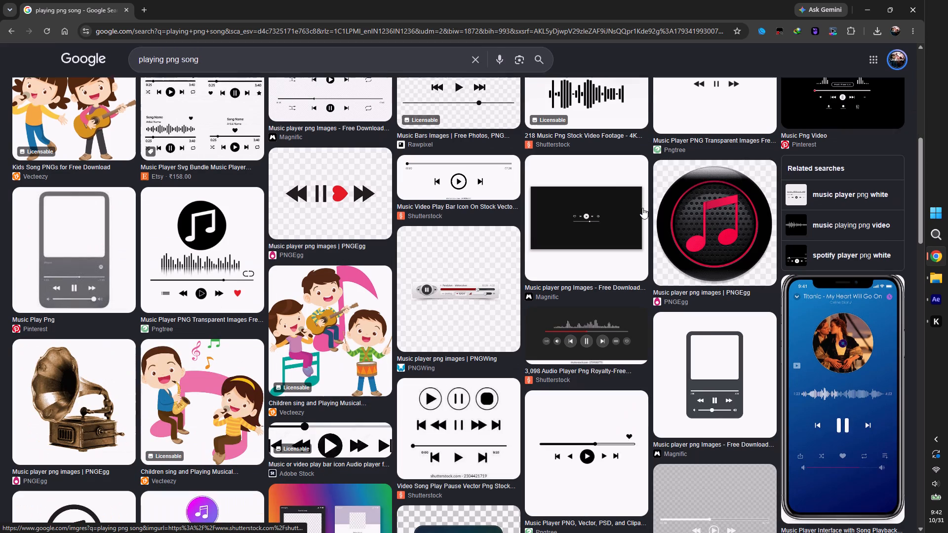
{"action": "scroll", "coordinate": [282, 281], "scroll_direction": "down", "scroll_amount": 8}
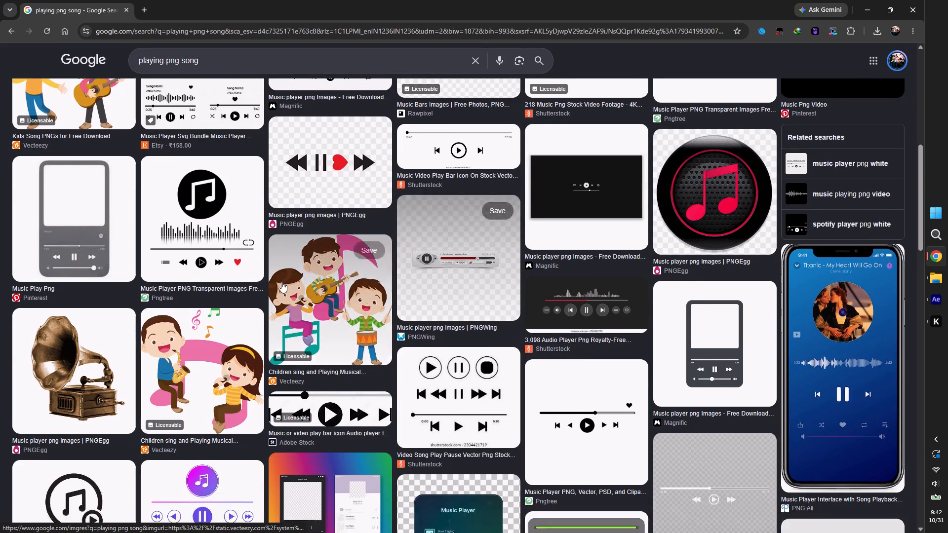
{"action": "scroll", "coordinate": [298, 254], "scroll_direction": "down", "scroll_amount": 4}
{"action": "scroll", "coordinate": [297, 254], "scroll_direction": "up", "scroll_amount": 7}
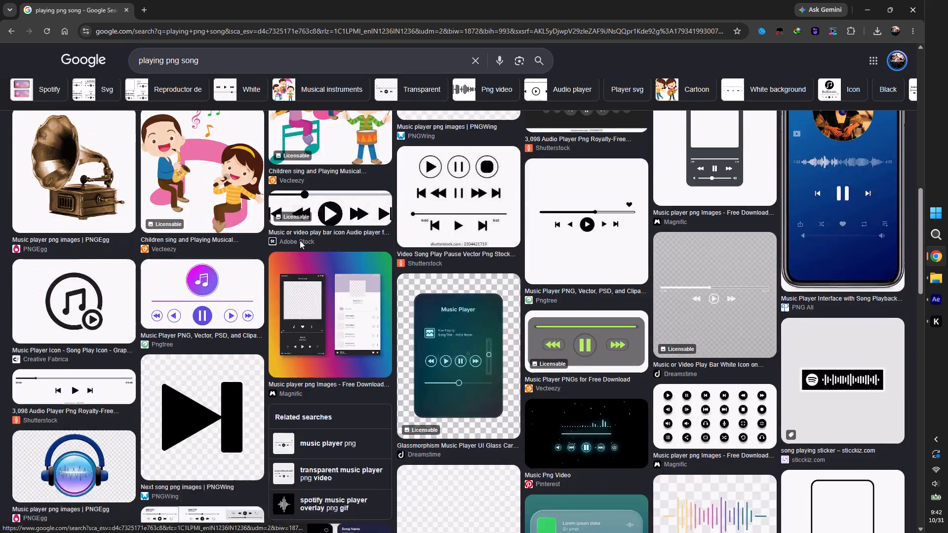
{"action": "scroll", "coordinate": [300, 240], "scroll_direction": "up", "scroll_amount": 8}
{"action": "scroll", "coordinate": [210, 162], "scroll_direction": "up", "scroll_amount": 3}
Compare the Pinterest player overlay with the filled heart against the Pngtree overlay and other related player images.
{"action": "left_click", "coordinate": [204, 265]}
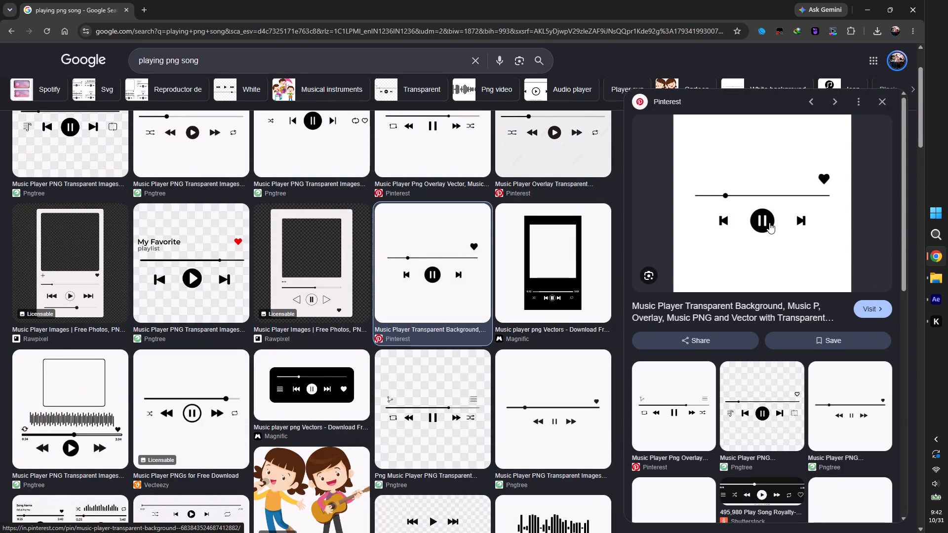
{"action": "scroll", "coordinate": [768, 227], "scroll_direction": "down", "scroll_amount": 6}
{"action": "scroll", "coordinate": [762, 242], "scroll_direction": "up", "scroll_amount": 6}
{"action": "scroll", "coordinate": [757, 227], "scroll_direction": "down", "scroll_amount": 7}
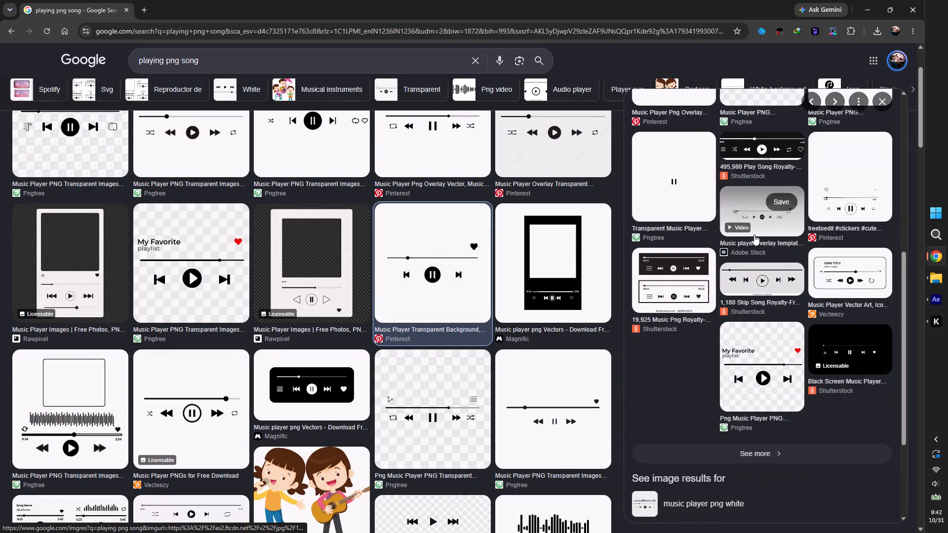
{"action": "scroll", "coordinate": [755, 236], "scroll_direction": "up", "scroll_amount": 7}
{"action": "scroll", "coordinate": [751, 188], "scroll_direction": "up", "scroll_amount": 3}
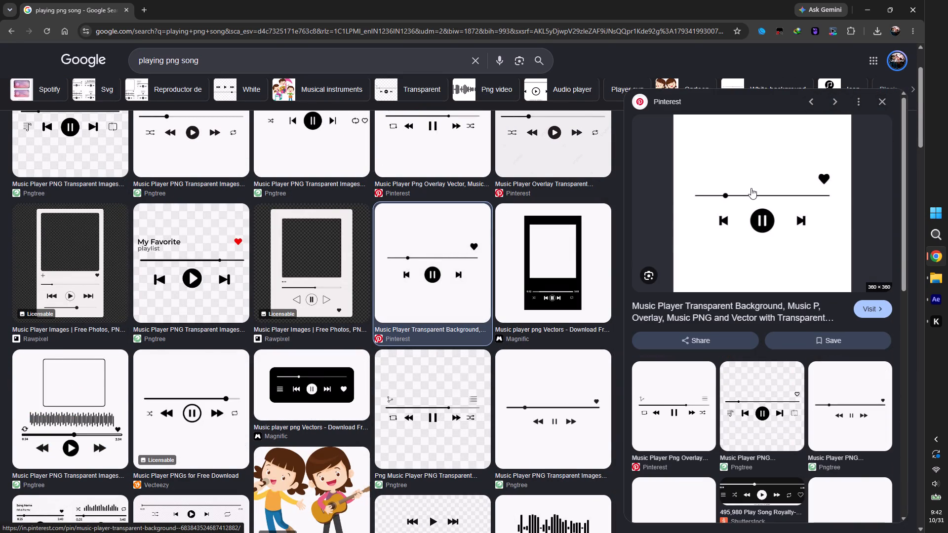
{"action": "scroll", "coordinate": [750, 212], "scroll_direction": "up", "scroll_amount": 1}
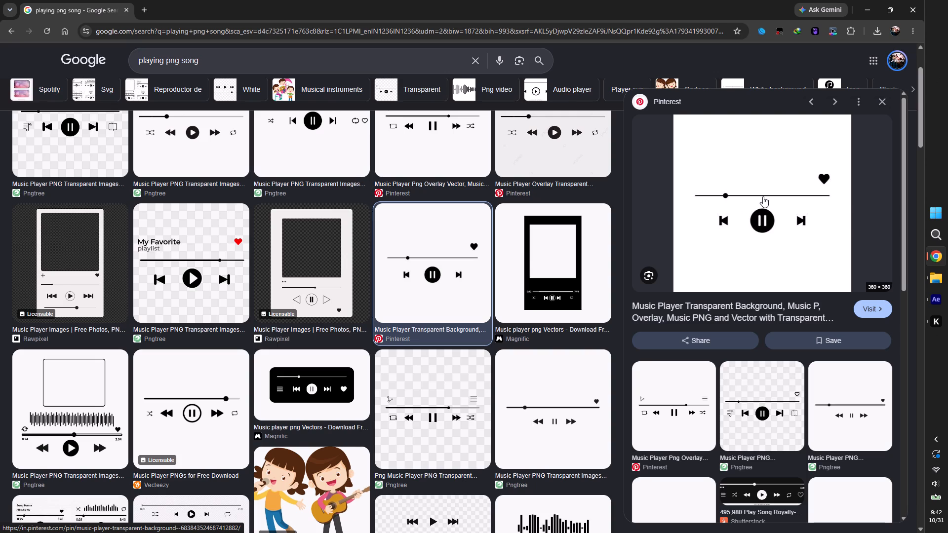
{"action": "left_click", "coordinate": [762, 413]}
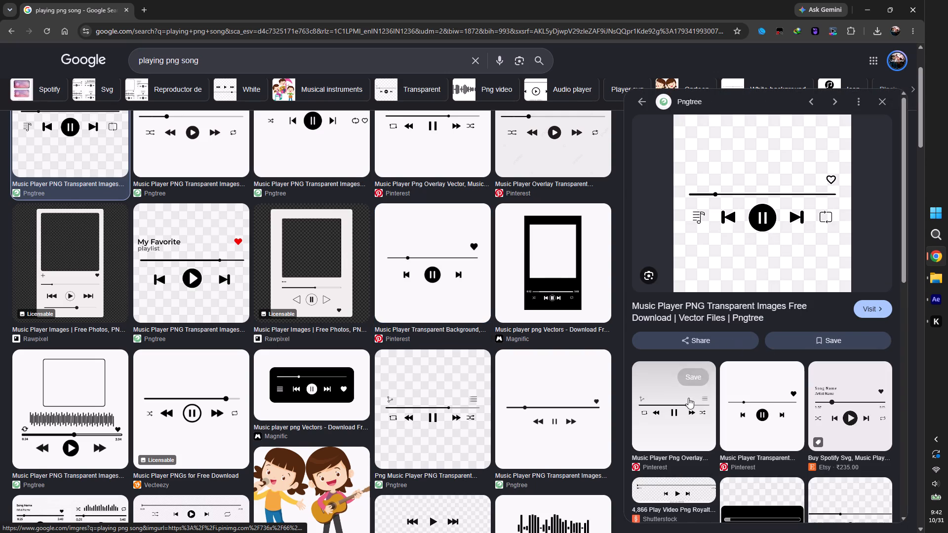
{"action": "left_click", "coordinate": [772, 410]}
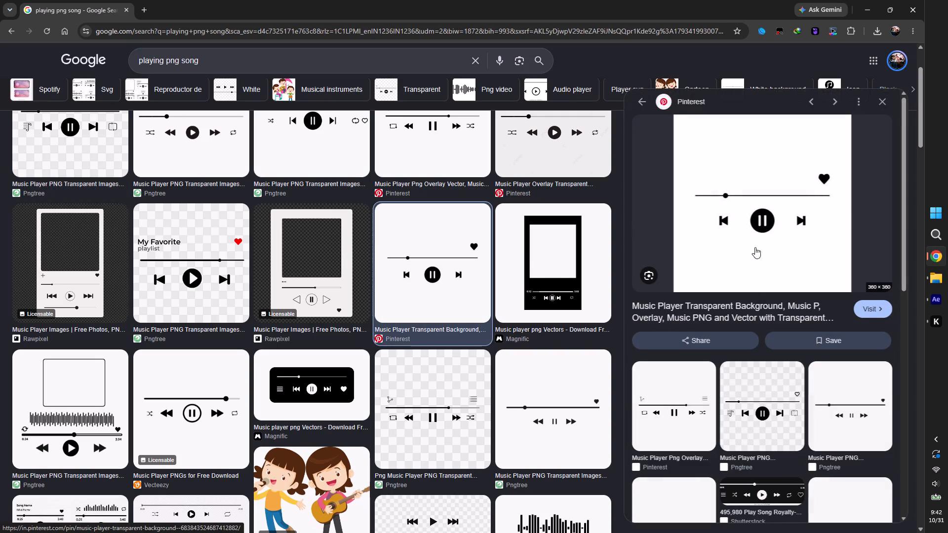
Save the Pinterest music player overlay with the plain pause bars and shuffle and repeat icons as a PNG.
{"action": "left_click", "coordinate": [683, 403]}
{"action": "scroll", "coordinate": [730, 361], "scroll_direction": "down", "scroll_amount": 3}
{"action": "scroll", "coordinate": [731, 359], "scroll_direction": "up", "scroll_amount": 3}
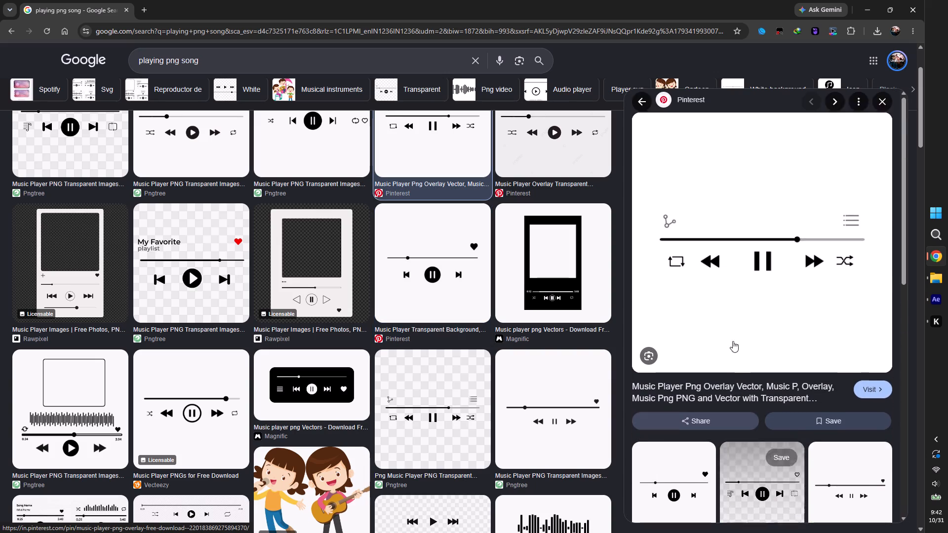
{"action": "right_click", "coordinate": [742, 237]}
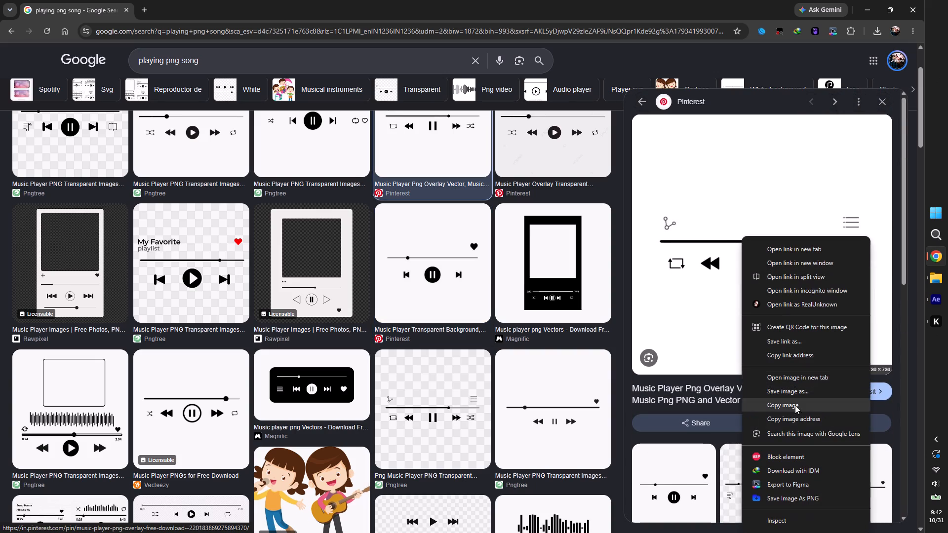
{"action": "left_click", "coordinate": [793, 497]}
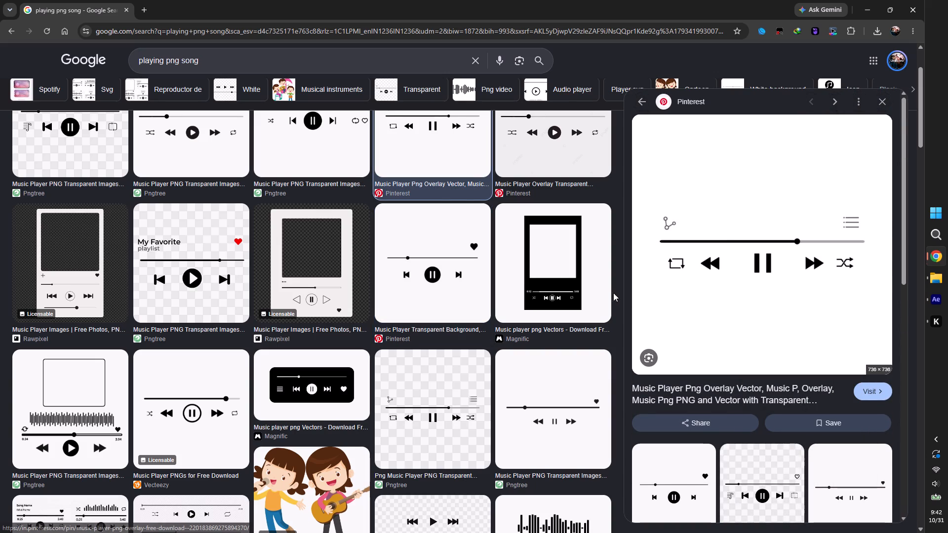
{"action": "left_click", "coordinate": [407, 244]}
Bring the downloaded player overlay into Comp 1 in After Effects as the top layer.
{"action": "left_click_drag", "start_coordinate": [823, 53], "coordinate": [547, 428]}
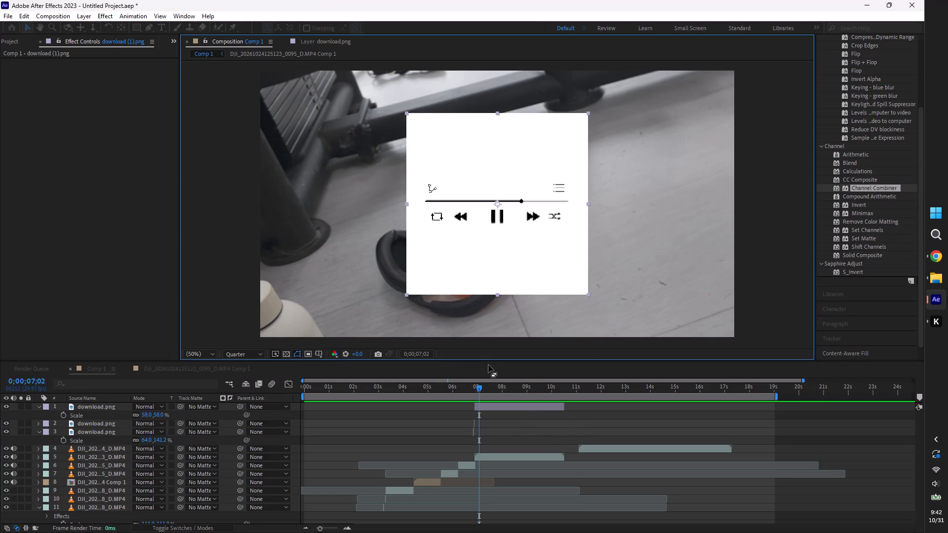
Find effects matching "key", apply Color Key to the player overlay, and sample its white background as the key color.
{"action": "scroll", "coordinate": [859, 170], "scroll_direction": "up", "scroll_amount": 8}
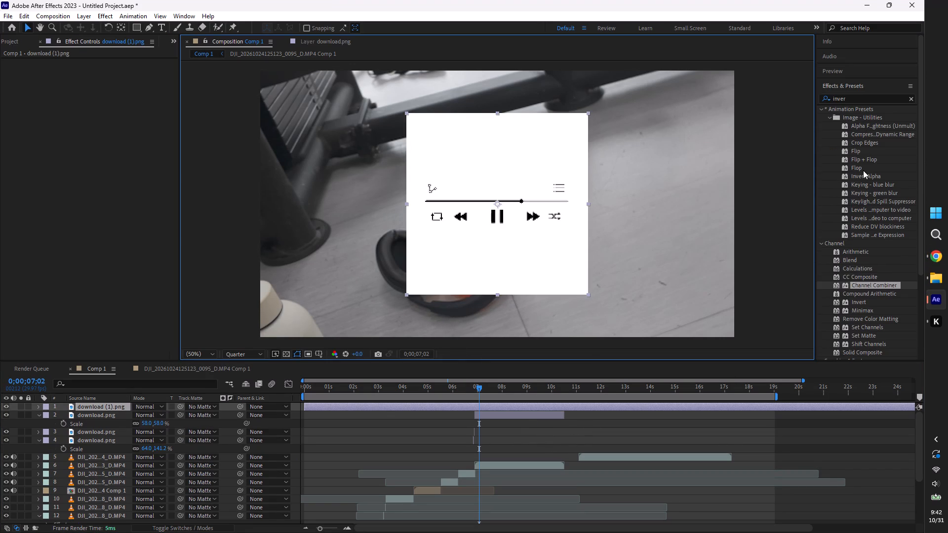
{"action": "scroll", "coordinate": [863, 170], "scroll_direction": "up", "scroll_amount": 2}
{"action": "left_click_drag", "start_coordinate": [851, 97], "coordinate": [796, 96]}
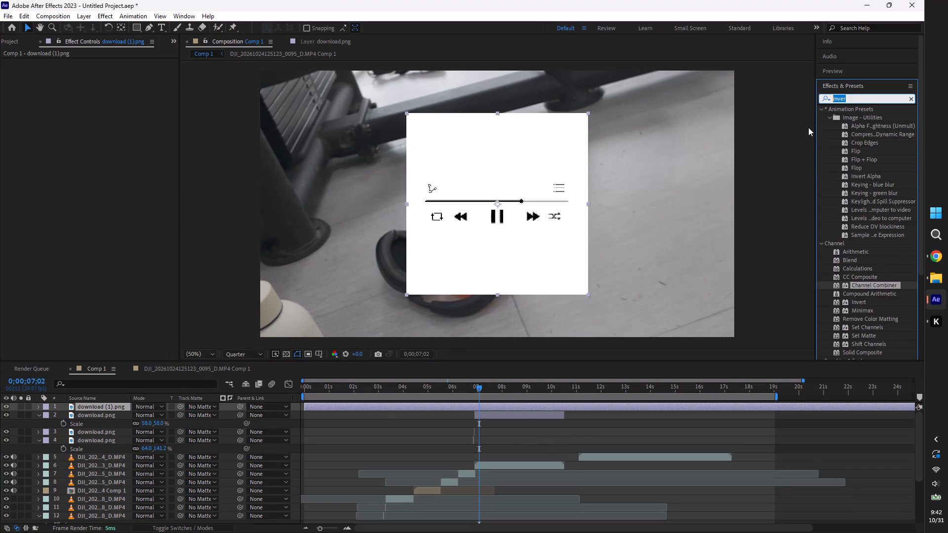
{"action": "key", "text": "k"}
{"action": "key", "text": "e"}
{"action": "key", "text": "y"}
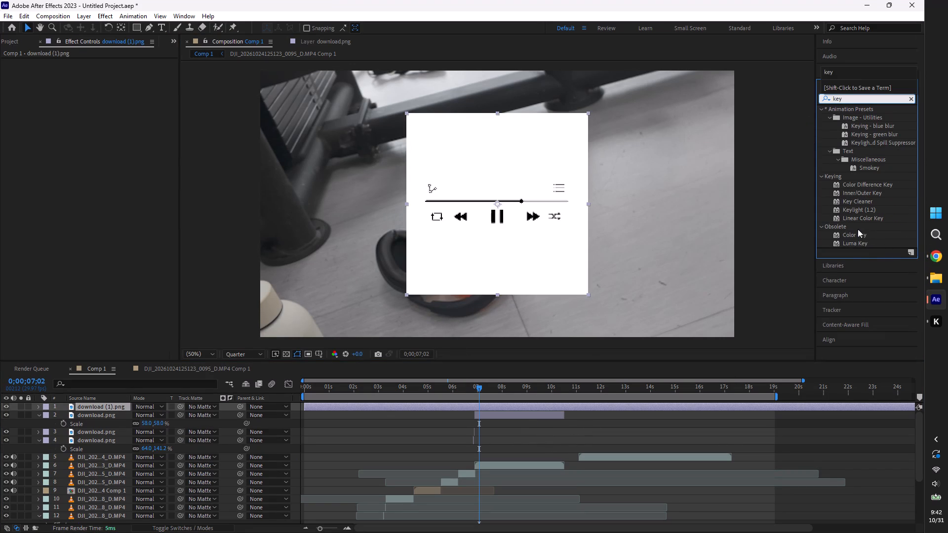
{"action": "left_click_drag", "start_coordinate": [857, 235], "coordinate": [562, 406]}
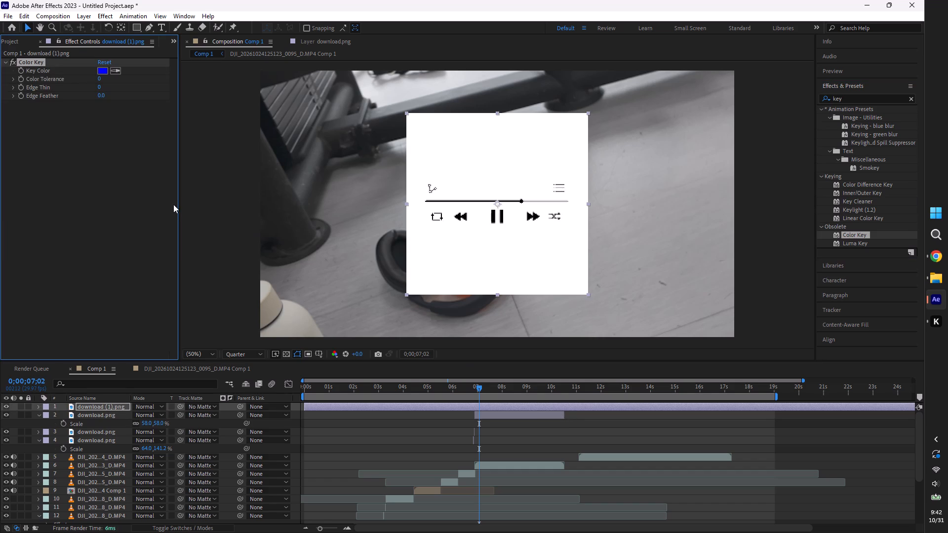
{"action": "left_click", "coordinate": [114, 72]}
{"action": "left_click", "coordinate": [462, 156]}
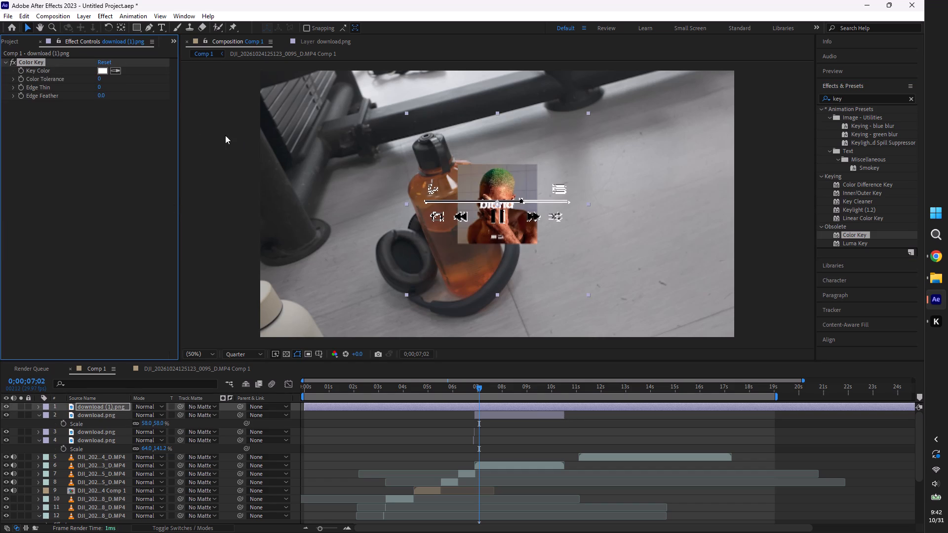
Set the composition preview resolution to Full.
{"action": "left_click", "coordinate": [243, 354]}
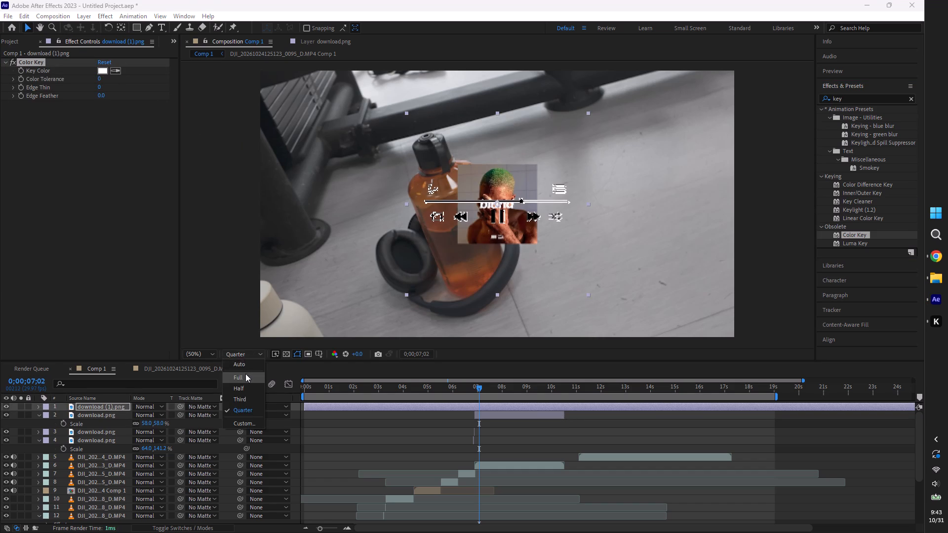
{"action": "left_click", "coordinate": [245, 373]}
Set the Color Key tolerance on the player overlay to about 141 so the white fringes around its icons are keyed out.
{"action": "scroll", "coordinate": [443, 213], "scroll_direction": "up", "scroll_amount": 1}
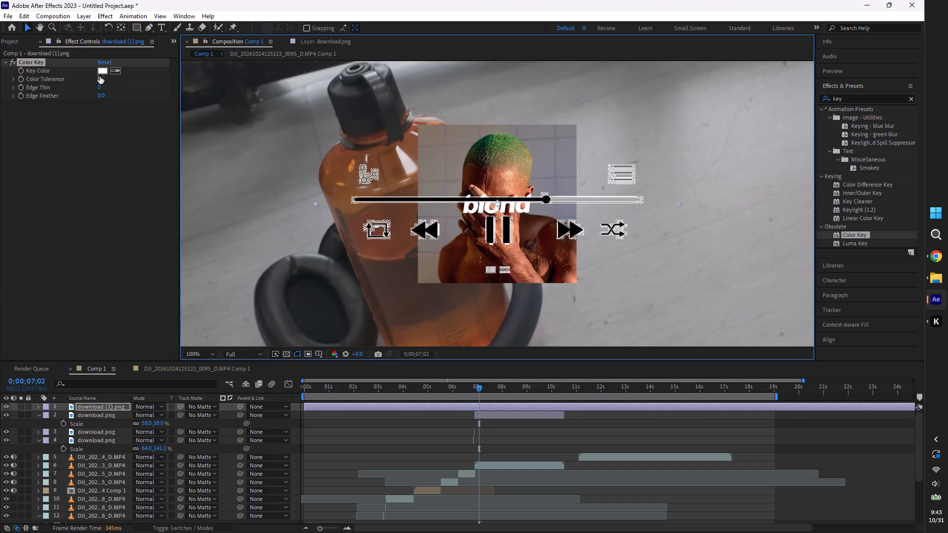
{"action": "left_click_drag", "start_coordinate": [100, 76], "coordinate": [148, 76]}
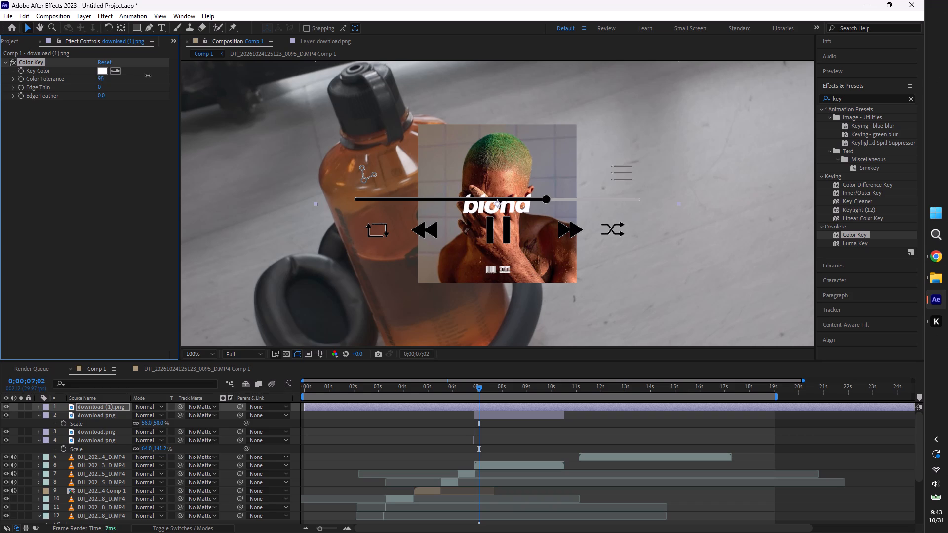
{"action": "left_click_drag", "start_coordinate": [148, 76], "coordinate": [166, 72]}
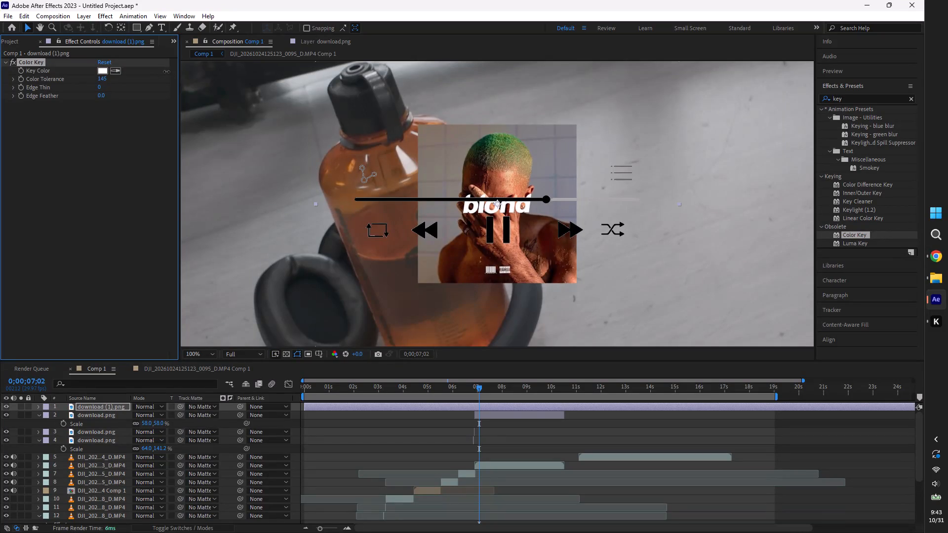
{"action": "left_click_drag", "start_coordinate": [166, 72], "coordinate": [164, 72]}
Move the player overlay straight down so its progress bar and controls sit just below the blond cover art.
{"action": "scroll", "coordinate": [484, 188], "scroll_direction": "down", "scroll_amount": 1}
{"action": "left_click_drag", "start_coordinate": [486, 198], "coordinate": [485, 261]}
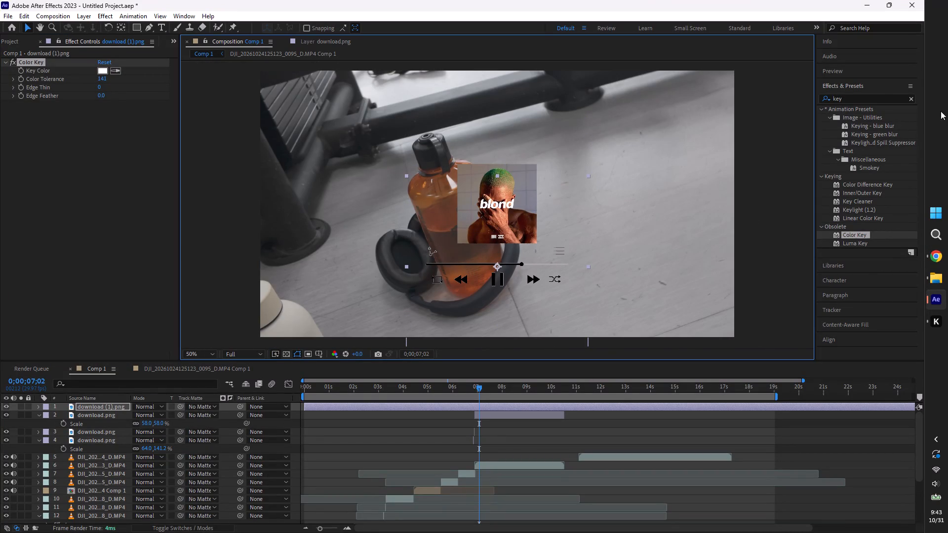
Find effects matching "inver" and apply Invert to the long blond cover art layer directly below the player overlay.
{"action": "left_click_drag", "start_coordinate": [860, 92], "coordinate": [822, 96]}
{"action": "left_click_drag", "start_coordinate": [850, 112], "coordinate": [792, 121]}
{"action": "type", "text": "inve"}
{"action": "key", "text": "r"}
{"action": "left_click_drag", "start_coordinate": [850, 157], "coordinate": [557, 413]}
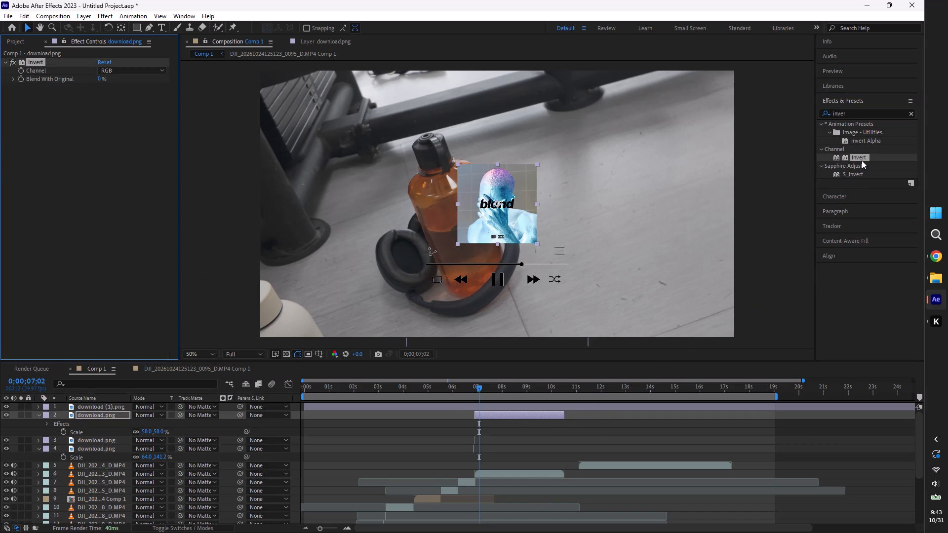
{"action": "key", "text": "ctrl+z"}
{"action": "left_click_drag", "start_coordinate": [863, 156], "coordinate": [858, 158]}
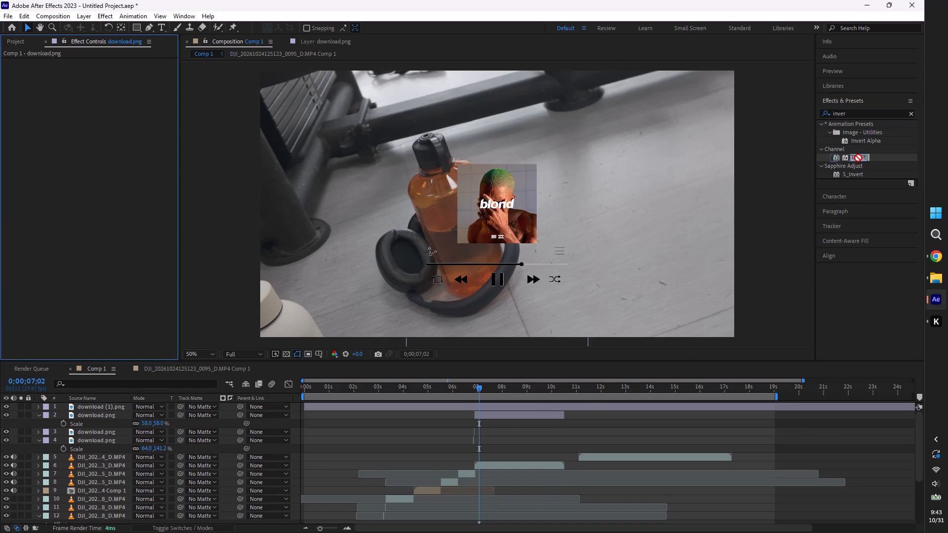
{"action": "left_click_drag", "start_coordinate": [858, 158], "coordinate": [504, 413]}
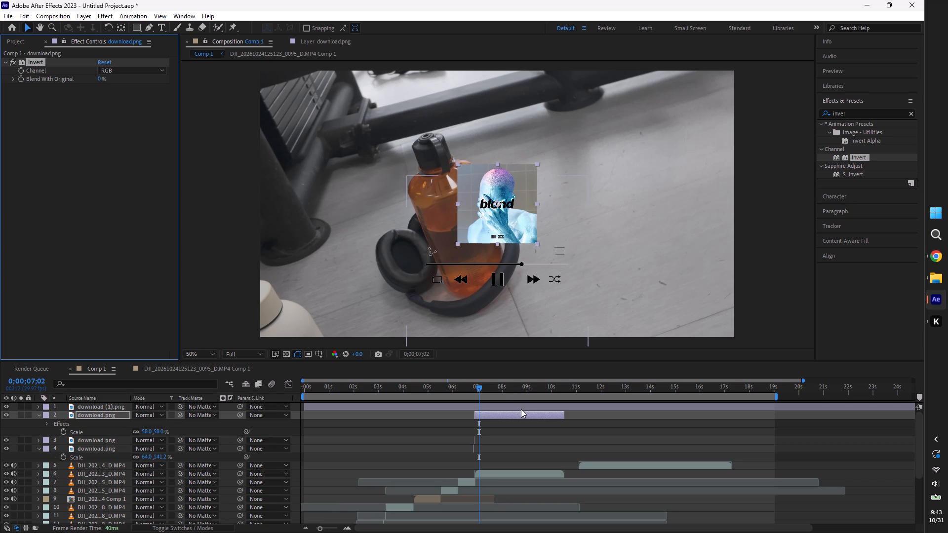
Trim the player overlay layer to the cover art layer's time span, from about 7 s to 10.5 s.
{"action": "left_click", "coordinate": [521, 409]}
{"action": "key", "text": "ctrl+shift+d"}
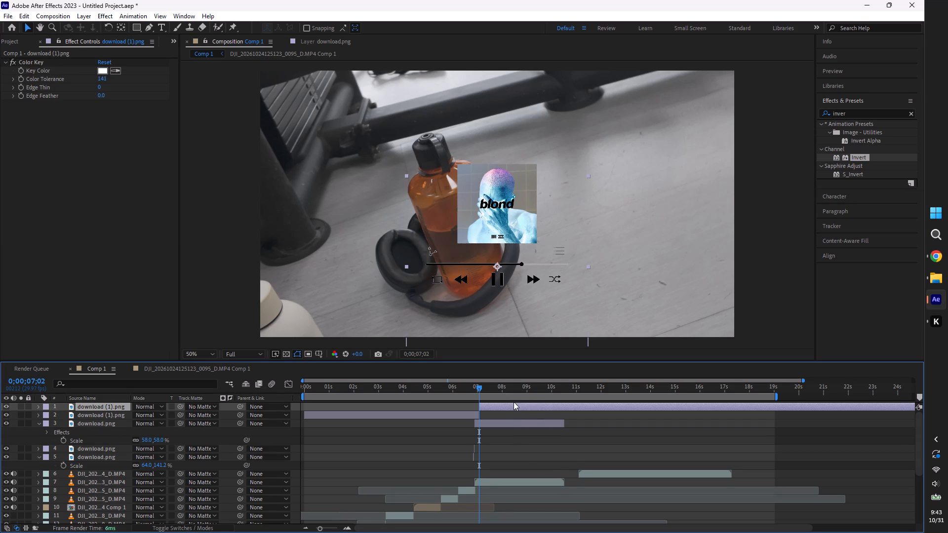
{"action": "key", "text": "BackSpace"}
{"action": "left_click_drag", "start_coordinate": [482, 404], "coordinate": [565, 420]}
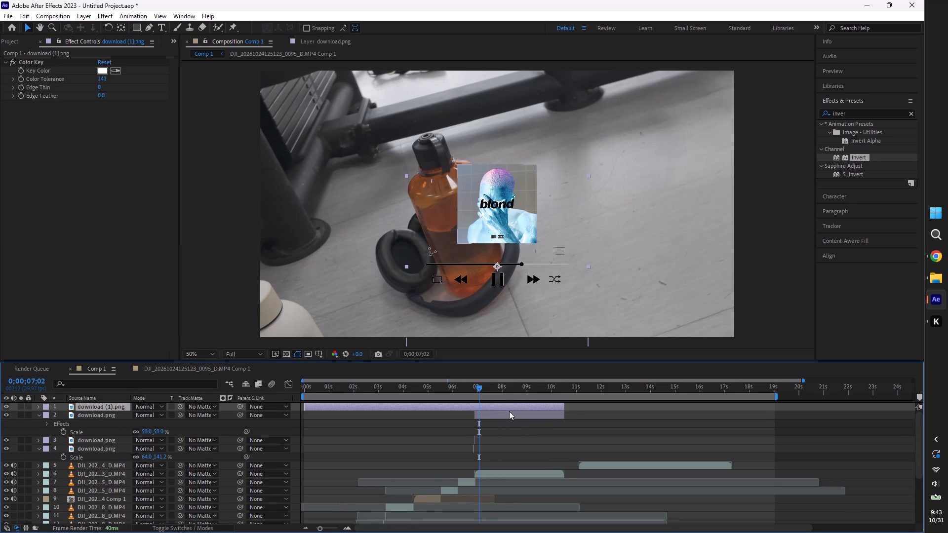
{"action": "key", "text": "ctrl+shift+d"}
{"action": "left_click", "coordinate": [478, 411]}
{"action": "key", "text": "Delete"}
{"action": "left_click_drag", "start_coordinate": [479, 406], "coordinate": [474, 407]}
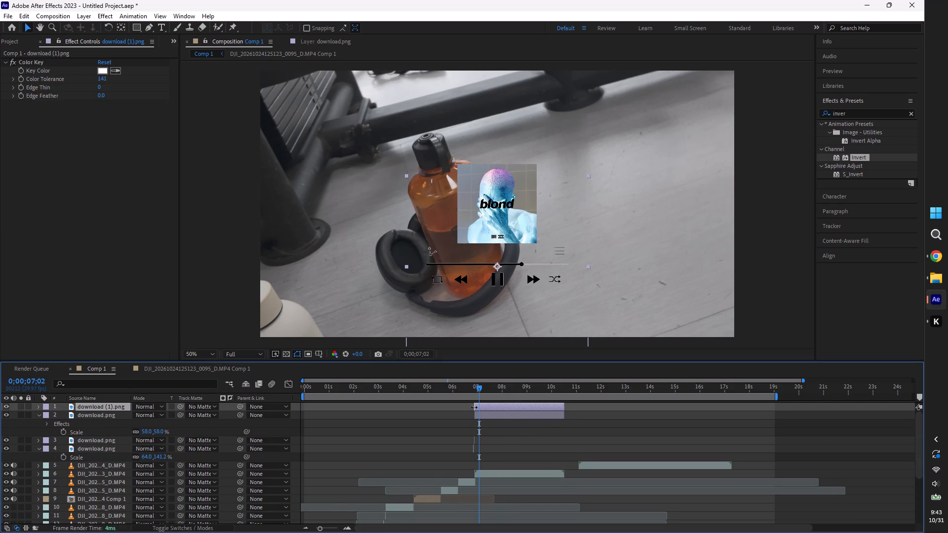
{"action": "left_click_drag", "start_coordinate": [474, 407], "coordinate": [474, 408]}
Apply Invert to the player overlay to turn its controls white, and fine-tune its start to match the cover art.
{"action": "left_click_drag", "start_coordinate": [860, 155], "coordinate": [531, 407]}
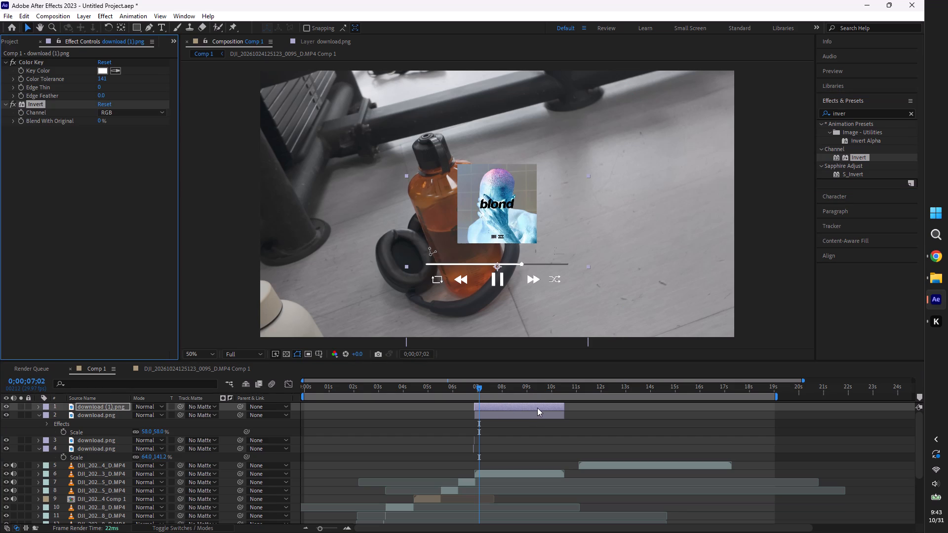
{"action": "left_click_drag", "start_coordinate": [474, 405], "coordinate": [476, 411]}
{"action": "left_click_drag", "start_coordinate": [477, 386], "coordinate": [447, 391]}
{"action": "key", "text": "space"}
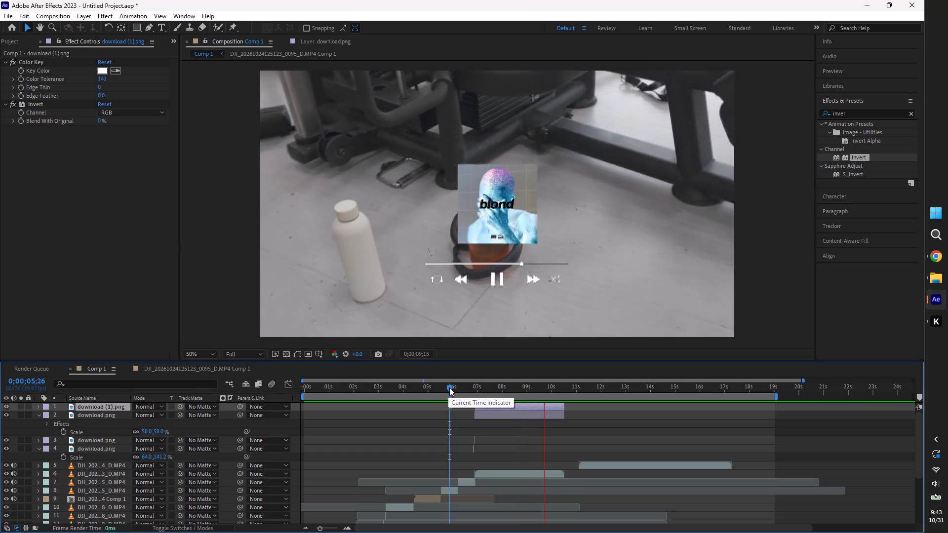
{"action": "left_click_drag", "start_coordinate": [449, 387], "coordinate": [206, 436]}
{"action": "key", "text": "space"}
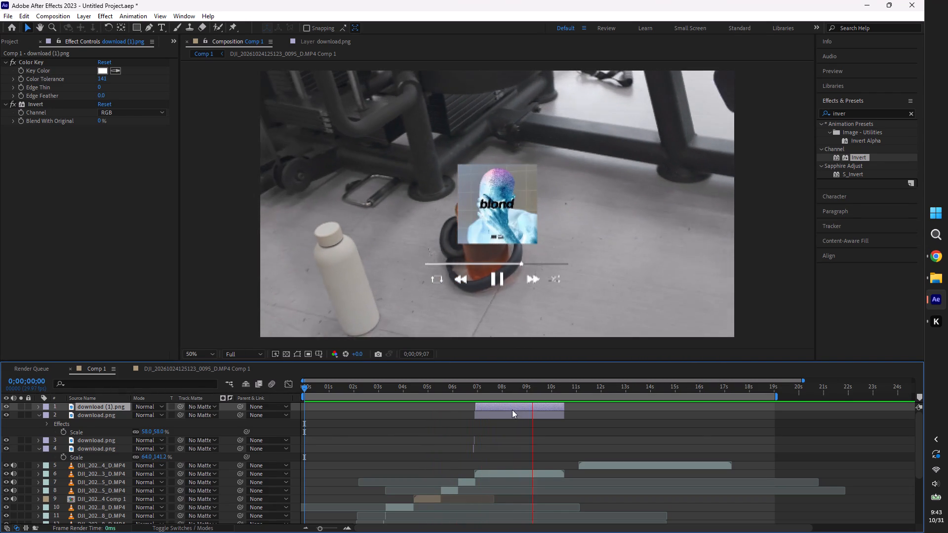
{"action": "left_click_drag", "start_coordinate": [475, 385], "coordinate": [498, 390]}
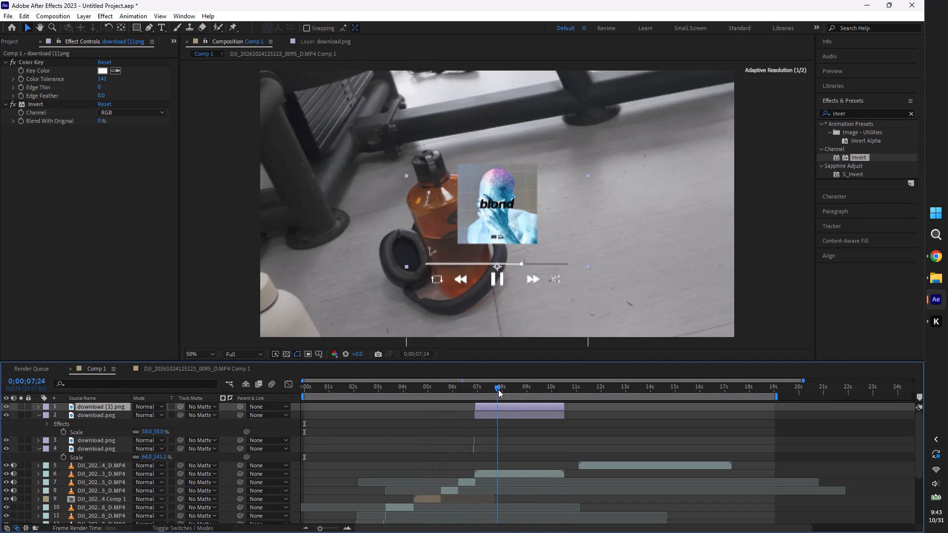
{"action": "key", "text": "space"}
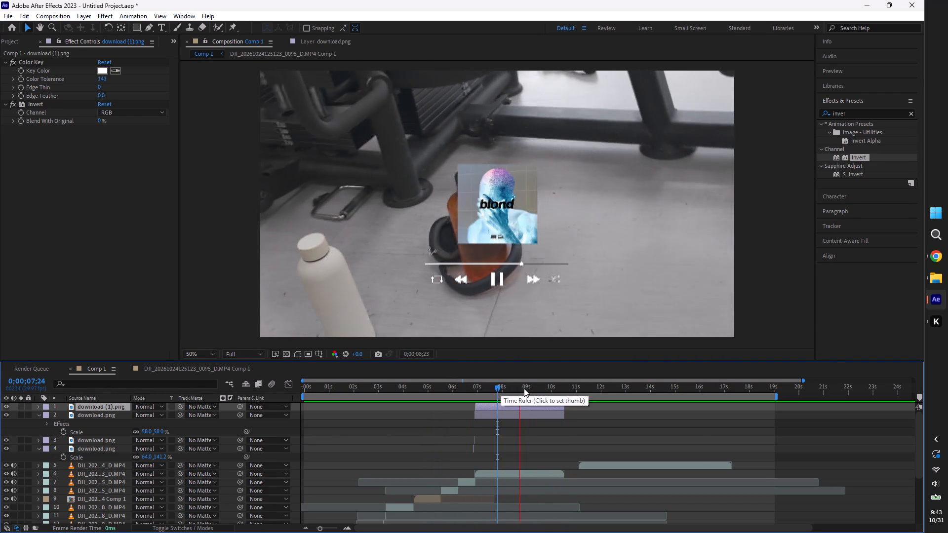
{"action": "left_click", "coordinate": [524, 388]}
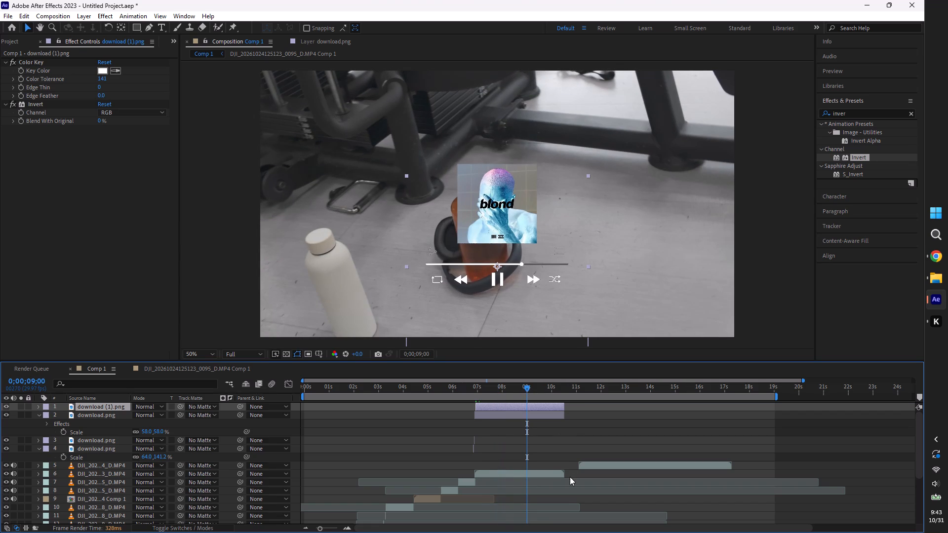
{"action": "left_click_drag", "start_coordinate": [567, 475], "coordinate": [530, 482]}
Switch to Chrome and close the window with the music player image search.
{"action": "left_click", "coordinate": [943, 259]}
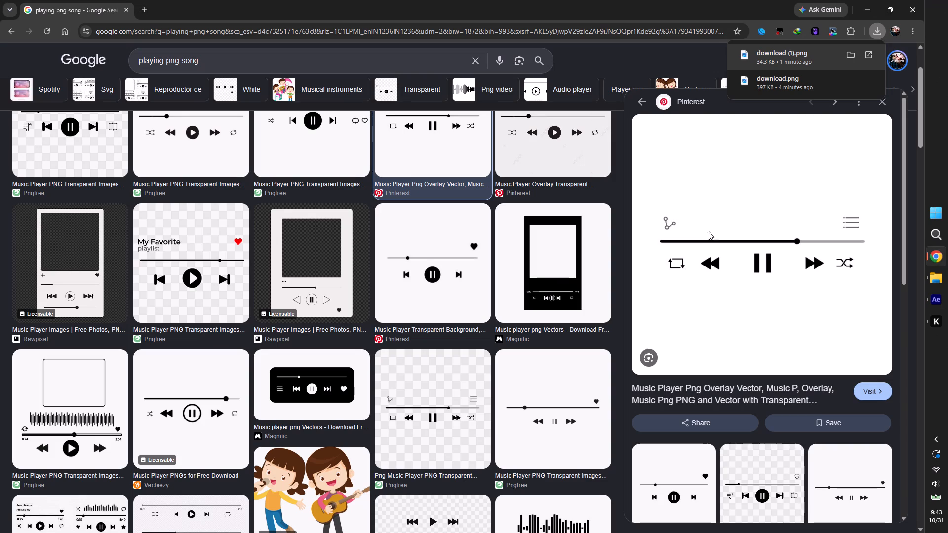
{"action": "left_click", "coordinate": [900, 2]}
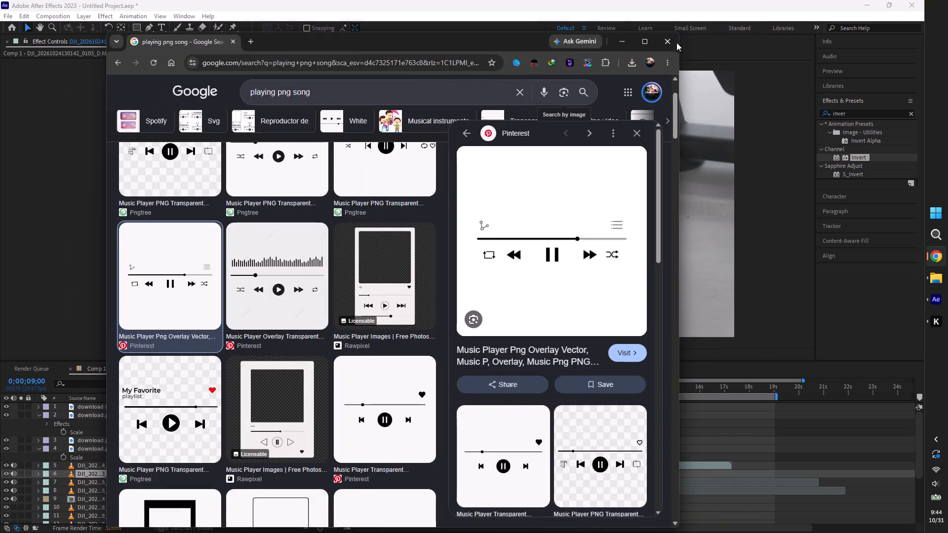
{"action": "left_click", "coordinate": [671, 47]}
{"action": "left_click", "coordinate": [931, 280]}
{"action": "left_click", "coordinate": [876, 261]}
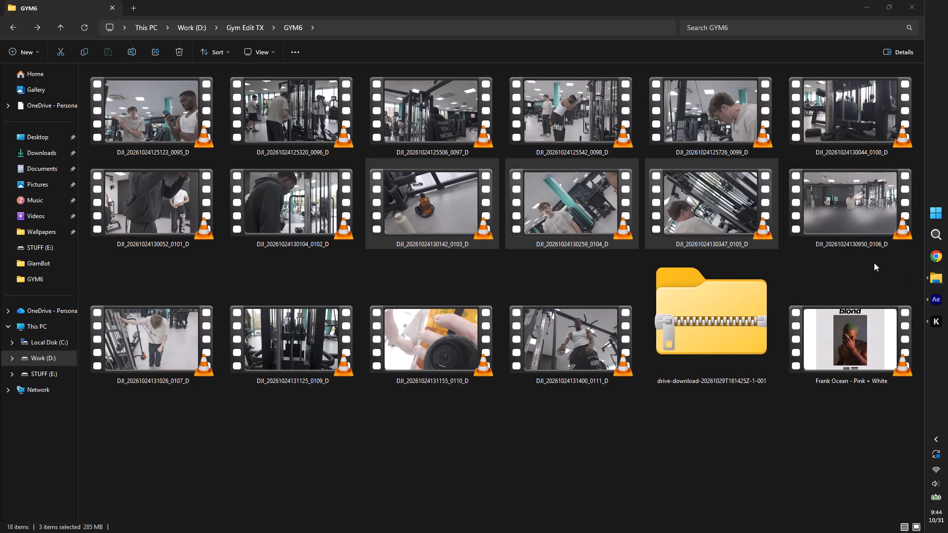
{"action": "left_click", "coordinate": [386, 376]}
{"action": "left_click", "coordinate": [378, 405]}
{"action": "left_click_drag", "start_coordinate": [437, 348], "coordinate": [856, 373]}
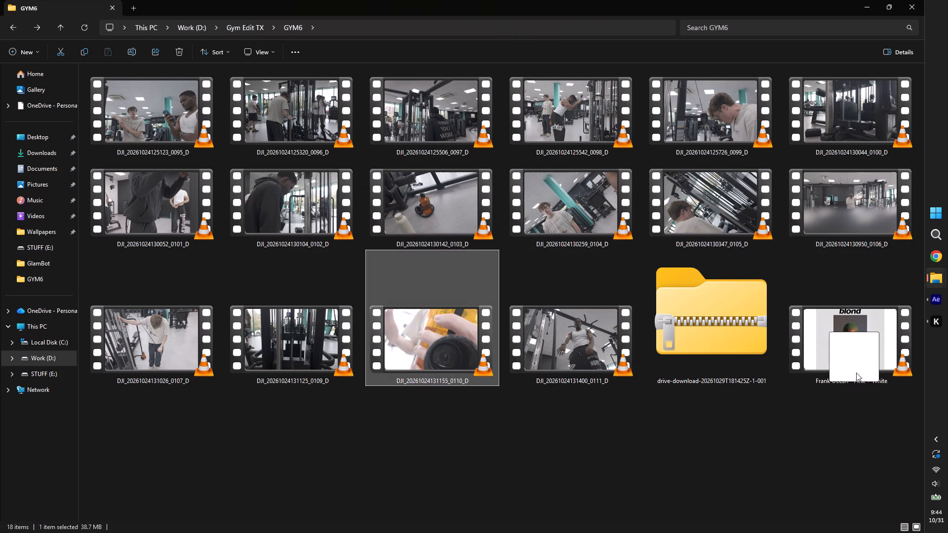
{"action": "left_click_drag", "start_coordinate": [856, 373], "coordinate": [581, 453]}
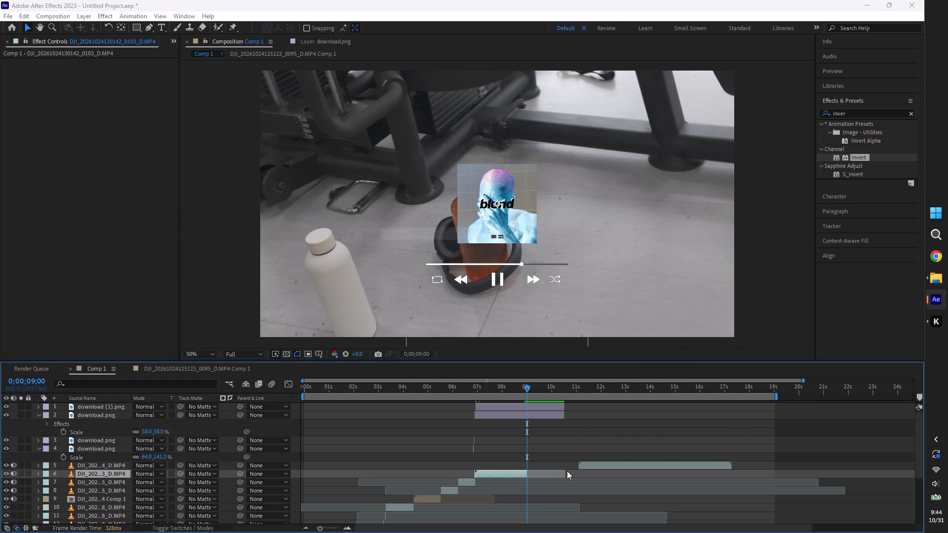
{"action": "left_click_drag", "start_coordinate": [104, 406], "coordinate": [228, 482]}
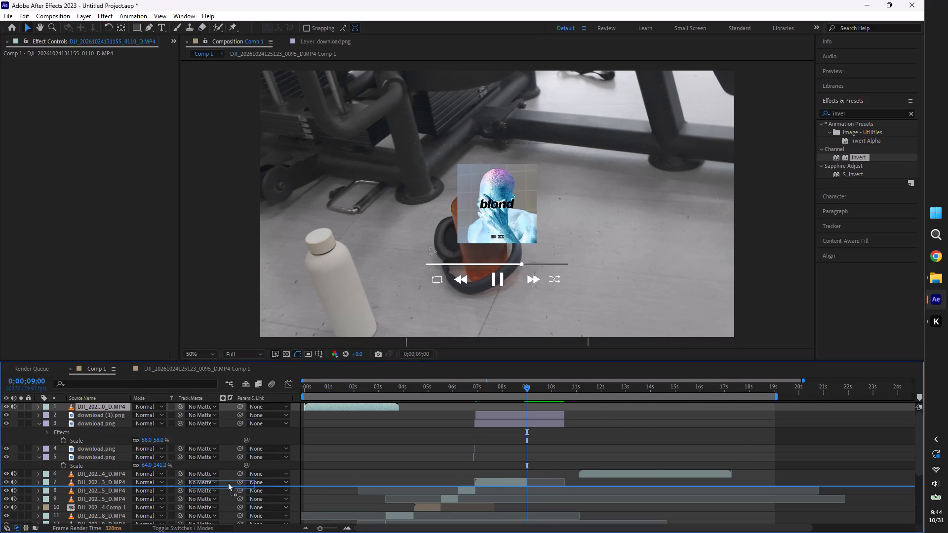
{"action": "left_click_drag", "start_coordinate": [228, 482], "coordinate": [228, 480]}
Start the 0110 clip at 0;00;09;00 and move the 0104 clip to begin where the 0110 clip ends.
{"action": "left_click_drag", "start_coordinate": [355, 472], "coordinate": [583, 496]}
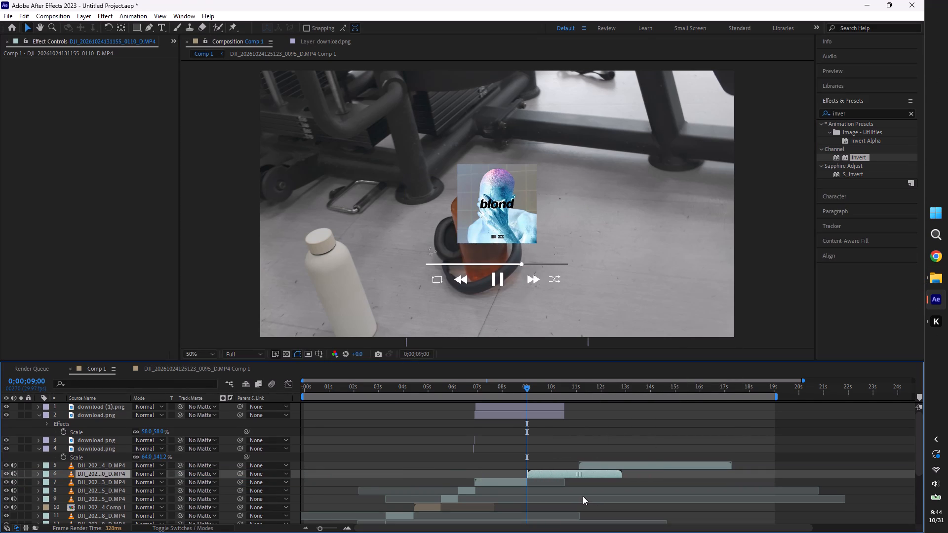
{"action": "left_click_drag", "start_coordinate": [583, 496], "coordinate": [579, 496]}
{"action": "left_click_drag", "start_coordinate": [594, 466], "coordinate": [629, 472]}
Preview the new cut and shorten the inverted cover art and player overlay layers to end at 0;00;09;02.
{"action": "key", "text": "space"}
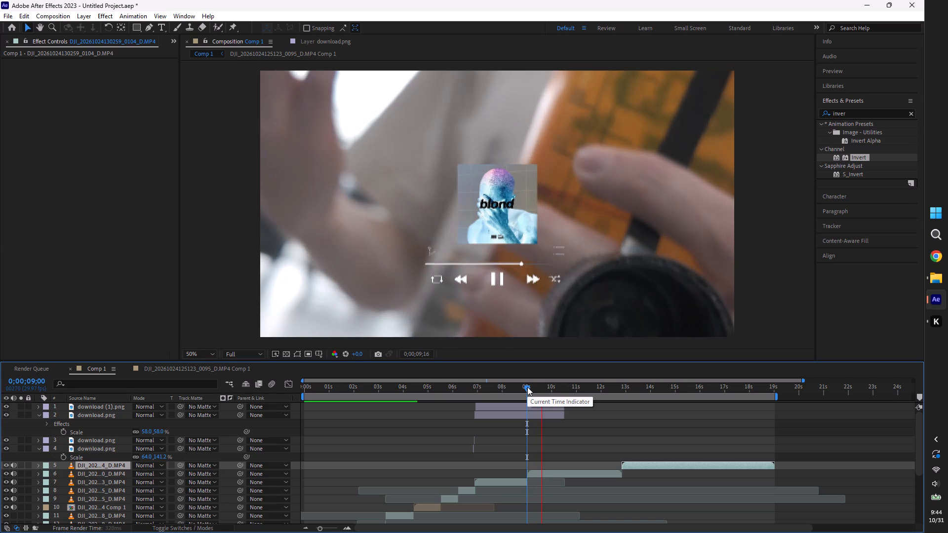
{"action": "left_click", "coordinate": [527, 387]}
{"action": "key", "text": "space"}
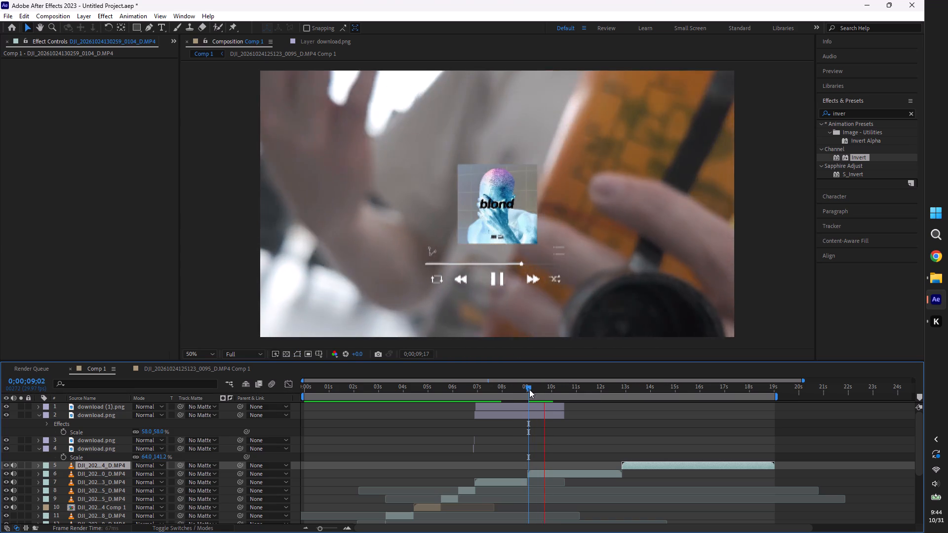
{"action": "left_click", "coordinate": [529, 389]}
{"action": "key", "text": "space"}
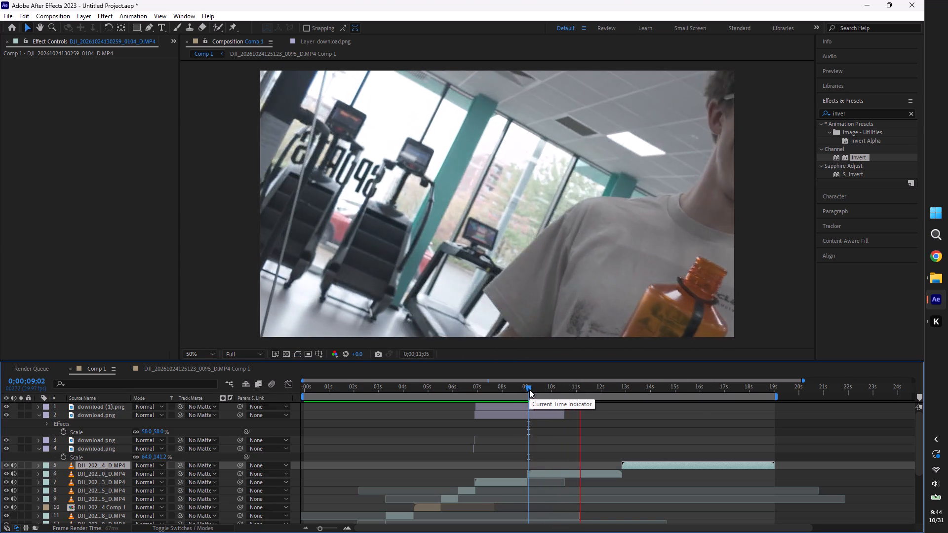
{"action": "left_click", "coordinate": [529, 389]}
{"action": "left_click", "coordinate": [551, 416]}
{"action": "left_click_drag", "start_coordinate": [563, 417], "coordinate": [526, 419]}
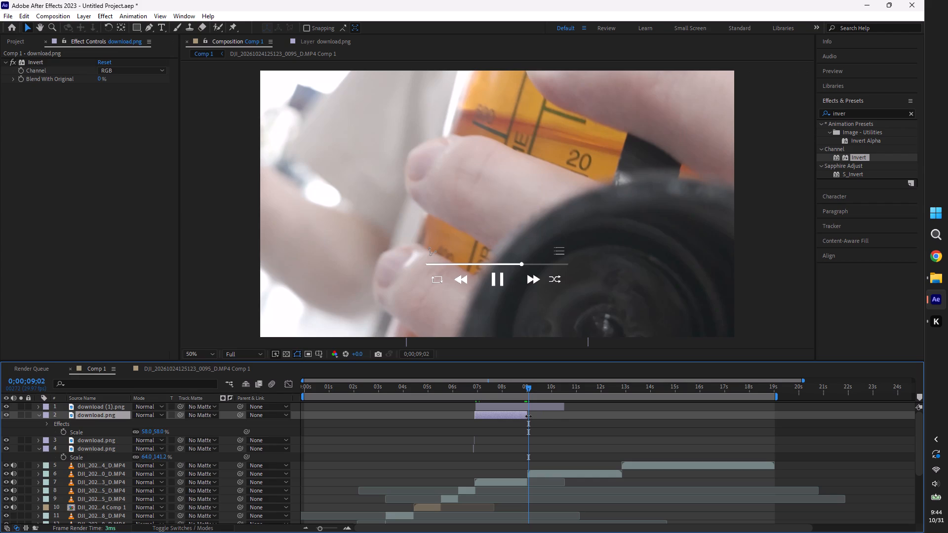
{"action": "left_click", "coordinate": [528, 416]}
{"action": "left_click_drag", "start_coordinate": [562, 409], "coordinate": [525, 413]}
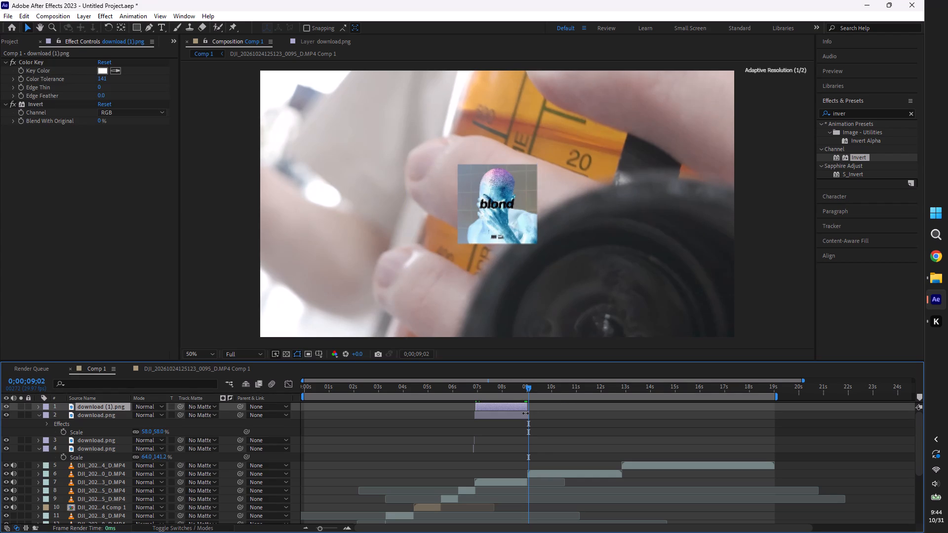
{"action": "left_click_drag", "start_coordinate": [525, 413], "coordinate": [528, 414]}
Preview from the cut and slide the 0110 clip earlier so it starts at about 6.5 s.
{"action": "key", "text": "space"}
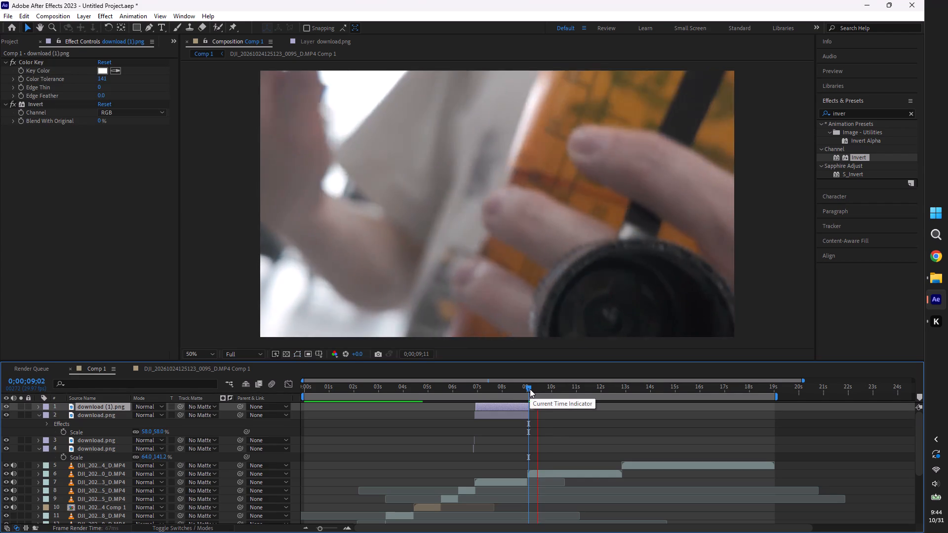
{"action": "left_click", "coordinate": [530, 389]}
{"action": "left_click_drag", "start_coordinate": [603, 472], "coordinate": [561, 471]}
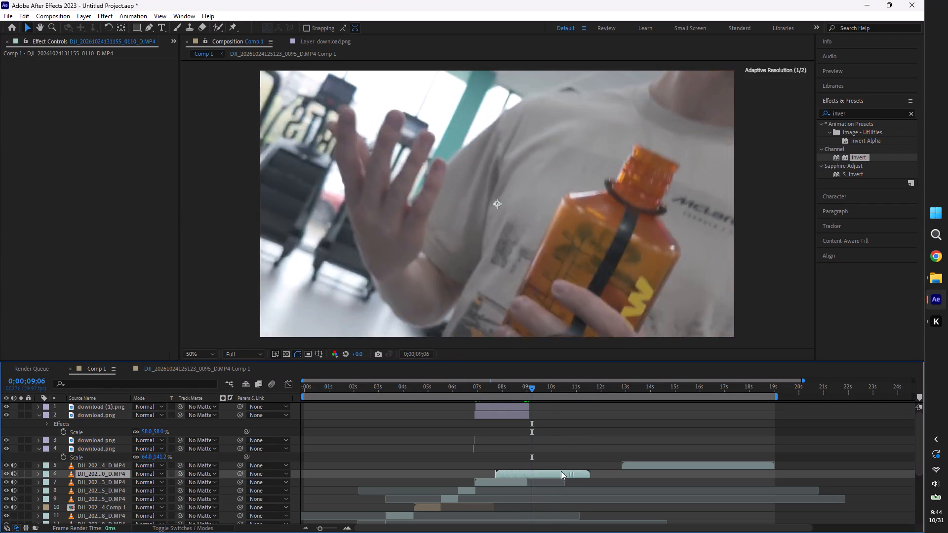
{"action": "left_click_drag", "start_coordinate": [561, 471], "coordinate": [538, 470]}
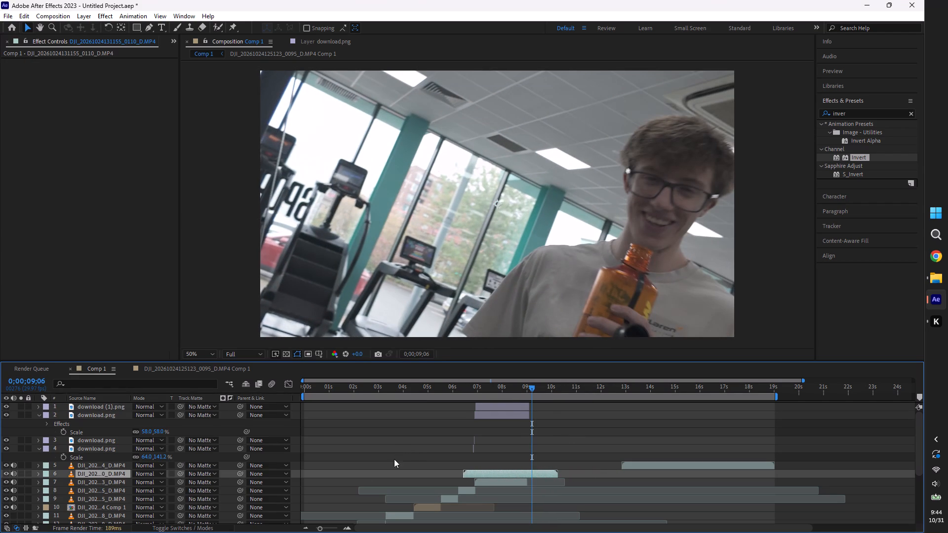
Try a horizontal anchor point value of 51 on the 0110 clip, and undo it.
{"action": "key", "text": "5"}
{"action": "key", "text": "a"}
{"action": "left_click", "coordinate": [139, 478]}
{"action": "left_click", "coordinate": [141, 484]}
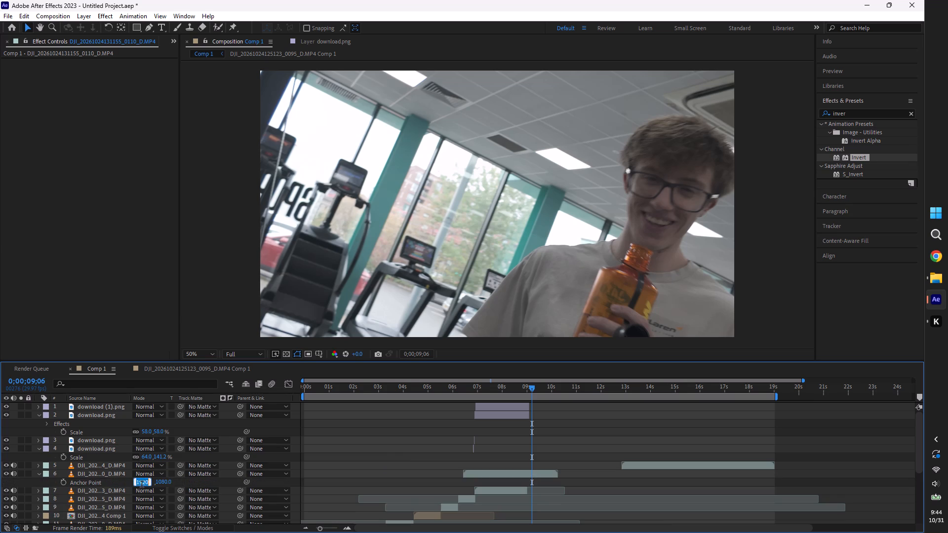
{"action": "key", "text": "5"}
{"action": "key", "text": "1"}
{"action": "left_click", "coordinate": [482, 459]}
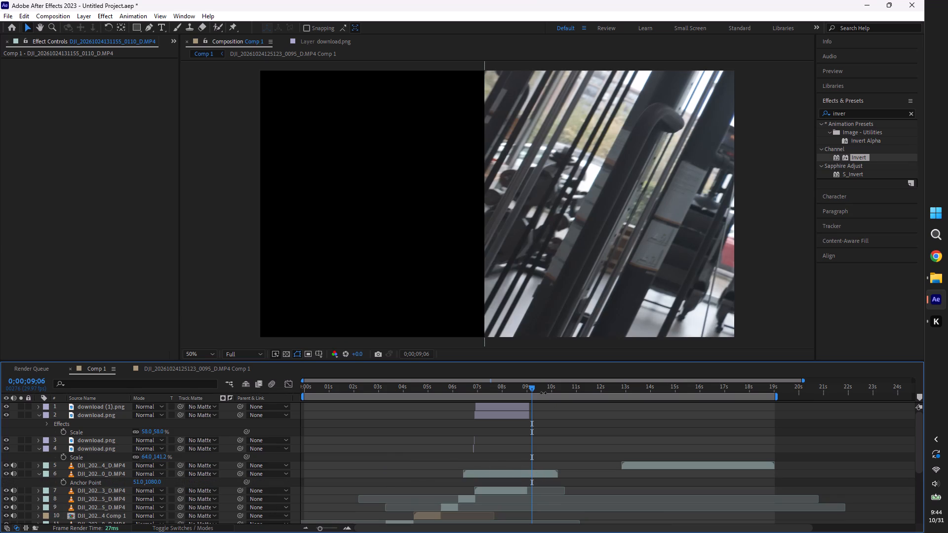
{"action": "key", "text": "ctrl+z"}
Set the 0110 clip's scale to 51% and slide the clip later to start at about 6.9 s.
{"action": "key", "text": "s"}
{"action": "key", "text": "s"}
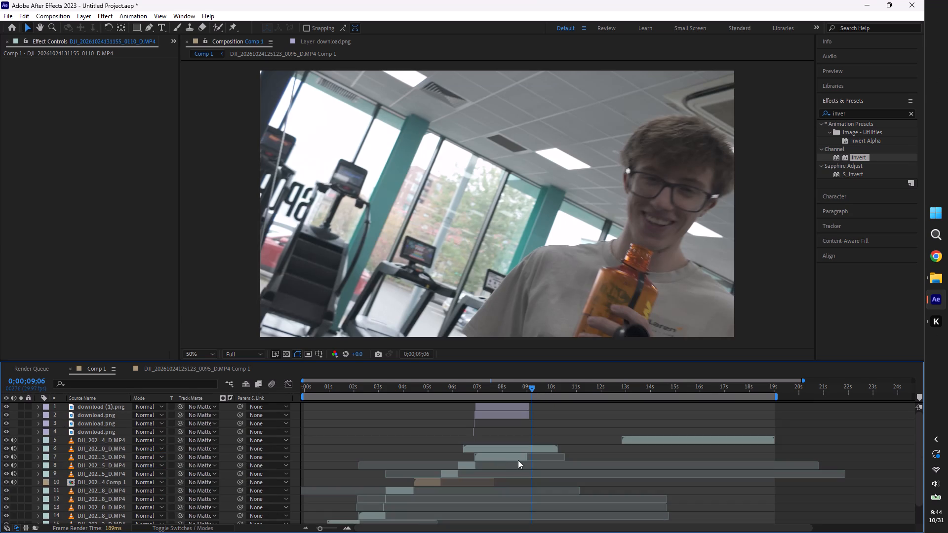
{"action": "left_click", "coordinate": [525, 451]}
{"action": "key", "text": "s"}
{"action": "left_click", "coordinate": [150, 457]}
{"action": "key", "text": "5"}
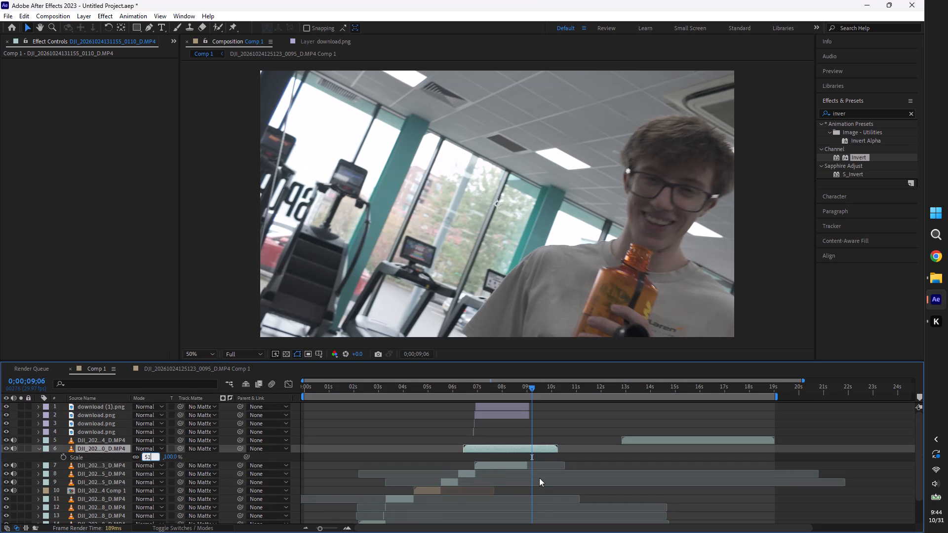
{"action": "key", "text": "1"}
{"action": "left_click", "coordinate": [540, 472]}
{"action": "left_click_drag", "start_coordinate": [541, 447], "coordinate": [546, 448]}
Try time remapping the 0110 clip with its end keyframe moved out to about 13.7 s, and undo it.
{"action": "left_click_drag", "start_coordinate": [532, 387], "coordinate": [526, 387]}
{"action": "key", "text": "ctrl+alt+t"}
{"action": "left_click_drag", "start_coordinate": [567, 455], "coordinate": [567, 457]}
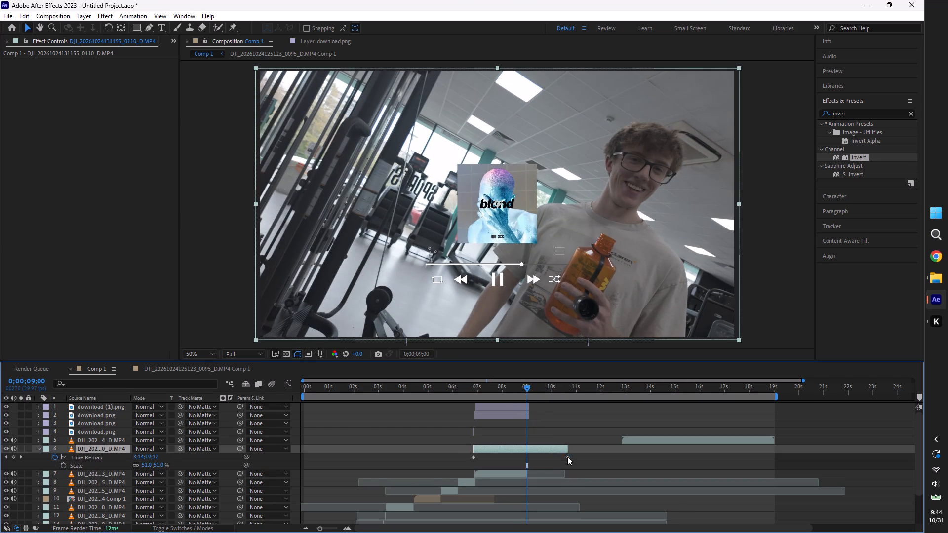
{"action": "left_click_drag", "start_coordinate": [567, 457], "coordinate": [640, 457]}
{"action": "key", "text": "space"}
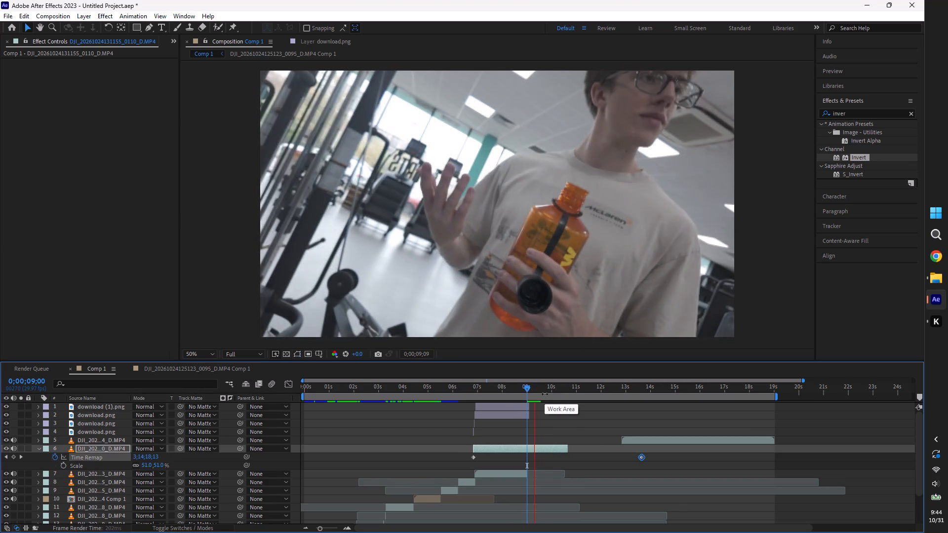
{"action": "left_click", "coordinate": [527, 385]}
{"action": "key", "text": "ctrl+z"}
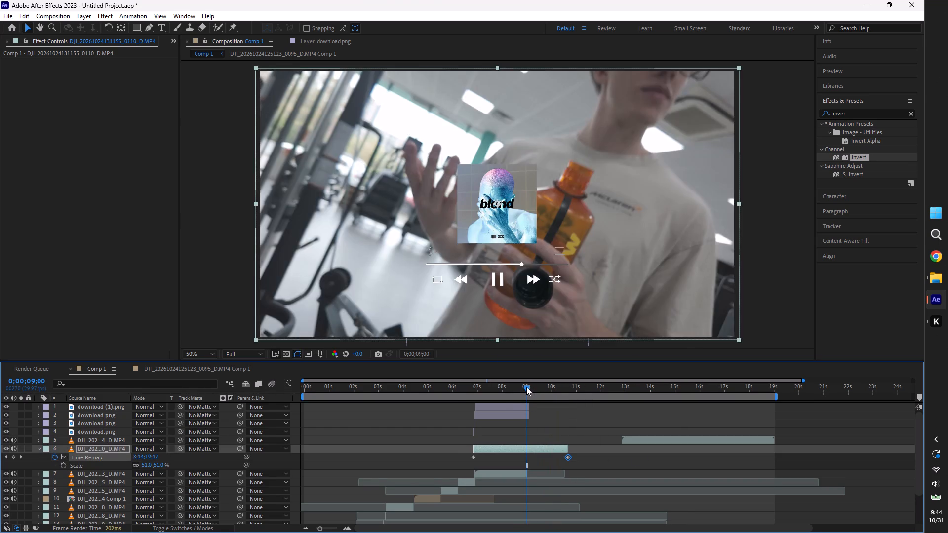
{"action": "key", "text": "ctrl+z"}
Split the 0110 clip at 0;00;09;00, delete the part before the split, and preview from there.
{"action": "key", "text": "space"}
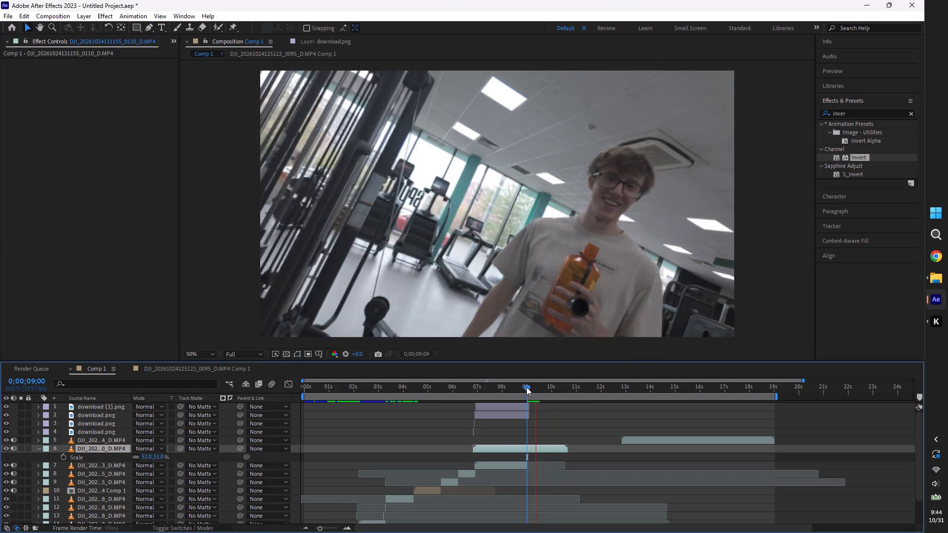
{"action": "left_click", "coordinate": [526, 387]}
{"action": "key", "text": "ctrl+shift+d"}
{"action": "left_click", "coordinate": [518, 454]}
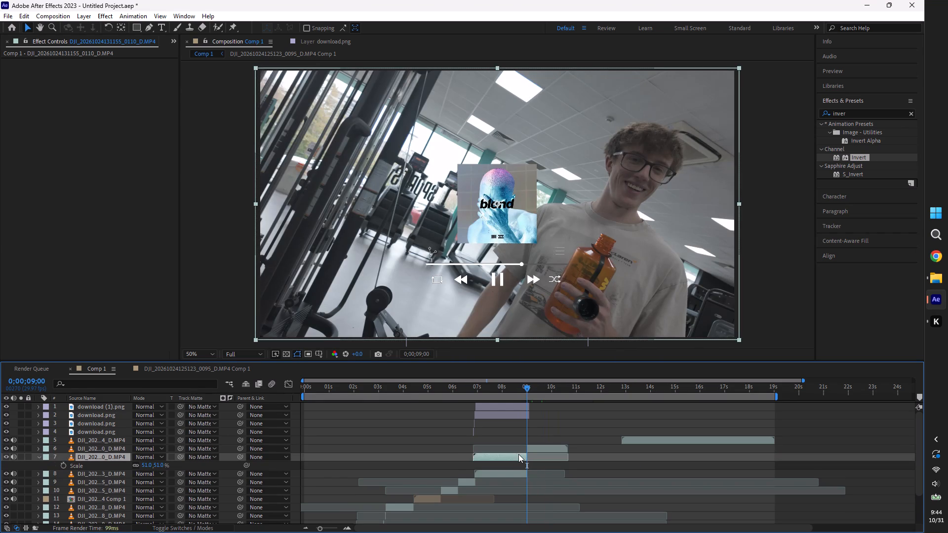
{"action": "key", "text": "Delete"}
{"action": "key", "text": "space"}
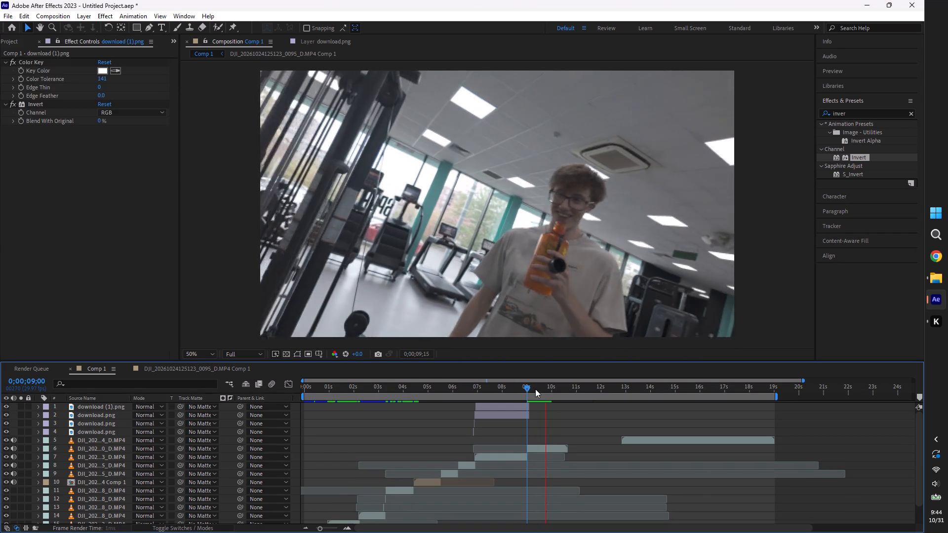
{"action": "left_click", "coordinate": [525, 387]}
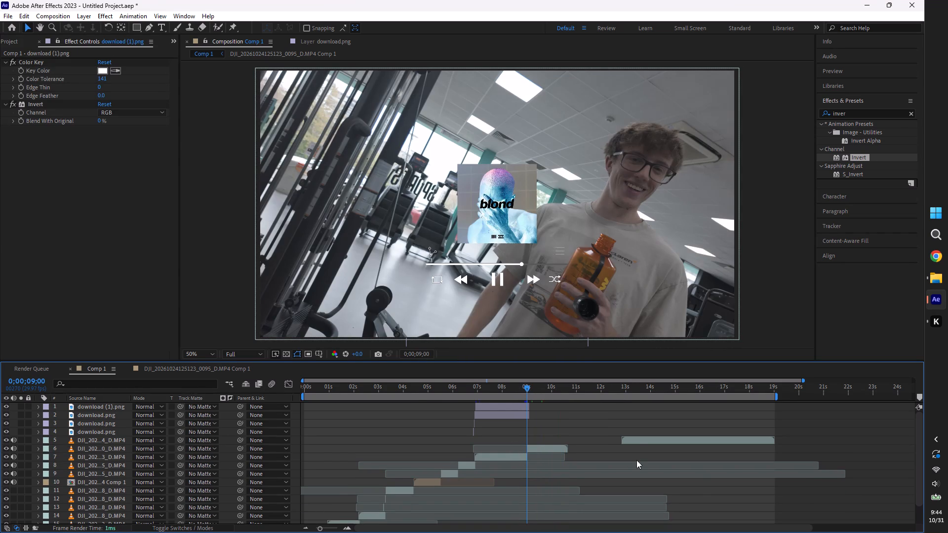
Move the 0104 clip earlier to start at about 10.2 s and preview the sequence around the cuts.
{"action": "left_click_drag", "start_coordinate": [632, 439], "coordinate": [575, 446]}
{"action": "key", "text": "space"}
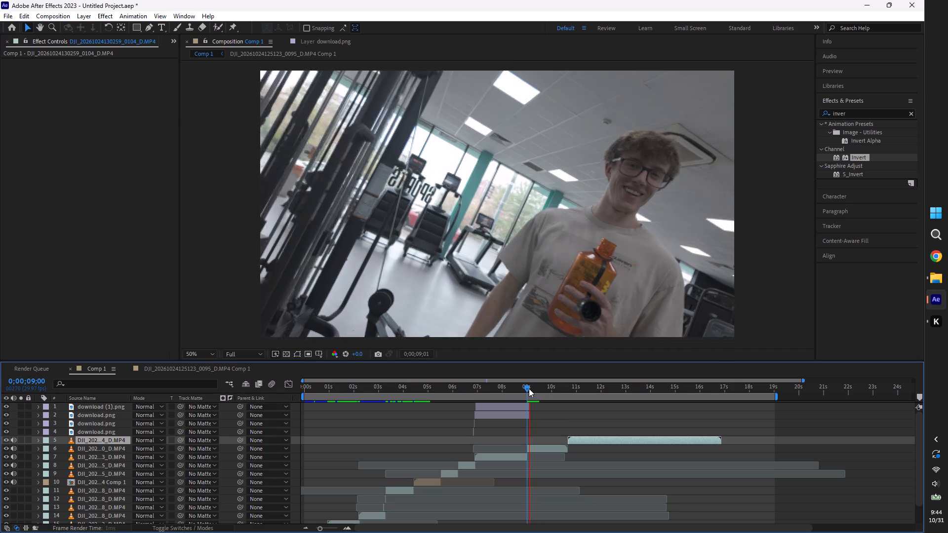
{"action": "left_click", "coordinate": [525, 389]}
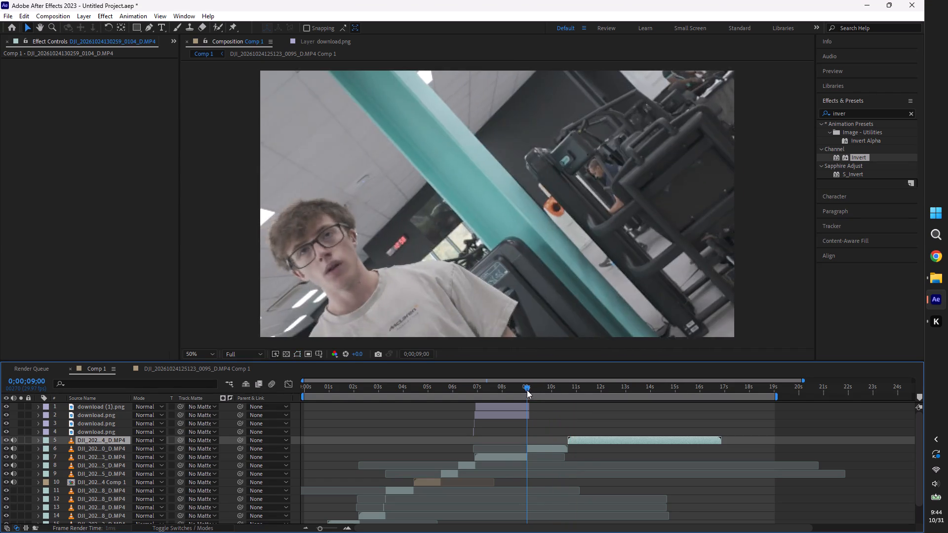
{"action": "left_click_drag", "start_coordinate": [577, 439], "coordinate": [565, 438]}
{"action": "key", "text": "space"}
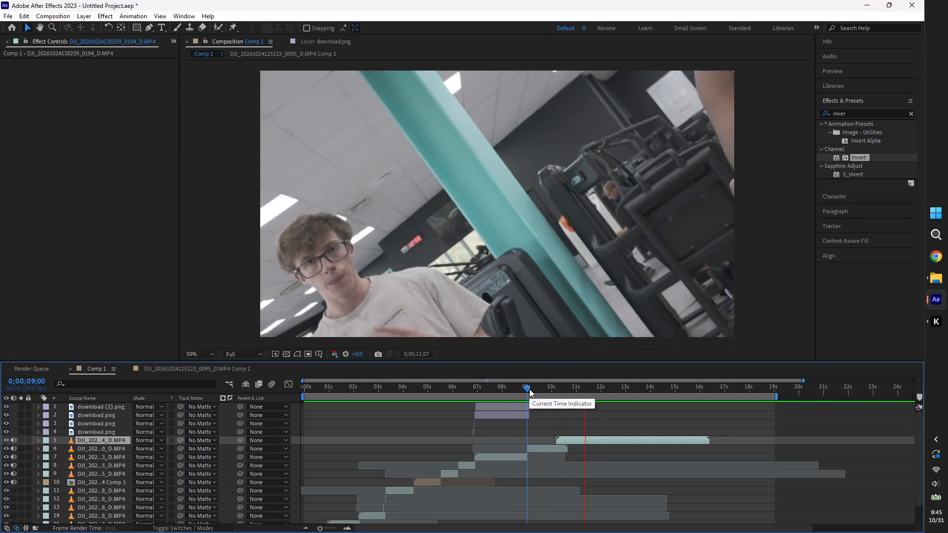
{"action": "left_click_drag", "start_coordinate": [528, 389], "coordinate": [513, 389]}
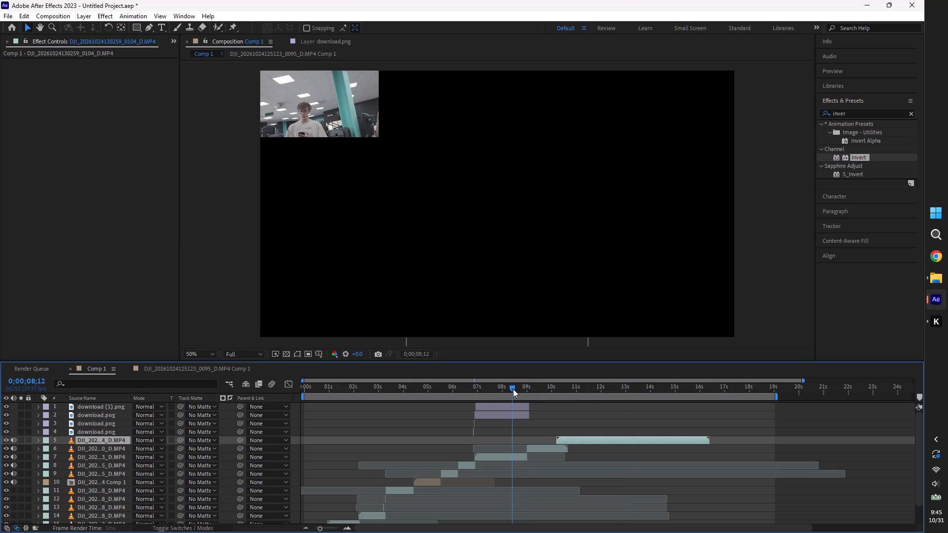
{"action": "key", "text": "space"}
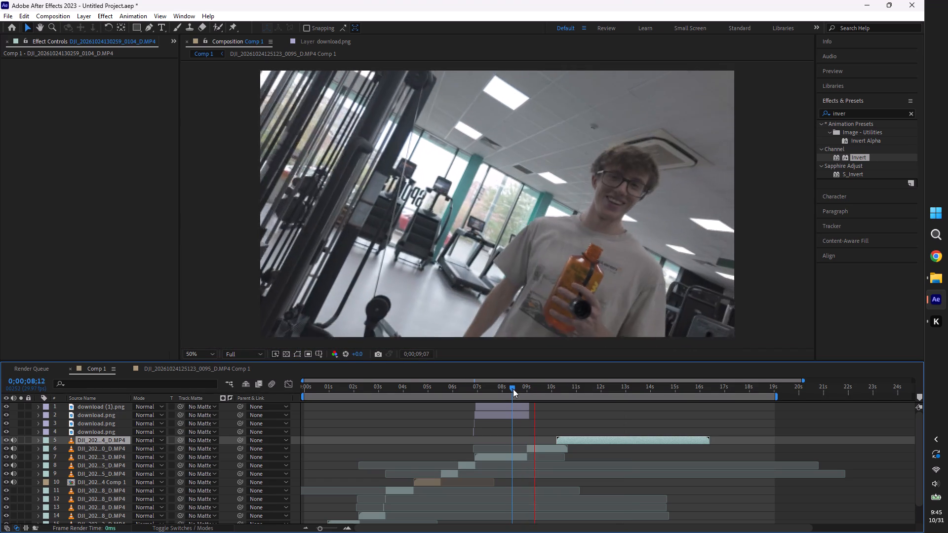
Trim the player overlay and inverted cover art layers to end at 0;00;09;00 and preview the cut.
{"action": "left_click_drag", "start_coordinate": [513, 389], "coordinate": [523, 407]}
{"action": "key", "text": "equal"}
{"action": "key", "text": "equal"}
{"action": "key", "text": "equal"}
{"action": "key", "text": "equal"}
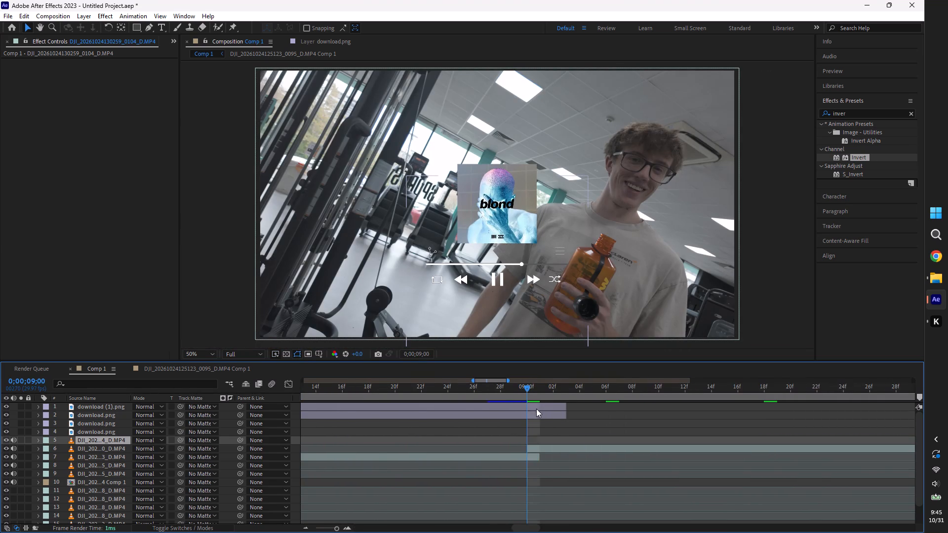
{"action": "left_click_drag", "start_coordinate": [568, 405], "coordinate": [527, 410]}
{"action": "left_click_drag", "start_coordinate": [570, 419], "coordinate": [555, 419]}
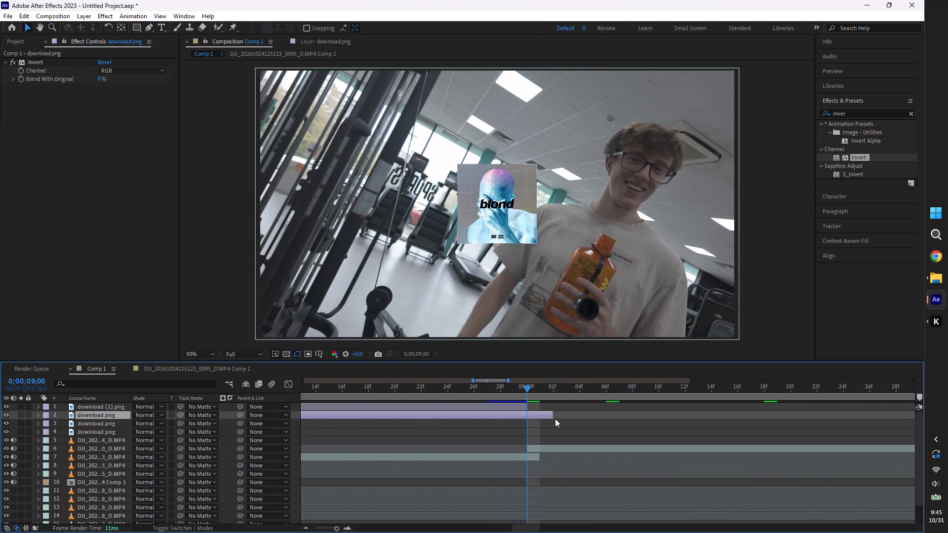
{"action": "left_click_drag", "start_coordinate": [555, 419], "coordinate": [528, 420]}
{"action": "left_click_drag", "start_coordinate": [527, 388], "coordinate": [446, 392]}
{"action": "key", "text": "space"}
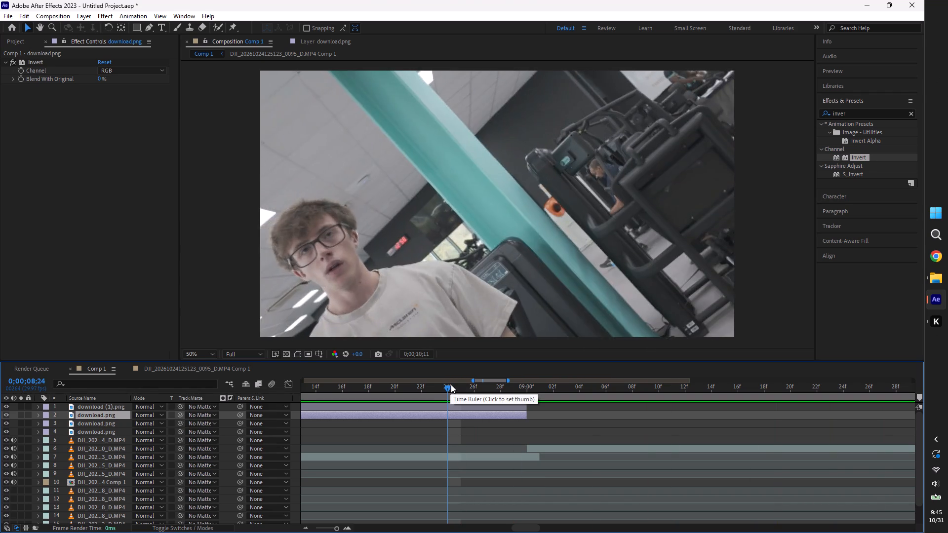
At 0;00;10;19, reposition the 0104 clip in the frame so the person sits closer to the centre, and preview it.
{"action": "left_click_drag", "start_coordinate": [452, 383], "coordinate": [513, 407]}
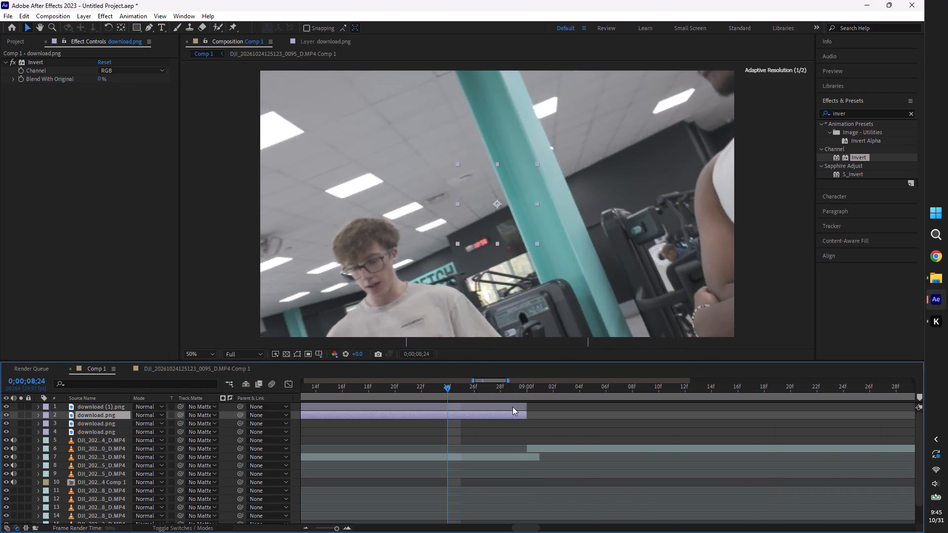
{"action": "left_click_drag", "start_coordinate": [513, 407], "coordinate": [566, 423]}
{"action": "key", "text": "minus"}
{"action": "key", "text": "minus"}
{"action": "key", "text": "minus"}
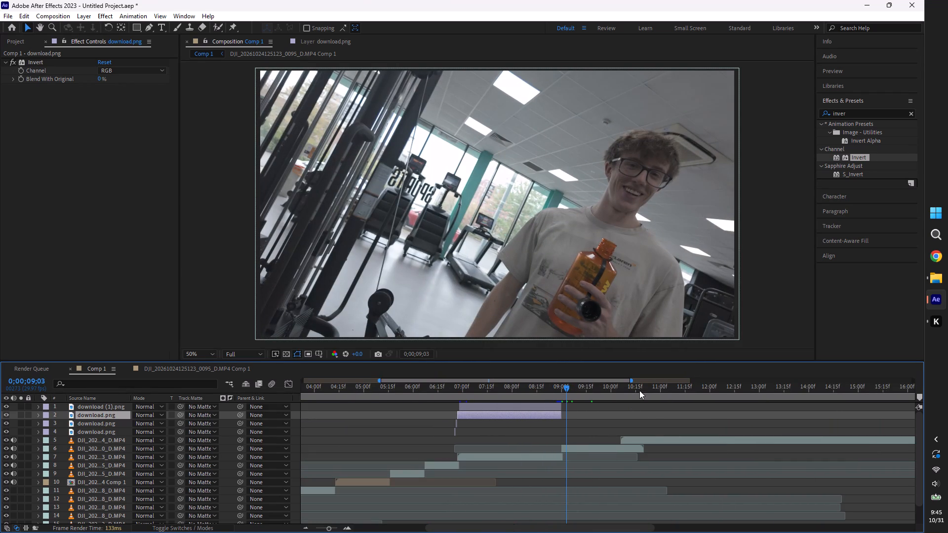
{"action": "left_click", "coordinate": [640, 388]}
{"action": "left_click", "coordinate": [652, 437]}
{"action": "left_click_drag", "start_coordinate": [596, 313], "coordinate": [644, 275]}
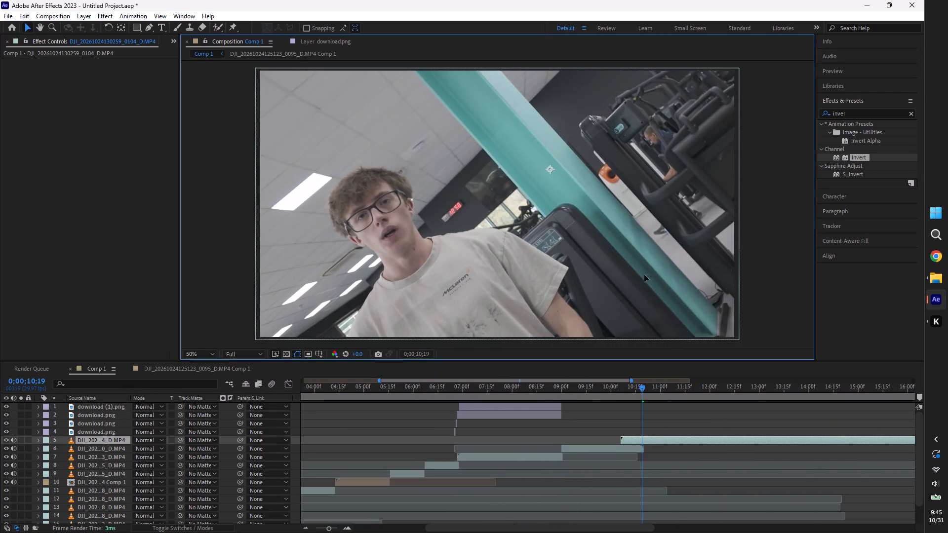
{"action": "left_click_drag", "start_coordinate": [644, 275], "coordinate": [594, 211]}
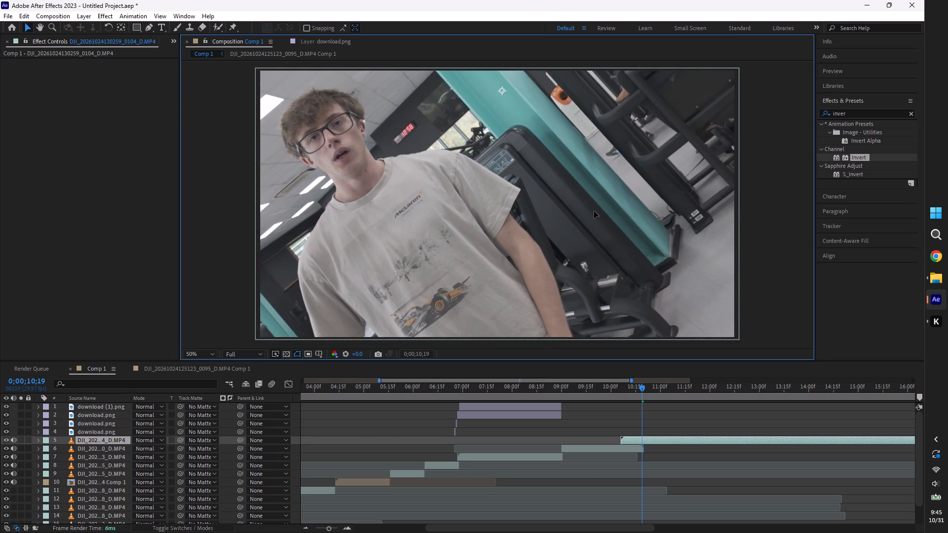
{"action": "left_click_drag", "start_coordinate": [594, 211], "coordinate": [591, 306]}
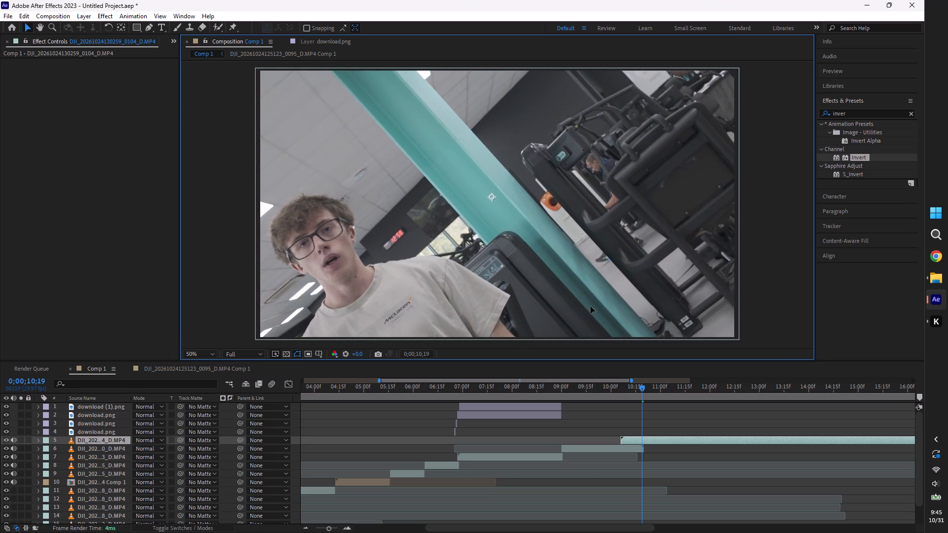
{"action": "left_click_drag", "start_coordinate": [591, 306], "coordinate": [585, 326]}
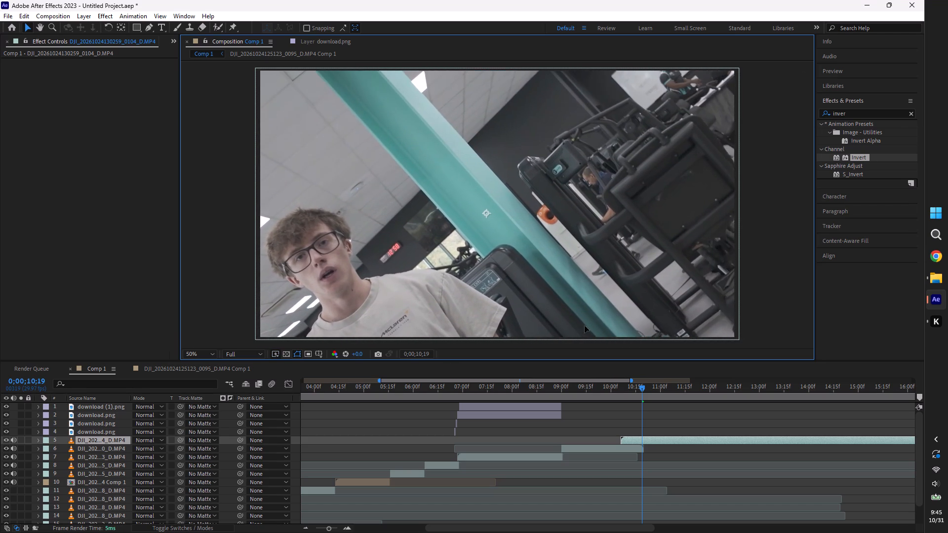
{"action": "left_click_drag", "start_coordinate": [585, 326], "coordinate": [678, 302]}
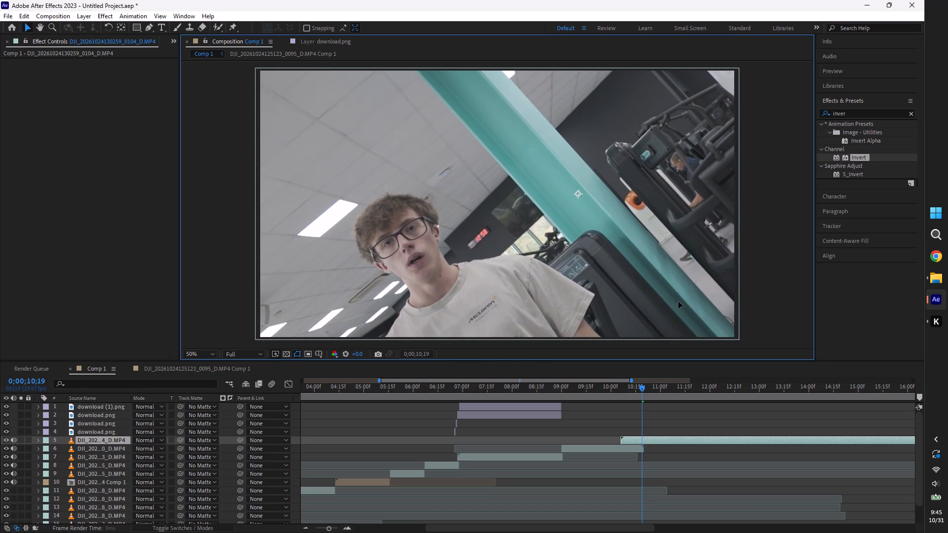
{"action": "left_click_drag", "start_coordinate": [678, 302], "coordinate": [677, 288]}
{"action": "key", "text": "space"}
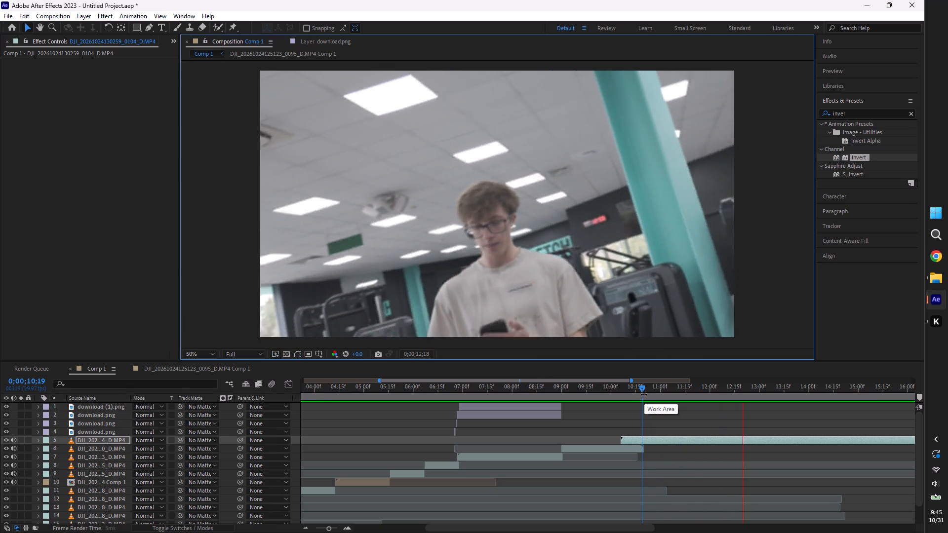
Slide the 0104 clip earlier to start at about 0;00;09;25.
{"action": "left_click", "coordinate": [643, 393]}
{"action": "left_click_drag", "start_coordinate": [628, 442], "coordinate": [613, 438]}
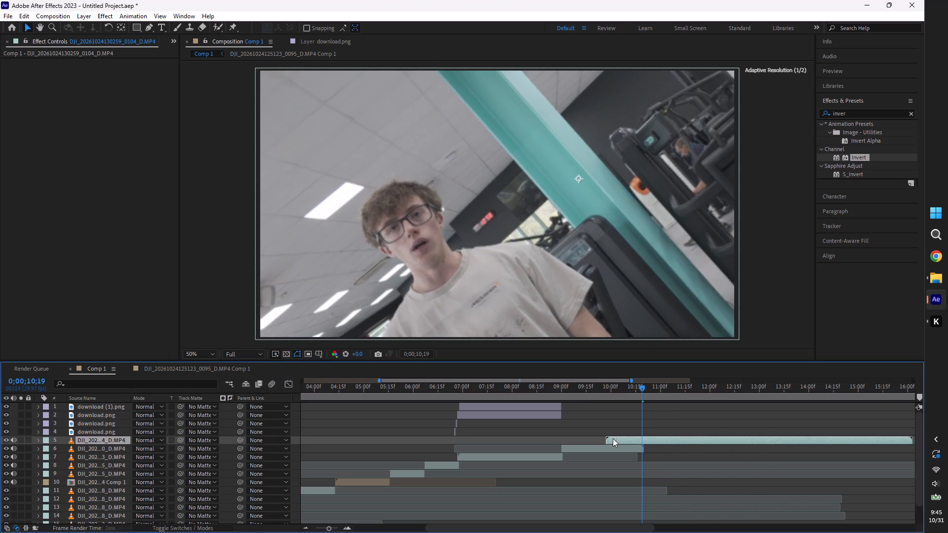
{"action": "left_click_drag", "start_coordinate": [613, 438], "coordinate": [609, 438]}
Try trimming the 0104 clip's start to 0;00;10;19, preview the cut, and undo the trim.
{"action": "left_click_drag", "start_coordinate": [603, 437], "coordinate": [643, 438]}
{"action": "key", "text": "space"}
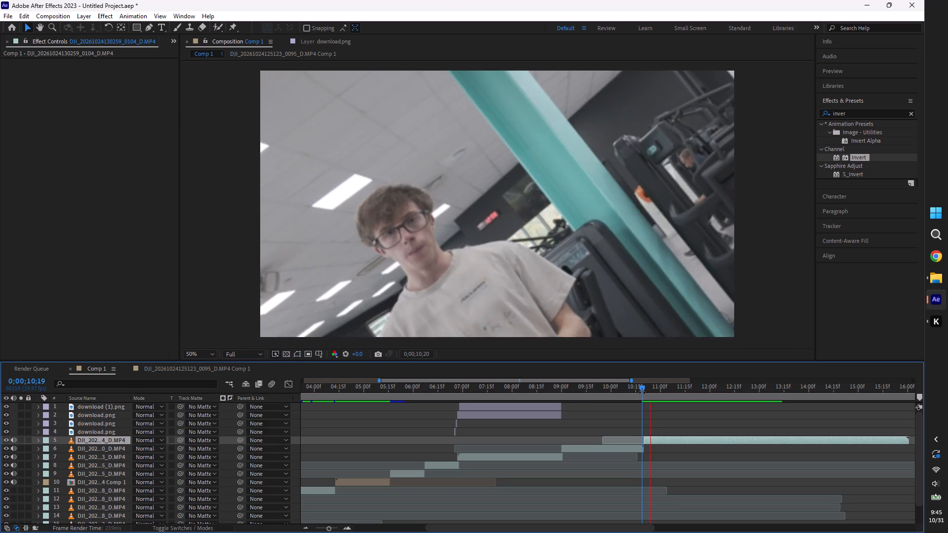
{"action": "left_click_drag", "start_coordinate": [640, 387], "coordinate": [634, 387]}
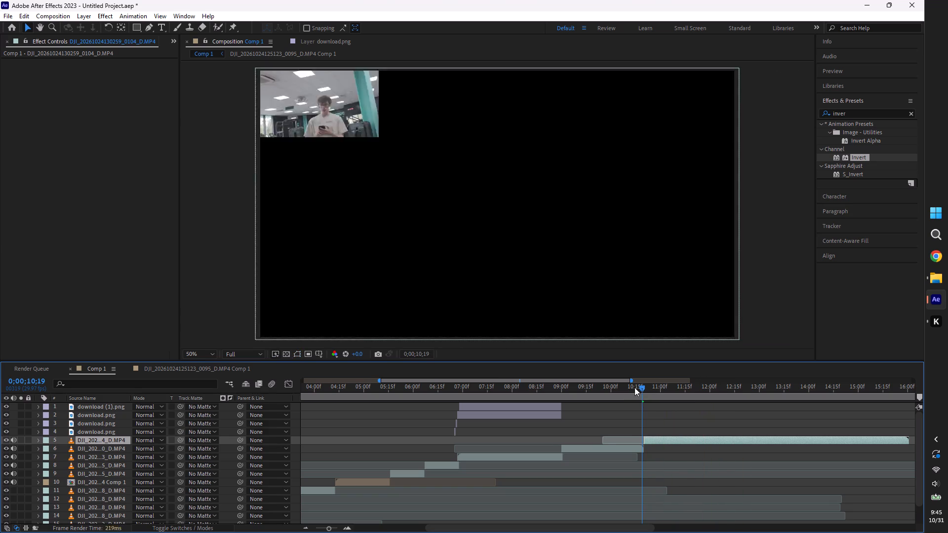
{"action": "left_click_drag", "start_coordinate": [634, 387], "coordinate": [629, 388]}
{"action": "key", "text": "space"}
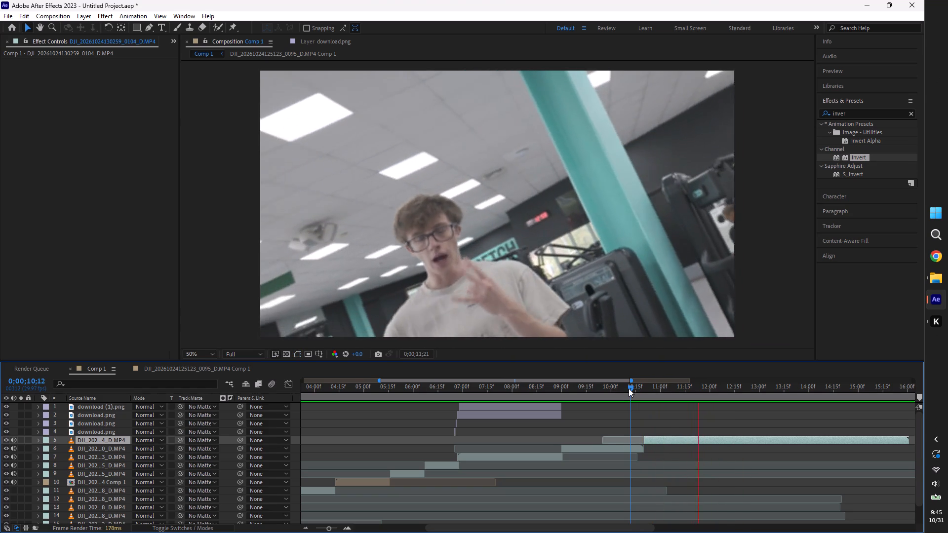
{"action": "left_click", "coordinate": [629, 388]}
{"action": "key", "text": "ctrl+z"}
Shift the 0104 clip slightly later, trim its start to 0;00;10;19 where the 0110 clip ends, and preview it.
{"action": "left_click_drag", "start_coordinate": [603, 440], "coordinate": [628, 442]}
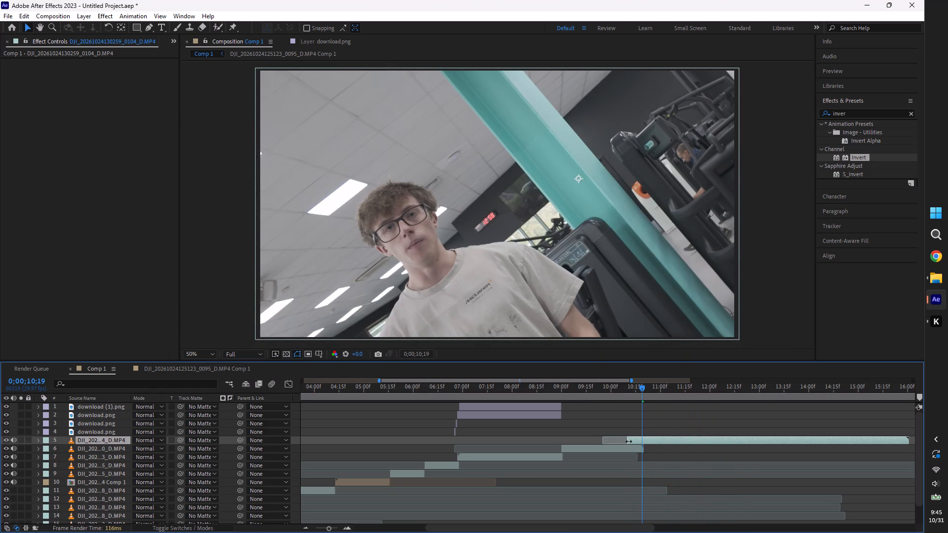
{"action": "left_click_drag", "start_coordinate": [638, 442], "coordinate": [644, 438]}
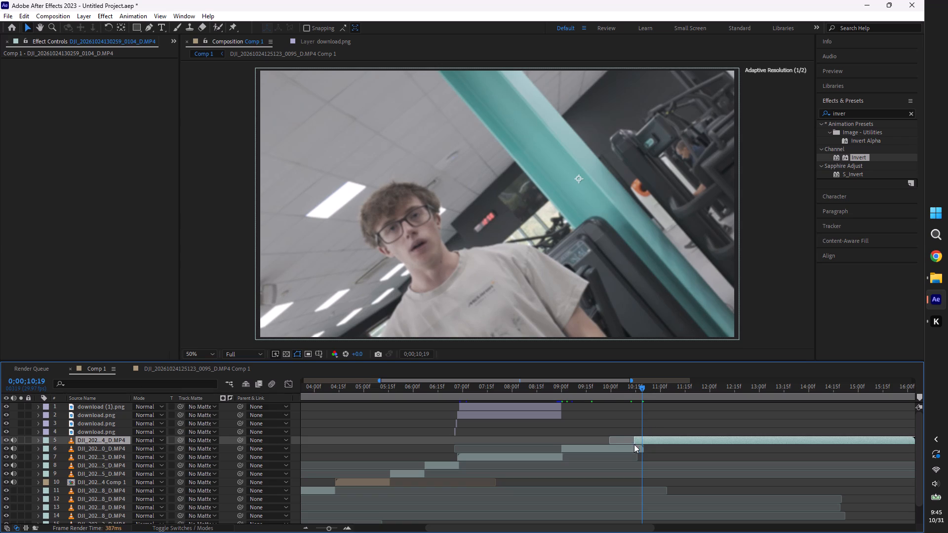
{"action": "left_click_drag", "start_coordinate": [632, 442], "coordinate": [639, 442]}
{"action": "key", "text": "space"}
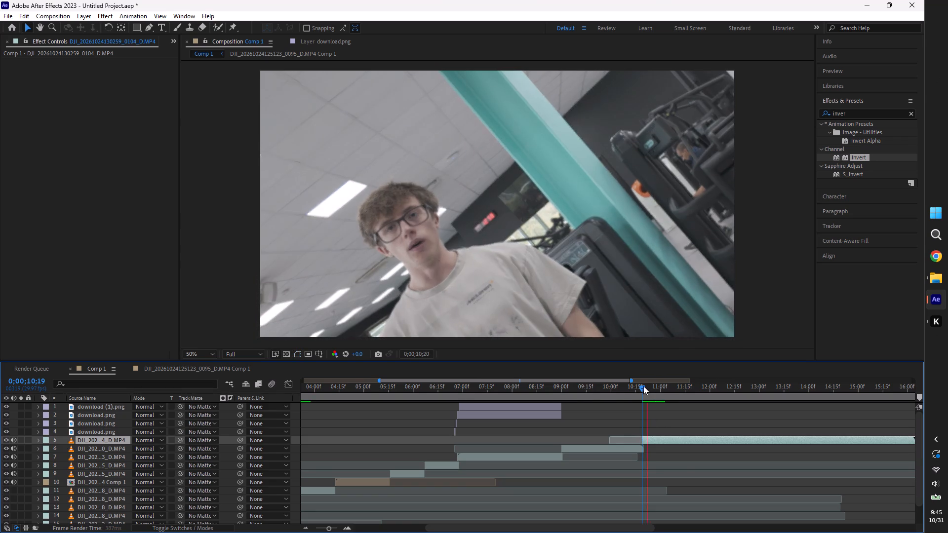
Split the 0104 clip at 0;00;12;13, delete the part after the split, and preview the edit from the beginning.
{"action": "left_click", "coordinate": [727, 384]}
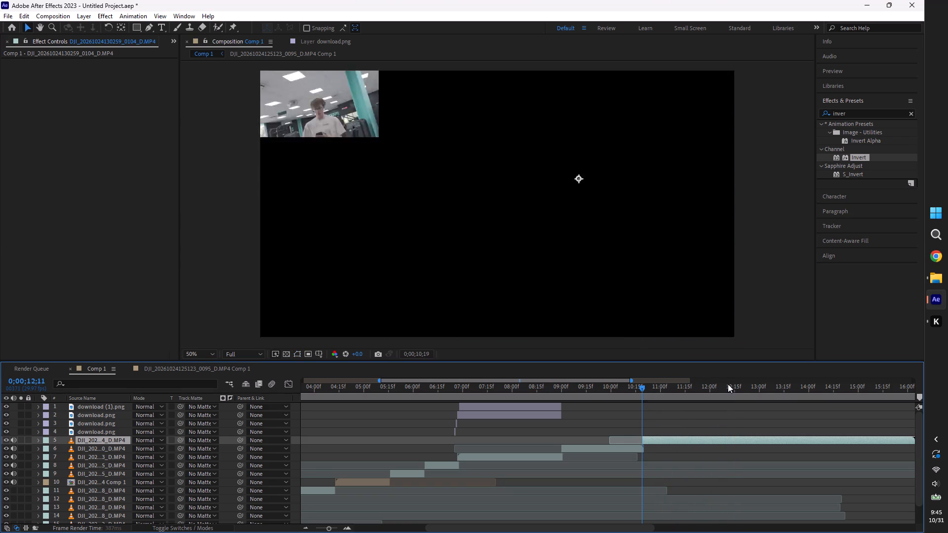
{"action": "left_click", "coordinate": [730, 386]}
{"action": "key", "text": "space"}
{"action": "left_click", "coordinate": [730, 391]}
{"action": "key", "text": "ctrl+shift+d"}
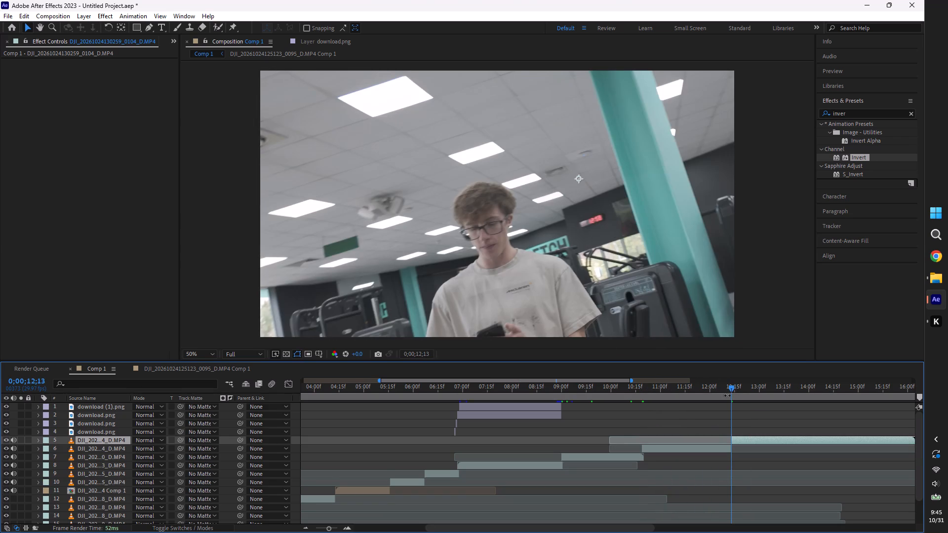
{"action": "key", "text": "BackSpace"}
{"action": "left_click_drag", "start_coordinate": [730, 386], "coordinate": [0, 480]}
{"action": "key", "text": "space"}
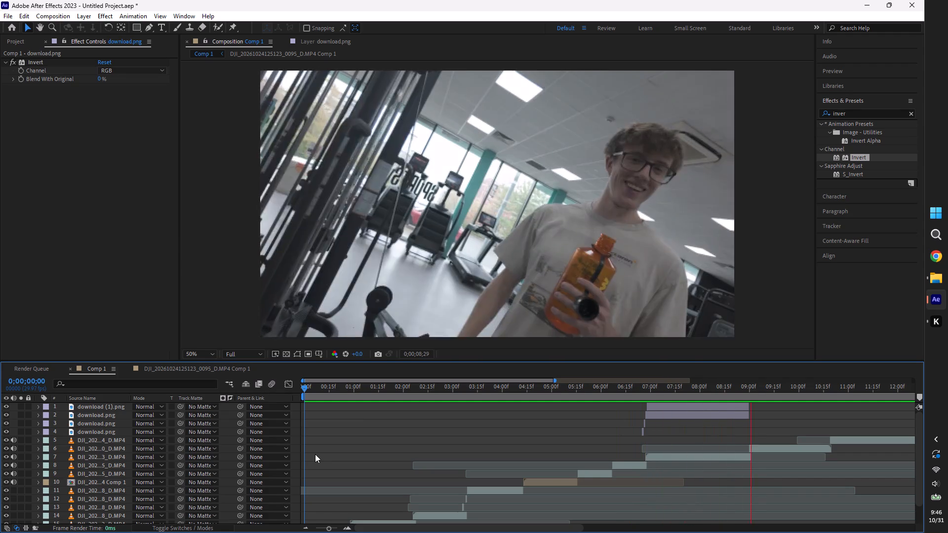
Select the 0103 clip beneath the music player overlay and search the effects and presets for "gr".
{"action": "left_click", "coordinate": [659, 387]}
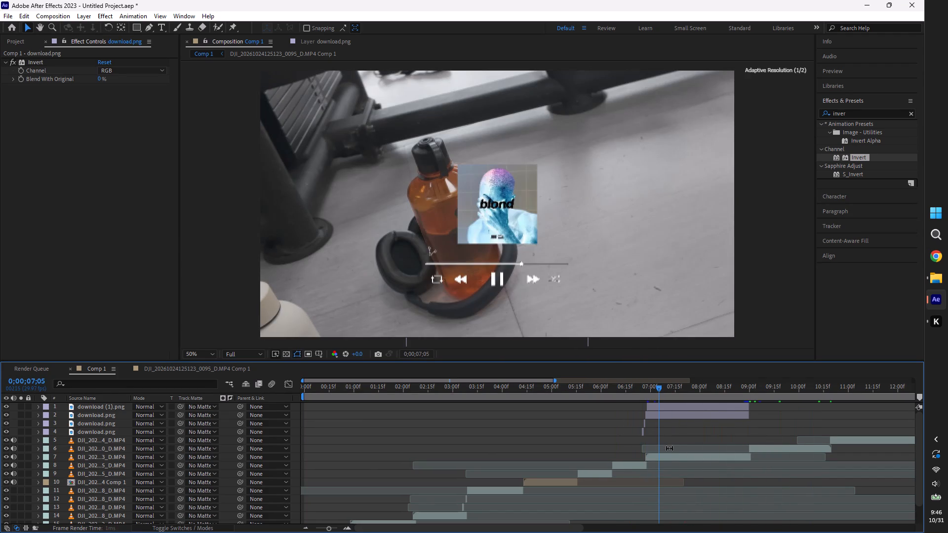
{"action": "left_click", "coordinate": [675, 456]}
{"action": "left_click_drag", "start_coordinate": [844, 113], "coordinate": [818, 117]}
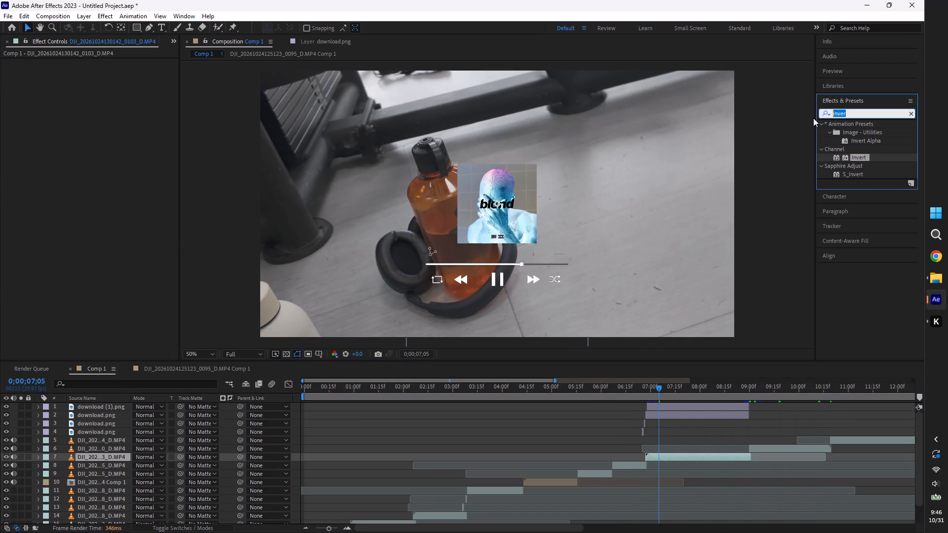
{"action": "type", "text": "black"}
{"action": "key", "text": "BackSpace"}
{"action": "key", "text": "BackSpace"}
{"action": "key", "text": "BackSpace"}
{"action": "key", "text": "BackSpace"}
{"action": "key", "text": "BackSpace"}
{"action": "key", "text": "BackSpace"}
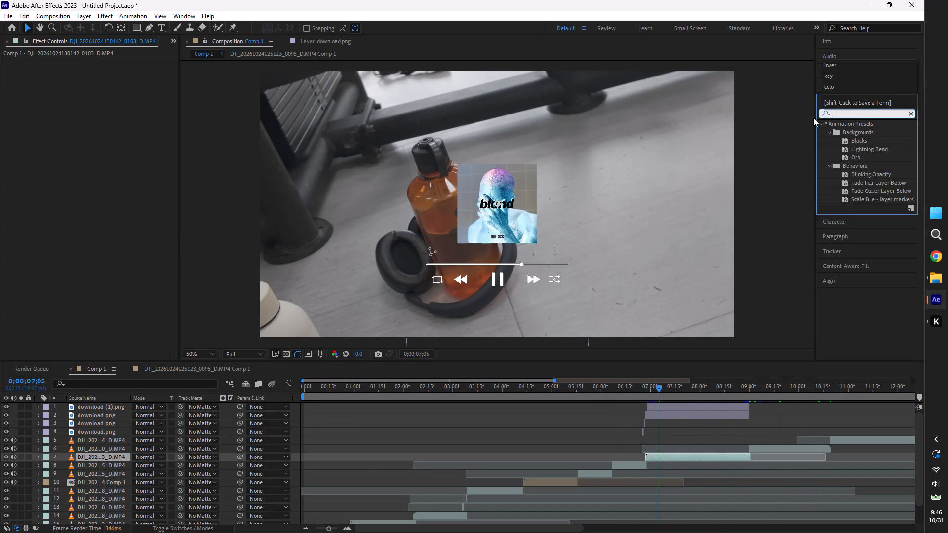
{"action": "type", "text": "gaye"}
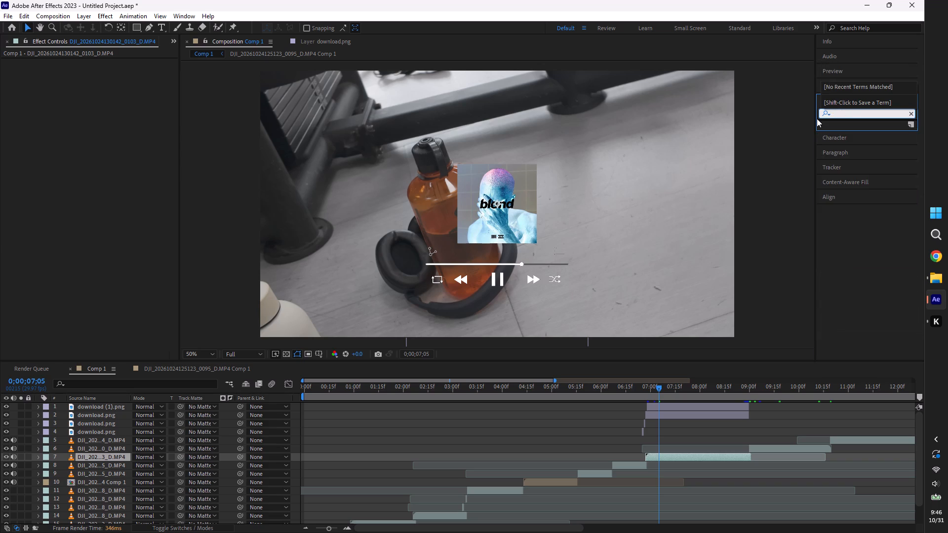
{"action": "key", "text": "BackSpace"}
{"action": "key", "text": "BackSpace"}
{"action": "key", "text": "BackSpace"}
{"action": "key", "text": "BackSpace"}
{"action": "type", "text": "gre"}
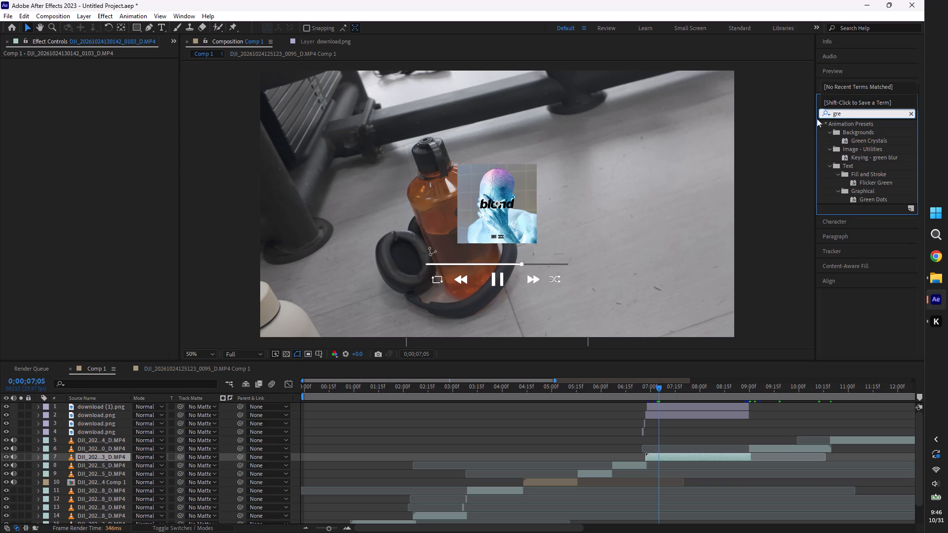
{"action": "key", "text": "BackSpace"}
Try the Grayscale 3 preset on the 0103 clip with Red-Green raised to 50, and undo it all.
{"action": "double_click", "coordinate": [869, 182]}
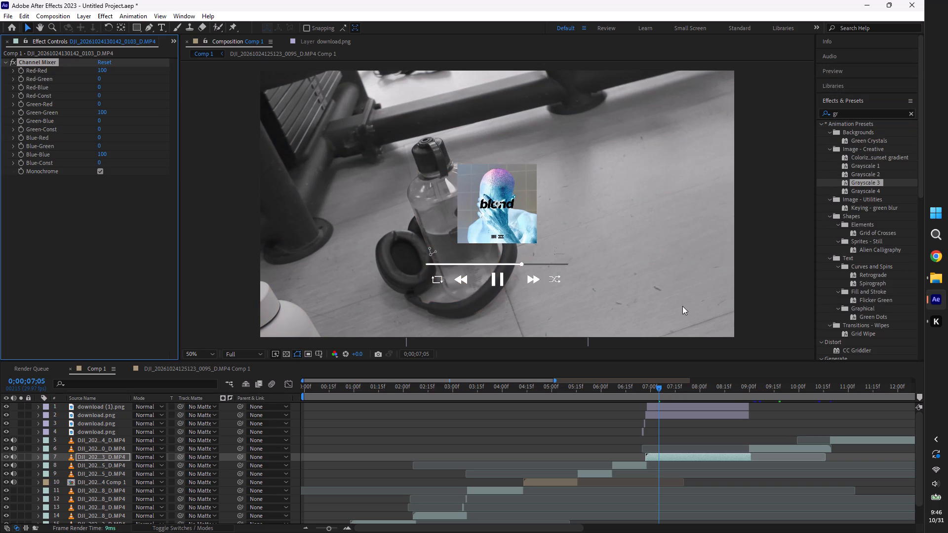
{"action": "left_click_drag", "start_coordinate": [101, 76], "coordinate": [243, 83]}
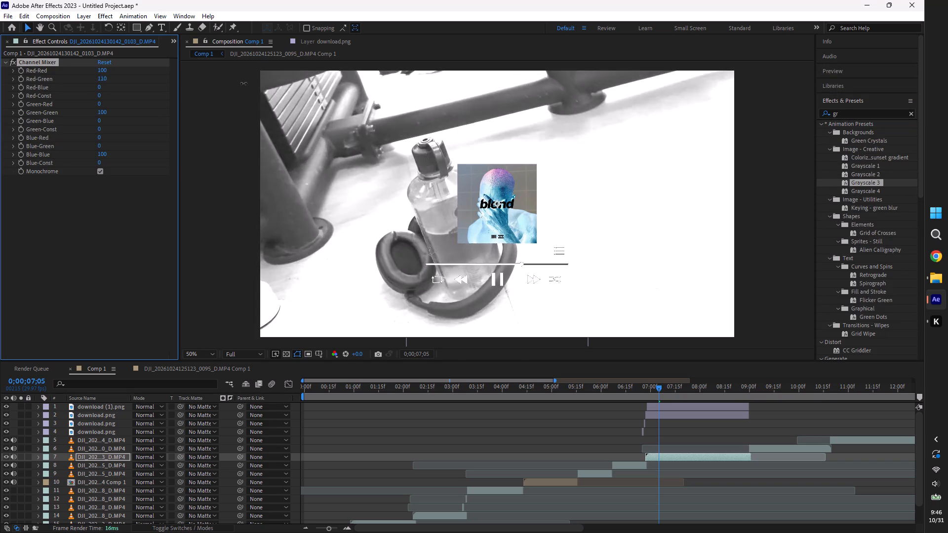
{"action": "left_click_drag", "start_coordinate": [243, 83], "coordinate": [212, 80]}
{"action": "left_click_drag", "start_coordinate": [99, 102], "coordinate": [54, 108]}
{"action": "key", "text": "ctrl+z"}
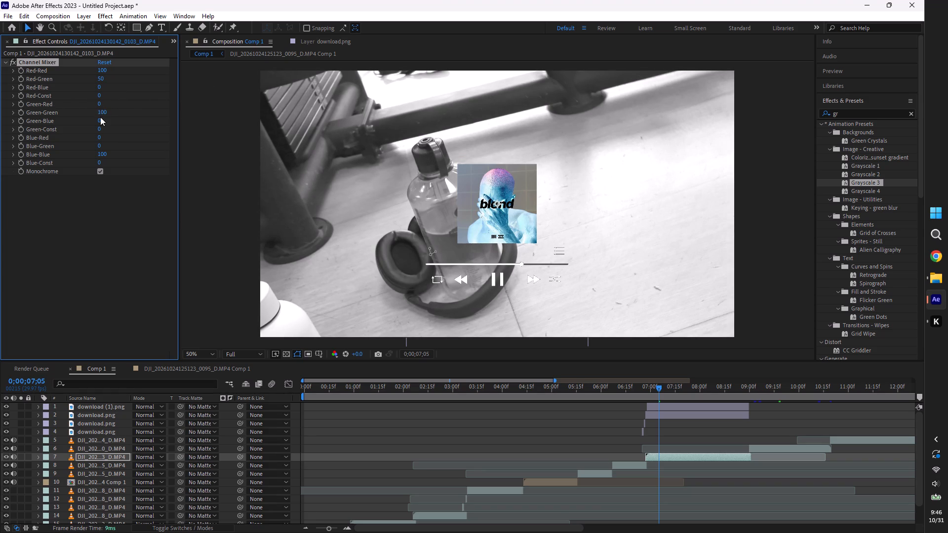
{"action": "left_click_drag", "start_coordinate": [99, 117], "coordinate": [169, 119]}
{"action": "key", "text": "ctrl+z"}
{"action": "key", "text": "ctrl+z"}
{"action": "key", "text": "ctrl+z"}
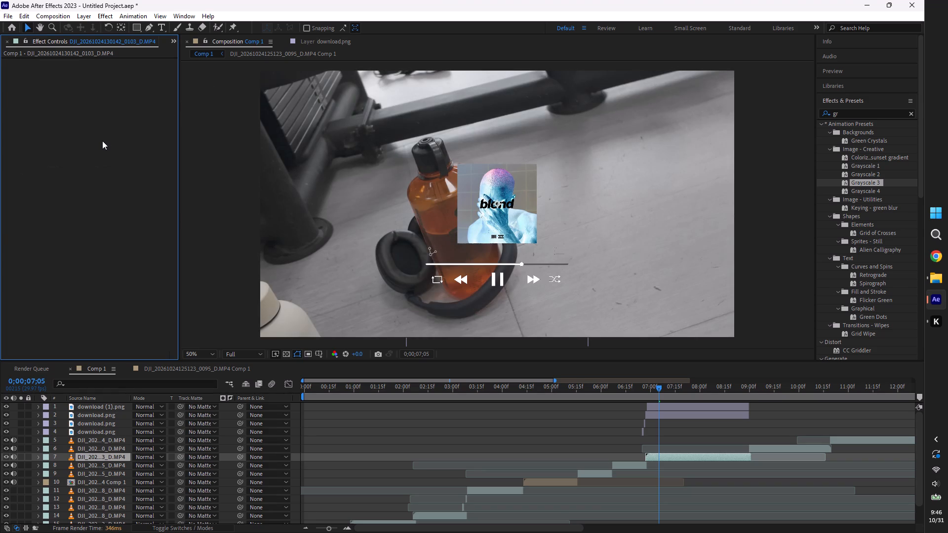
Apply the Grayscale 1 preset to the 0103 clip, set Hue to 97° and Lightness to -23, and preview it.
{"action": "double_click", "coordinate": [864, 165]}
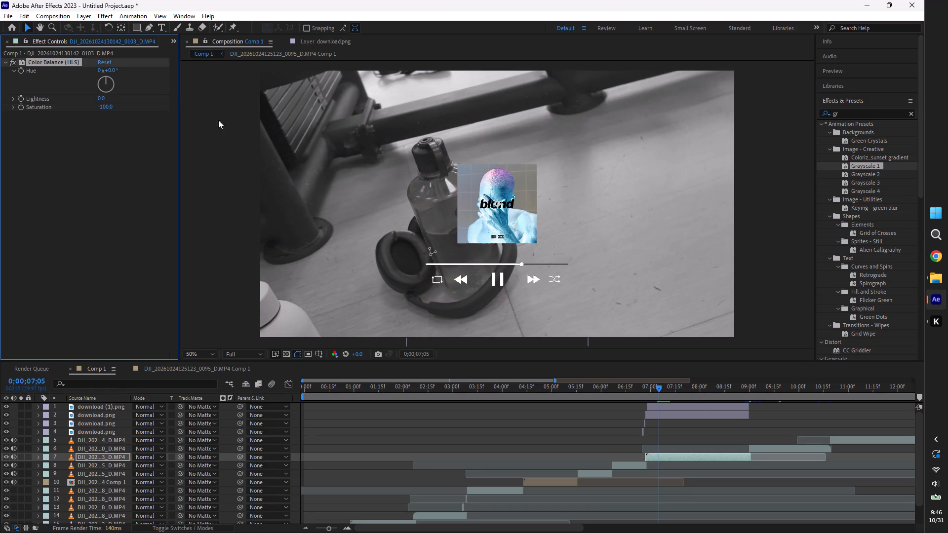
{"action": "left_click_drag", "start_coordinate": [111, 71], "coordinate": [167, 80]}
{"action": "left_click", "coordinate": [100, 97]}
{"action": "key", "text": "ctrl+z"}
{"action": "left_click_drag", "start_coordinate": [104, 100], "coordinate": [72, 103]}
{"action": "key", "text": "ctrl+z"}
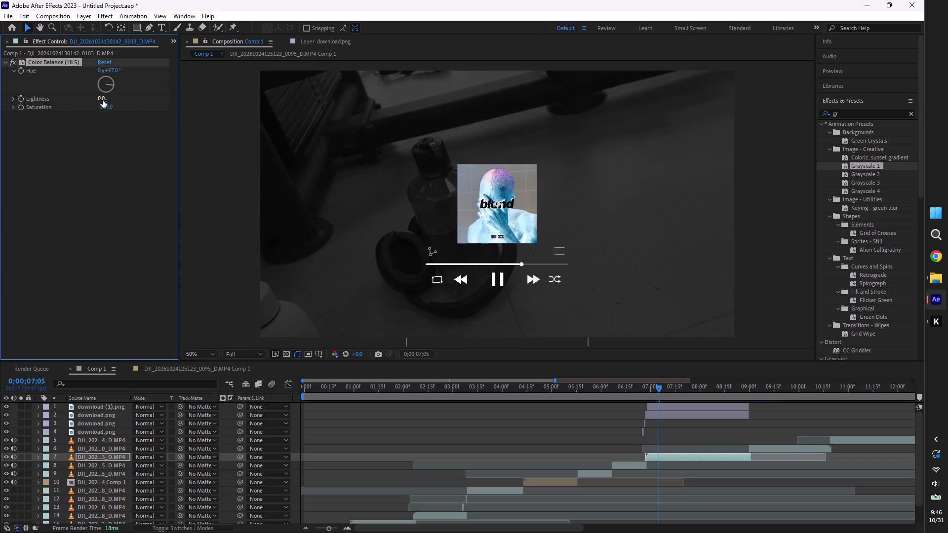
{"action": "left_click_drag", "start_coordinate": [103, 100], "coordinate": [91, 100]}
{"action": "key", "text": "space"}
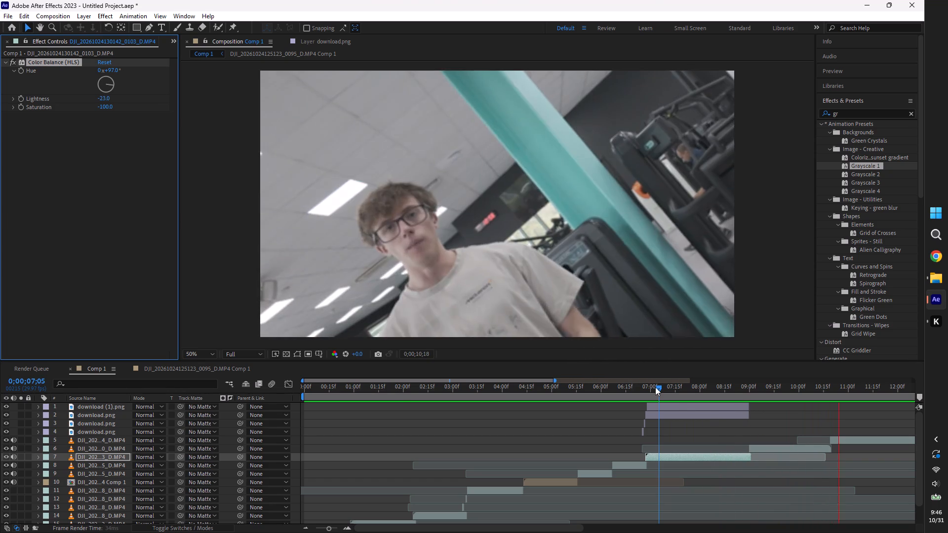
Extend the 0110 clip's start, shift it back to begin at about 0;00;09.
{"action": "left_click_drag", "start_coordinate": [655, 387], "coordinate": [798, 432]}
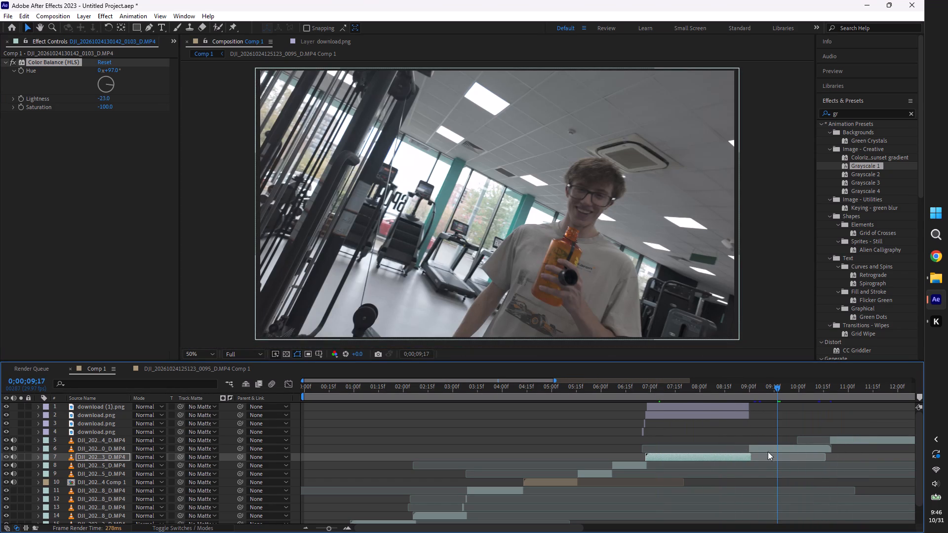
{"action": "left_click_drag", "start_coordinate": [745, 451], "coordinate": [728, 450]}
{"action": "left_click_drag", "start_coordinate": [742, 449], "coordinate": [756, 448]}
{"action": "left_click_drag", "start_coordinate": [838, 442], "coordinate": [853, 442]}
{"action": "key", "text": "space"}
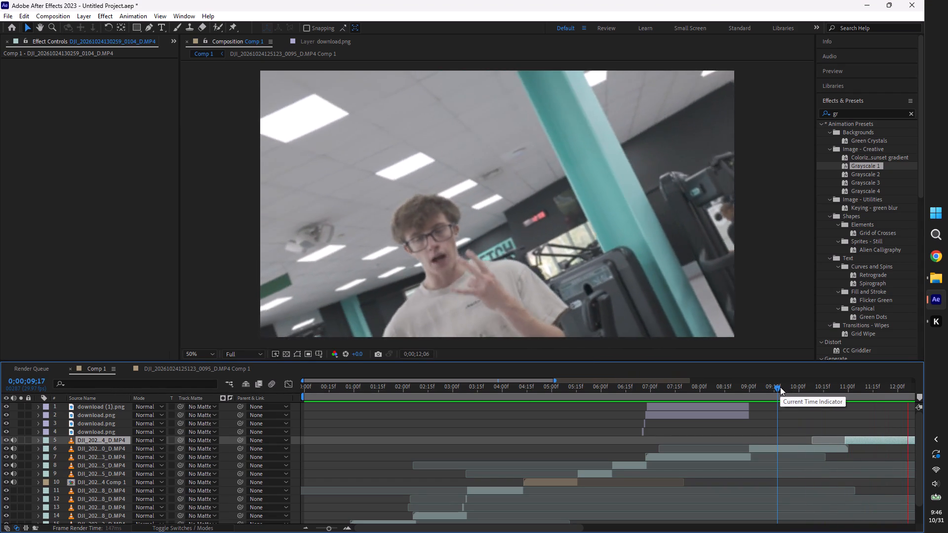
Move the 0110 clip out of the way to start at about 0;00;16;00, leaving the slot at 0;00;09;00 free.
{"action": "left_click_drag", "start_coordinate": [778, 387], "coordinate": [756, 399]}
{"action": "left_click_drag", "start_coordinate": [774, 450], "coordinate": [947, 466]}
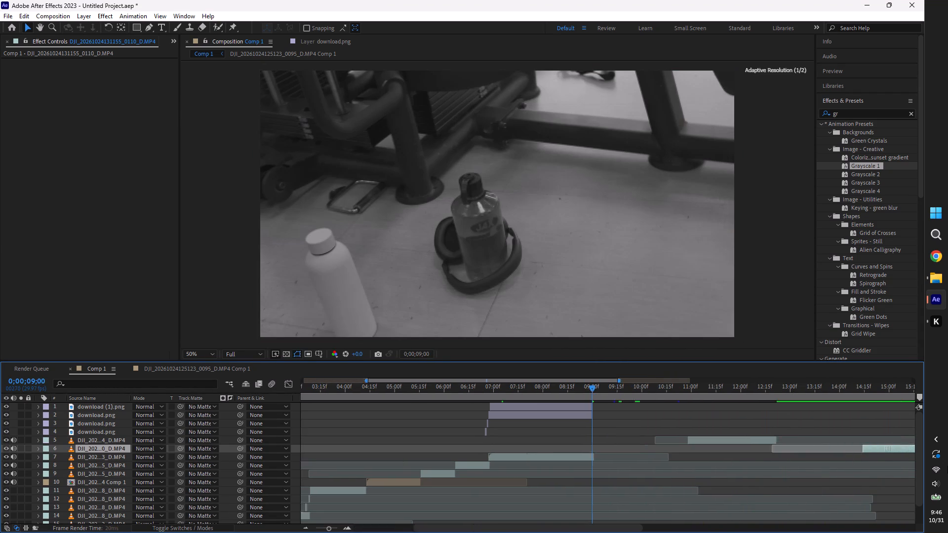
{"action": "left_click_drag", "start_coordinate": [947, 466], "coordinate": [739, 451]}
{"action": "left_click", "coordinate": [939, 271]}
{"action": "left_click", "coordinate": [881, 252]}
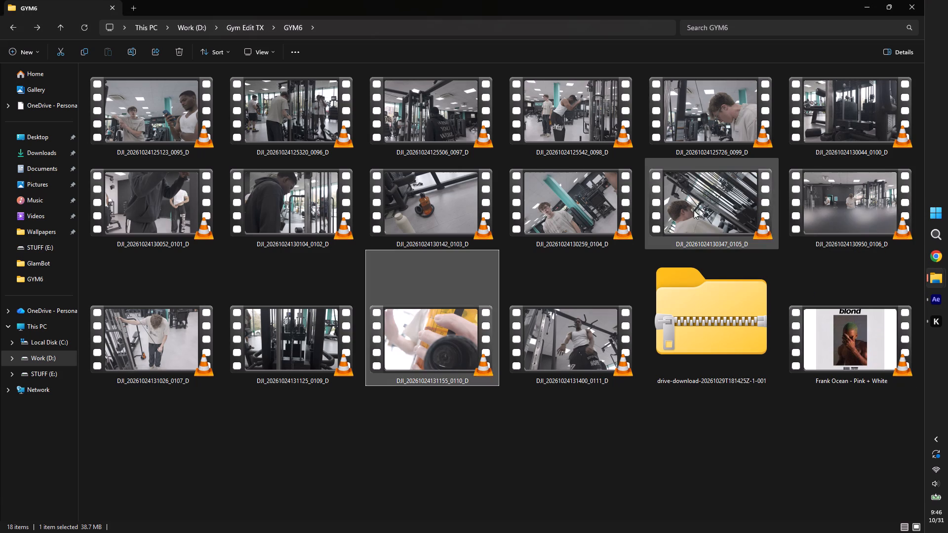
{"action": "left_click_drag", "start_coordinate": [697, 205], "coordinate": [716, 209]}
{"action": "left_click_drag", "start_coordinate": [730, 134], "coordinate": [893, 238]}
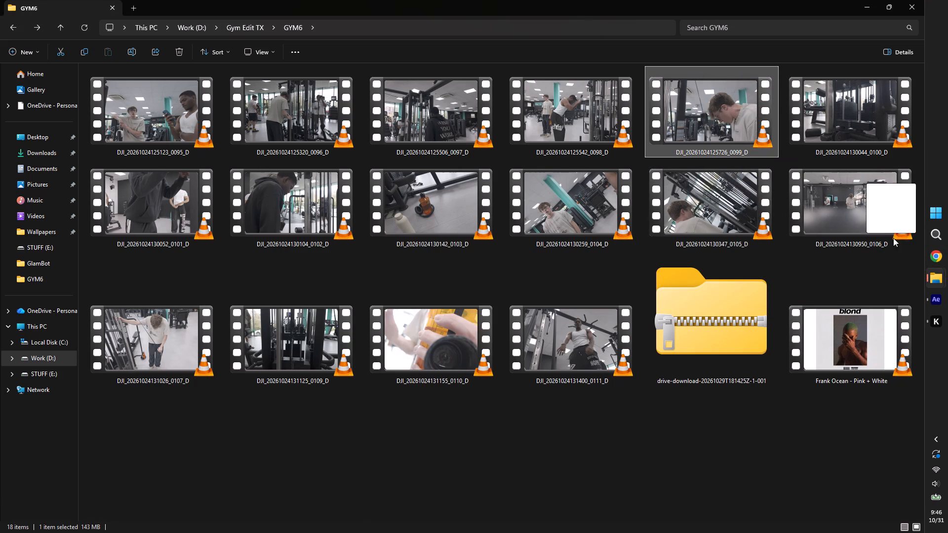
{"action": "left_click_drag", "start_coordinate": [893, 238], "coordinate": [575, 459]}
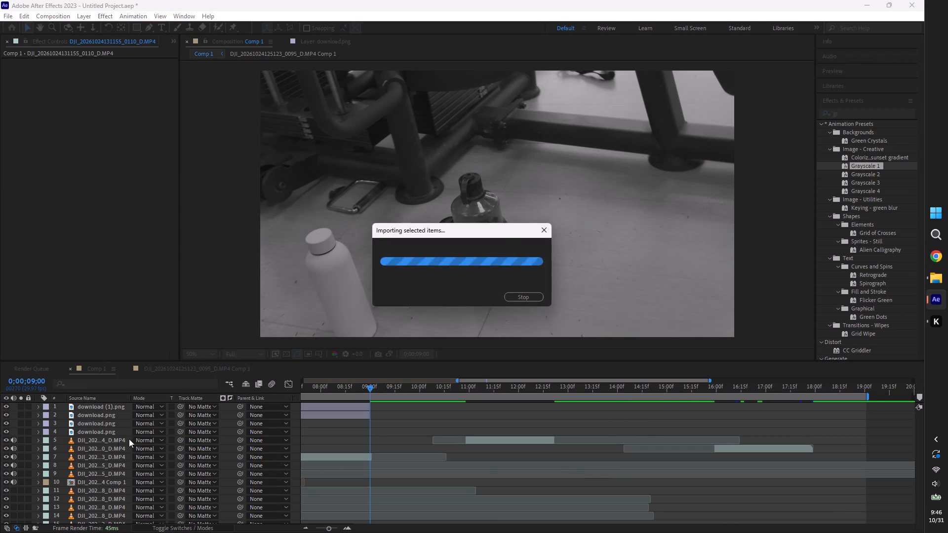
{"action": "left_click_drag", "start_coordinate": [119, 407], "coordinate": [122, 461]}
Split the 0099 clip at 0;00;09;00, delete the part before it, trim its start to where the 0103 clip ends, and preview.
{"action": "key", "text": "ctrl+shift+d"}
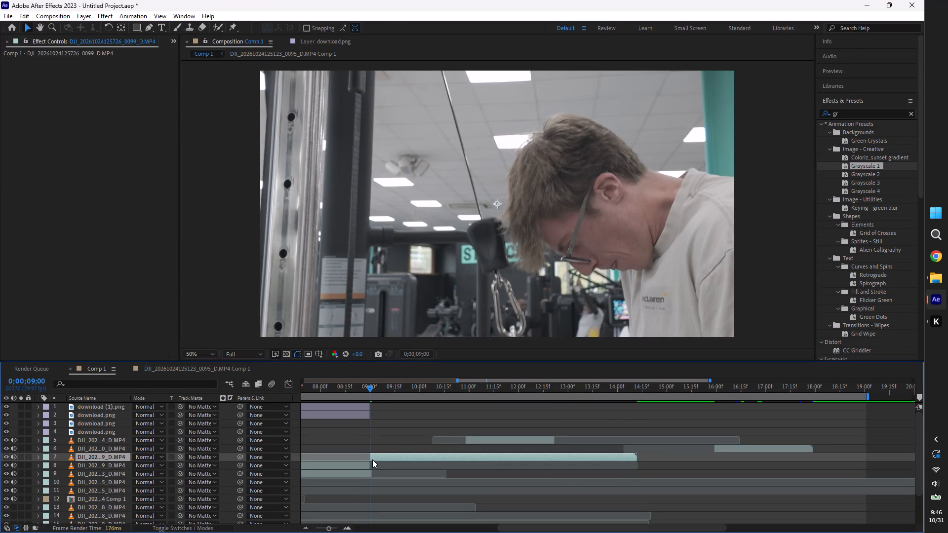
{"action": "left_click", "coordinate": [371, 464]}
{"action": "key", "text": "Delete"}
{"action": "left_click_drag", "start_coordinate": [371, 457], "coordinate": [373, 466]}
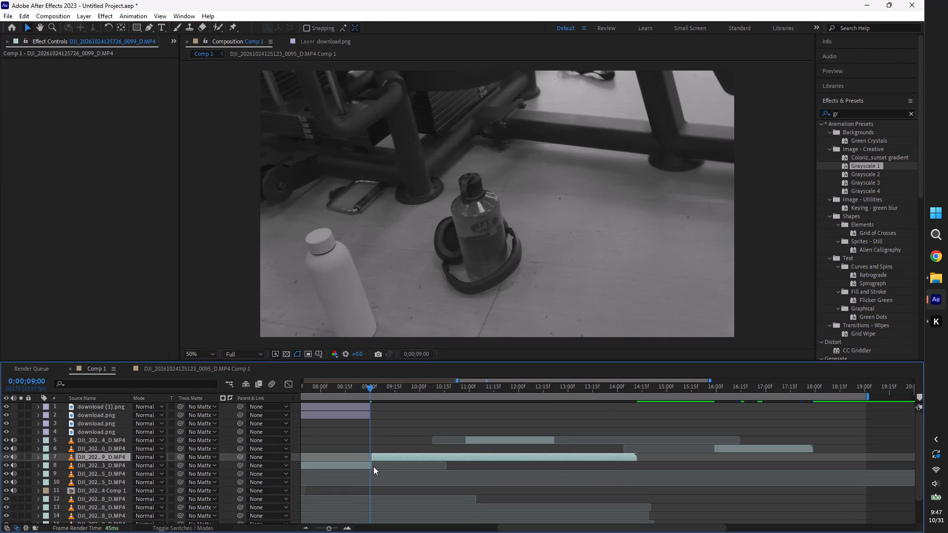
{"action": "left_click_drag", "start_coordinate": [373, 466], "coordinate": [373, 466]}
{"action": "left_click_drag", "start_coordinate": [372, 387], "coordinate": [368, 428]}
{"action": "left_click", "coordinate": [446, 385]}
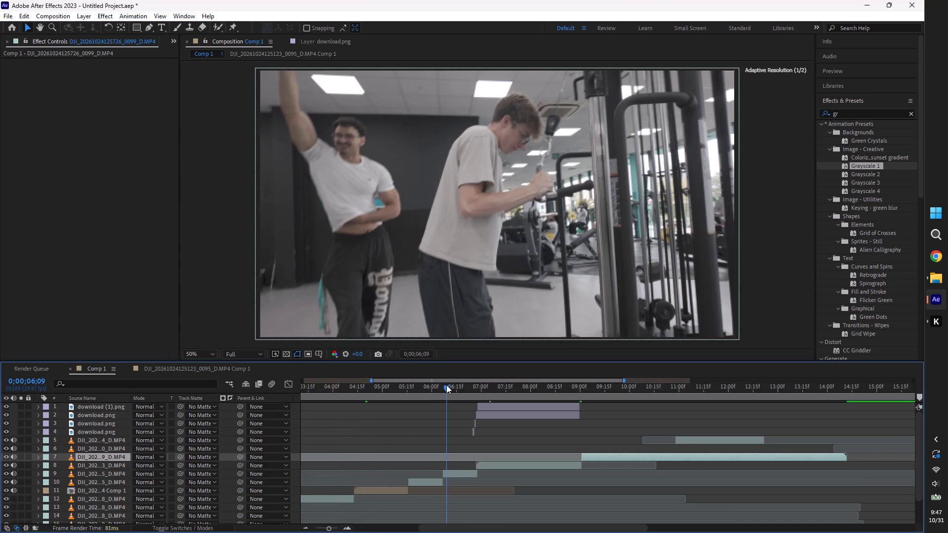
{"action": "key", "text": "space"}
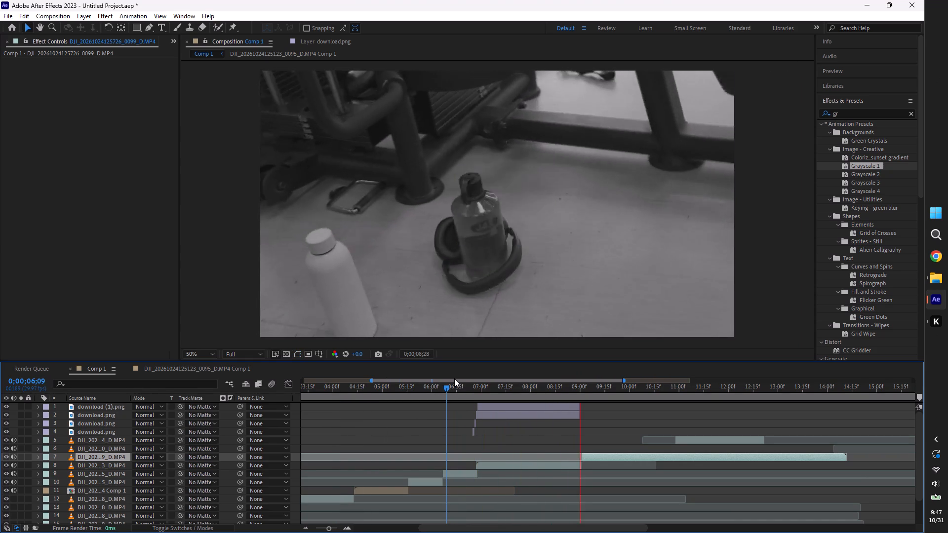
Scale the 0099 clip to 56% and preview it from 0;00;09;01.
{"action": "left_click_drag", "start_coordinate": [581, 387], "coordinate": [586, 412]}
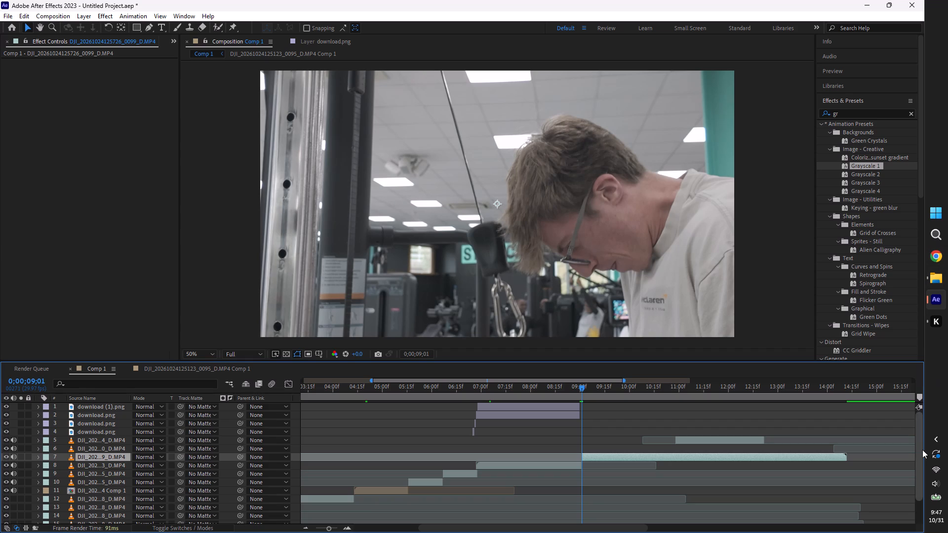
{"action": "key", "text": "s"}
{"action": "left_click_drag", "start_coordinate": [146, 467], "coordinate": [131, 467]}
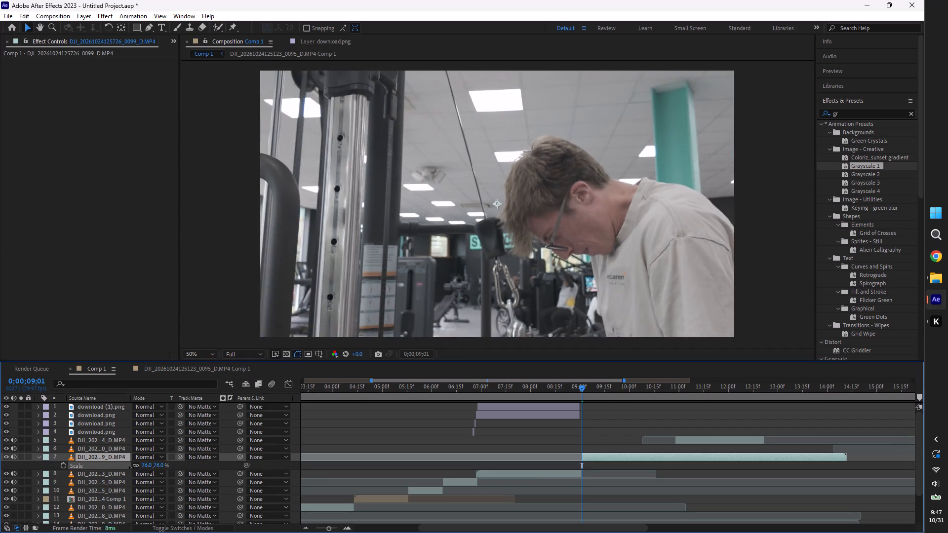
{"action": "left_click_drag", "start_coordinate": [131, 467], "coordinate": [123, 467]}
{"action": "key", "text": "space"}
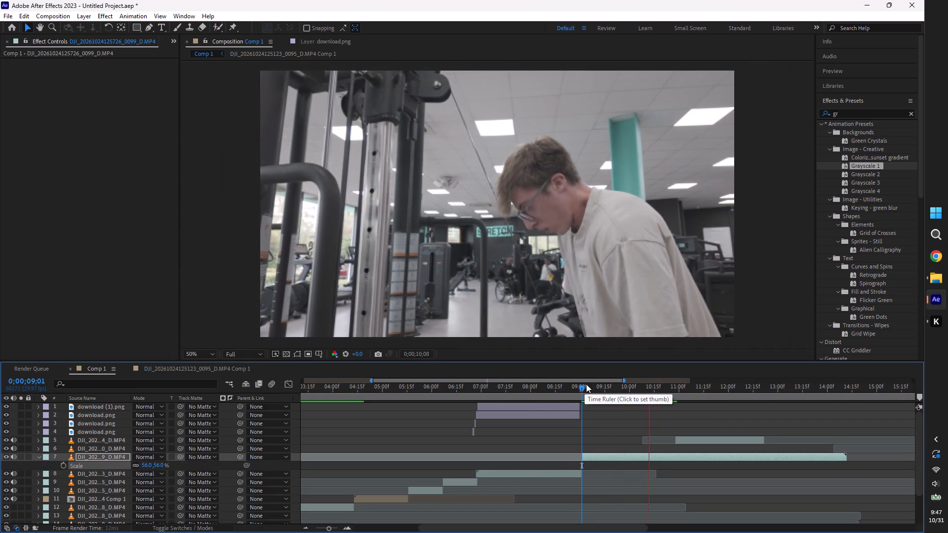
Slide the 0104 clip earlier to start at 0;00;10;00 over the 0099 clip, previewing the cut from 0;00;09;16.
{"action": "left_click_drag", "start_coordinate": [586, 383], "coordinate": [423, 391]}
{"action": "left_click", "coordinate": [462, 390]}
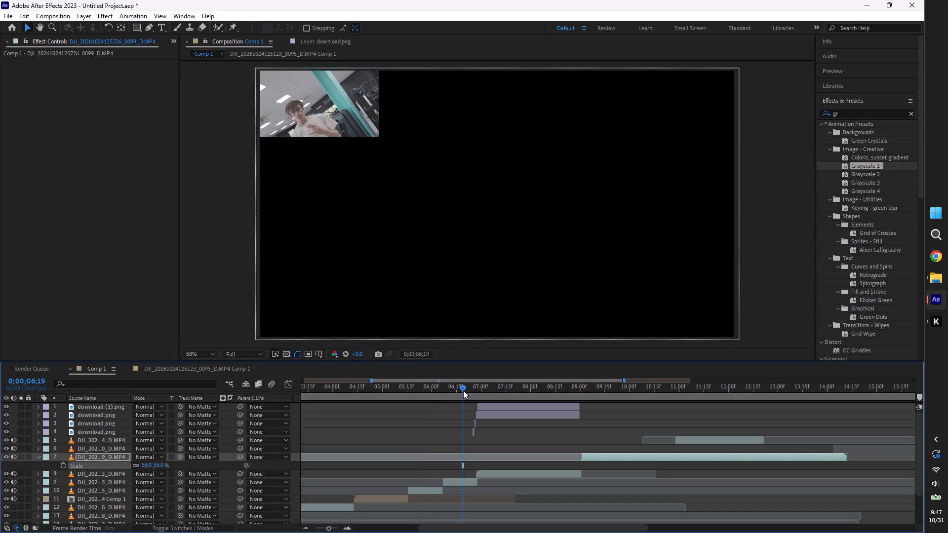
{"action": "left_click_drag", "start_coordinate": [465, 390], "coordinate": [640, 416]}
{"action": "left_click_drag", "start_coordinate": [689, 439], "coordinate": [655, 442]}
{"action": "left_click", "coordinate": [606, 390]}
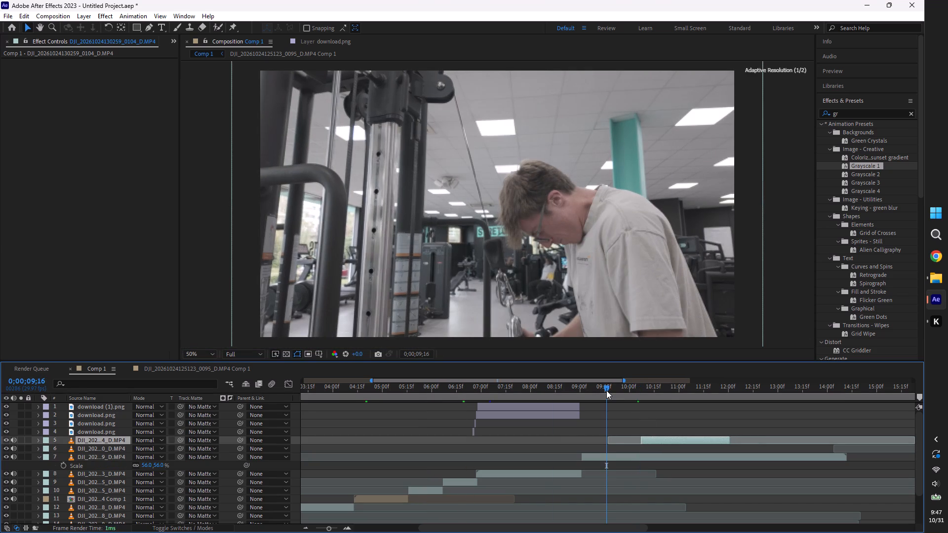
{"action": "key", "text": "space"}
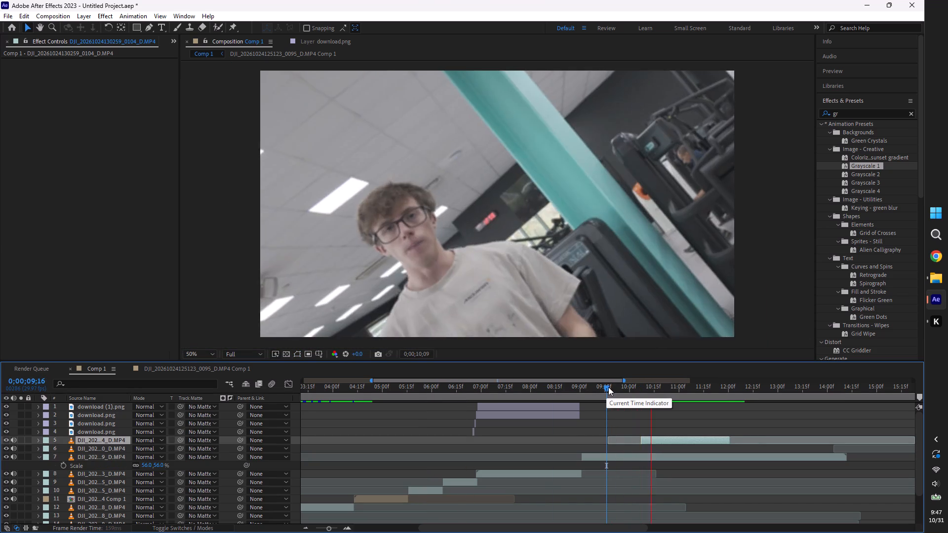
{"action": "left_click", "coordinate": [608, 387]}
{"action": "left_click_drag", "start_coordinate": [656, 439], "coordinate": [646, 439]}
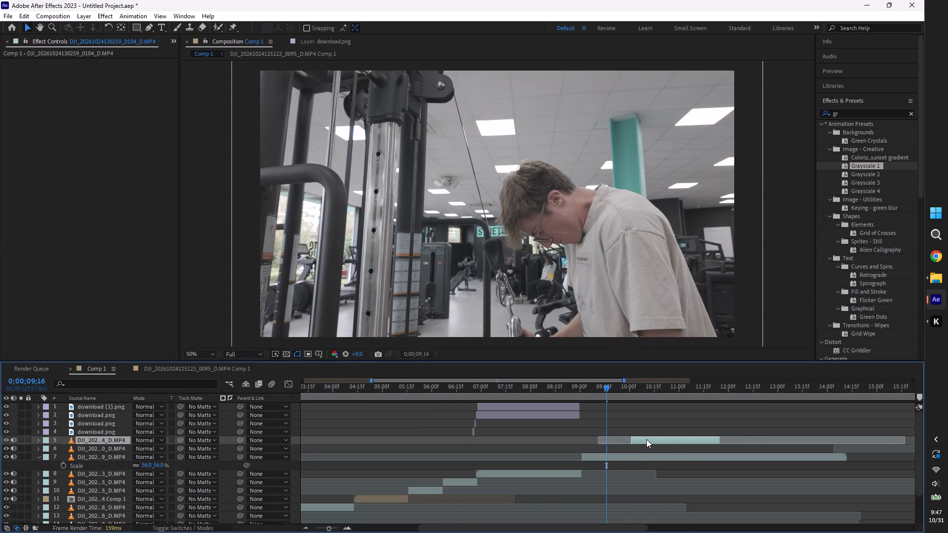
{"action": "left_click_drag", "start_coordinate": [646, 439], "coordinate": [645, 439]}
{"action": "left_click_drag", "start_coordinate": [612, 385], "coordinate": [630, 397]}
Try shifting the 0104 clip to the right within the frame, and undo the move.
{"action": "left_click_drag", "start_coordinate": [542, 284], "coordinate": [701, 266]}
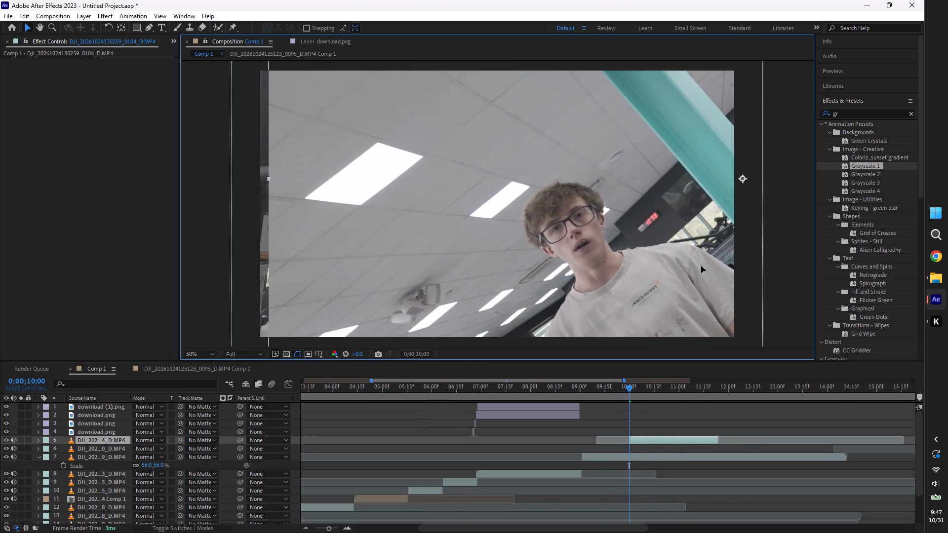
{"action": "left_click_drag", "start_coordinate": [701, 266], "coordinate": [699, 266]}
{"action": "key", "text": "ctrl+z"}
Mask the 0104 clip with a full-height rectangle covering about the left 70% of the frame, and reselect the clip.
{"action": "left_click", "coordinate": [141, 22]}
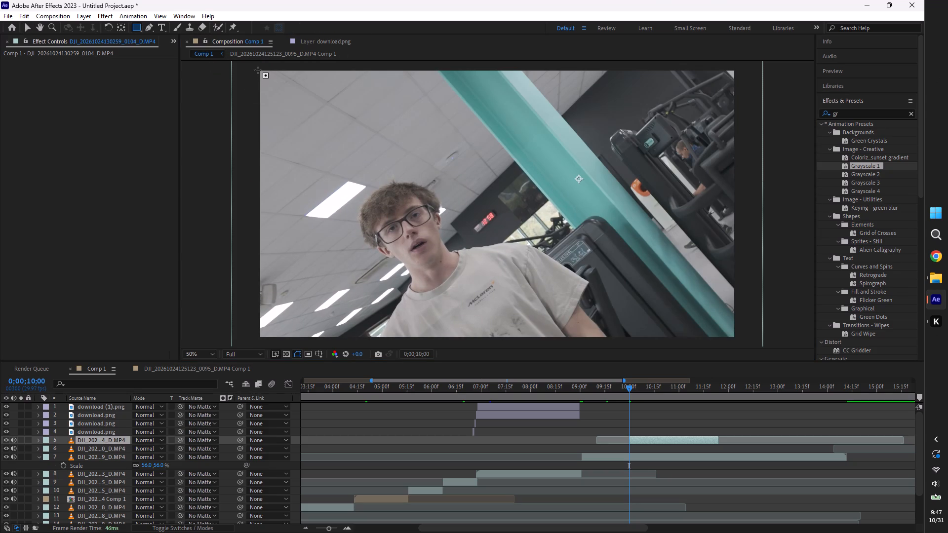
{"action": "left_click_drag", "start_coordinate": [258, 70], "coordinate": [598, 347]}
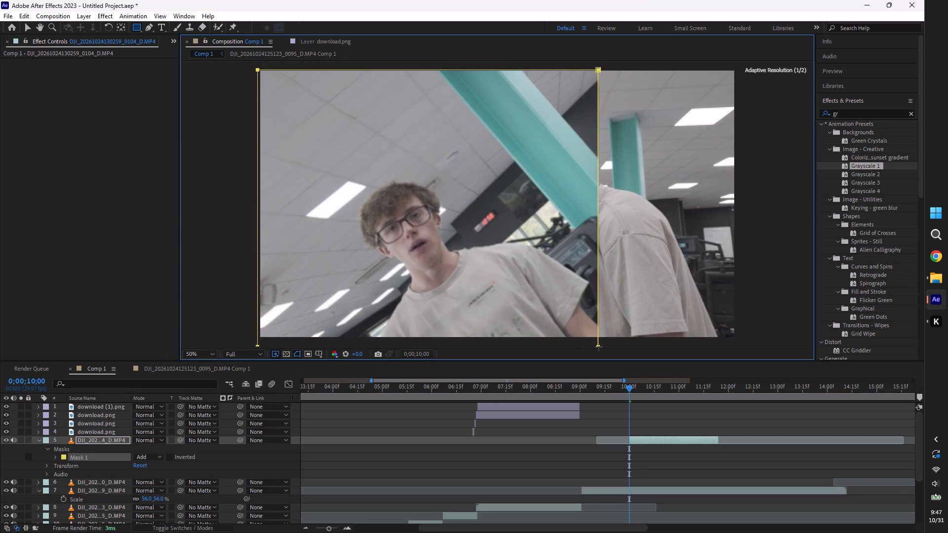
{"action": "left_click_drag", "start_coordinate": [598, 347], "coordinate": [593, 346]}
{"action": "left_click", "coordinate": [645, 435]}
{"action": "left_click_drag", "start_coordinate": [497, 268], "coordinate": [553, 266]}
{"action": "key", "text": "ctrl+z"}
{"action": "left_click", "coordinate": [634, 433]}
{"action": "left_click", "coordinate": [635, 438]}
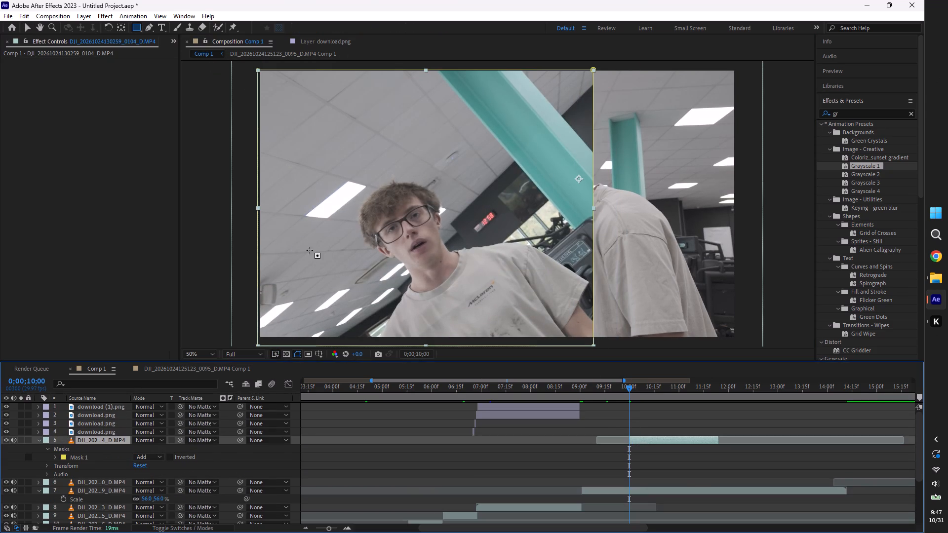
Bring in the left edge of the 0104 clip's mask and move the clip to the frame's left half, previewing from 0;00;09;17.
{"action": "key", "text": "v"}
{"action": "left_click_drag", "start_coordinate": [259, 207], "coordinate": [290, 209]}
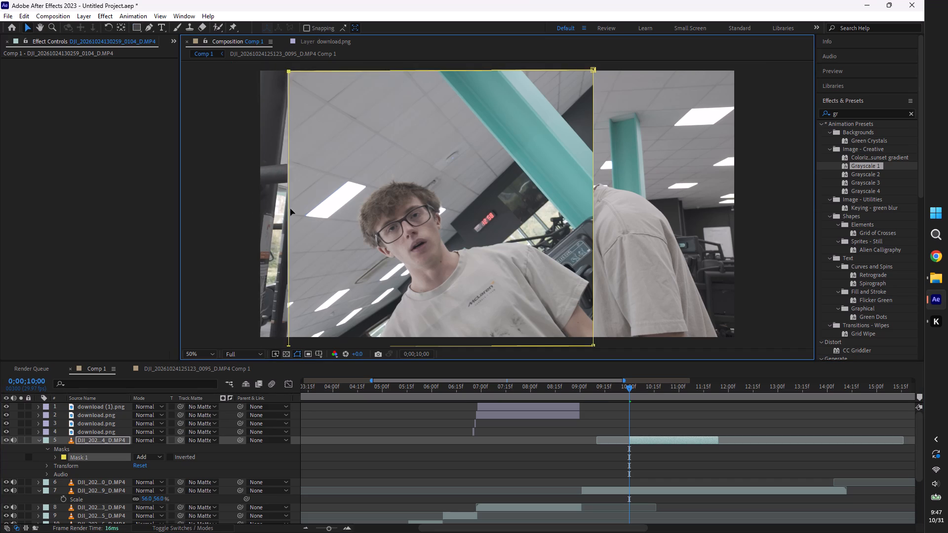
{"action": "left_click_drag", "start_coordinate": [290, 209], "coordinate": [303, 205]}
{"action": "left_click_drag", "start_coordinate": [412, 200], "coordinate": [614, 207]}
{"action": "left_click_drag", "start_coordinate": [518, 230], "coordinate": [646, 224]}
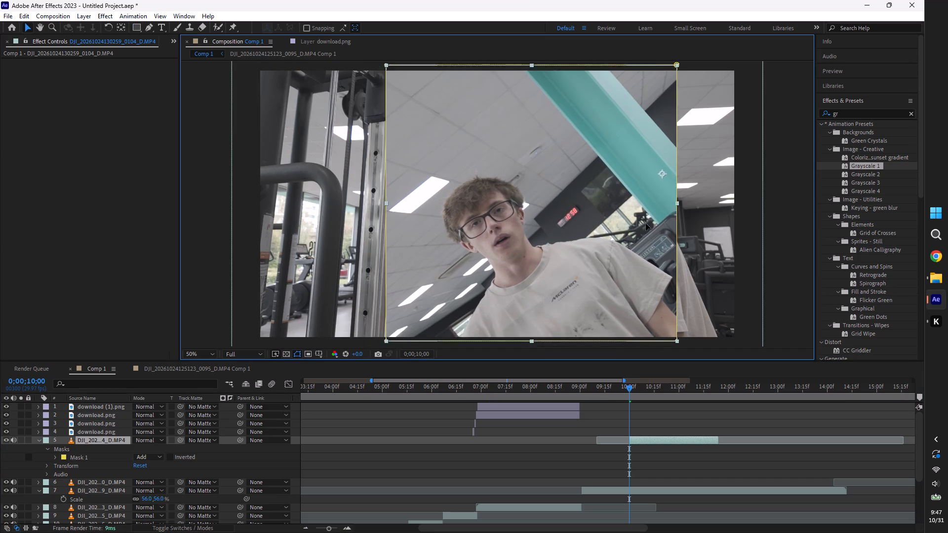
{"action": "left_click_drag", "start_coordinate": [646, 224], "coordinate": [428, 224]}
{"action": "left_click", "coordinate": [474, 293]}
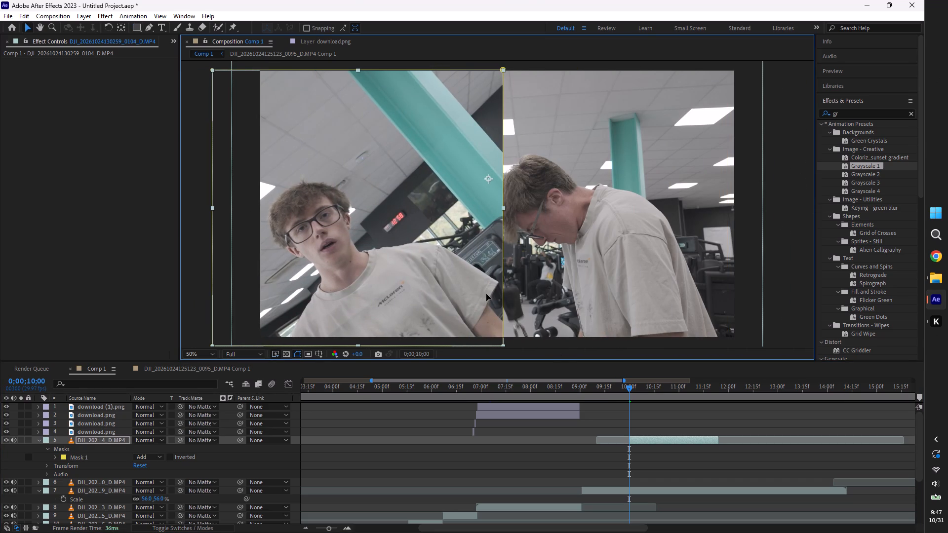
{"action": "left_click", "coordinate": [608, 387]}
{"action": "key", "text": "space"}
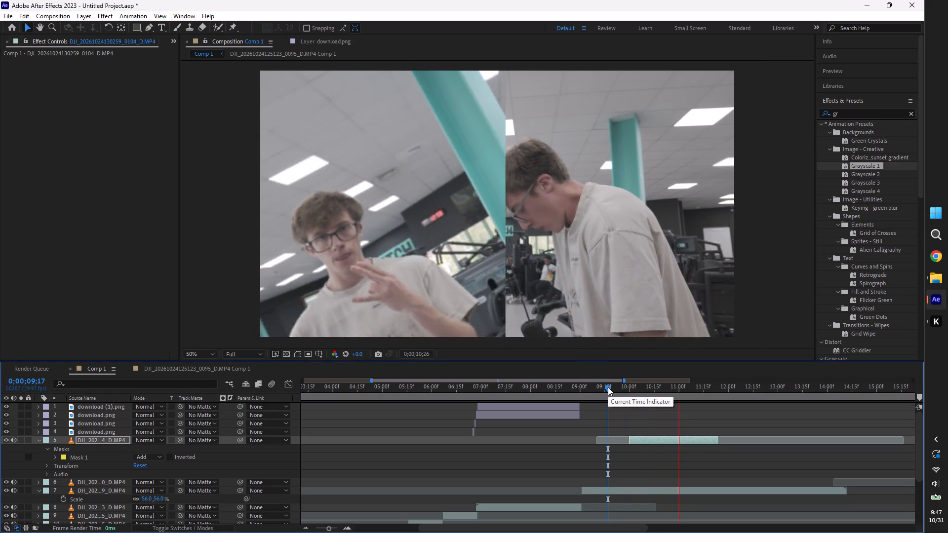
At 0;00;10;00, nudge the 0104 clip left until its mask's right edge sits at the frame's centre, and preview the split screen.
{"action": "left_click_drag", "start_coordinate": [608, 387], "coordinate": [626, 409]}
{"action": "left_click_drag", "start_coordinate": [445, 269], "coordinate": [439, 268]}
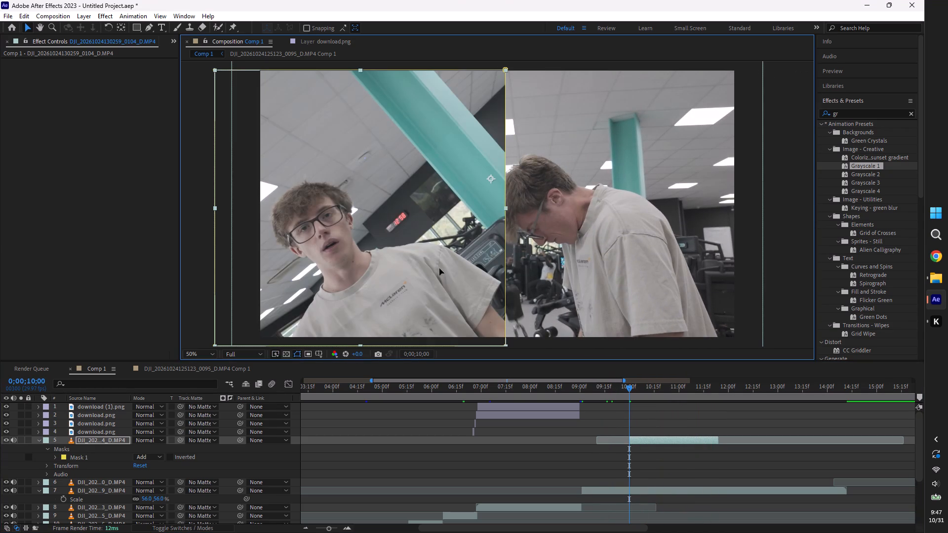
{"action": "left_click_drag", "start_coordinate": [439, 268], "coordinate": [435, 266]}
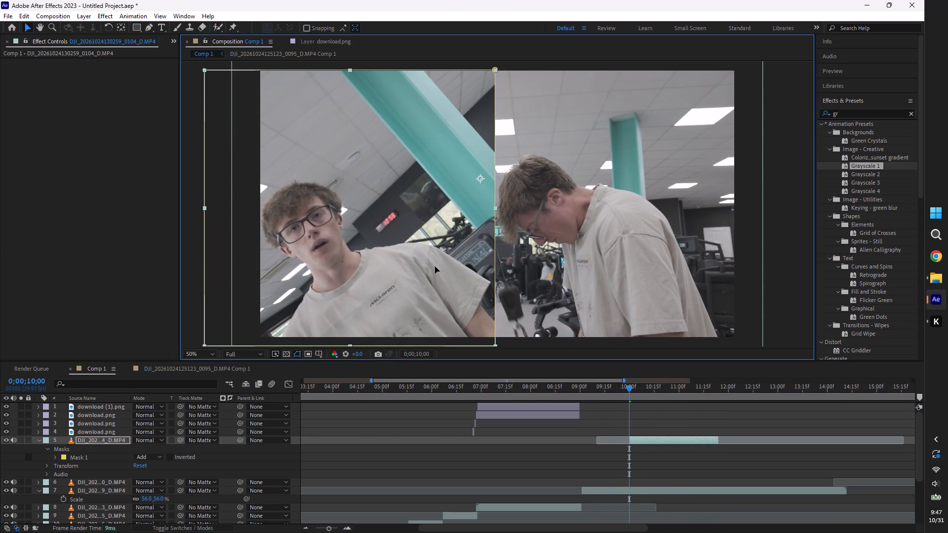
{"action": "left_click_drag", "start_coordinate": [435, 266], "coordinate": [435, 266]}
{"action": "key", "text": "space"}
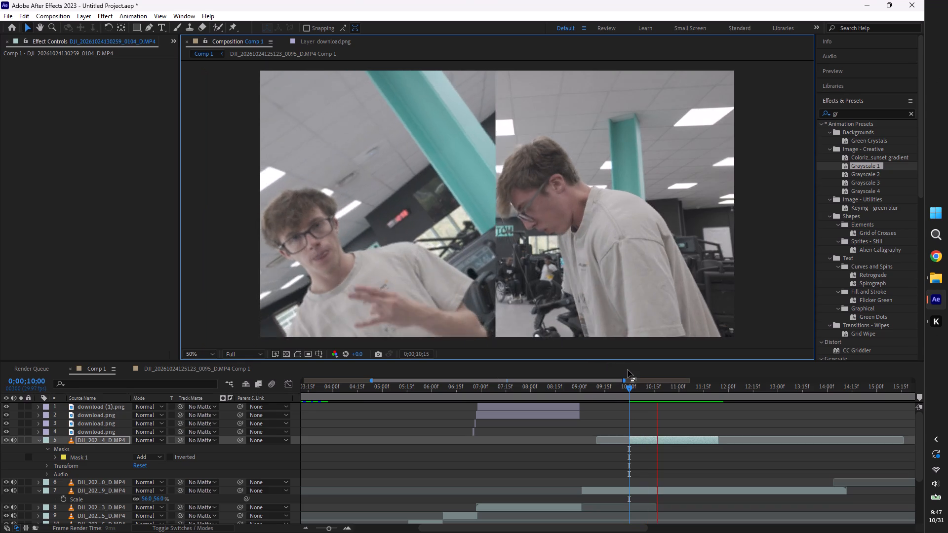
{"action": "left_click", "coordinate": [630, 387]}
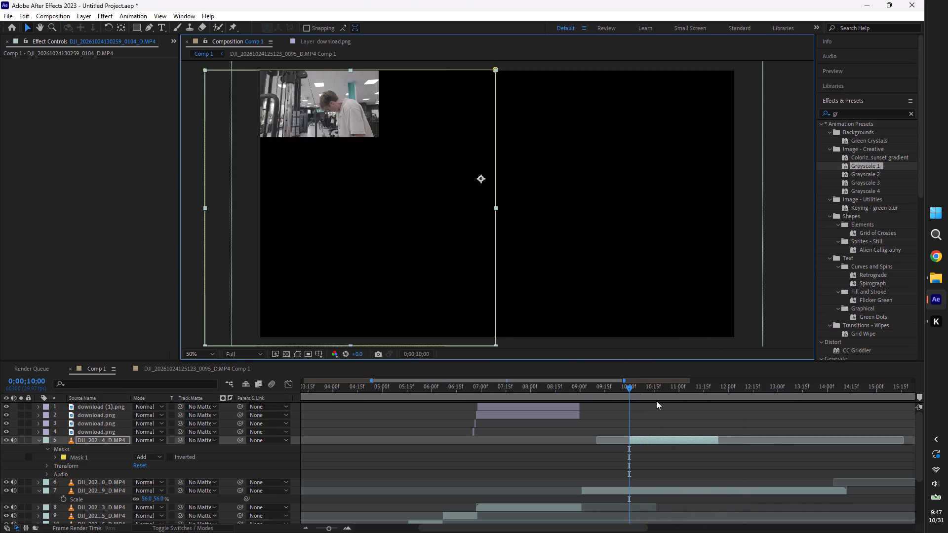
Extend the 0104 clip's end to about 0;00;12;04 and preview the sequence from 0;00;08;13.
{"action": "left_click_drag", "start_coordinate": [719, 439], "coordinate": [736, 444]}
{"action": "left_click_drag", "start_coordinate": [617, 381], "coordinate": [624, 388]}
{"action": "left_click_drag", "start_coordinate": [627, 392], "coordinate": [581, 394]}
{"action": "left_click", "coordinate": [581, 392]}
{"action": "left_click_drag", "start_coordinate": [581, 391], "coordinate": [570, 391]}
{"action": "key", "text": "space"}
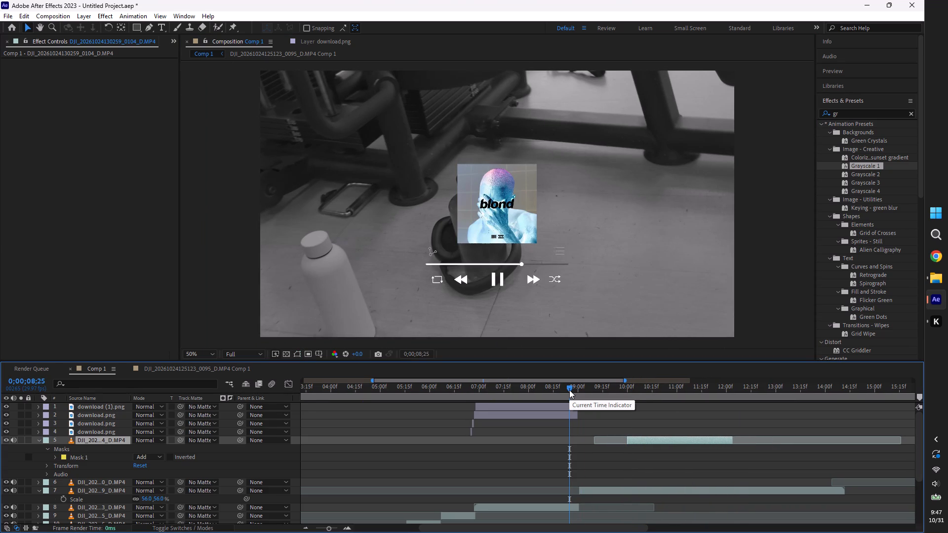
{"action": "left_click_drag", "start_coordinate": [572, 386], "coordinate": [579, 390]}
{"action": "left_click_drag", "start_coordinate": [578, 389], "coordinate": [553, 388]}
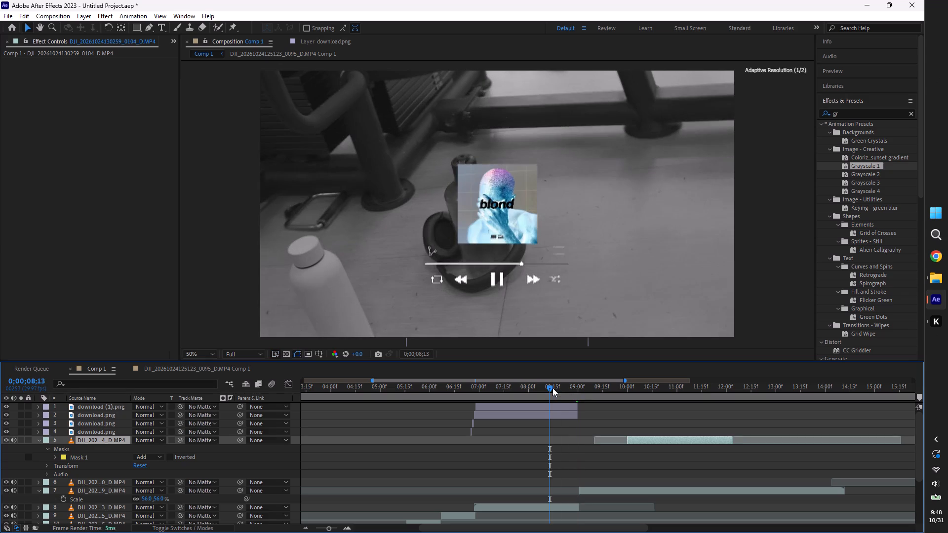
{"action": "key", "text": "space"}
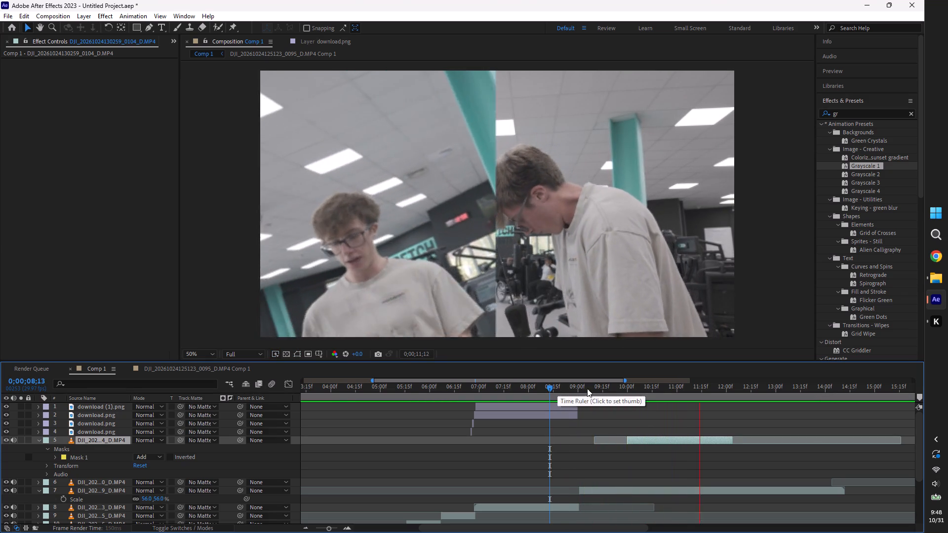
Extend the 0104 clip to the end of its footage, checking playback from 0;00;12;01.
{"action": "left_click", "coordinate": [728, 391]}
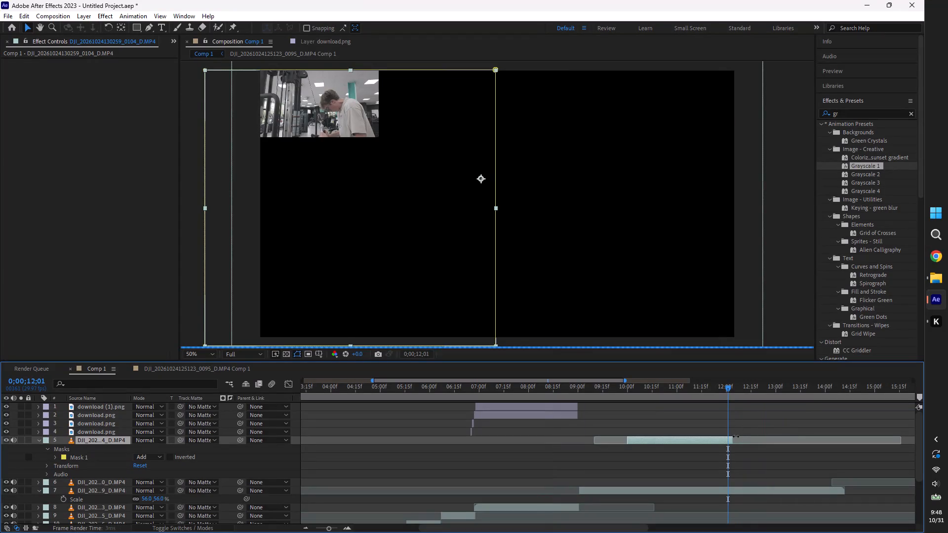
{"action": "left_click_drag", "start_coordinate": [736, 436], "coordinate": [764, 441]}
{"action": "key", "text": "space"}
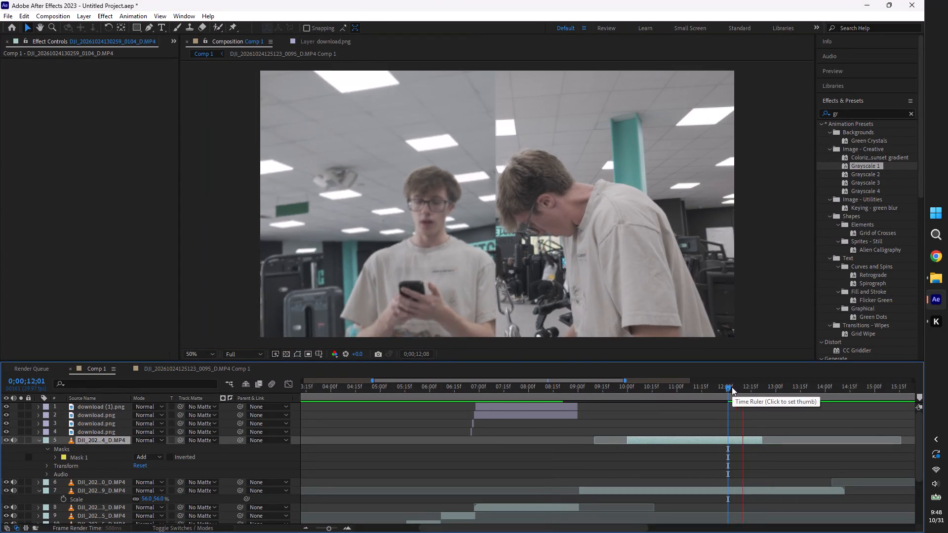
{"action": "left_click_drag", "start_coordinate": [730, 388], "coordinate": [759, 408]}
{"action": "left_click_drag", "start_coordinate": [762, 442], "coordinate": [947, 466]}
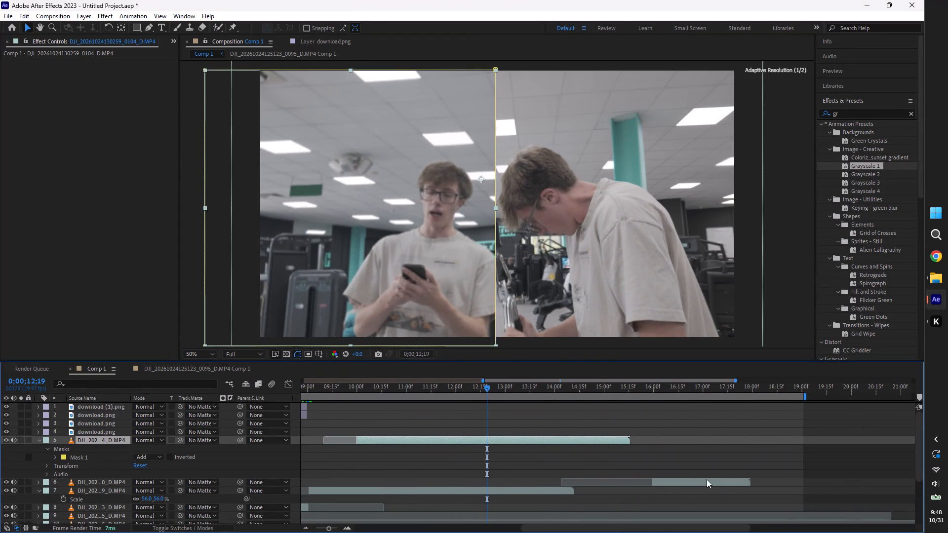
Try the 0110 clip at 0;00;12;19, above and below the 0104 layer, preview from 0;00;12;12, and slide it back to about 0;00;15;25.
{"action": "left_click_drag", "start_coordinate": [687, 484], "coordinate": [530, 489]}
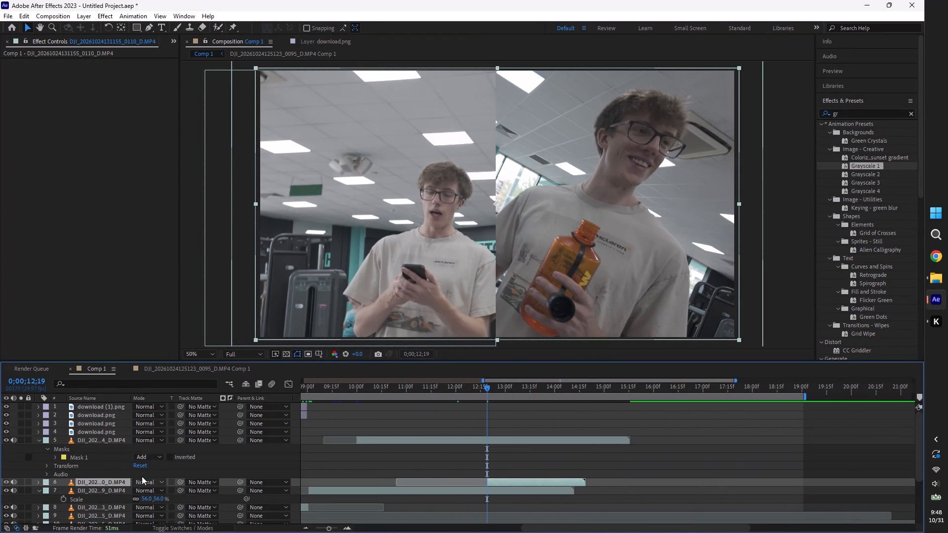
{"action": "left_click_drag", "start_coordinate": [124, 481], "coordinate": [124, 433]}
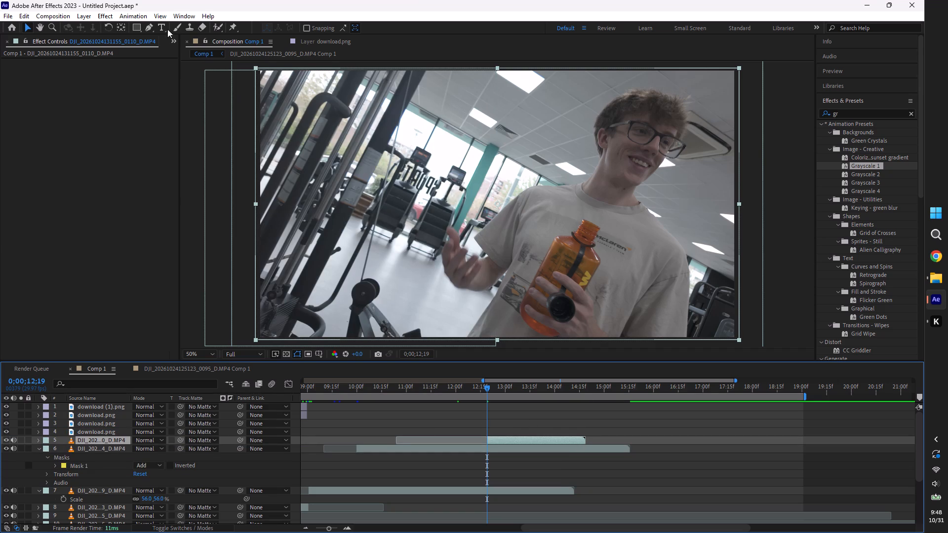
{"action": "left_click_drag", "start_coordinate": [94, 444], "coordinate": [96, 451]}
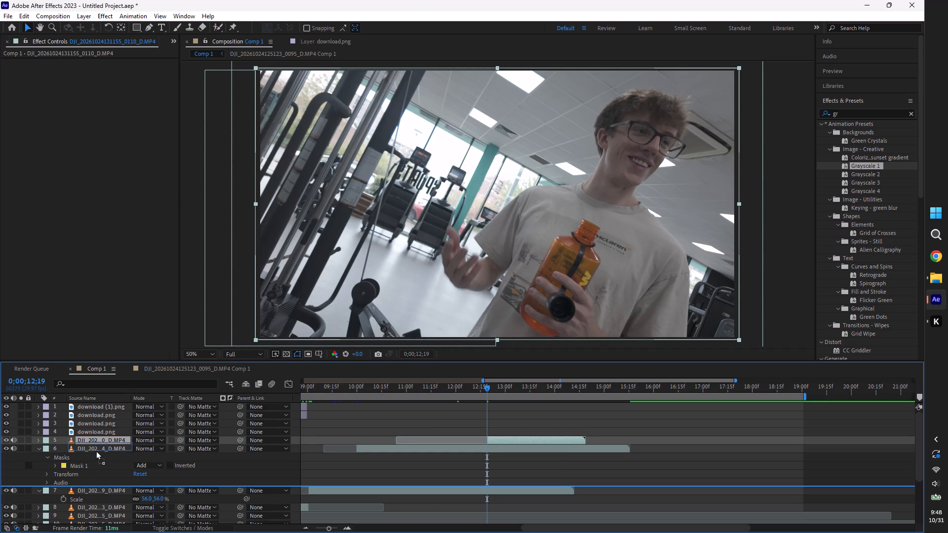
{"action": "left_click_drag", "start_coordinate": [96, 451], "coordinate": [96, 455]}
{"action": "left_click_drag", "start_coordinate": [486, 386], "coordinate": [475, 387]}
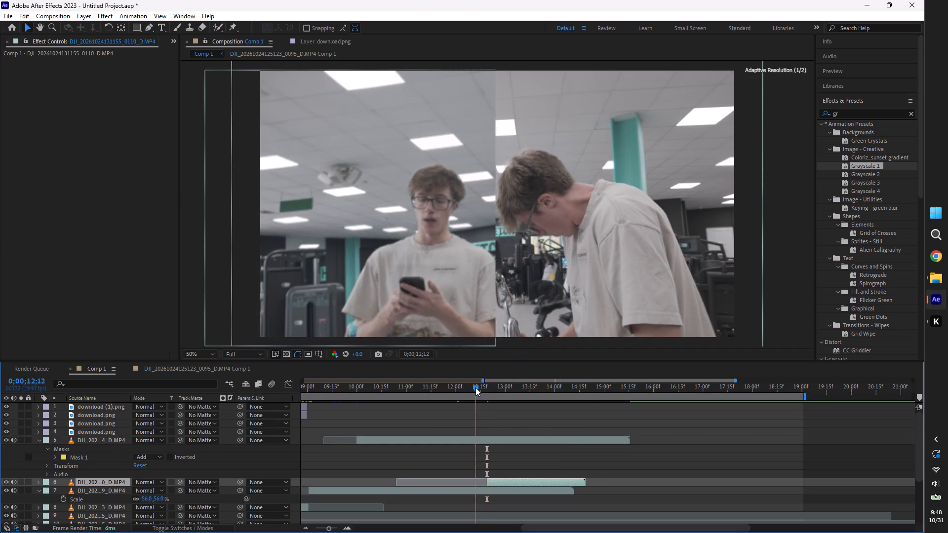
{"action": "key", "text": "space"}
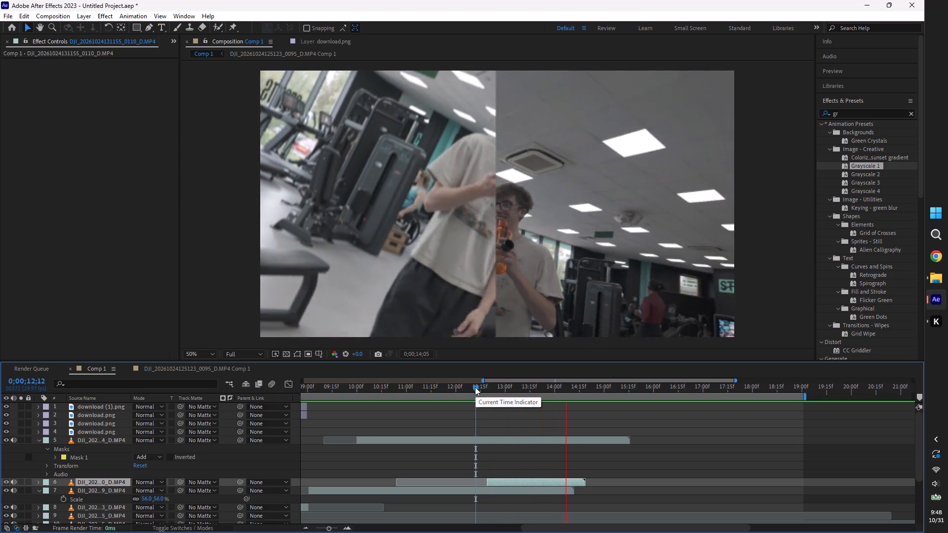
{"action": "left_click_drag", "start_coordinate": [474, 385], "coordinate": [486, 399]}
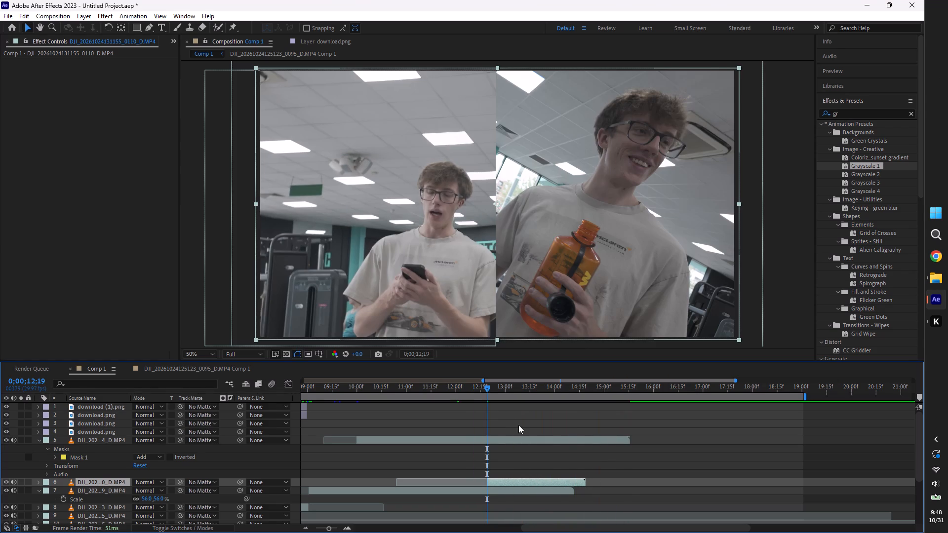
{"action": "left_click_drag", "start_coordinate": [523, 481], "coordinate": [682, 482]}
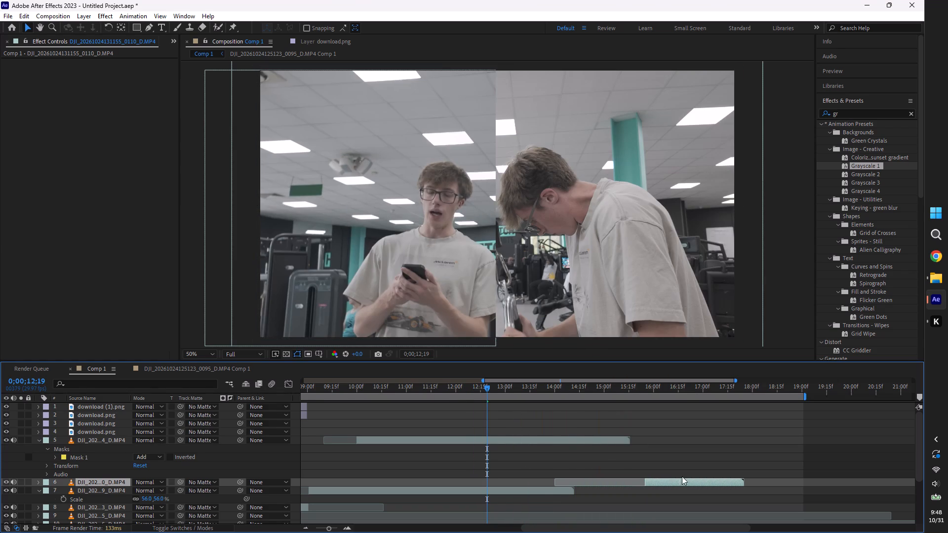
Trim the ends of the 0104 and 0099 clips to about 0;00;12;19, and preview from the start and from 0;00;08;26.
{"action": "left_click_drag", "start_coordinate": [631, 441], "coordinate": [495, 445]}
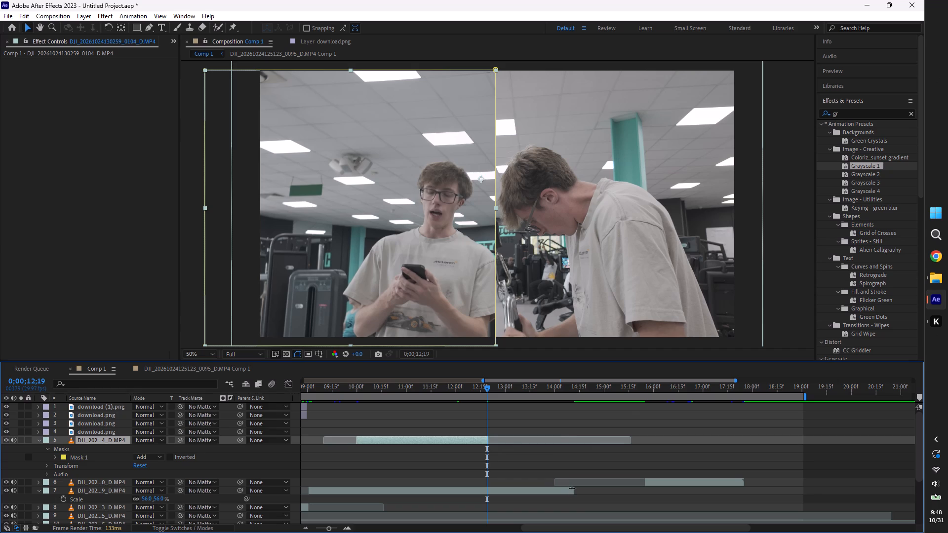
{"action": "left_click_drag", "start_coordinate": [575, 492], "coordinate": [485, 491]}
{"action": "left_click_drag", "start_coordinate": [431, 390], "coordinate": [46, 402]}
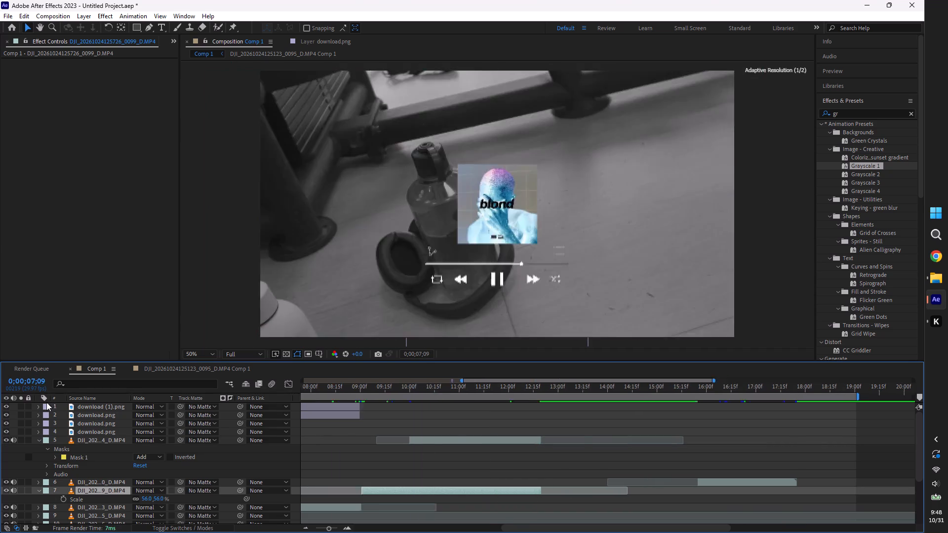
{"action": "left_click_drag", "start_coordinate": [46, 402], "coordinate": [0, 410]}
{"action": "key", "text": "space"}
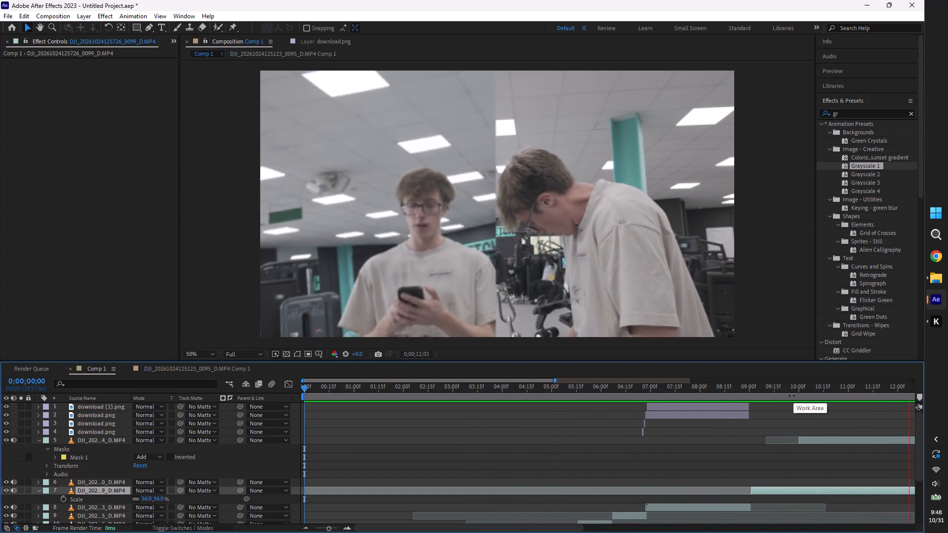
{"action": "left_click_drag", "start_coordinate": [796, 386], "coordinate": [561, 438]}
{"action": "key", "text": "space"}
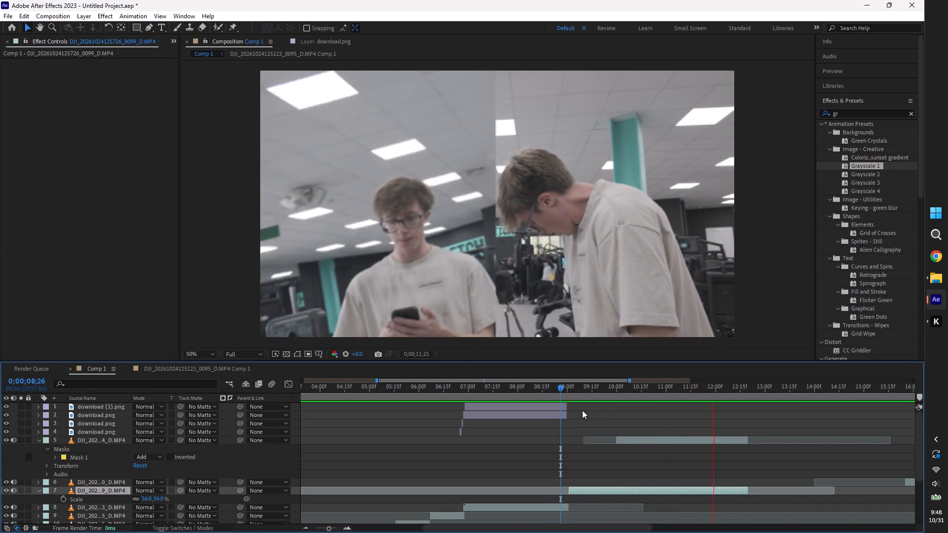
Trim the 0104 clip's end to 0;00;12;11.
{"action": "left_click_drag", "start_coordinate": [739, 386], "coordinate": [734, 387]}
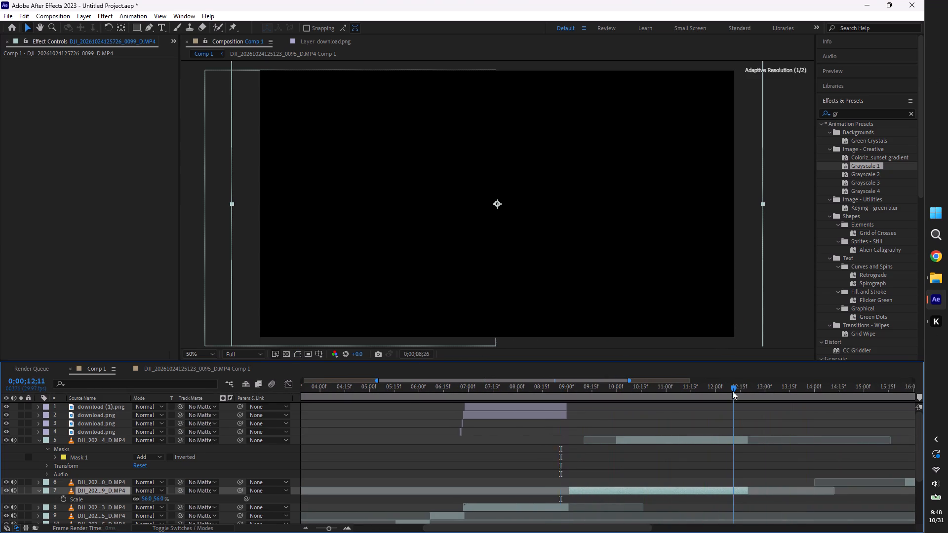
{"action": "left_click_drag", "start_coordinate": [750, 438], "coordinate": [738, 439]}
Switch to File Explorer and add the 0107 clip from the GYM6 folder to Comp 1, starting at about 0;00;12;11.
{"action": "left_click", "coordinate": [939, 279]}
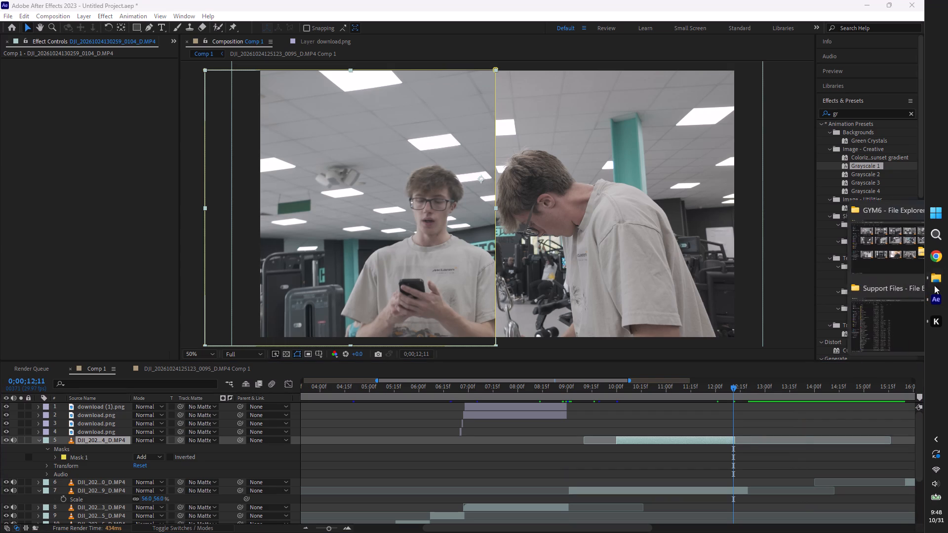
{"action": "left_click", "coordinate": [846, 243]}
{"action": "left_click", "coordinate": [464, 190]}
{"action": "left_click", "coordinate": [551, 204]}
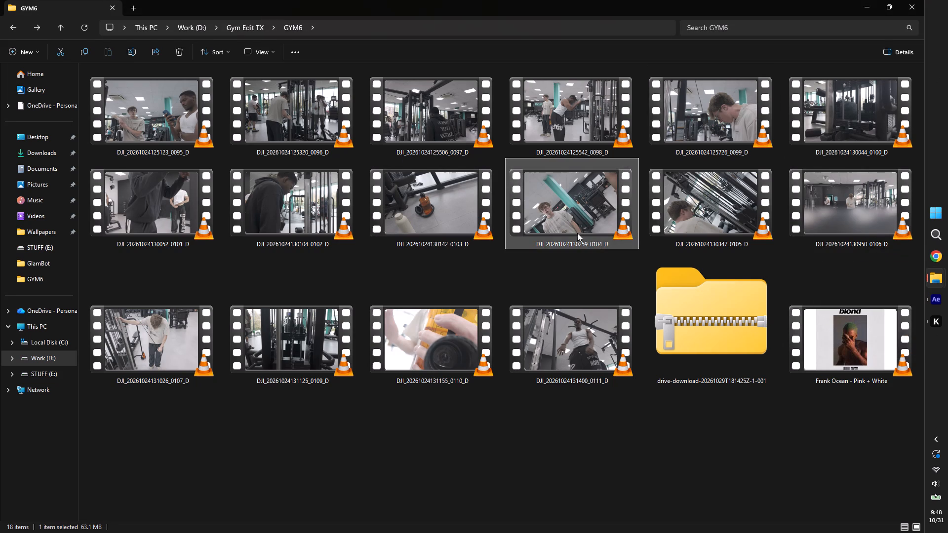
{"action": "left_click", "coordinate": [565, 128]}
{"action": "left_click", "coordinate": [183, 120]}
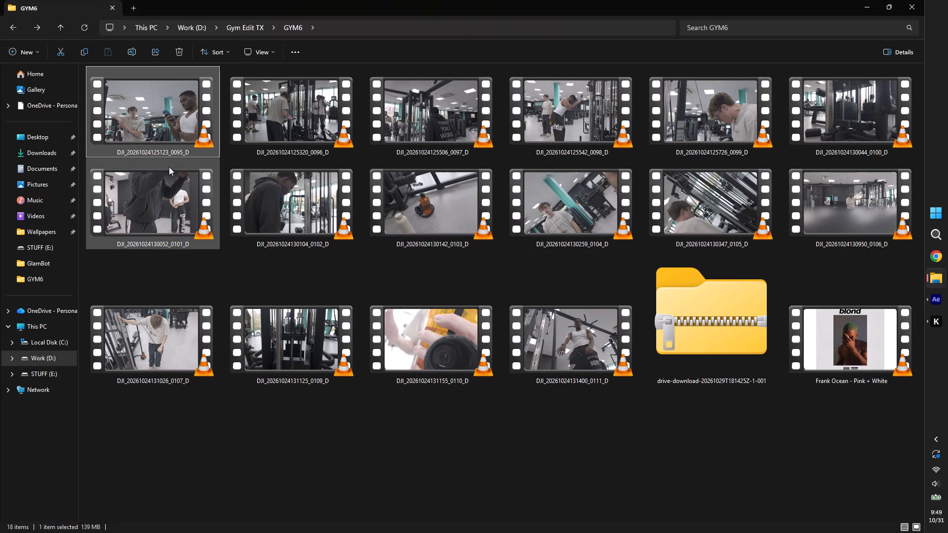
{"action": "left_click", "coordinate": [141, 228]}
{"action": "left_click", "coordinate": [143, 215]}
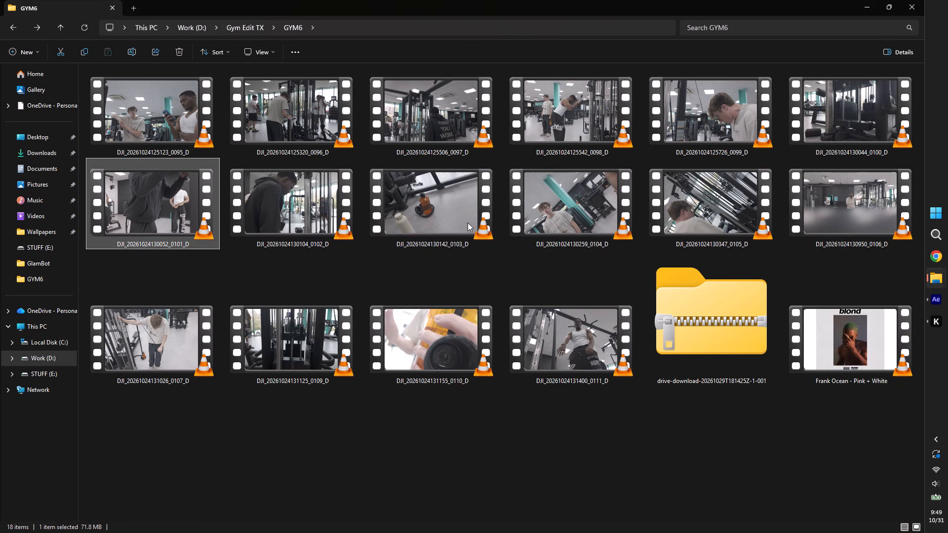
{"action": "left_click_drag", "start_coordinate": [179, 335], "coordinate": [607, 397]}
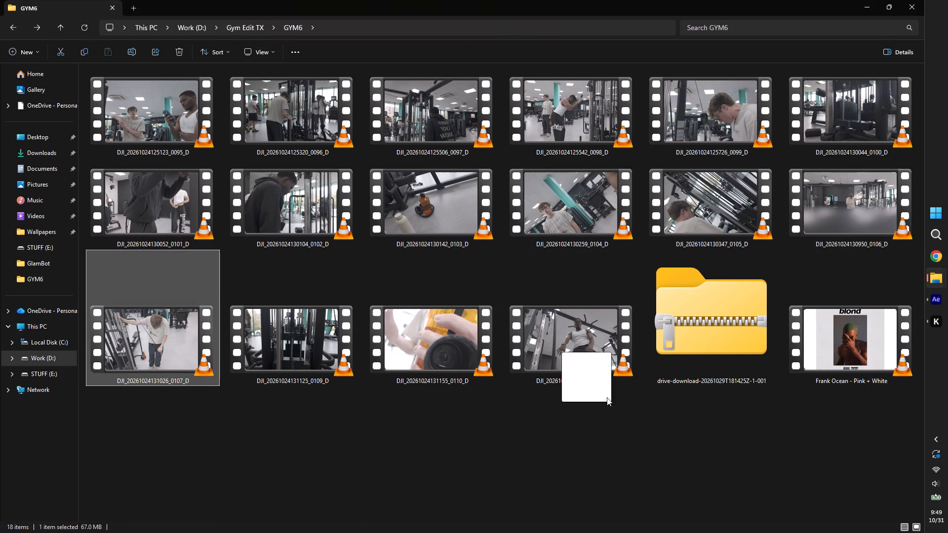
{"action": "left_click_drag", "start_coordinate": [607, 397], "coordinate": [696, 452]}
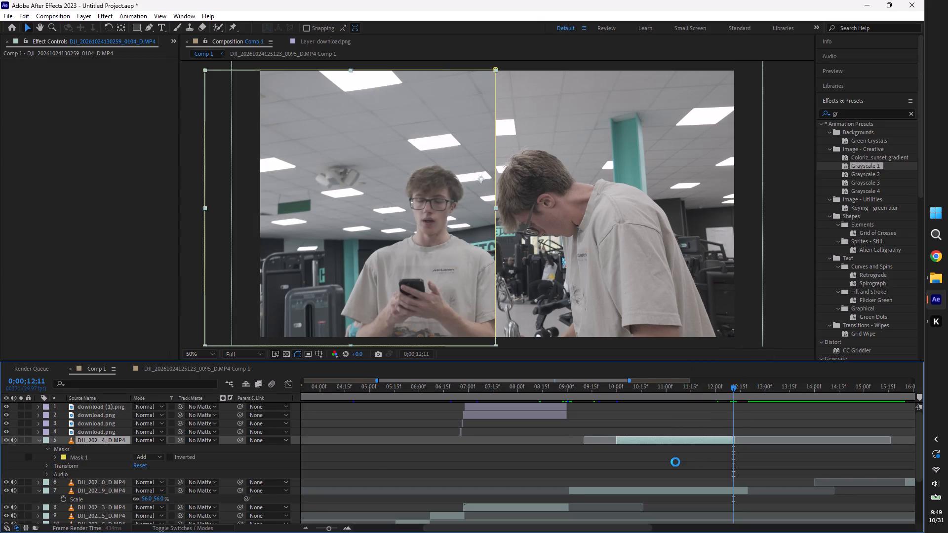
{"action": "left_click_drag", "start_coordinate": [318, 405], "coordinate": [900, 433]}
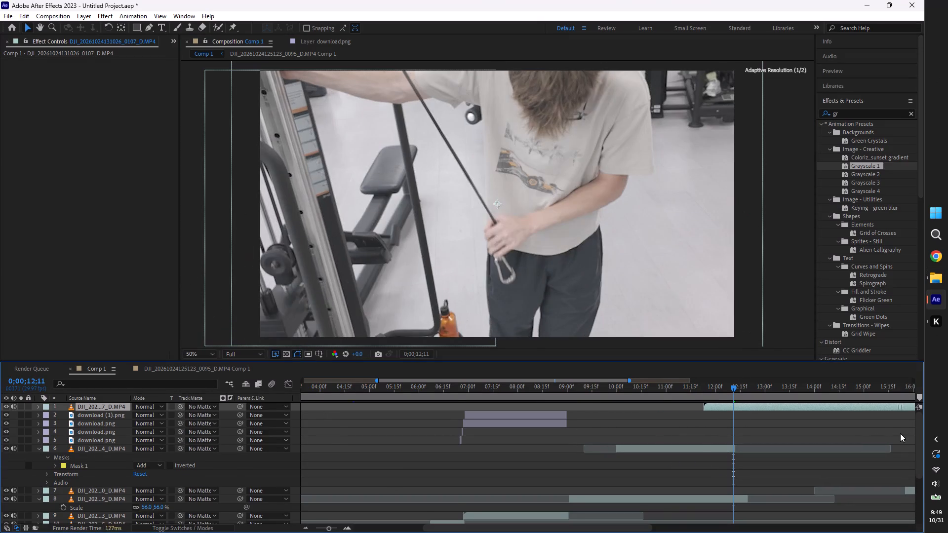
{"action": "left_click_drag", "start_coordinate": [900, 433], "coordinate": [706, 441]}
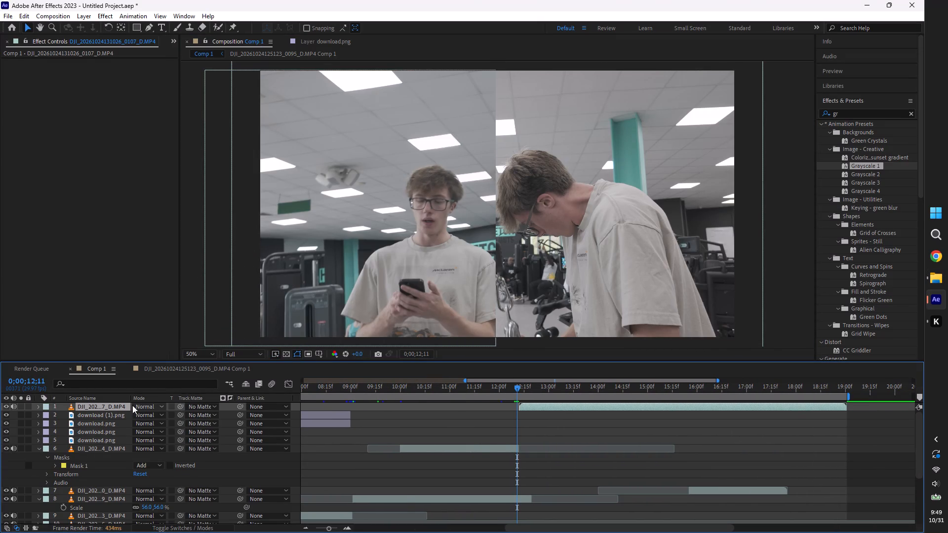
Move the 0107 layer directly above the 0104 layer and align its start with 0;00;12;11.
{"action": "left_click_drag", "start_coordinate": [117, 404], "coordinate": [113, 446]}
{"action": "left_click", "coordinate": [539, 439]}
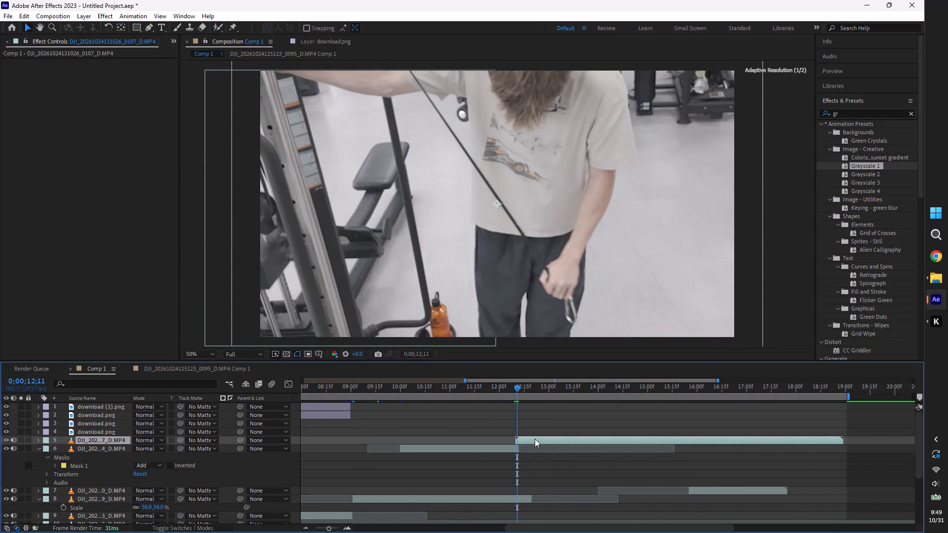
Scale the 0107 clip to 53% and preview it from 0;00;12;10.
{"action": "left_click", "coordinate": [510, 390]}
{"action": "key", "text": "space"}
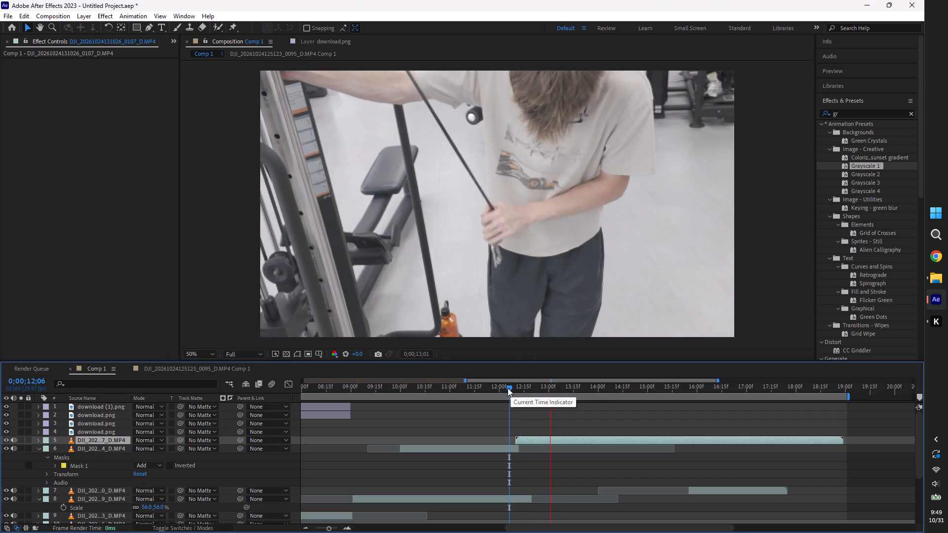
{"action": "left_click_drag", "start_coordinate": [508, 388], "coordinate": [513, 398]}
{"action": "key", "text": "s"}
{"action": "left_click_drag", "start_coordinate": [150, 452], "coordinate": [127, 457]}
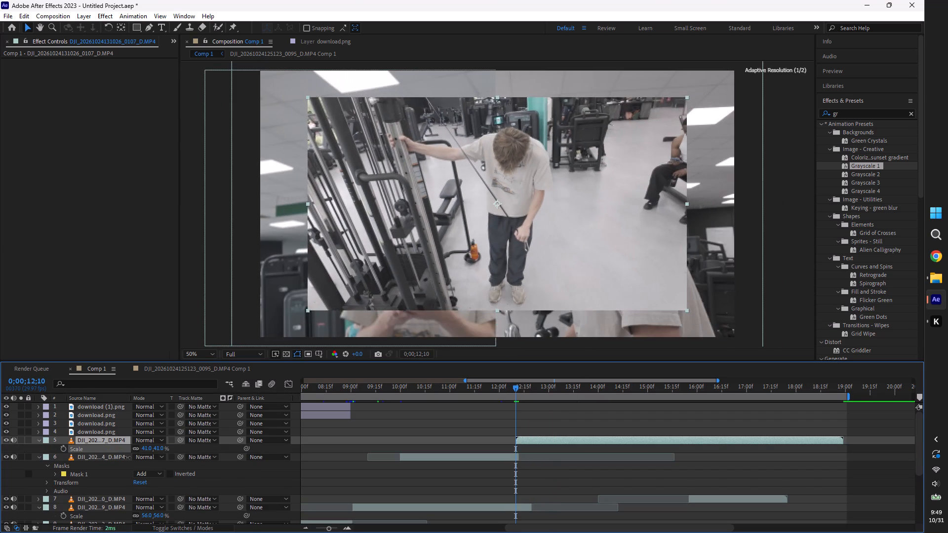
{"action": "left_click_drag", "start_coordinate": [127, 457], "coordinate": [132, 457]}
{"action": "key", "text": "space"}
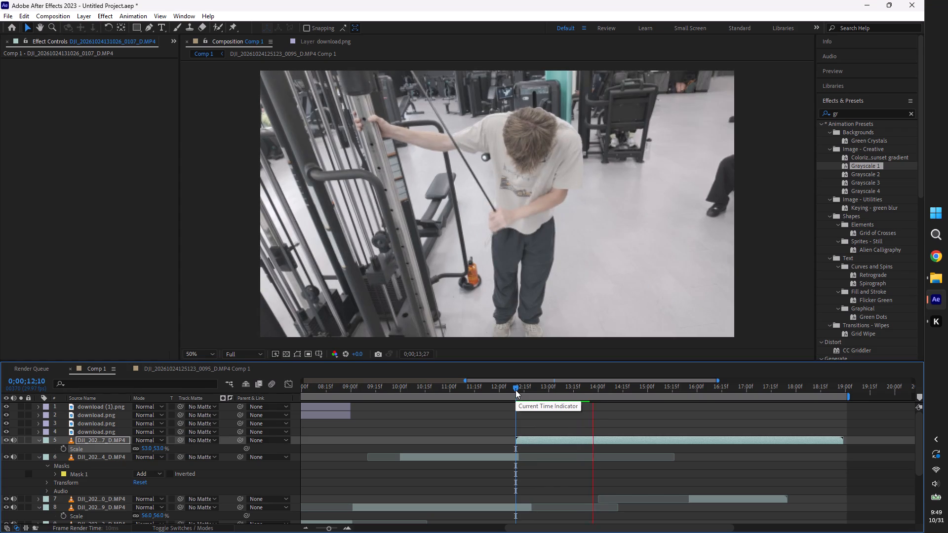
{"action": "left_click", "coordinate": [515, 390]}
{"action": "key", "text": "space"}
{"action": "left_click", "coordinate": [515, 390]}
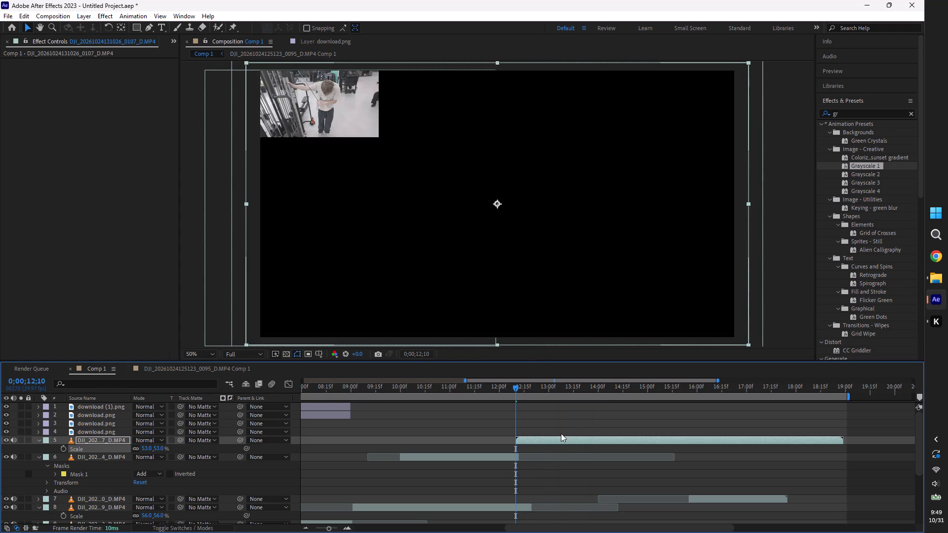
Shift the 0107 clip earlier to start at about 0;00;11;01, trim its start to 0;00;12;10, and preview the cut.
{"action": "left_click_drag", "start_coordinate": [567, 440], "coordinate": [505, 435]}
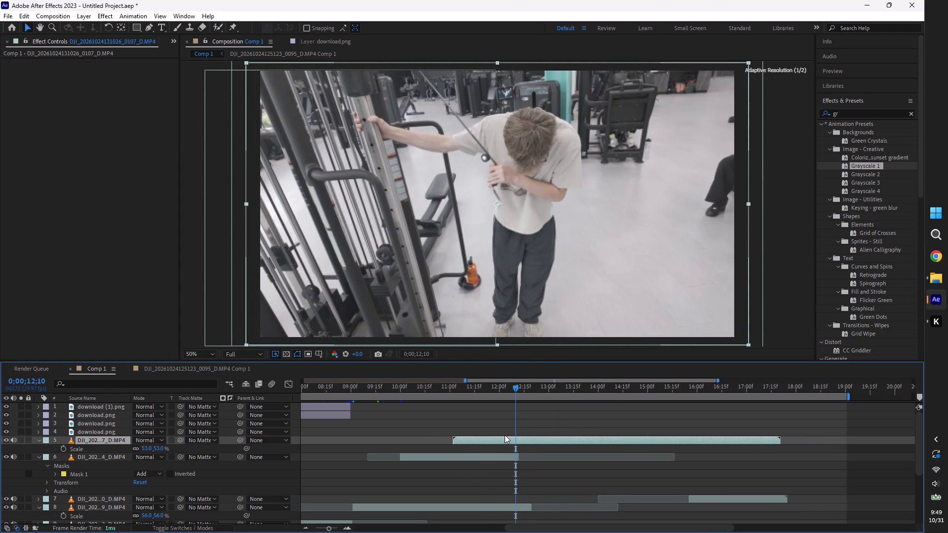
{"action": "left_click_drag", "start_coordinate": [505, 435], "coordinate": [473, 434]}
{"action": "left_click_drag", "start_coordinate": [476, 441], "coordinate": [502, 442]}
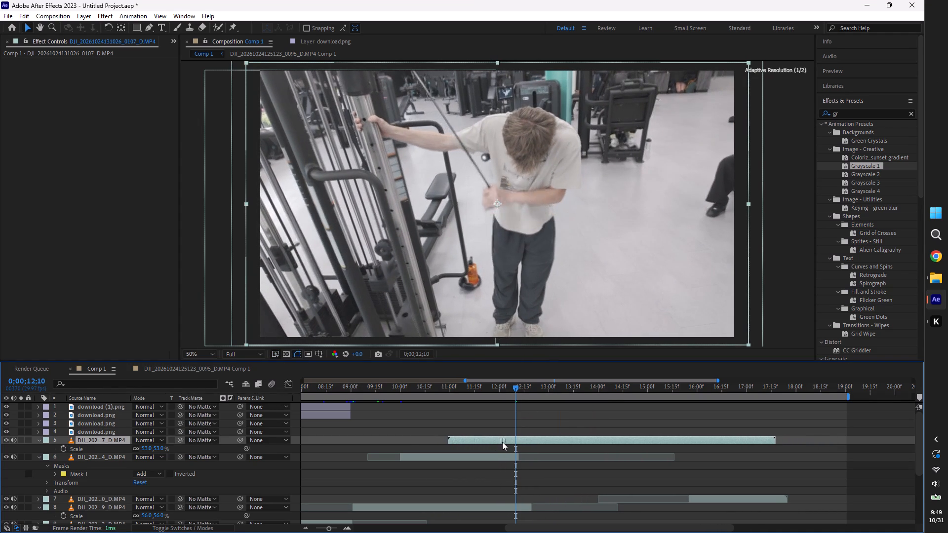
{"action": "left_click_drag", "start_coordinate": [502, 442], "coordinate": [506, 442]}
{"action": "left_click_drag", "start_coordinate": [448, 441], "coordinate": [512, 454]}
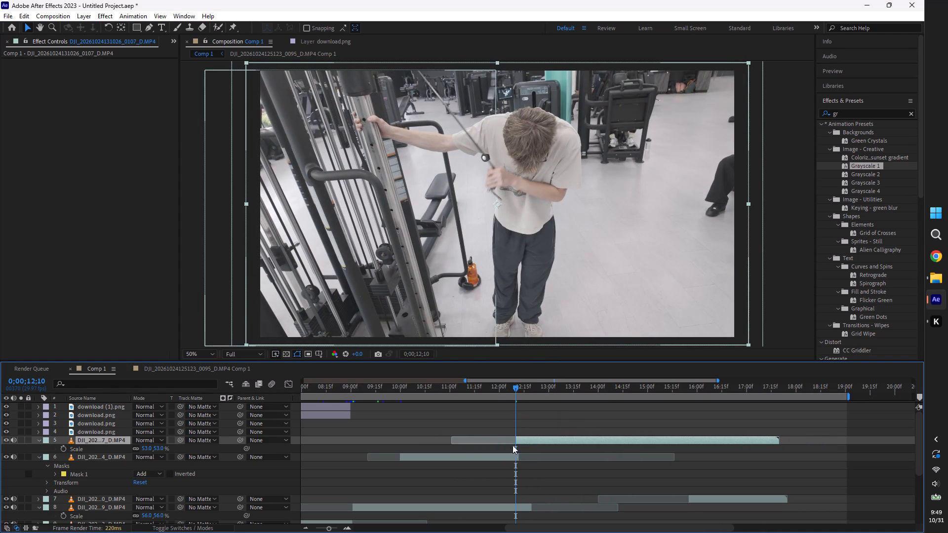
{"action": "key", "text": "space"}
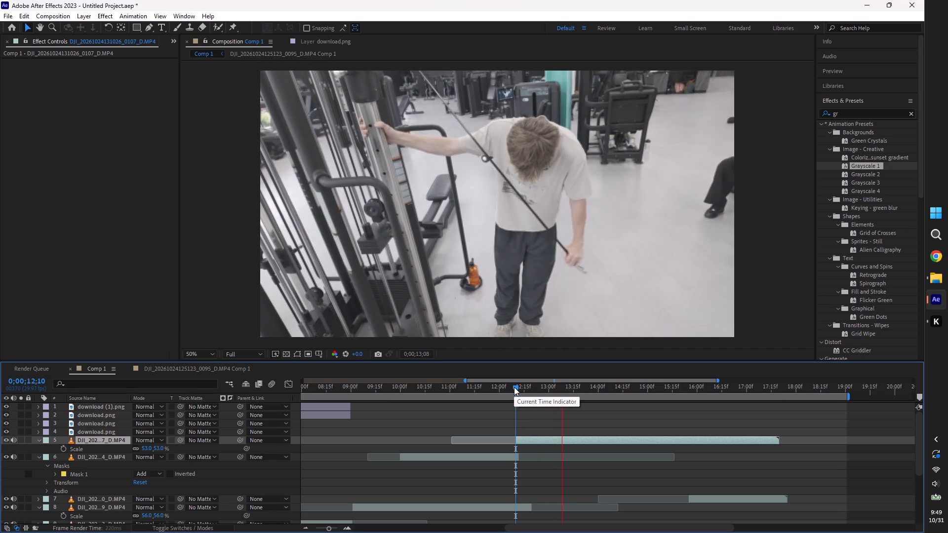
{"action": "left_click", "coordinate": [514, 387]}
{"action": "key", "text": "space"}
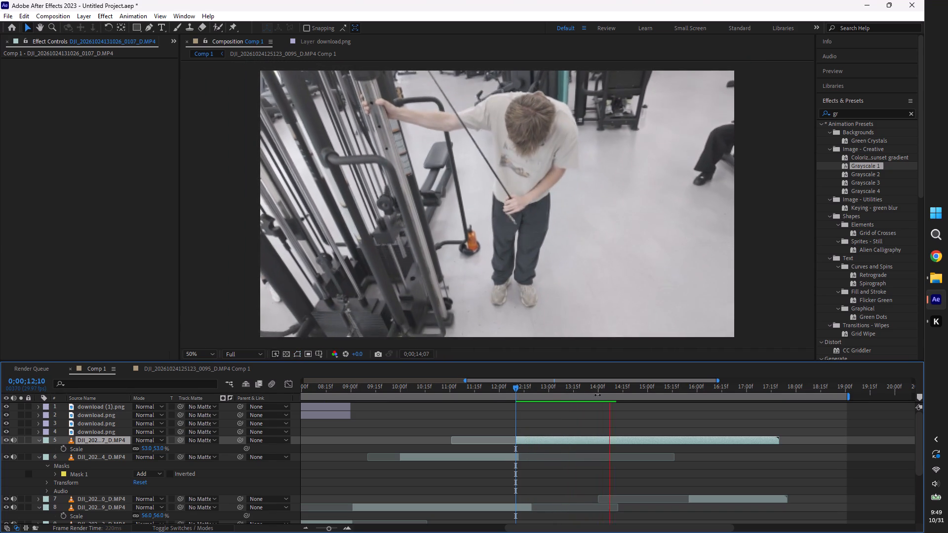
Split the 0107 clip at 0;00;14;19 and delete the part after the cut.
{"action": "left_click", "coordinate": [610, 394]}
{"action": "left_click", "coordinate": [614, 391]}
{"action": "left_click_drag", "start_coordinate": [616, 390], "coordinate": [621, 389]}
{"action": "key", "text": "space"}
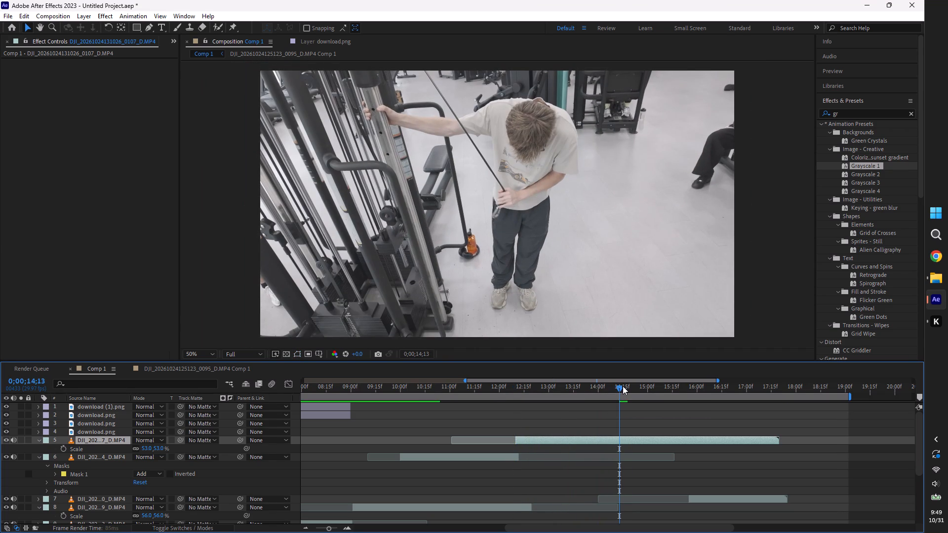
{"action": "left_click_drag", "start_coordinate": [619, 388], "coordinate": [628, 390]}
{"action": "key", "text": "space"}
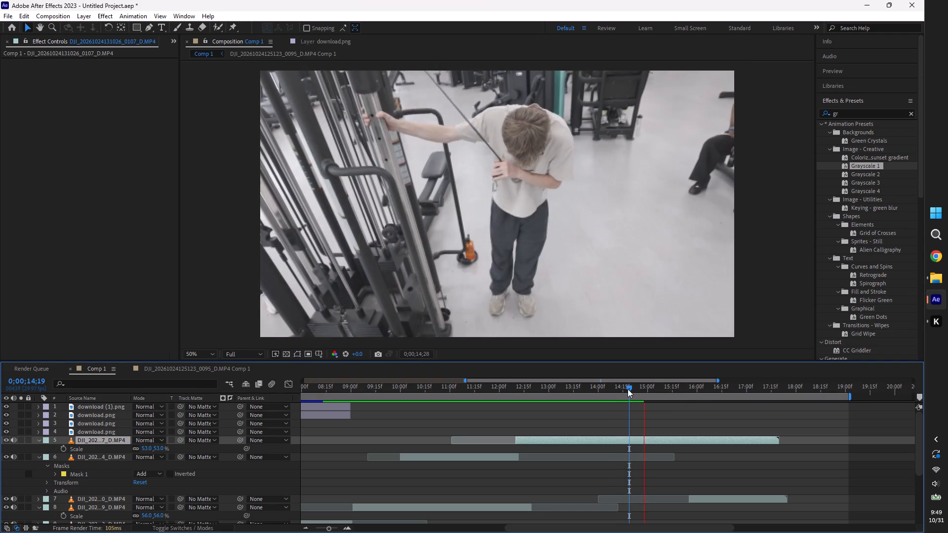
{"action": "left_click", "coordinate": [628, 389]}
{"action": "key", "text": "ctrl+shift+d"}
{"action": "key", "text": "BackSpace"}
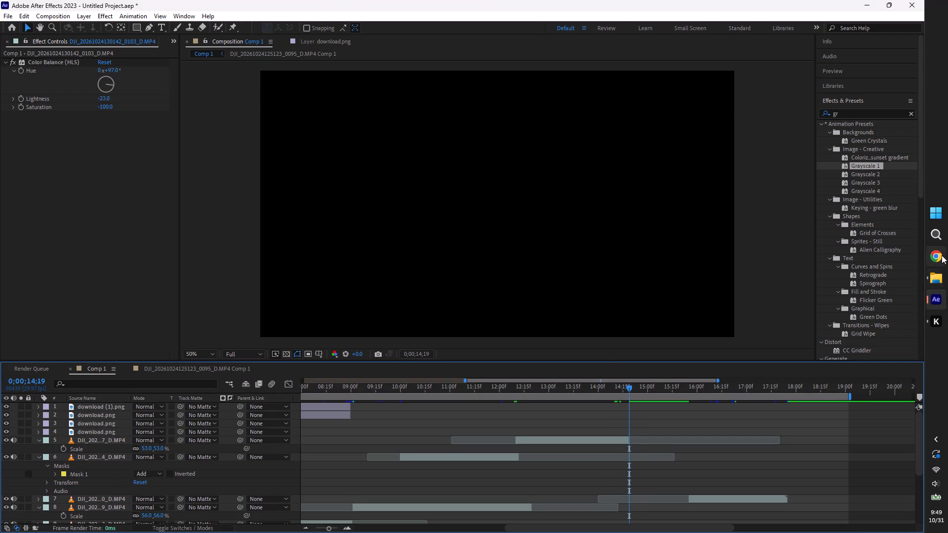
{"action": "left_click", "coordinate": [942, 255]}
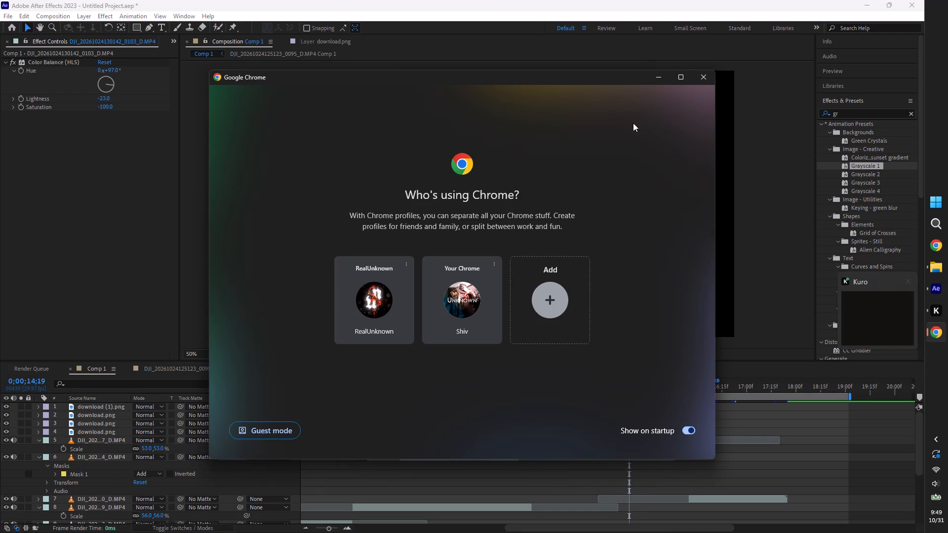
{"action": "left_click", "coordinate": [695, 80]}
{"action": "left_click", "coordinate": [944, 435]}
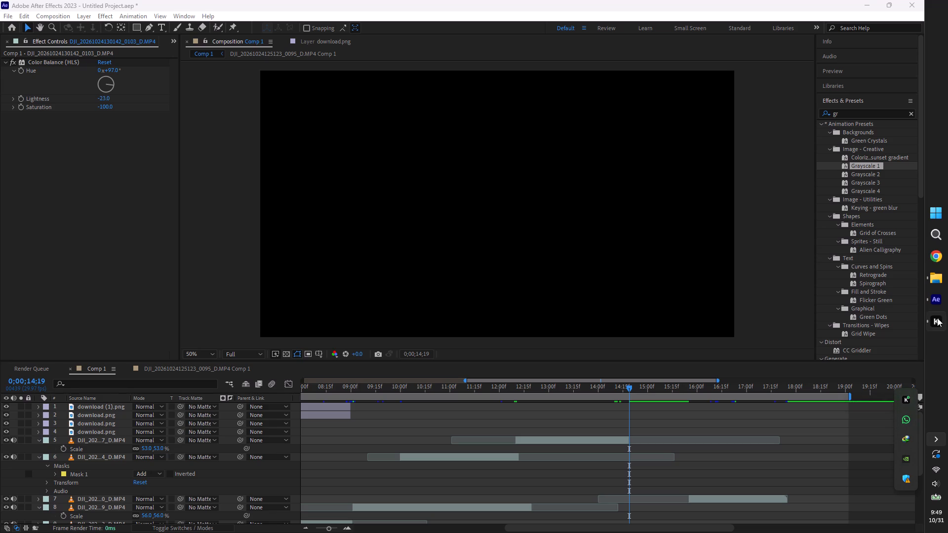
Switch to File Explorer and add the 0106 clip from the GYM6 folder to Comp 1, starting at 0;00;14;19.
{"action": "left_click", "coordinate": [938, 282]}
{"action": "left_click", "coordinate": [898, 254]}
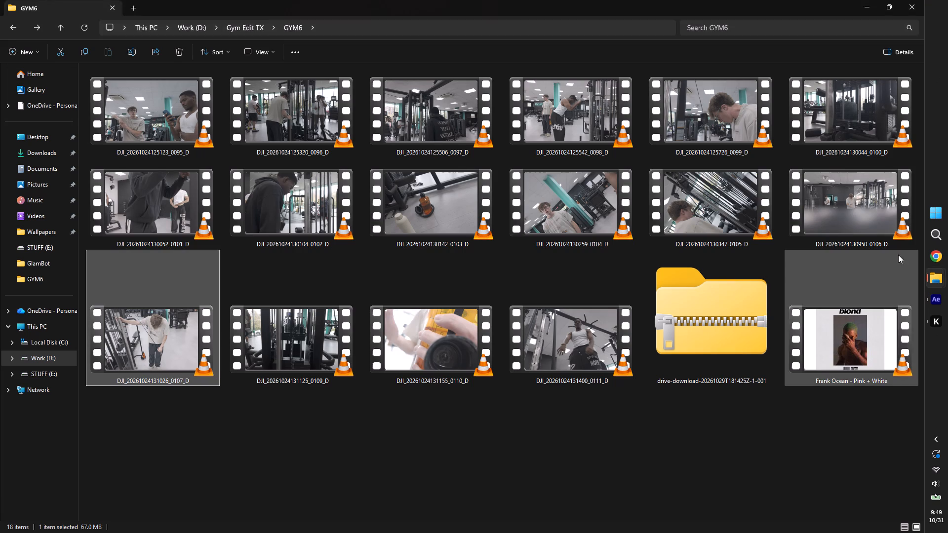
{"action": "left_click", "coordinate": [945, 437]}
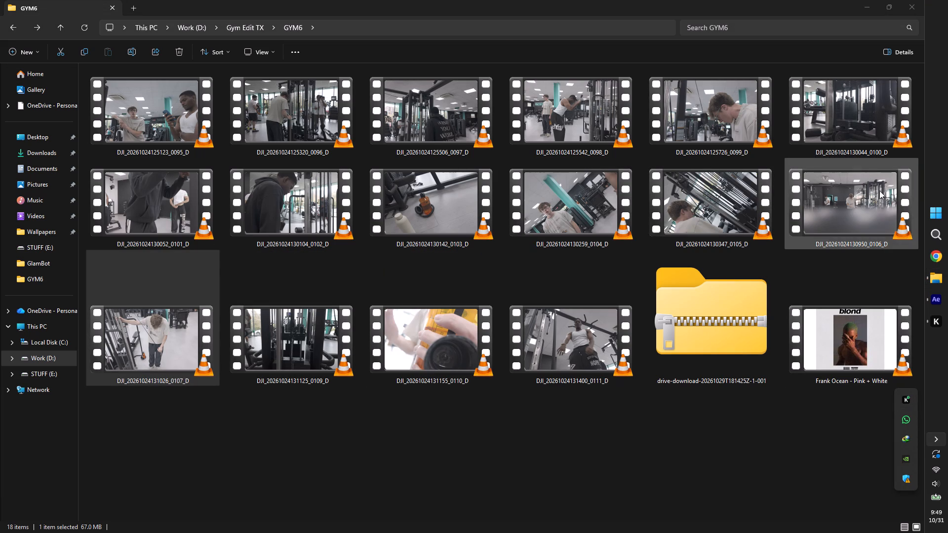
{"action": "left_click_drag", "start_coordinate": [856, 199], "coordinate": [680, 463]}
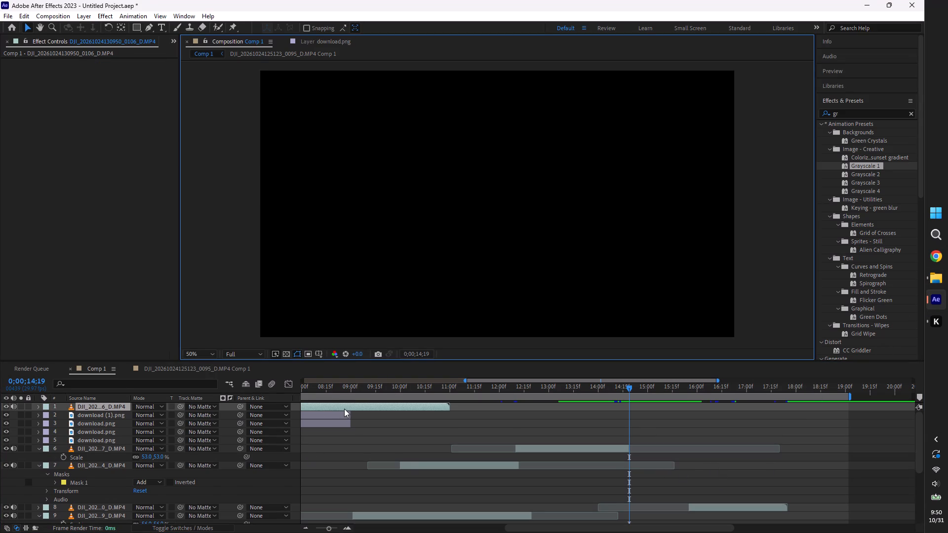
{"action": "left_click_drag", "start_coordinate": [345, 408], "coordinate": [946, 425]}
{"action": "left_click_drag", "start_coordinate": [461, 406], "coordinate": [419, 413]}
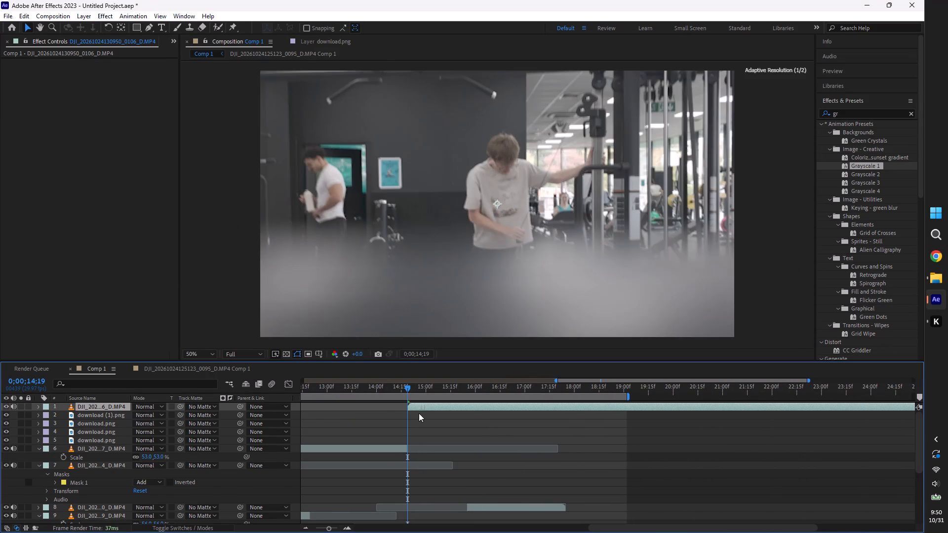
{"action": "left_click_drag", "start_coordinate": [419, 413], "coordinate": [418, 413]}
Preview the 0106 clip from 0;00;14;08 and split it at 0;00;16;27.
{"action": "left_click_drag", "start_coordinate": [405, 389], "coordinate": [387, 389]}
{"action": "key", "text": "space"}
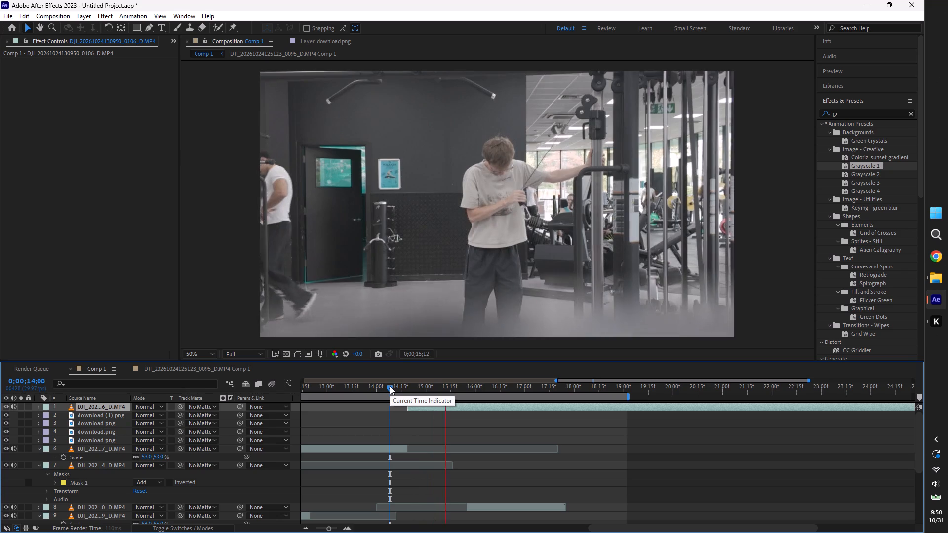
{"action": "left_click", "coordinate": [390, 386]}
{"action": "key", "text": "space"}
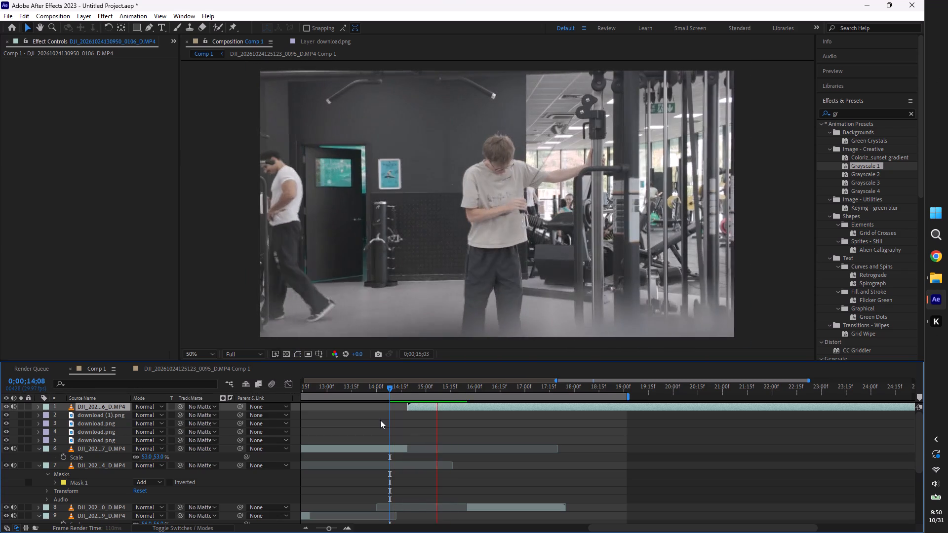
{"action": "left_click", "coordinate": [493, 388]}
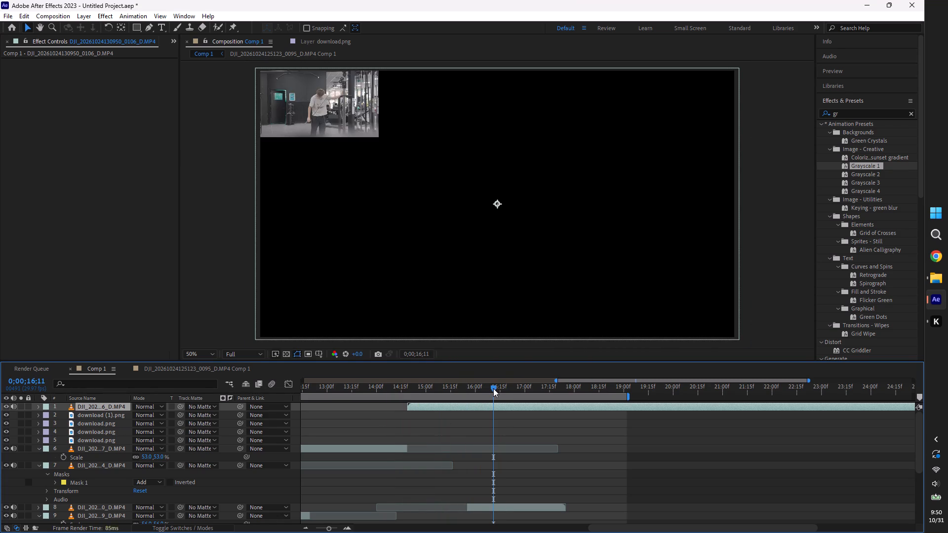
{"action": "key", "text": "space"}
{"action": "left_click_drag", "start_coordinate": [493, 388], "coordinate": [519, 390]}
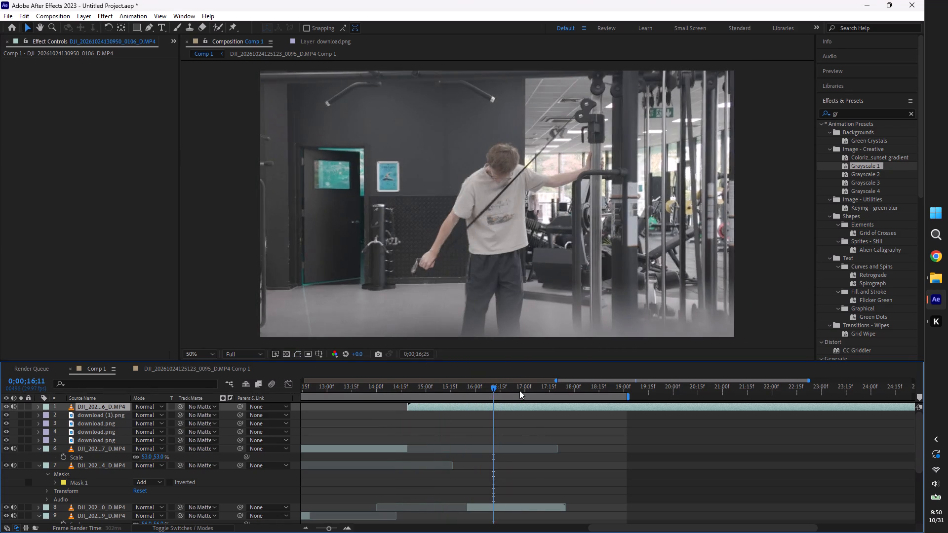
{"action": "left_click_drag", "start_coordinate": [519, 390], "coordinate": [530, 394]}
{"action": "left_click_drag", "start_coordinate": [528, 388], "coordinate": [518, 387]}
{"action": "key", "text": "space"}
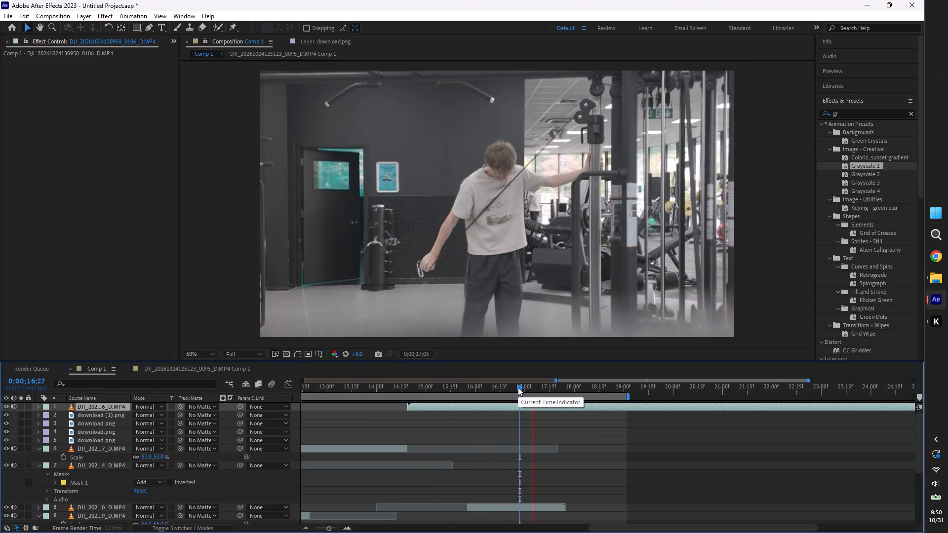
{"action": "left_click", "coordinate": [518, 387]}
{"action": "key", "text": "ctrl+shift+d"}
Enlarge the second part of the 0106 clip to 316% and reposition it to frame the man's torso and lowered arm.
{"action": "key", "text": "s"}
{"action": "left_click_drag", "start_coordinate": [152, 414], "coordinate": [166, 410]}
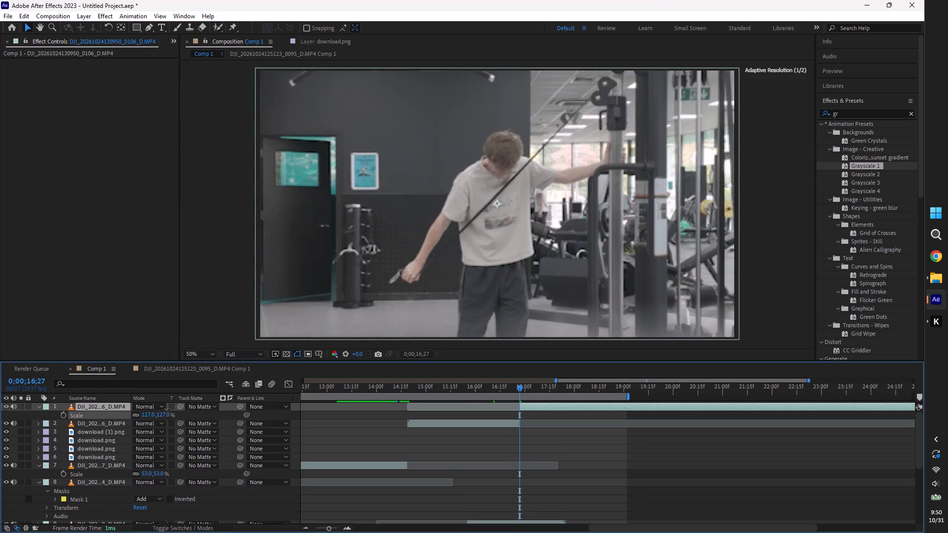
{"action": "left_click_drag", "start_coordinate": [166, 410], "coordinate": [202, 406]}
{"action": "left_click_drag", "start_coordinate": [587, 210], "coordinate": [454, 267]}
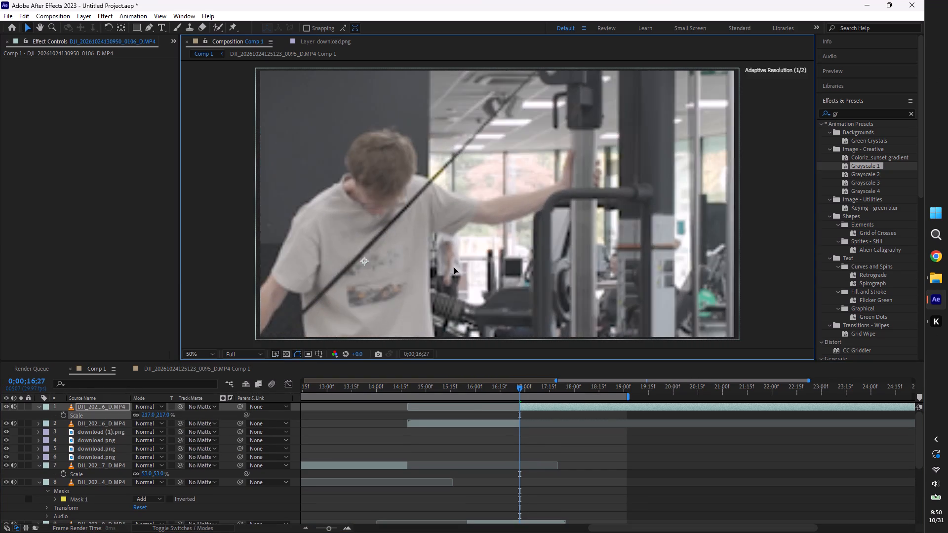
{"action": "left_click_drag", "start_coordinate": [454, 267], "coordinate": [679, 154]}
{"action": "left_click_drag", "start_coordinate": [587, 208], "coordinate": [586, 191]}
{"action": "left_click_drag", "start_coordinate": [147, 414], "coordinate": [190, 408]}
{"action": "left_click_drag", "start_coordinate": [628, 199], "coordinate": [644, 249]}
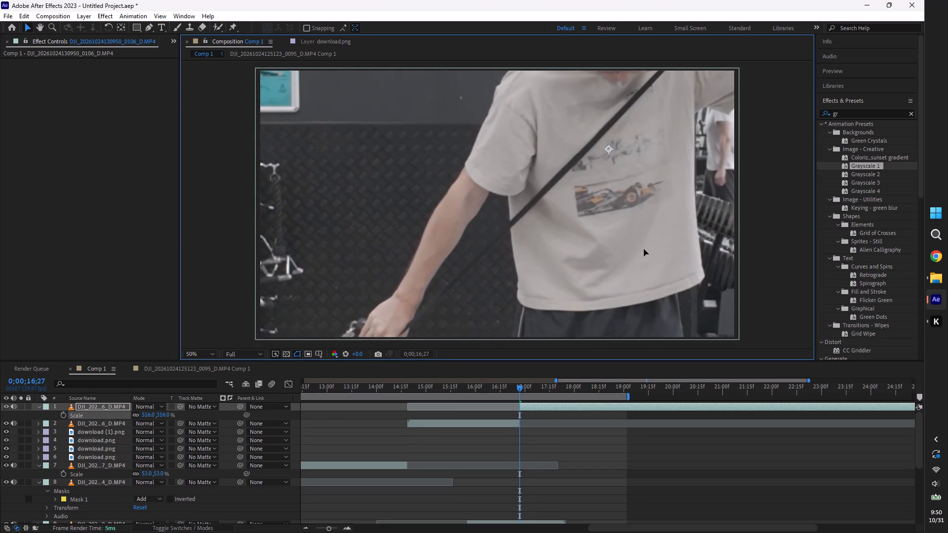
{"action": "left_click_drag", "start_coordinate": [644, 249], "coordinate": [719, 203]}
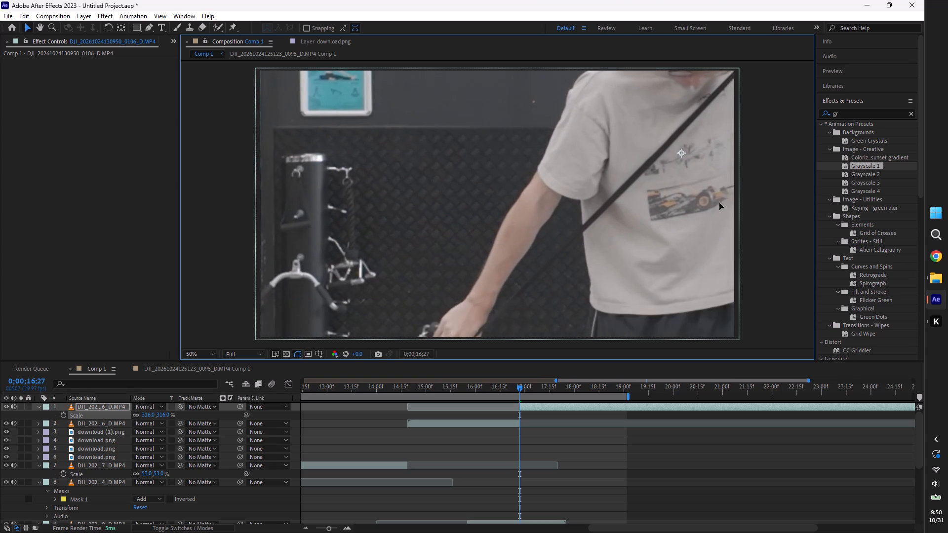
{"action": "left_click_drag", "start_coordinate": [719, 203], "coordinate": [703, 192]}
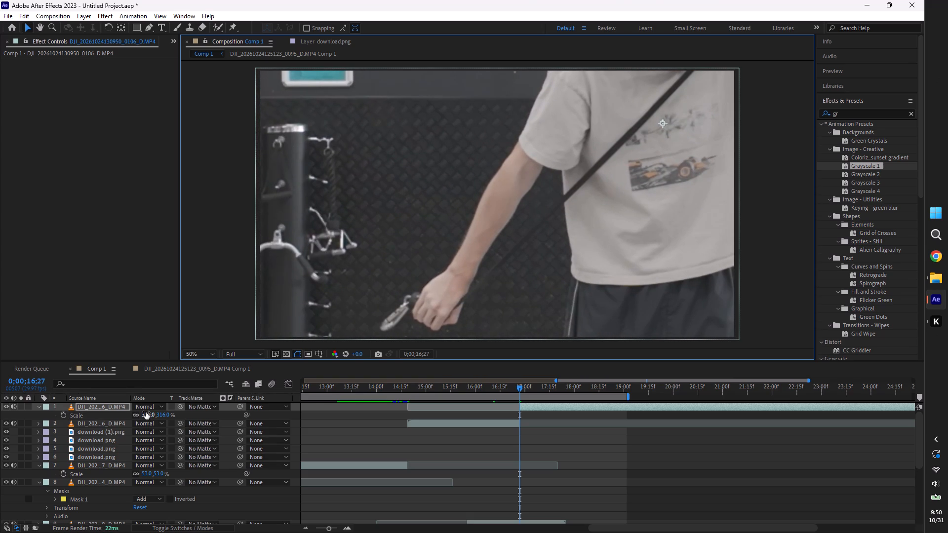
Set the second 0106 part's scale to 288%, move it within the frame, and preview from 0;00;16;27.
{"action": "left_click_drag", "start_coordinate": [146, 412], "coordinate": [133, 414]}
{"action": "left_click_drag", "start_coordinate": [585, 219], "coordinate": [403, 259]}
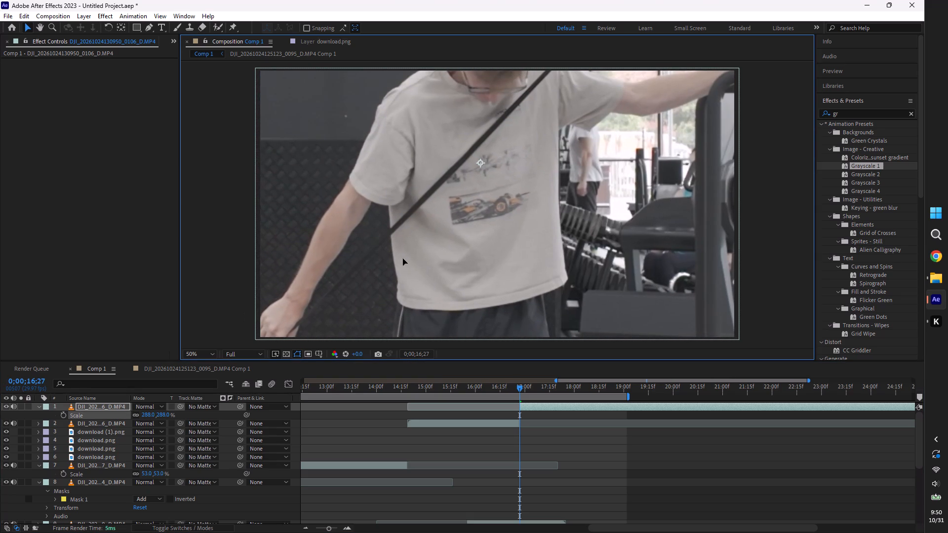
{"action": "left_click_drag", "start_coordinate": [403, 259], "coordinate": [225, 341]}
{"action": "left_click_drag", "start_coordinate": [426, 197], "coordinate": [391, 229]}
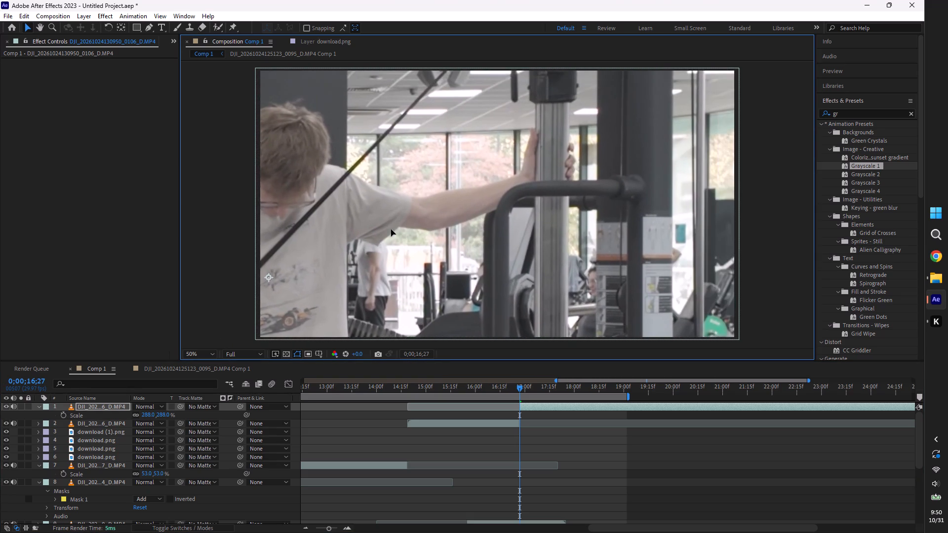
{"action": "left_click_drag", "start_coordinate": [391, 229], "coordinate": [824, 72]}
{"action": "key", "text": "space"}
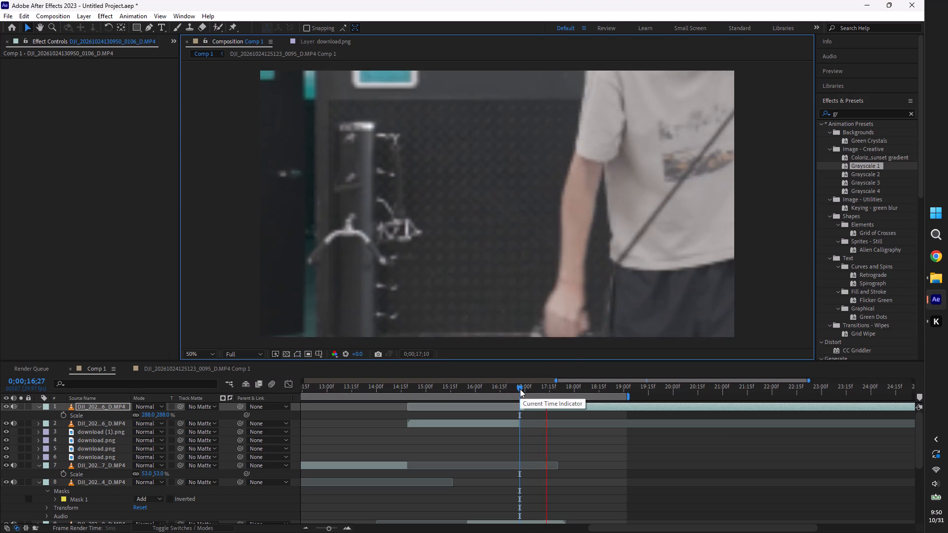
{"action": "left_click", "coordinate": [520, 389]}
Set the second 0106 part's scale to 246% and reposition it so the man's head and torso are in frame.
{"action": "left_click_drag", "start_coordinate": [612, 170], "coordinate": [543, 259]}
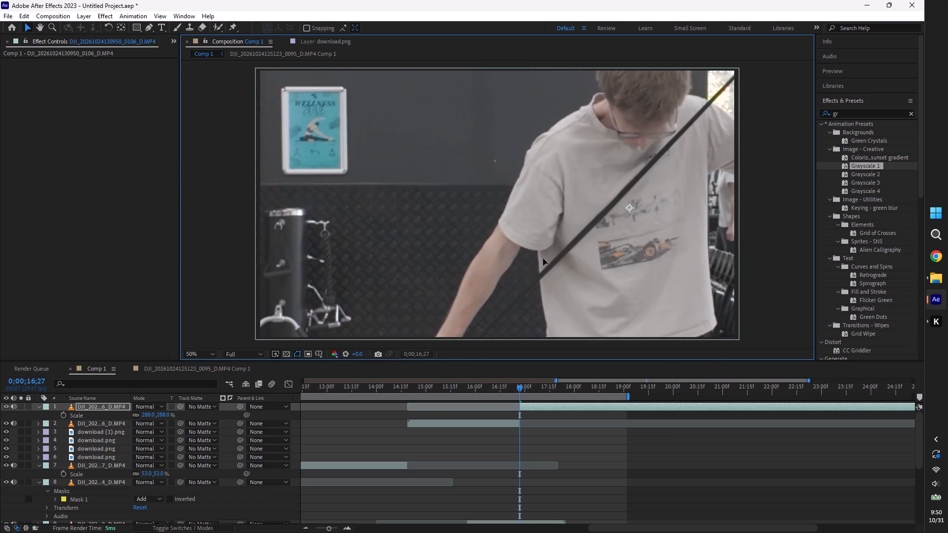
{"action": "left_click_drag", "start_coordinate": [543, 259], "coordinate": [544, 259]}
{"action": "left_click_drag", "start_coordinate": [150, 417], "coordinate": [132, 419]}
{"action": "left_click_drag", "start_coordinate": [587, 217], "coordinate": [582, 216]}
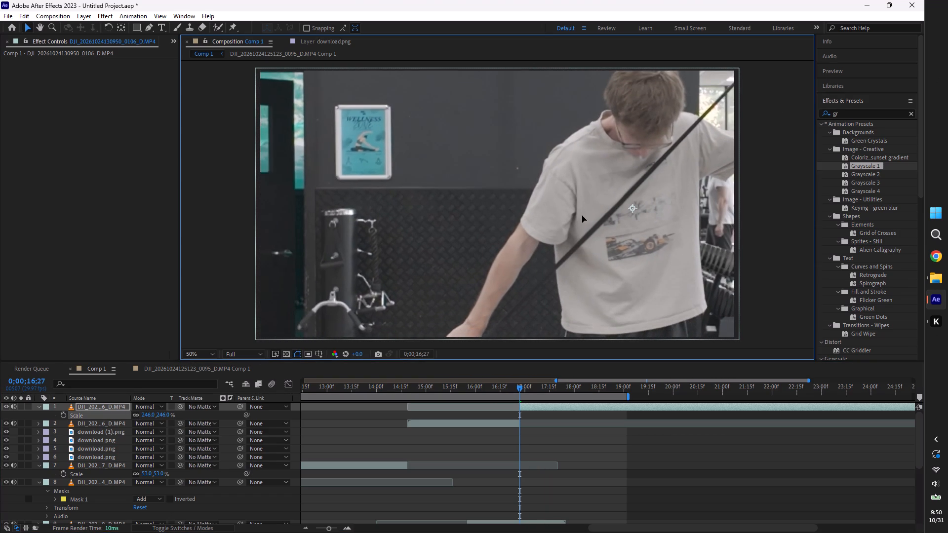
{"action": "left_click_drag", "start_coordinate": [582, 216], "coordinate": [568, 187]}
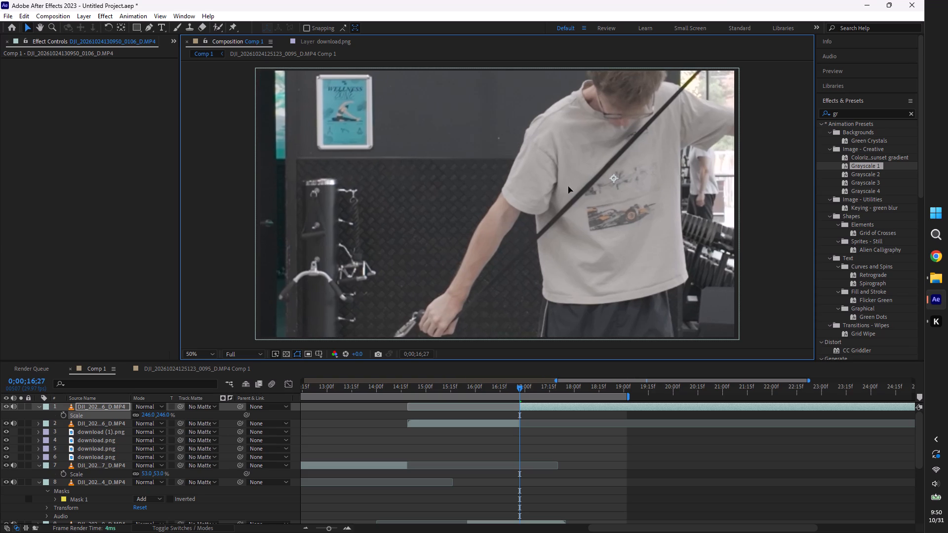
{"action": "left_click_drag", "start_coordinate": [568, 187], "coordinate": [540, 216]}
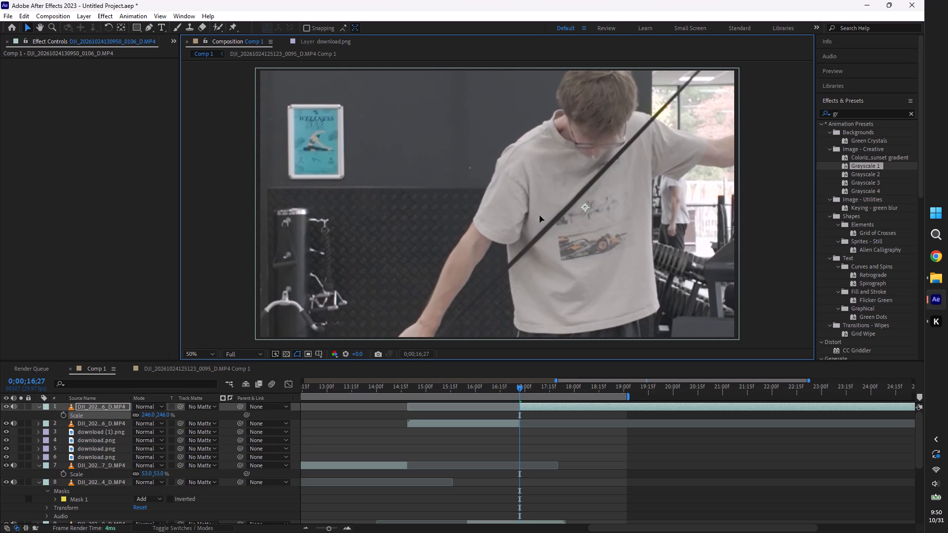
Nudge the second 0106 part slightly upward in the frame and preview it from 0;00;16;27.
{"action": "left_click_drag", "start_coordinate": [540, 216], "coordinate": [540, 209]}
{"action": "key", "text": "space"}
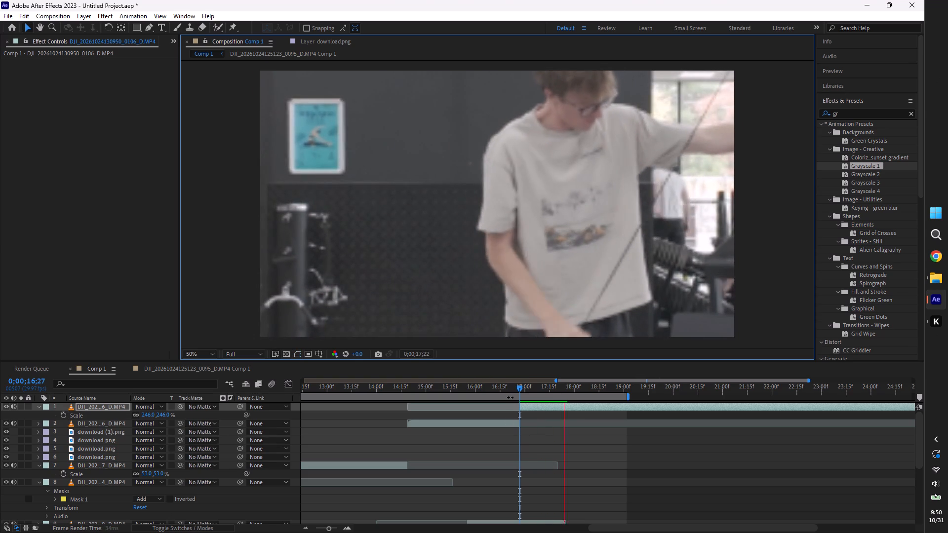
{"action": "left_click", "coordinate": [521, 388]}
{"action": "key", "text": "space"}
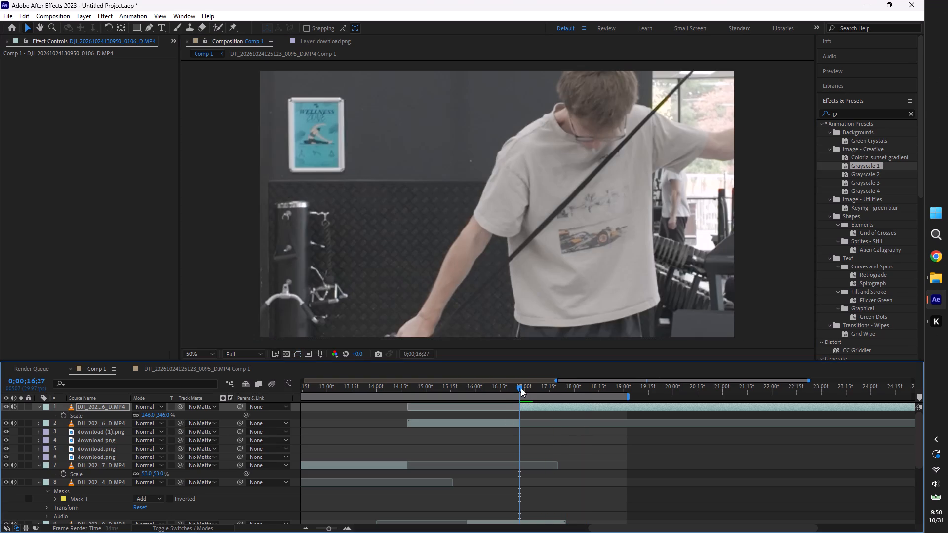
{"action": "left_click", "coordinate": [521, 388]}
Set the second 0106 part's scale to 225%, shift it up and to the right in the frame, and preview it from 0;00;16;27.
{"action": "left_click_drag", "start_coordinate": [149, 416], "coordinate": [137, 415]}
{"action": "left_click_drag", "start_coordinate": [590, 250], "coordinate": [594, 235]}
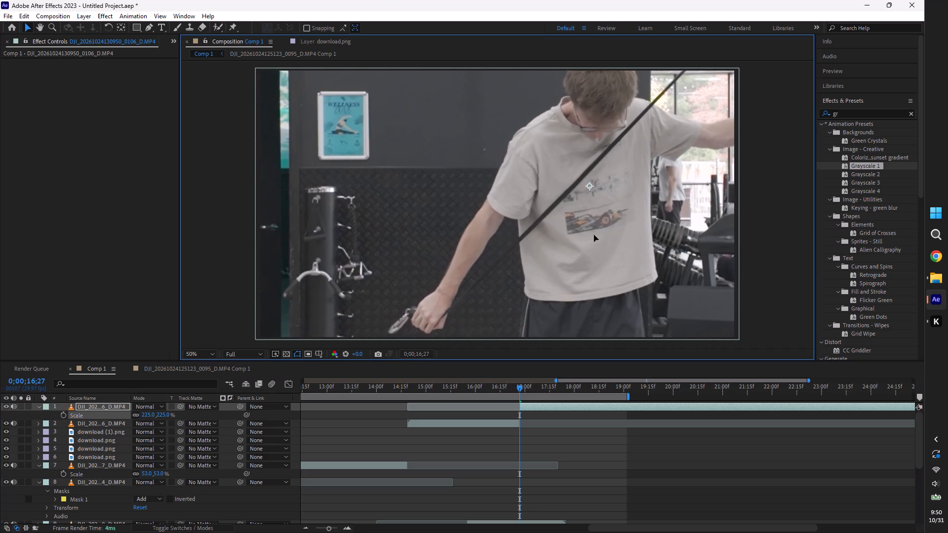
{"action": "left_click_drag", "start_coordinate": [594, 235], "coordinate": [622, 235]}
{"action": "key", "text": "space"}
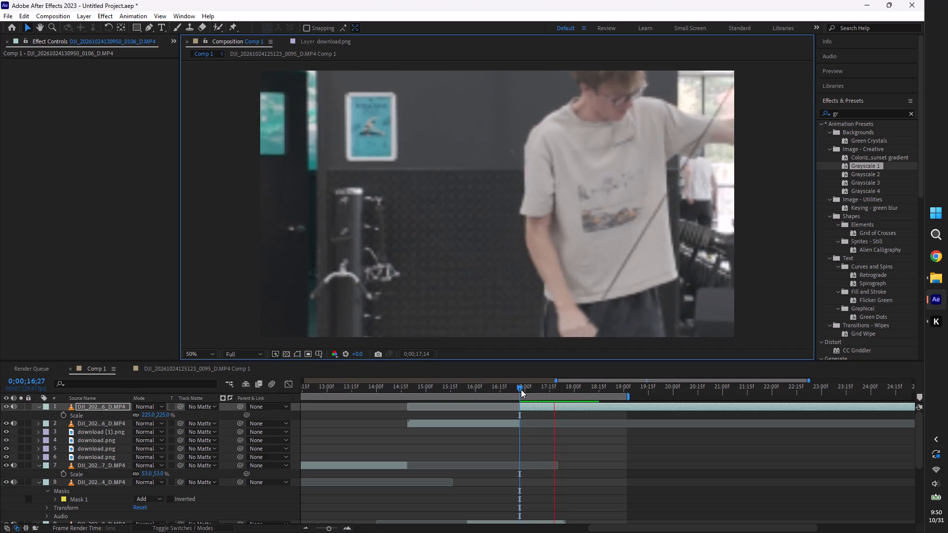
{"action": "left_click", "coordinate": [521, 389]}
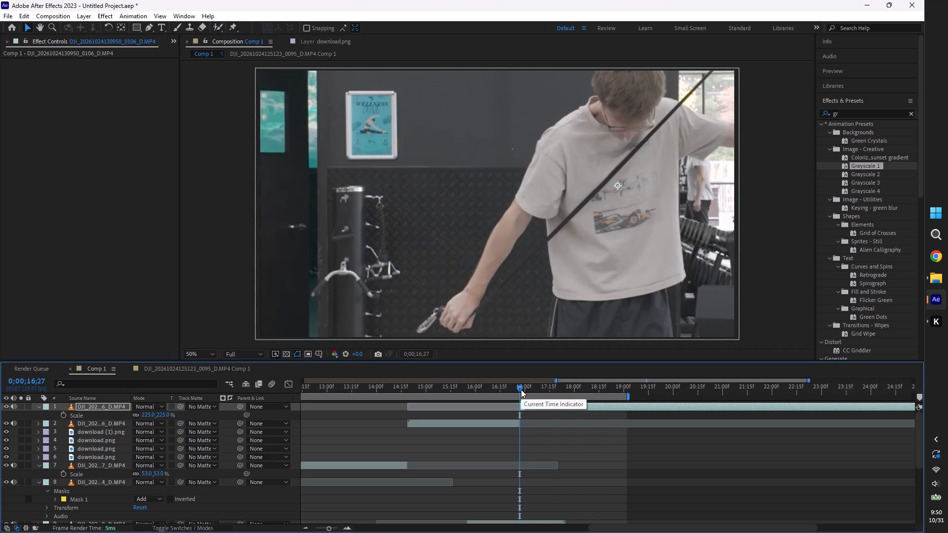
Split the second 0106 part just past the 19-second mark and delete the remainder after the cut.
{"action": "left_click_drag", "start_coordinate": [622, 385], "coordinate": [628, 423]}
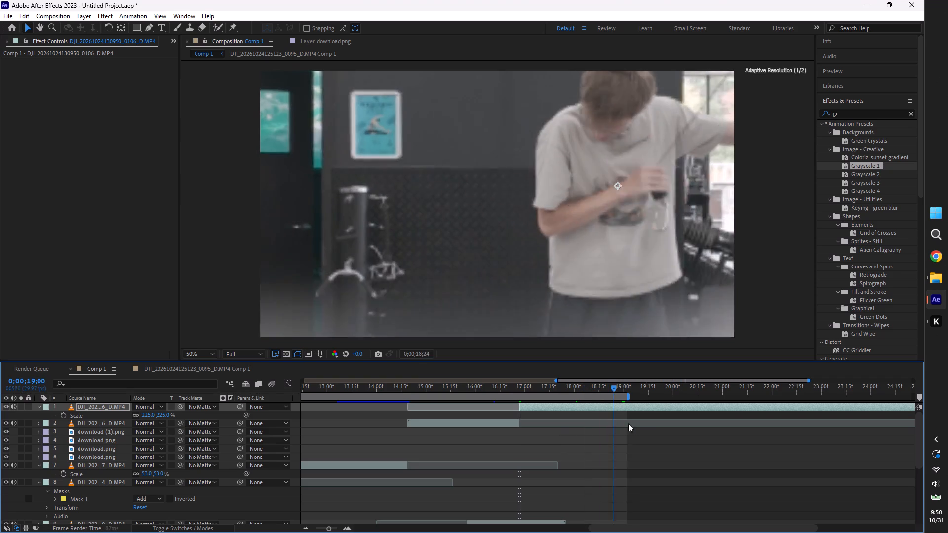
{"action": "left_click_drag", "start_coordinate": [628, 423], "coordinate": [636, 427]}
{"action": "key", "text": "ctrl+shift+d"}
{"action": "key", "text": "BackSpace"}
Preview the Comp 1 edit from 0;00;00;00, stopping at 0;00;08;15.
{"action": "left_click_drag", "start_coordinate": [629, 390], "coordinate": [483, 433]}
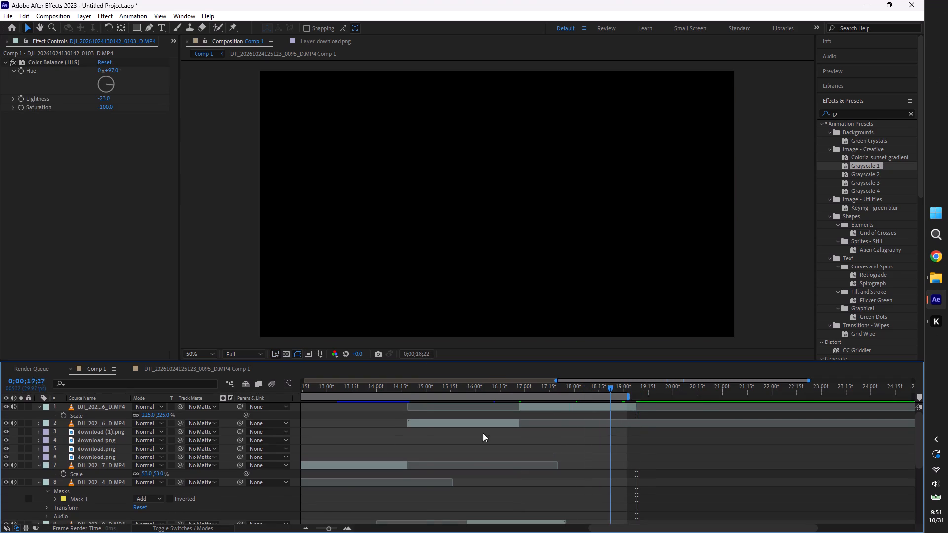
{"action": "left_click_drag", "start_coordinate": [483, 433], "coordinate": [90, 476]}
{"action": "key", "text": "space"}
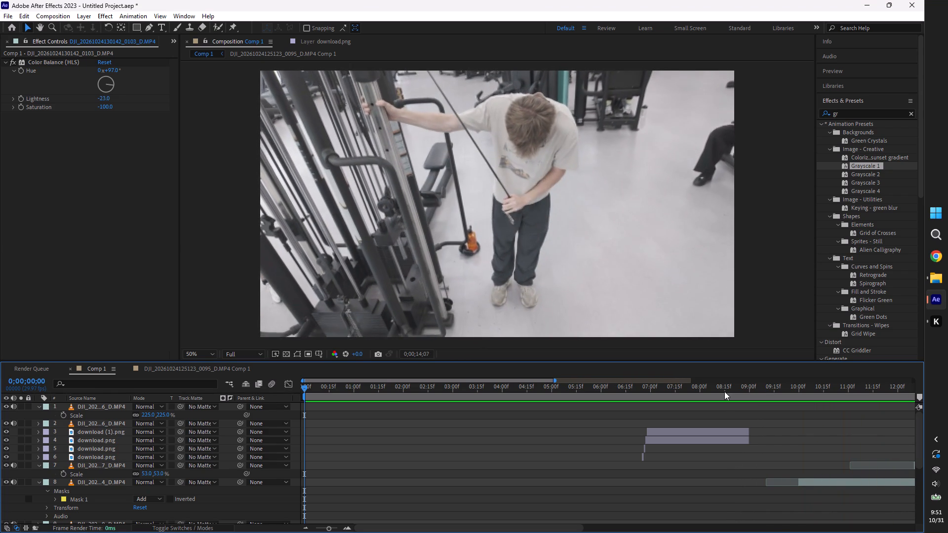
{"action": "left_click", "coordinate": [724, 391]}
Switch to Google Chrome with the Your Chrome profile and open YouTube.
{"action": "left_click", "coordinate": [931, 251]}
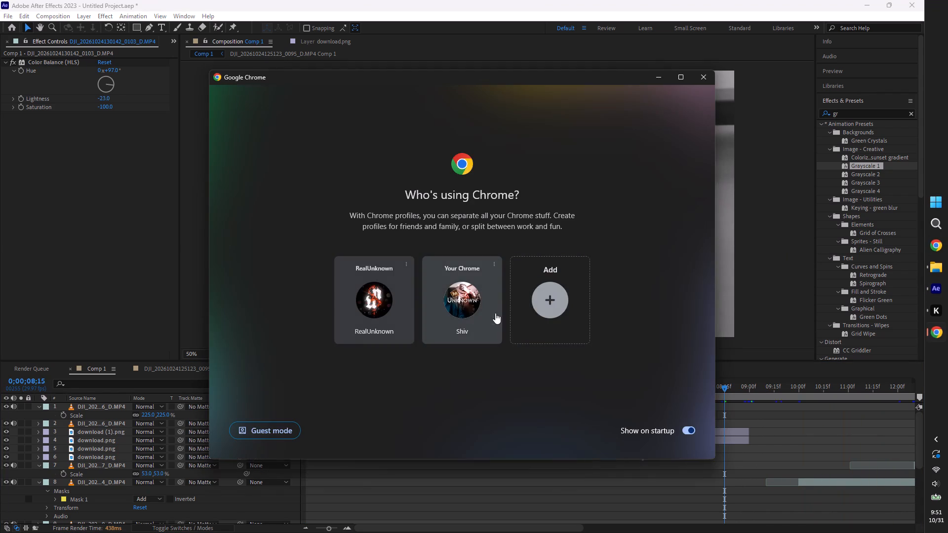
{"action": "left_click", "coordinate": [495, 313]}
{"action": "left_click", "coordinate": [293, 343]}
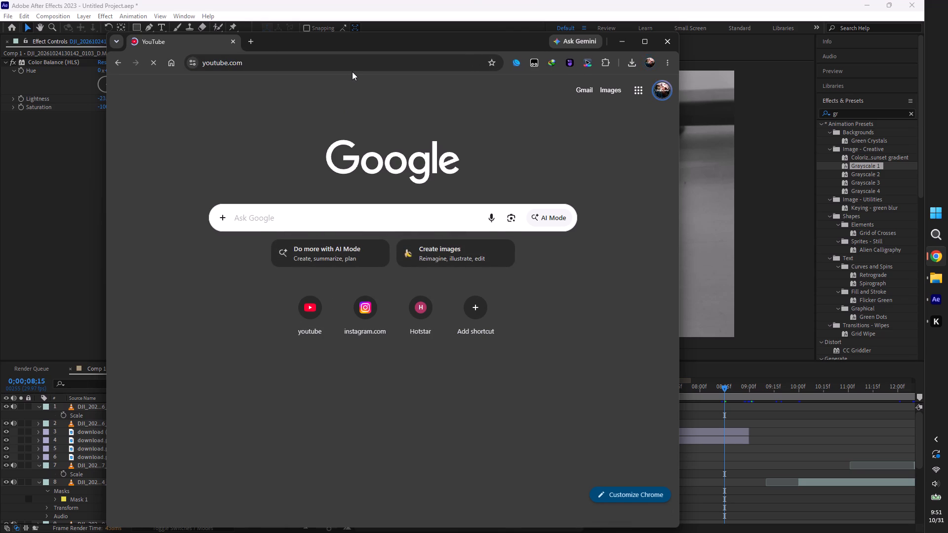
Return to After Effects and save the project as GYM6 in the Gym Edit TX\GYM6 folder.
{"action": "left_click", "coordinate": [786, 423]}
{"action": "key", "text": "ctrl+s"}
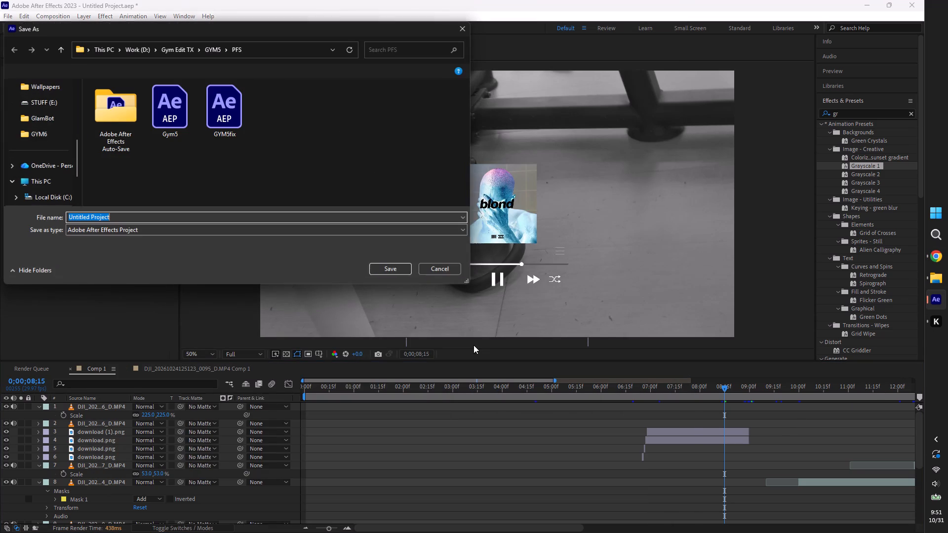
{"action": "left_click", "coordinate": [216, 49]}
{"action": "left_click", "coordinate": [178, 53]}
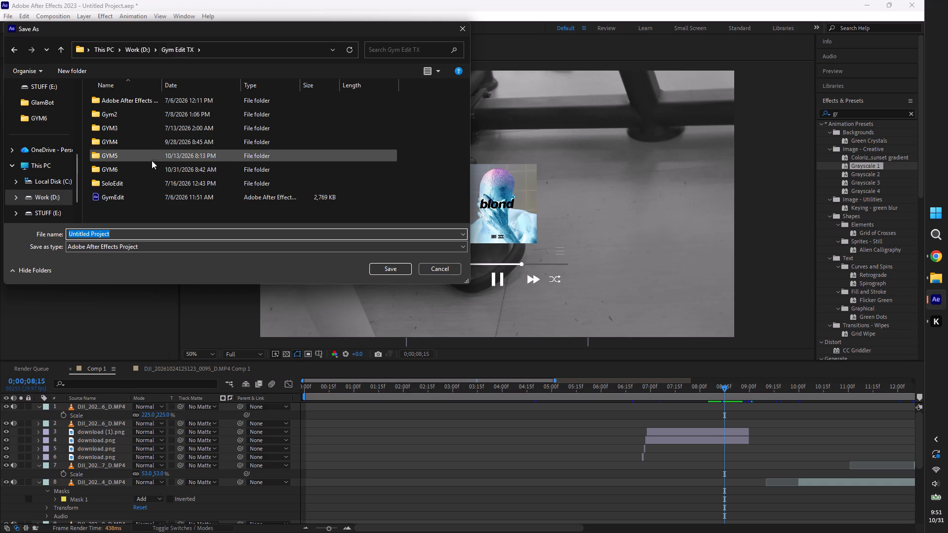
{"action": "double_click", "coordinate": [137, 165]}
{"action": "left_click", "coordinate": [131, 230]}
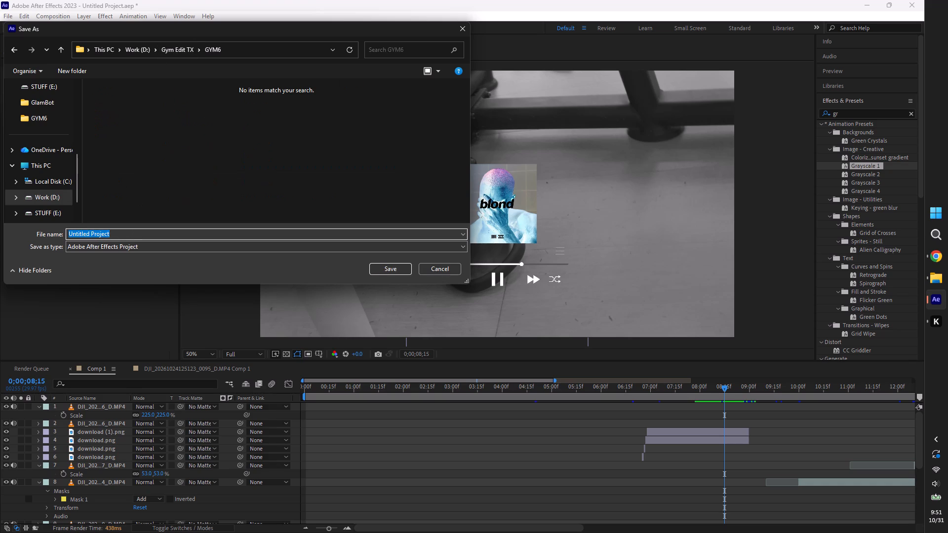
{"action": "type", "text": "GYM^"}
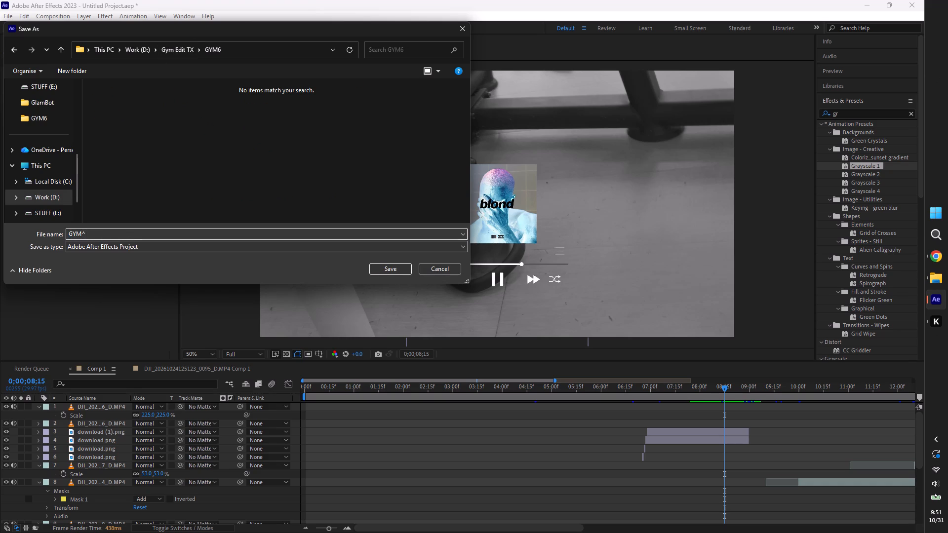
{"action": "key", "text": "BackSpace"}
{"action": "key", "text": "6"}
{"action": "key", "text": "Return"}
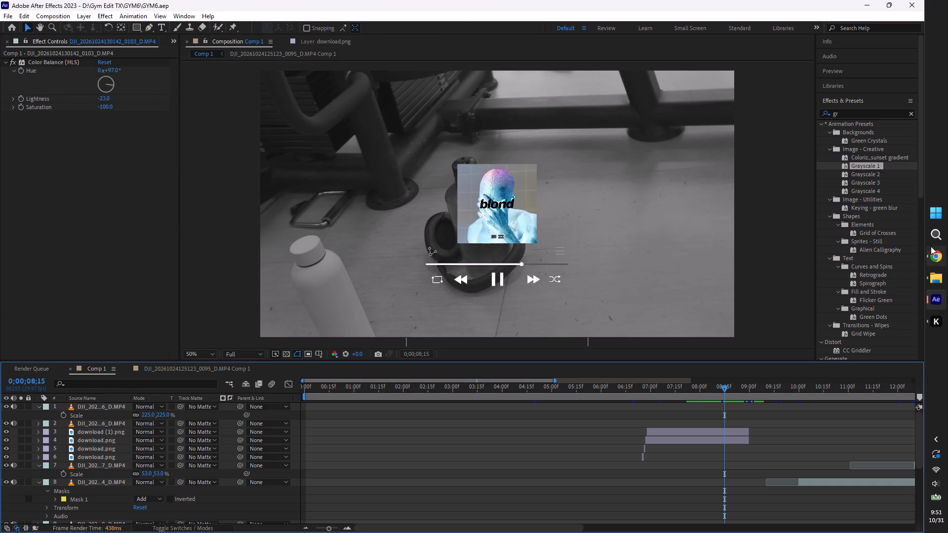
Switch to Chrome and search YouTube for "pink + white lyrics".
{"action": "left_click", "coordinate": [937, 251]}
{"action": "left_click", "coordinate": [344, 87]}
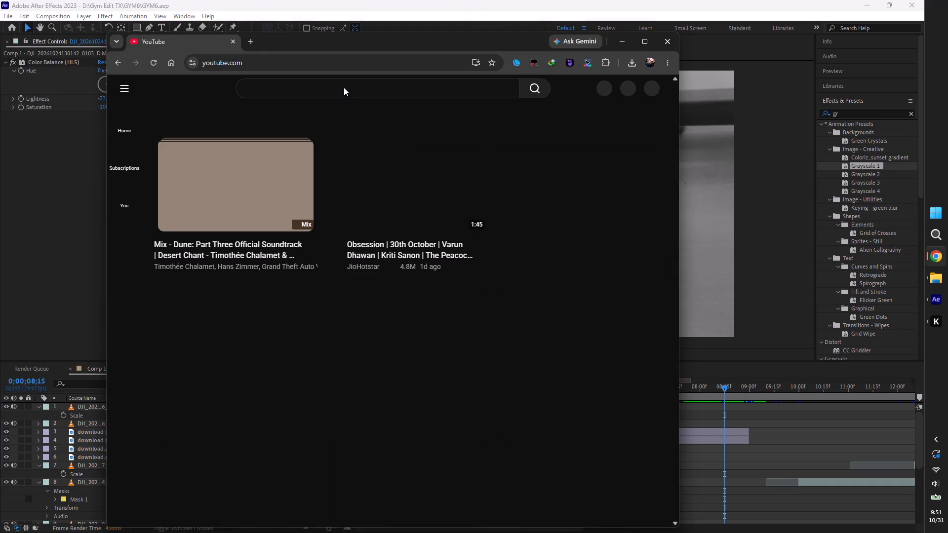
{"action": "type", "text": "pink"}
{"action": "key", "text": "space"}
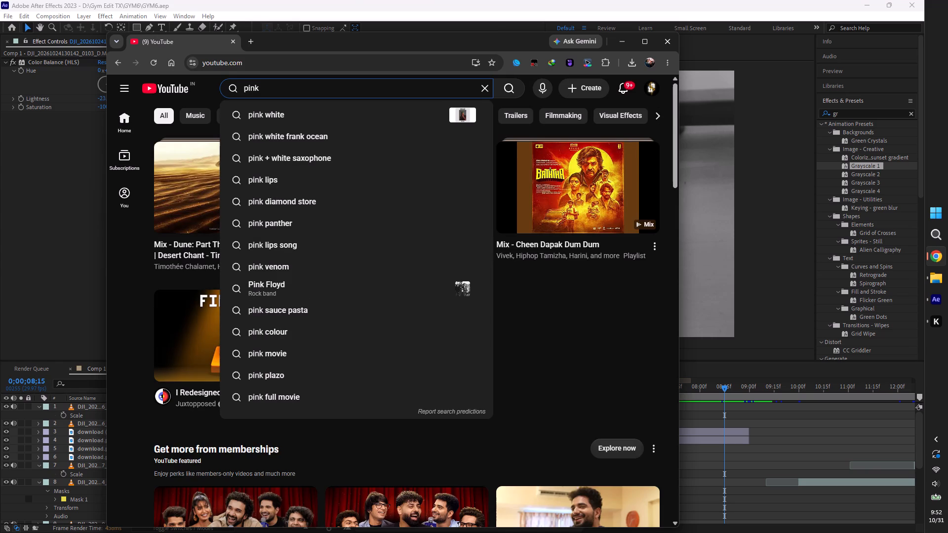
{"action": "type", "text": "+ wh"}
{"action": "key", "text": "Down"}
{"action": "key", "text": "space"}
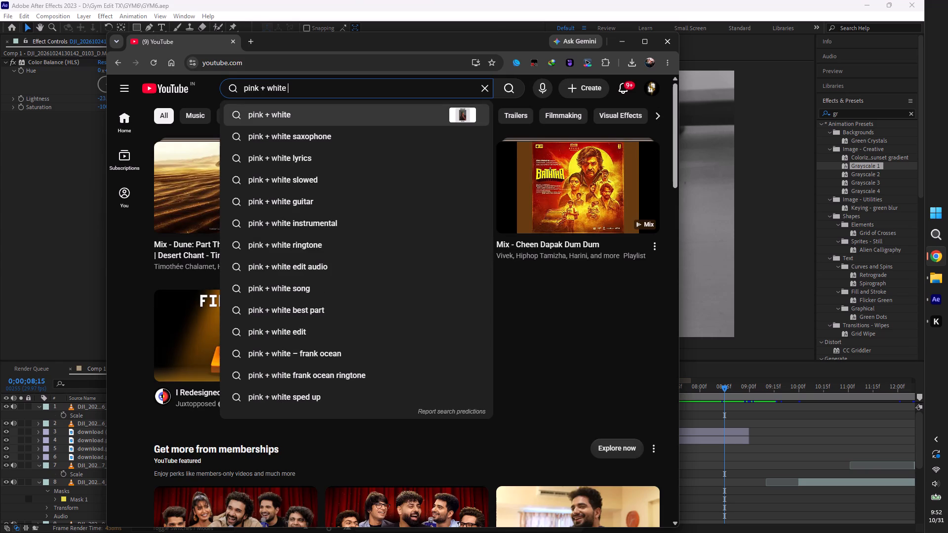
{"action": "type", "text": "ly"}
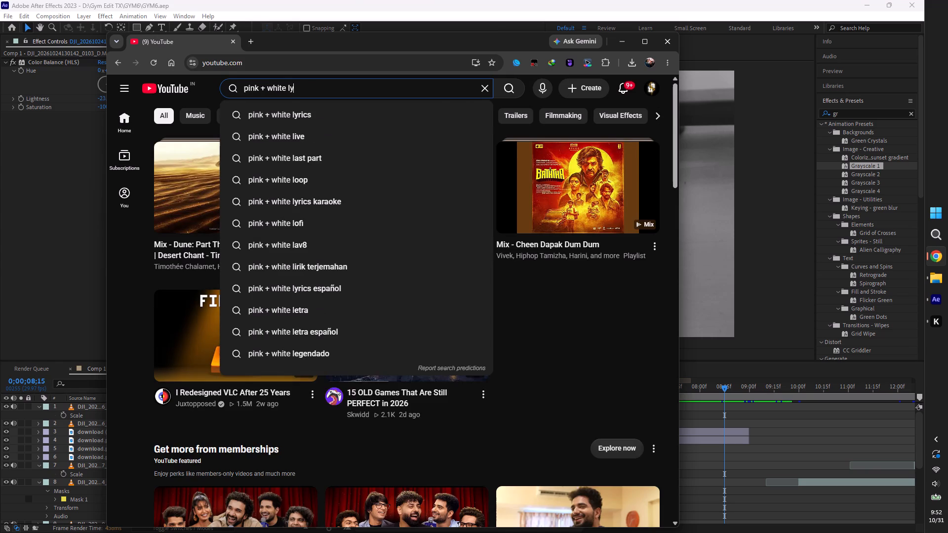
{"action": "key", "text": "Down"}
{"action": "key", "text": "Return"}
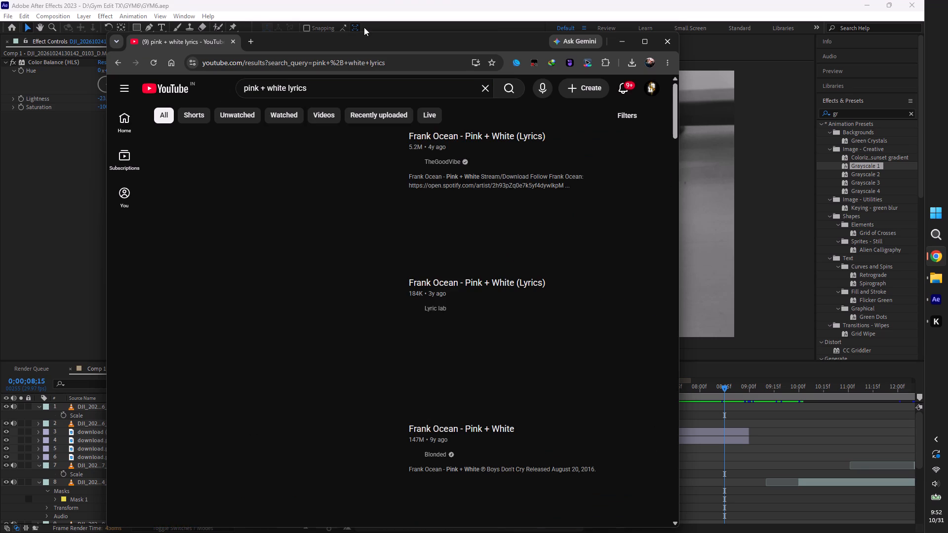
Maximise the browser window and look through the search results for a suitable Pink + White lyric video.
{"action": "double_click", "coordinate": [442, 37]}
{"action": "scroll", "coordinate": [402, 146], "scroll_direction": "down", "scroll_amount": 6}
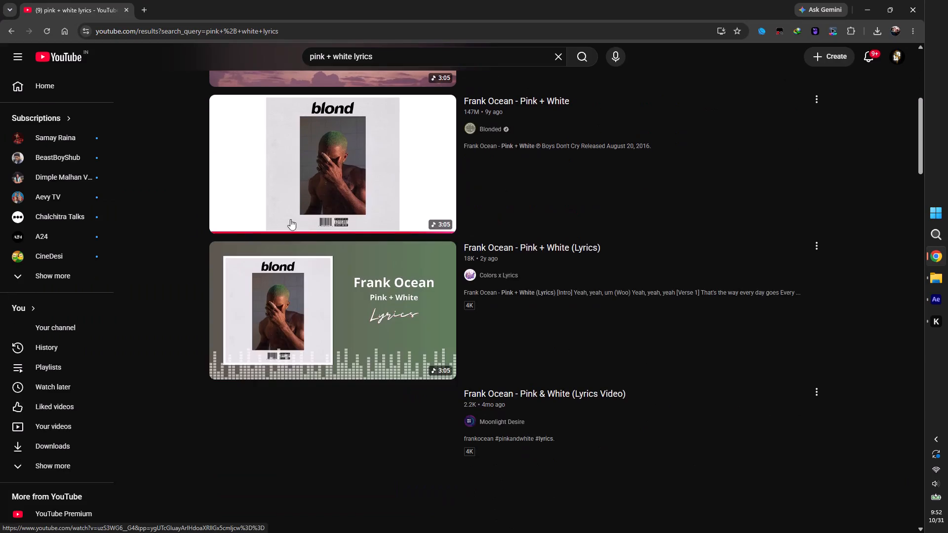
{"action": "scroll", "coordinate": [181, 262], "scroll_direction": "down", "scroll_amount": 12}
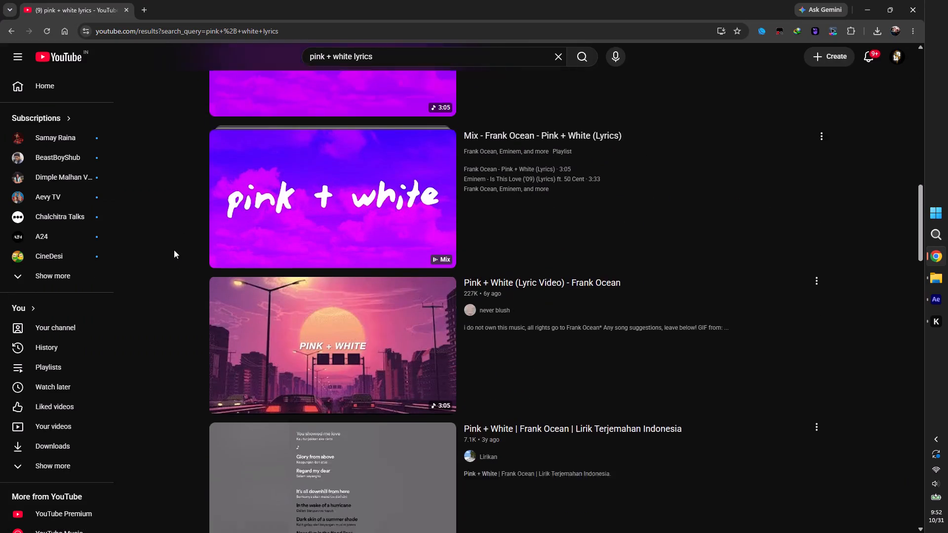
{"action": "scroll", "coordinate": [174, 250], "scroll_direction": "down", "scroll_amount": 11}
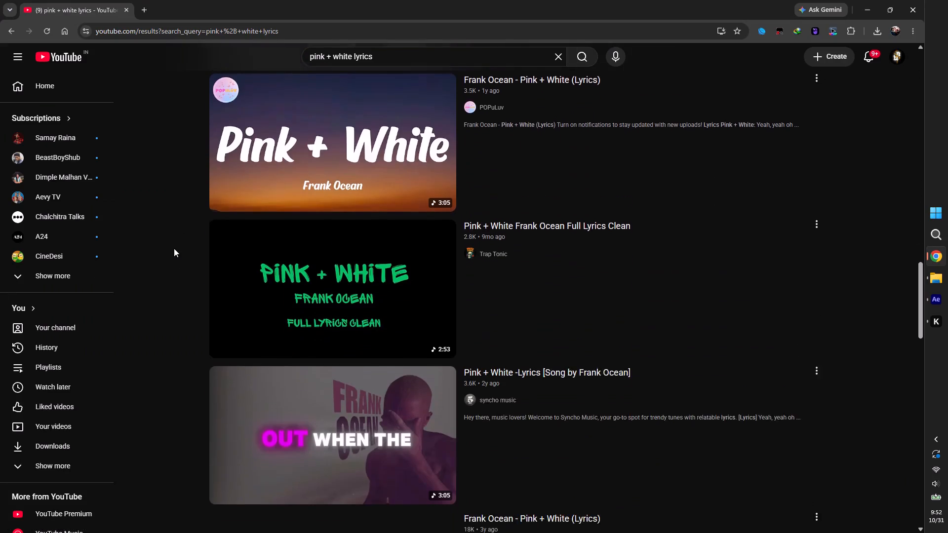
{"action": "scroll", "coordinate": [174, 248], "scroll_direction": "down", "scroll_amount": 10}
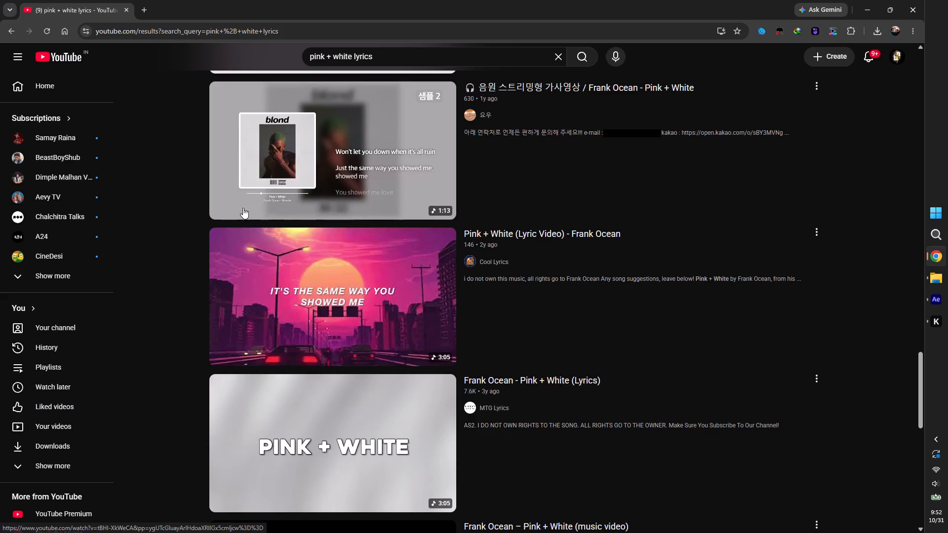
{"action": "scroll", "coordinate": [188, 227], "scroll_direction": "down", "scroll_amount": 6}
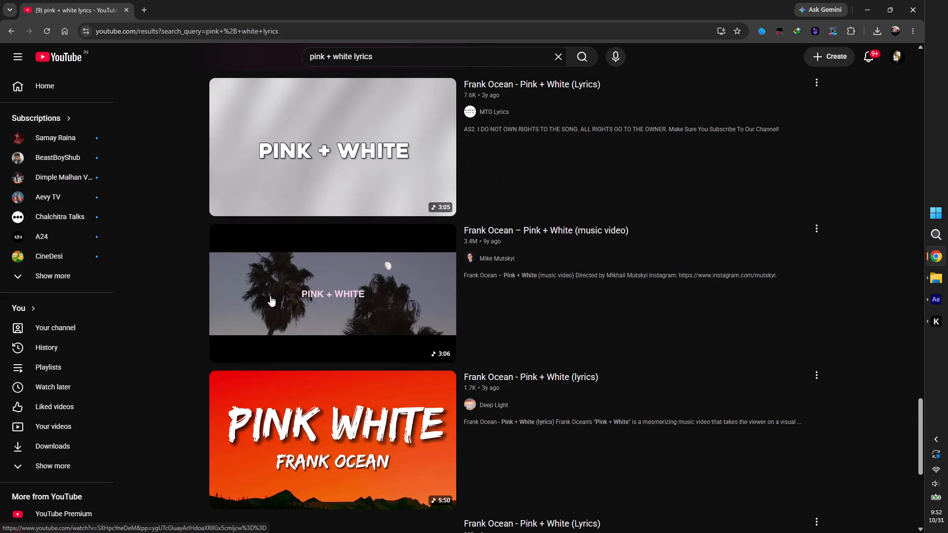
{"action": "scroll", "coordinate": [165, 285], "scroll_direction": "down", "scroll_amount": 7}
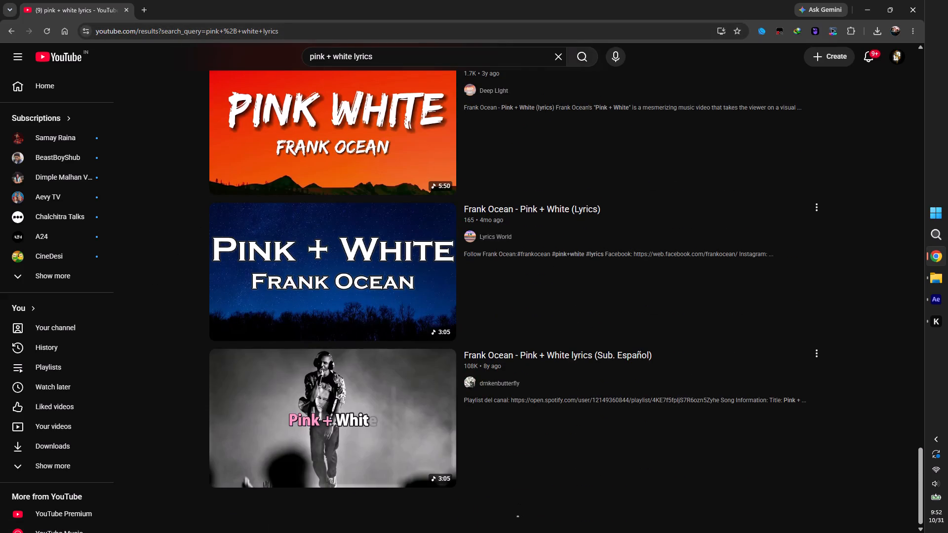
{"action": "left_click", "coordinate": [407, 59]}
Turn off the ShortsBlocker extension and reload the YouTube results for "pink + white lyrics".
{"action": "left_click", "coordinate": [851, 27]}
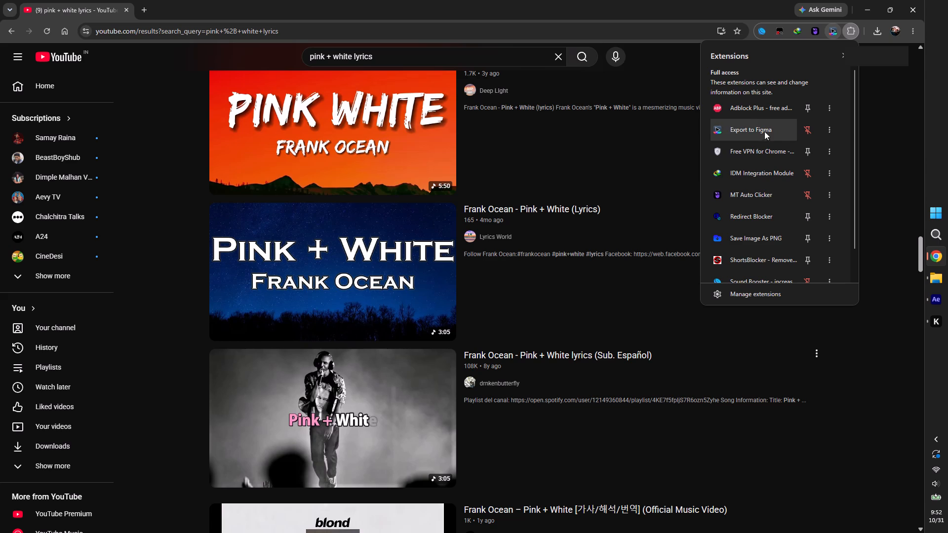
{"action": "right_click", "coordinate": [750, 268]}
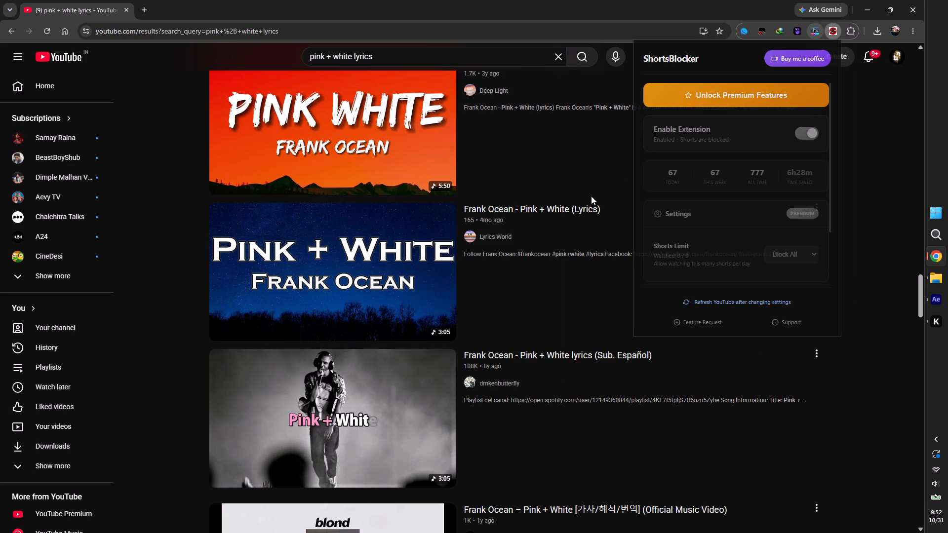
{"action": "right_click", "coordinate": [839, 31]}
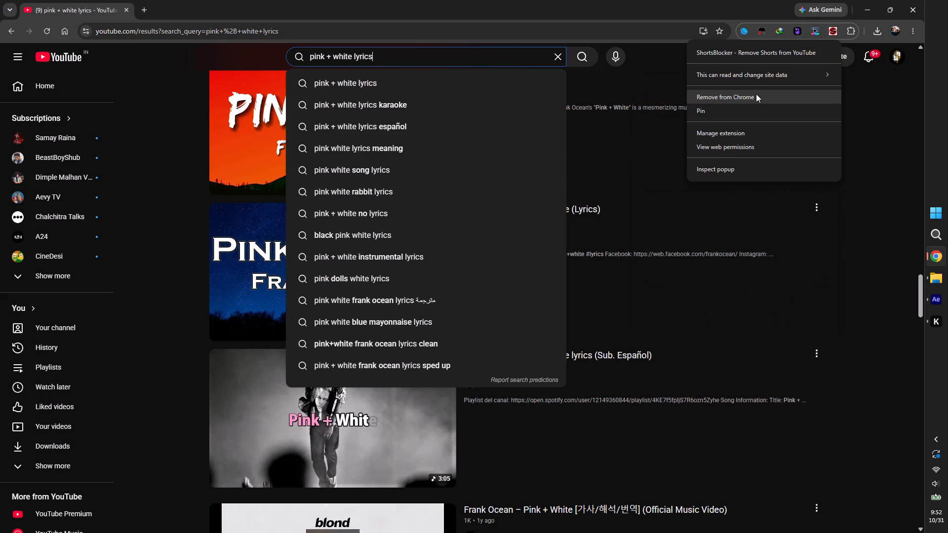
{"action": "left_click", "coordinate": [740, 130]}
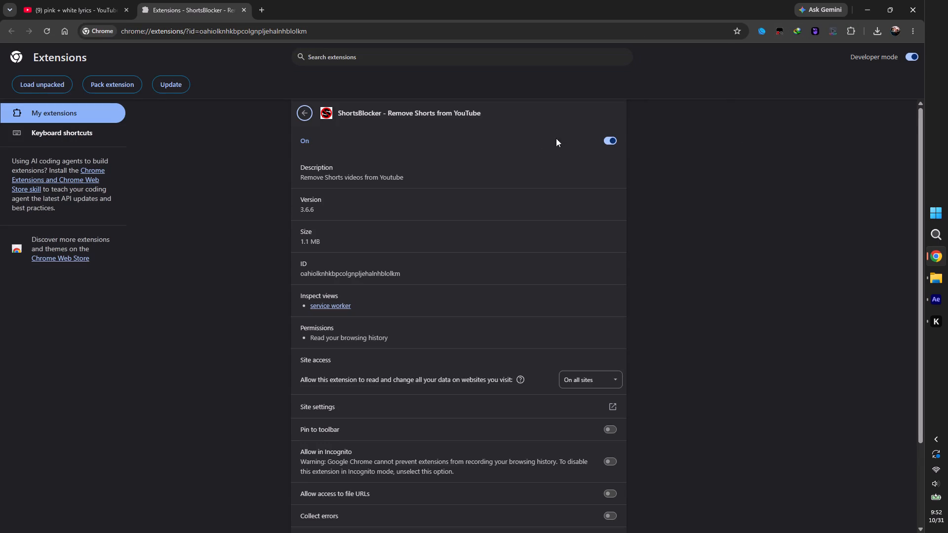
{"action": "left_click", "coordinate": [612, 141]}
{"action": "left_click", "coordinate": [106, 0]}
{"action": "left_click", "coordinate": [50, 30]}
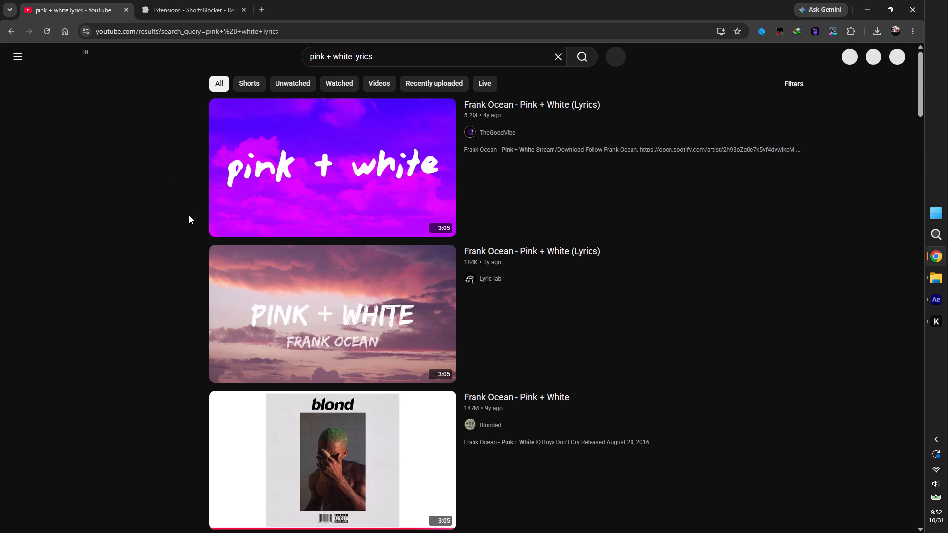
Look through the "pink + white lyrics" results, including the Shorts rows, for a suitable lyric video.
{"action": "scroll", "coordinate": [180, 216], "scroll_direction": "down", "scroll_amount": 6}
{"action": "scroll", "coordinate": [180, 216], "scroll_direction": "up", "scroll_amount": 5}
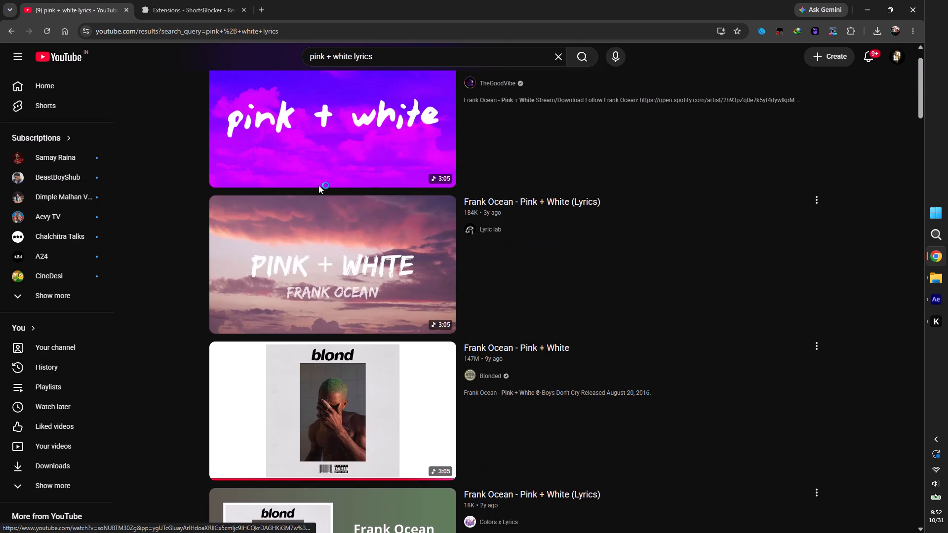
{"action": "scroll", "coordinate": [172, 280], "scroll_direction": "down", "scroll_amount": 14}
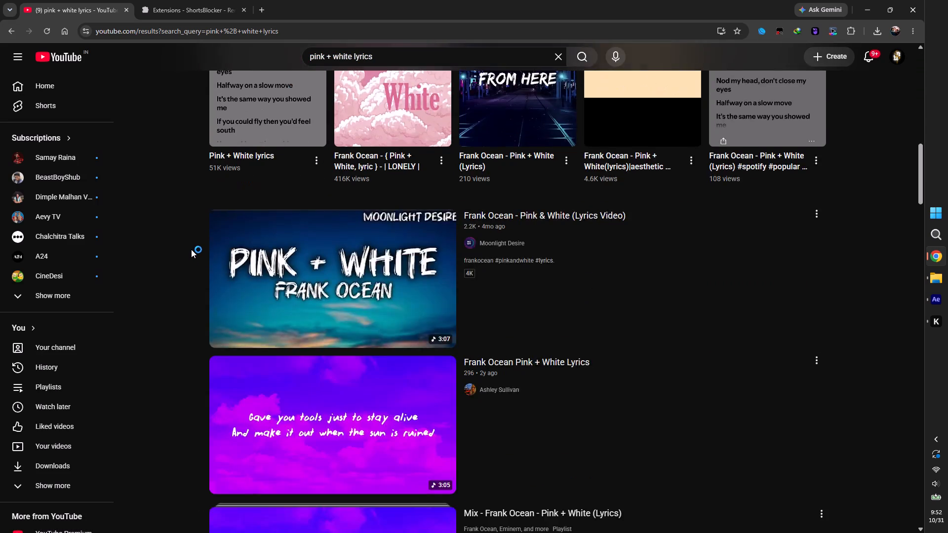
{"action": "scroll", "coordinate": [191, 249], "scroll_direction": "up", "scroll_amount": 5}
{"action": "scroll", "coordinate": [191, 249], "scroll_direction": "down", "scroll_amount": 1}
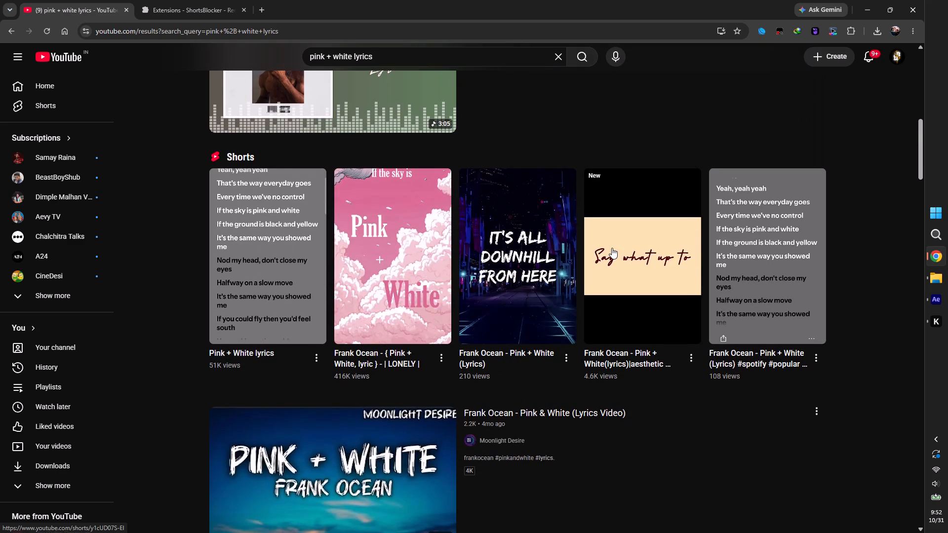
{"action": "scroll", "coordinate": [627, 233], "scroll_direction": "down", "scroll_amount": 7}
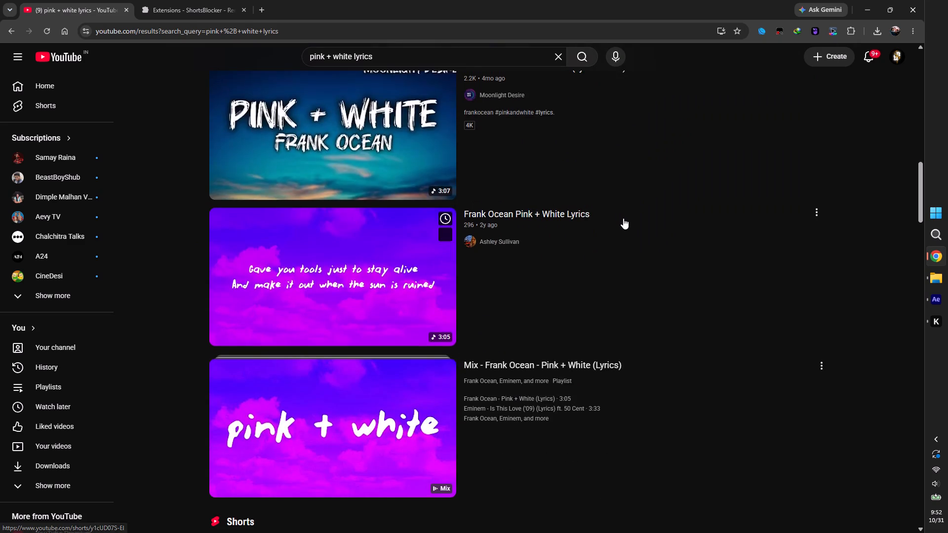
{"action": "scroll", "coordinate": [623, 219], "scroll_direction": "down", "scroll_amount": 7}
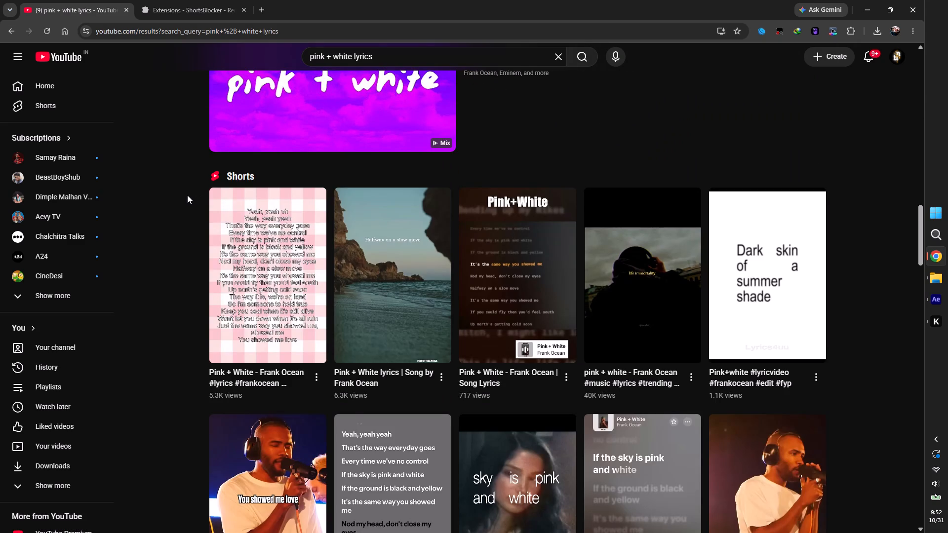
{"action": "scroll", "coordinate": [187, 195], "scroll_direction": "down", "scroll_amount": 1}
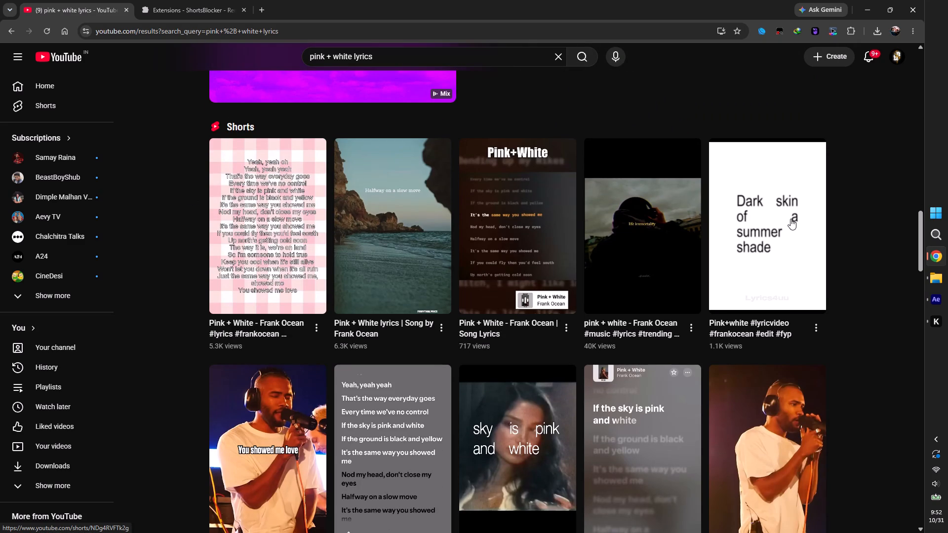
Preview the Short "Pink+white #lyricvideo #frankocean #edit #fyp" in a new tab, and close that tab when done.
{"action": "middle_click_drag", "start_coordinate": [788, 220], "coordinate": [786, 226]}
{"action": "left_click", "coordinate": [217, 0]}
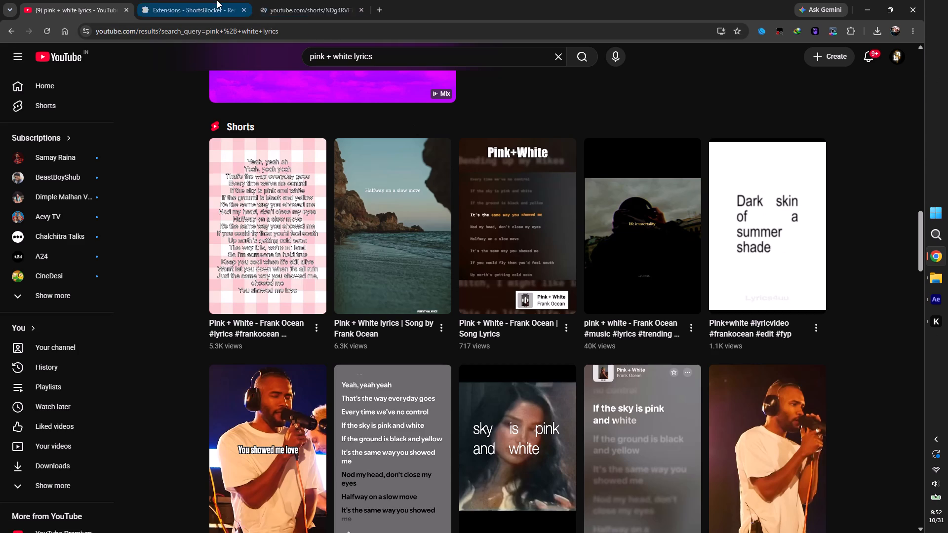
{"action": "left_click", "coordinate": [309, 1]}
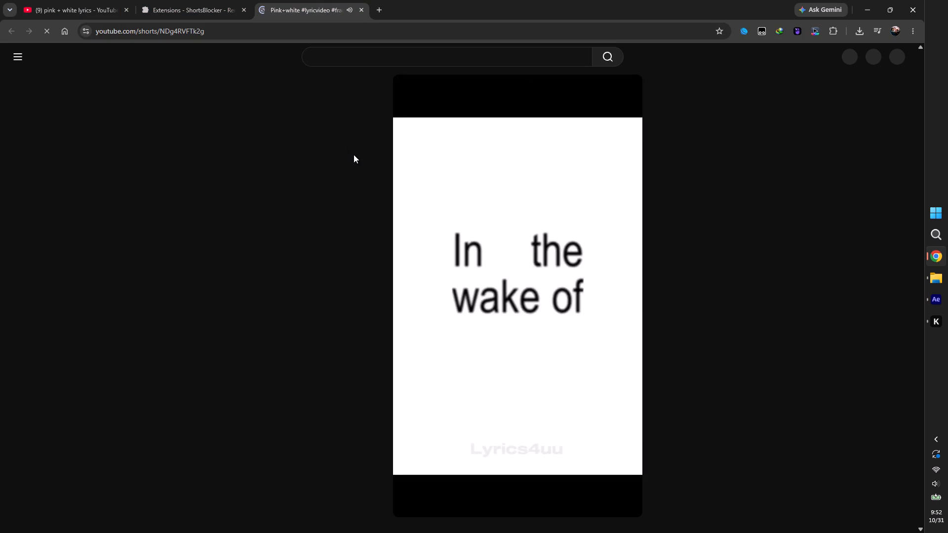
{"action": "scroll", "coordinate": [935, 486], "scroll_direction": "up", "scroll_amount": 5}
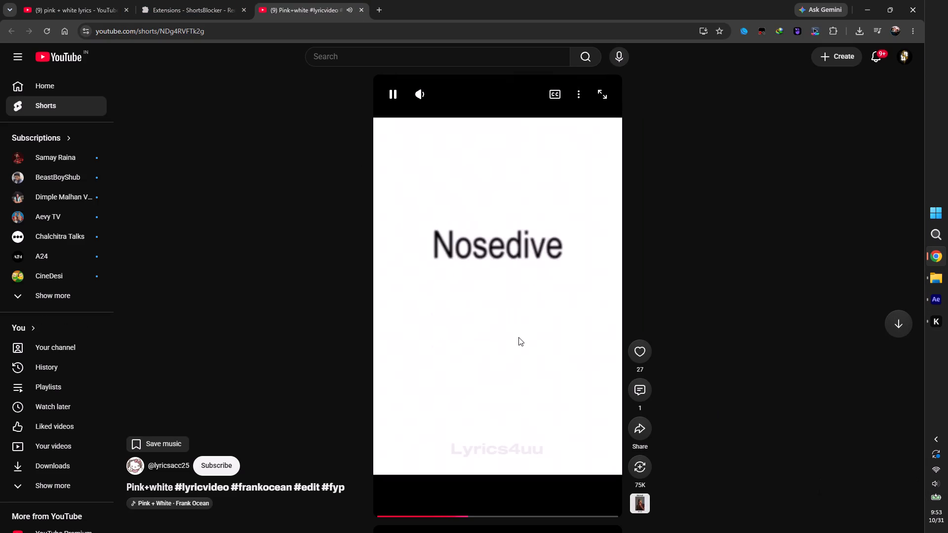
{"action": "scroll", "coordinate": [518, 337], "scroll_direction": "down", "scroll_amount": 2}
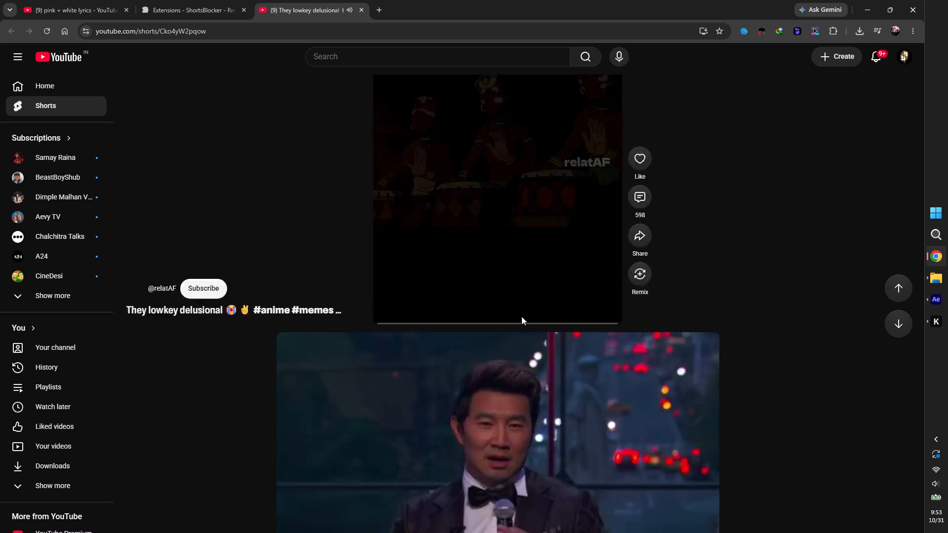
{"action": "left_click", "coordinate": [212, 0]}
{"action": "left_click", "coordinate": [96, 0]}
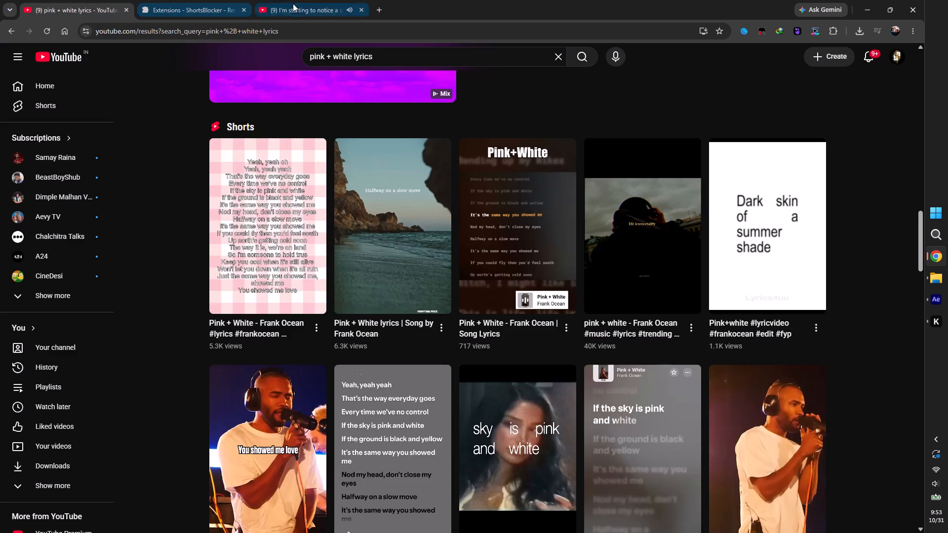
{"action": "left_click", "coordinate": [359, 10]}
Preview the Short "Pink + White | Frank Ocean Lyrics That Feel Like…" and return to the search results.
{"action": "scroll", "coordinate": [260, 222], "scroll_direction": "down", "scroll_amount": 6}
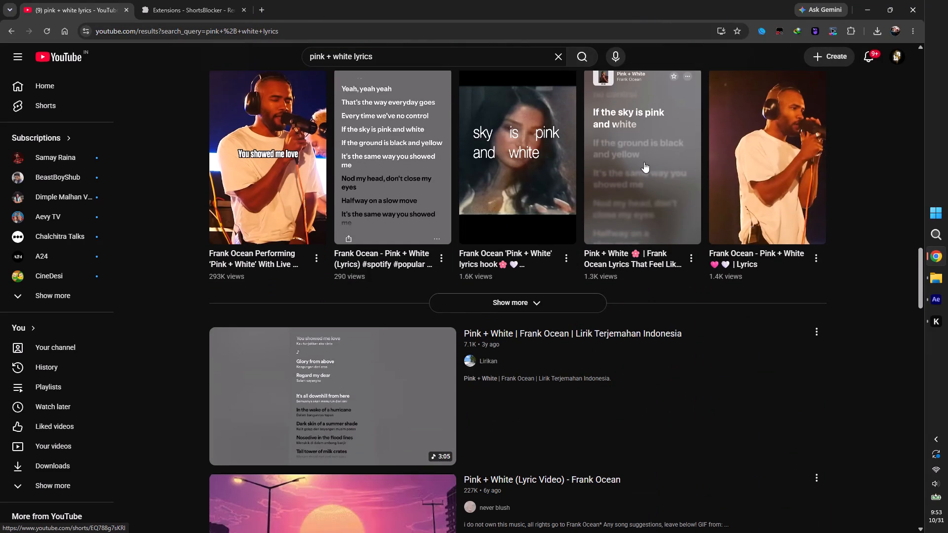
{"action": "left_click", "coordinate": [640, 161]}
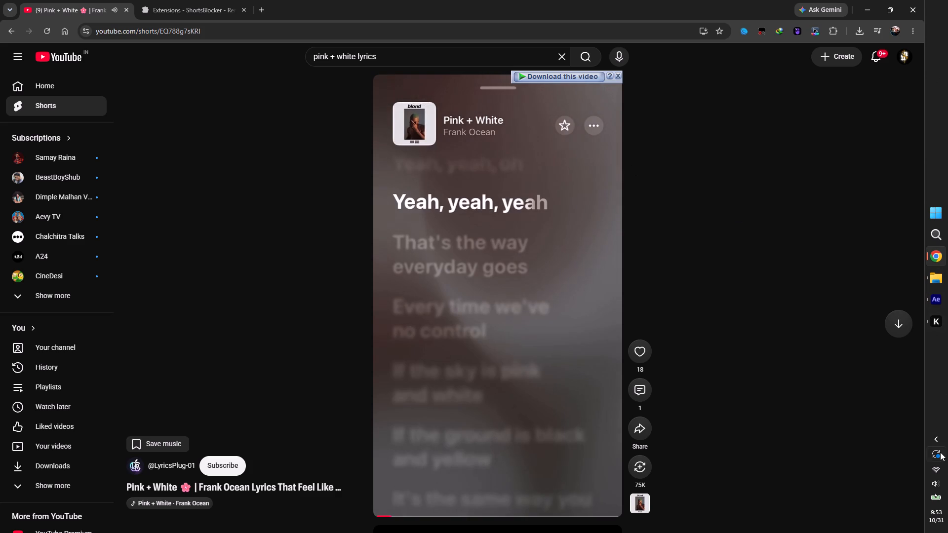
{"action": "scroll", "coordinate": [936, 485], "scroll_direction": "up", "scroll_amount": 3}
{"action": "scroll", "coordinate": [938, 486], "scroll_direction": "down", "scroll_amount": 1}
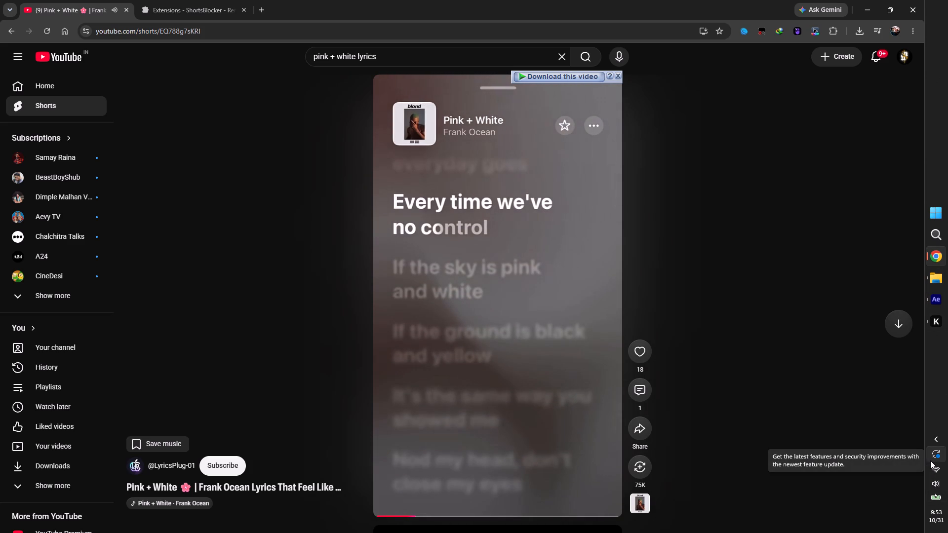
{"action": "left_click", "coordinate": [7, 30]}
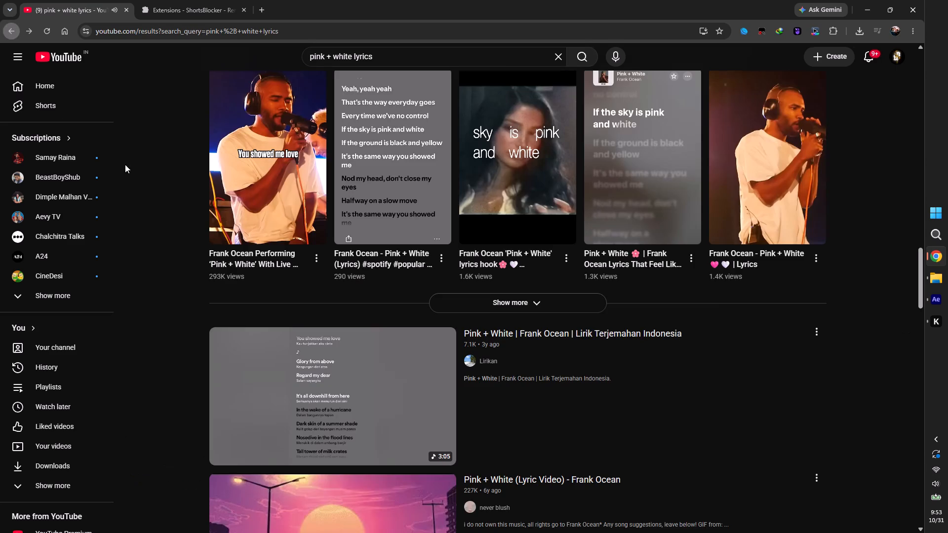
Look further down the "pink + white lyrics" results, checking videos and Shorts for a suitable lyric edit.
{"action": "scroll", "coordinate": [145, 229], "scroll_direction": "down", "scroll_amount": 4}
{"action": "scroll", "coordinate": [147, 223], "scroll_direction": "up", "scroll_amount": 4}
{"action": "scroll", "coordinate": [399, 168], "scroll_direction": "up", "scroll_amount": 2}
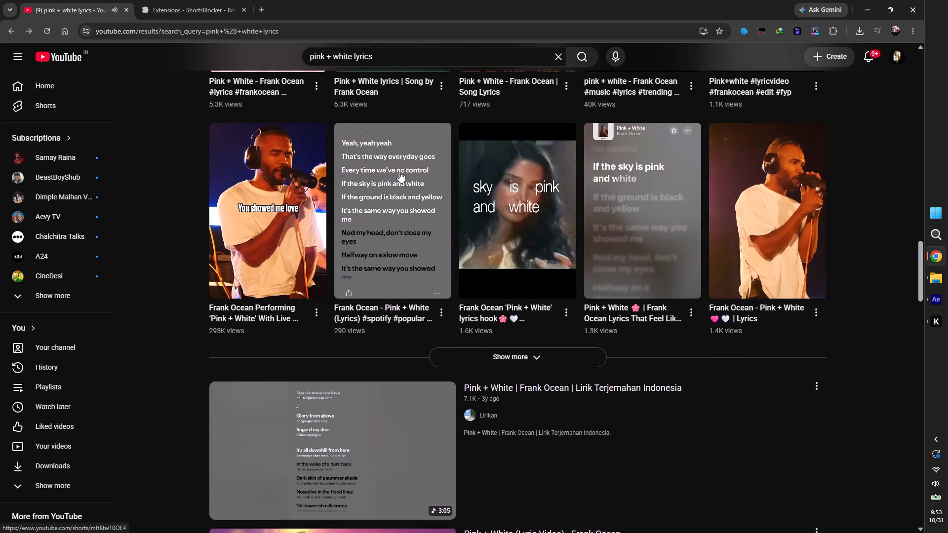
{"action": "scroll", "coordinate": [778, 267], "scroll_direction": "up", "scroll_amount": 3}
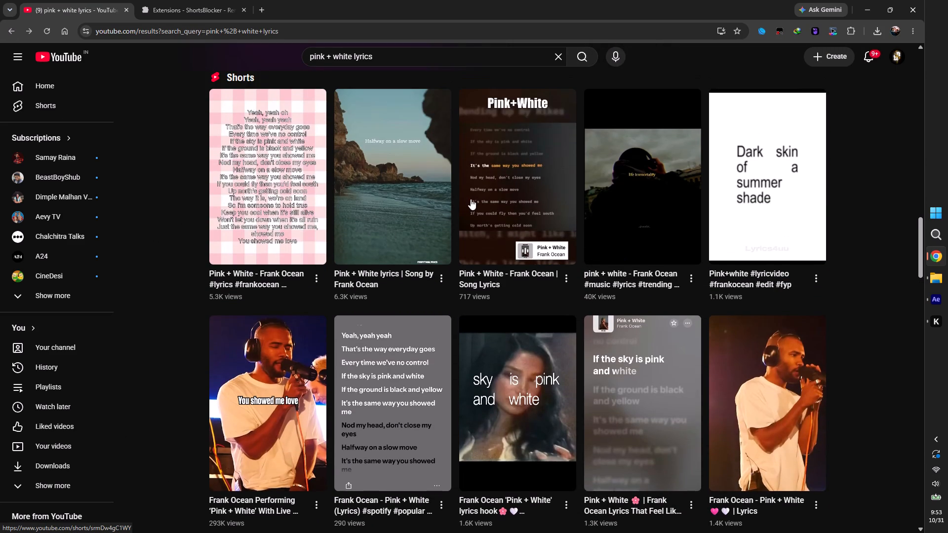
{"action": "scroll", "coordinate": [481, 194], "scroll_direction": "down", "scroll_amount": 20}
{"action": "scroll", "coordinate": [479, 195], "scroll_direction": "down", "scroll_amount": 6}
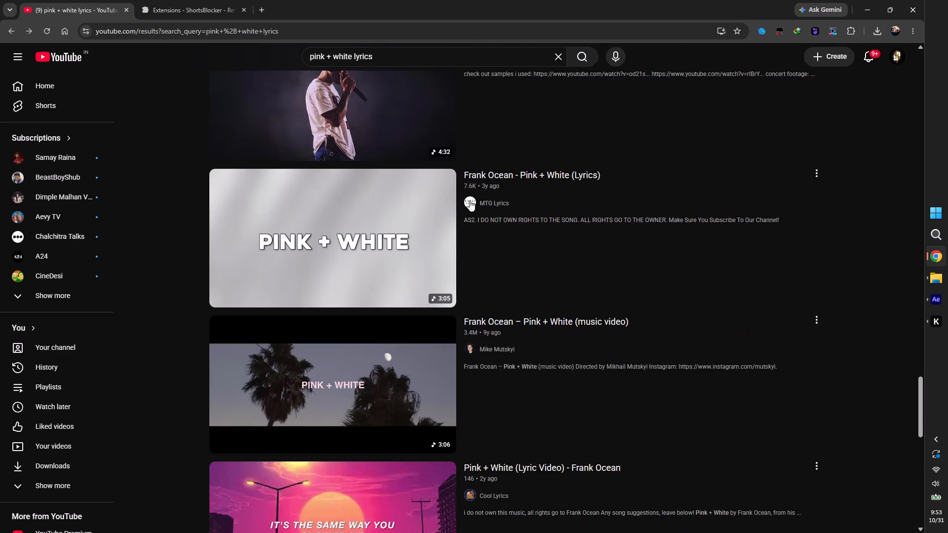
{"action": "scroll", "coordinate": [339, 233], "scroll_direction": "down", "scroll_amount": 15}
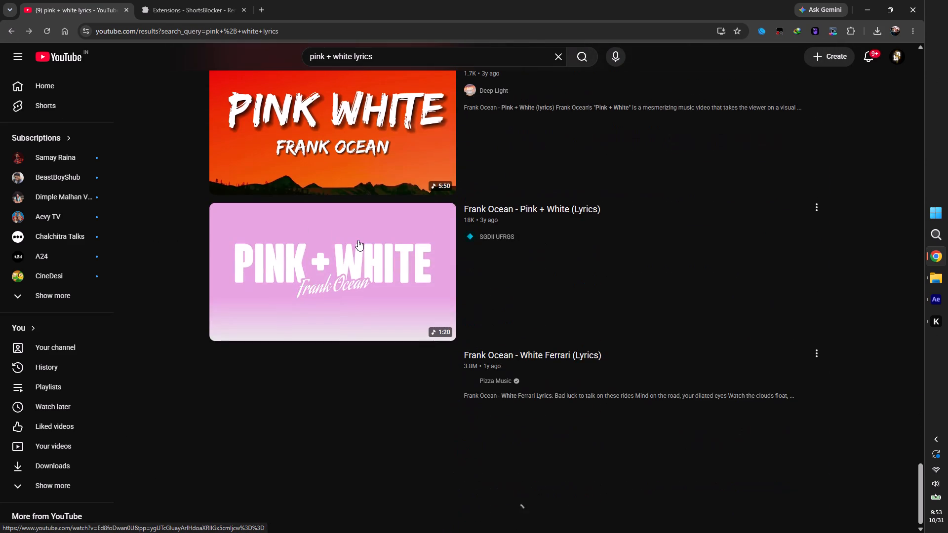
{"action": "scroll", "coordinate": [225, 243], "scroll_direction": "down", "scroll_amount": 16}
{"action": "scroll", "coordinate": [197, 230], "scroll_direction": "down", "scroll_amount": 5}
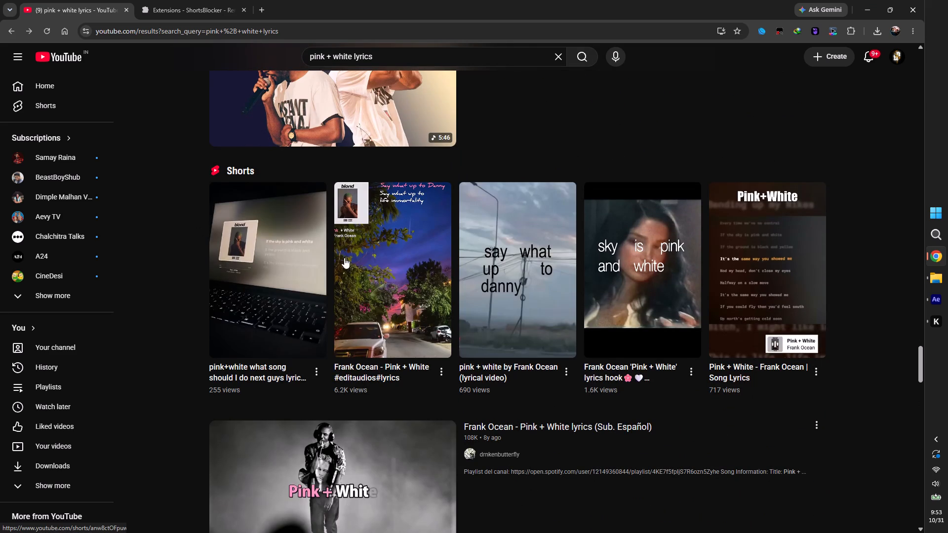
{"action": "scroll", "coordinate": [146, 244], "scroll_direction": "down", "scroll_amount": 15}
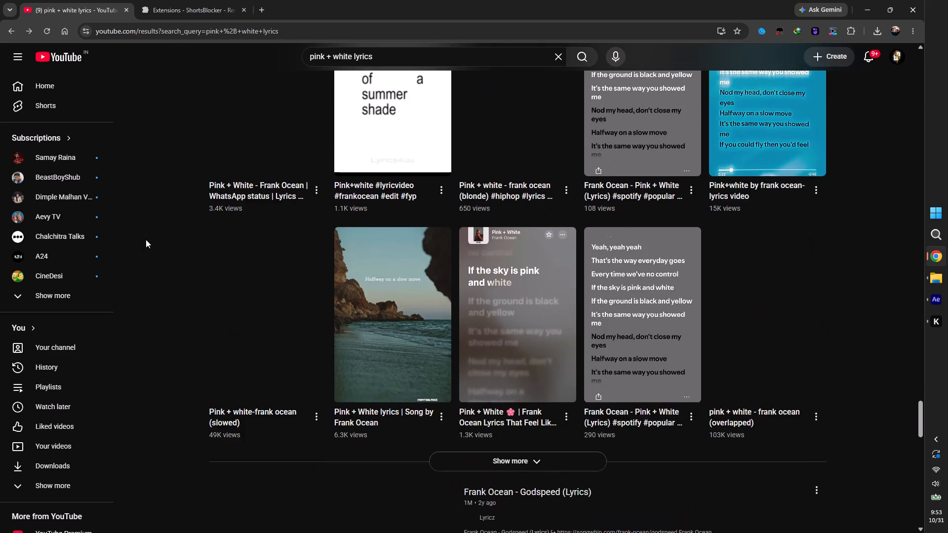
{"action": "scroll", "coordinate": [146, 239], "scroll_direction": "up", "scroll_amount": 2}
{"action": "scroll", "coordinate": [393, 217], "scroll_direction": "down", "scroll_amount": 5}
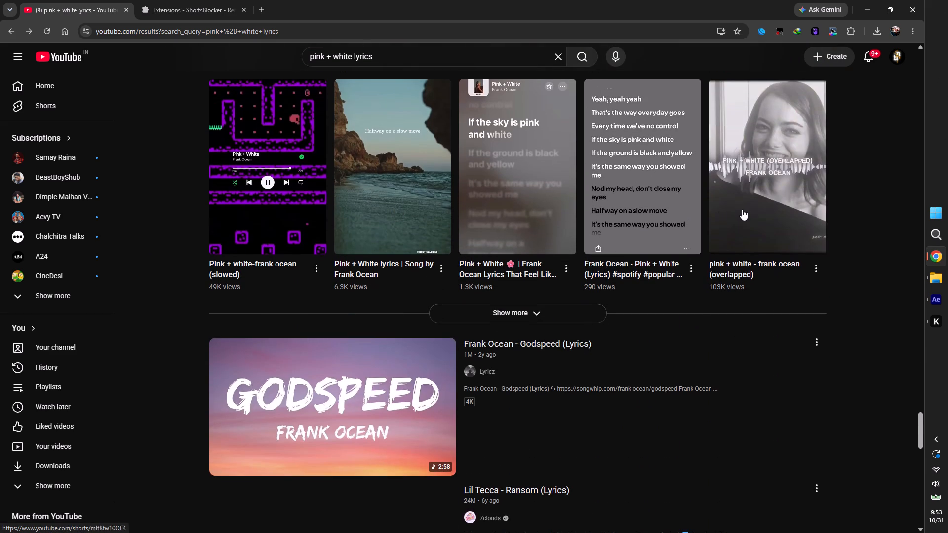
{"action": "scroll", "coordinate": [742, 210], "scroll_direction": "down", "scroll_amount": 6}
{"action": "scroll", "coordinate": [435, 236], "scroll_direction": "down", "scroll_amount": 5}
{"action": "middle_click_drag", "start_coordinate": [128, 233], "coordinate": [120, 235]}
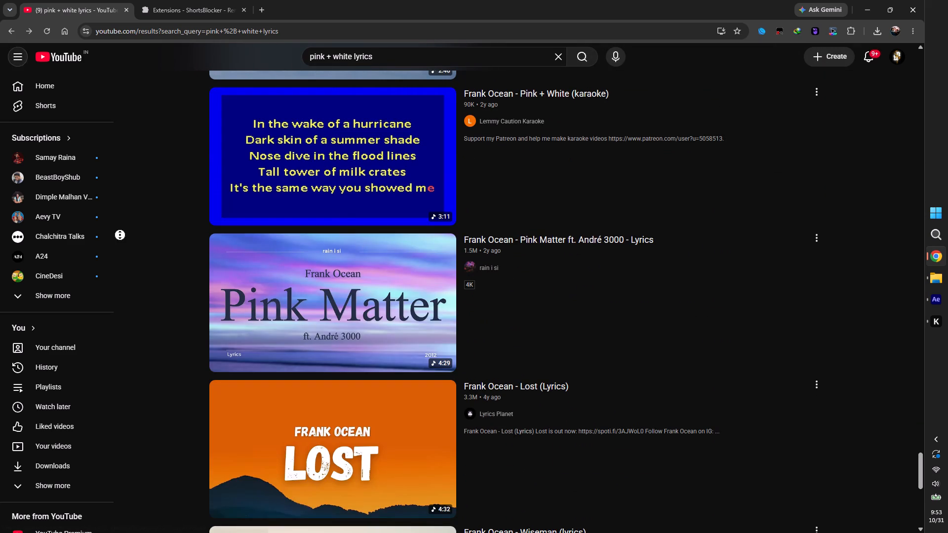
{"action": "middle_click_drag", "start_coordinate": [120, 235], "coordinate": [127, 228]}
{"action": "left_click", "coordinate": [139, 227]}
{"action": "scroll", "coordinate": [149, 222], "scroll_direction": "down", "scroll_amount": 13}
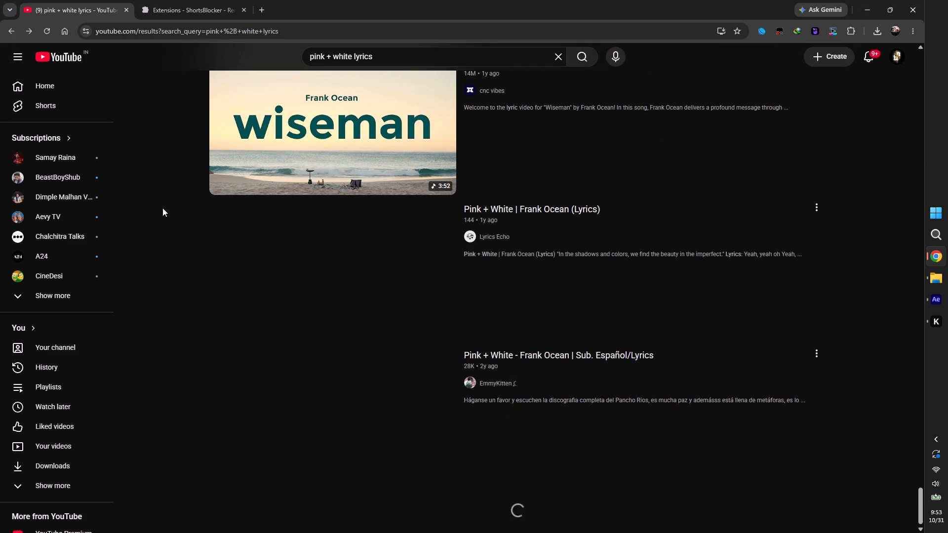
{"action": "scroll", "coordinate": [166, 202], "scroll_direction": "down", "scroll_amount": 15}
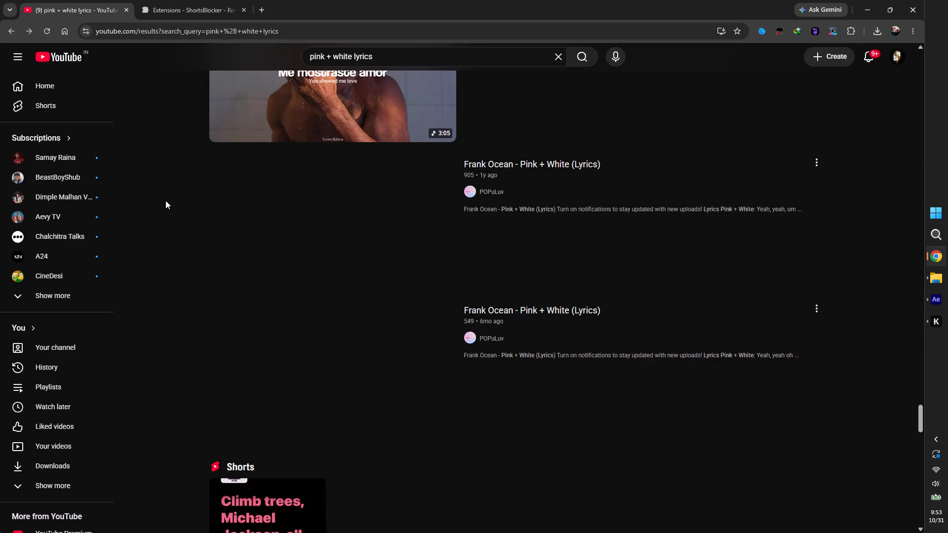
{"action": "scroll", "coordinate": [165, 200], "scroll_direction": "down", "scroll_amount": 6}
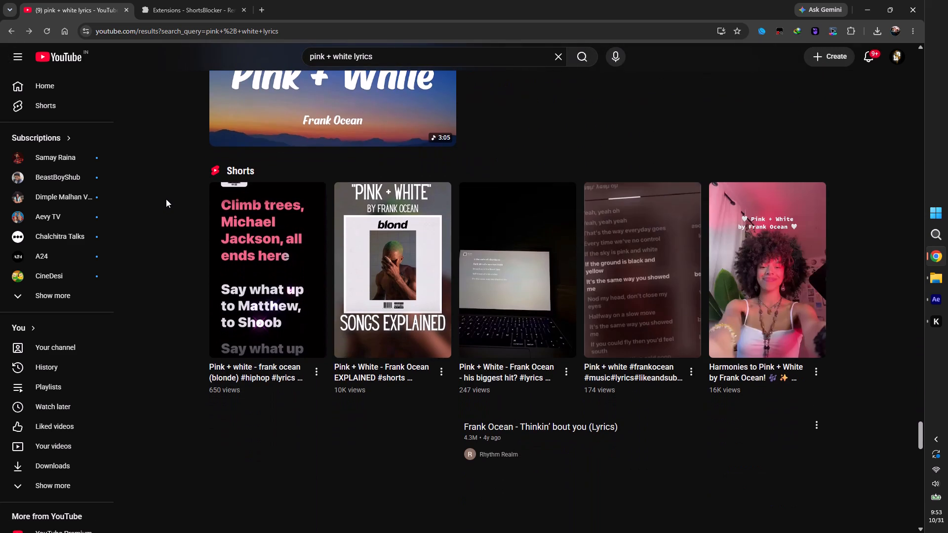
{"action": "scroll", "coordinate": [166, 199], "scroll_direction": "down", "scroll_amount": 12}
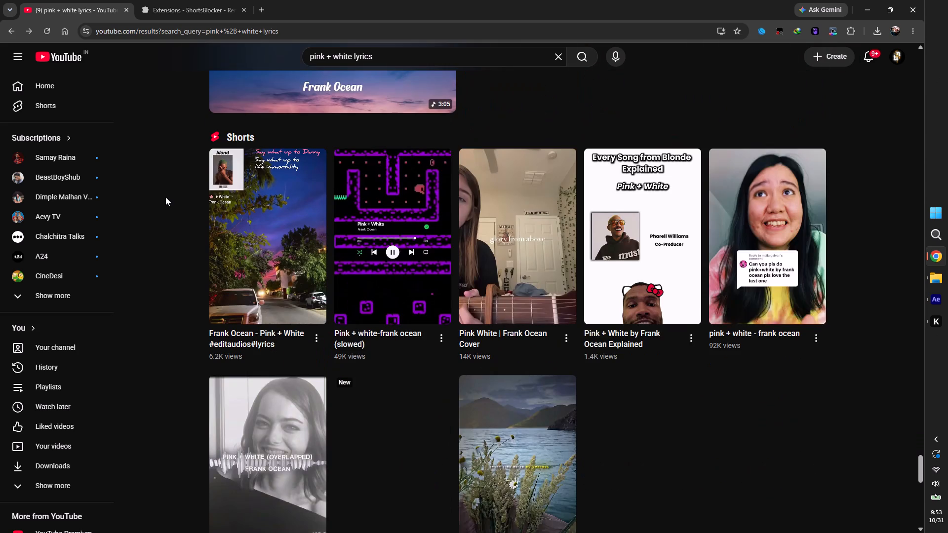
{"action": "scroll", "coordinate": [165, 197], "scroll_direction": "down", "scroll_amount": 8}
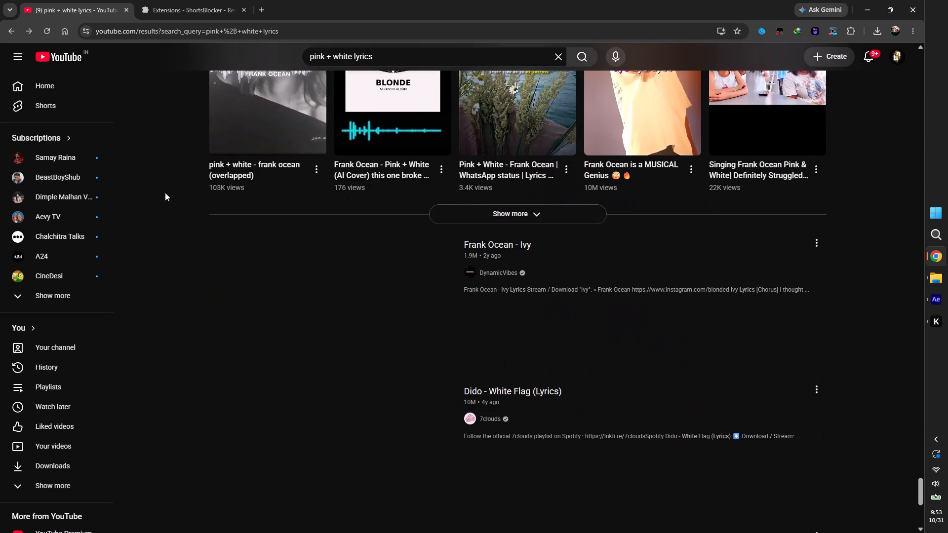
{"action": "scroll", "coordinate": [165, 192], "scroll_direction": "down", "scroll_amount": 1}
Extend the YouTube search to "pink + white lyrics edit".
{"action": "left_click", "coordinate": [408, 56]}
{"action": "key", "text": "space"}
{"action": "type", "text": "edit"}
{"action": "key", "text": "Return"}
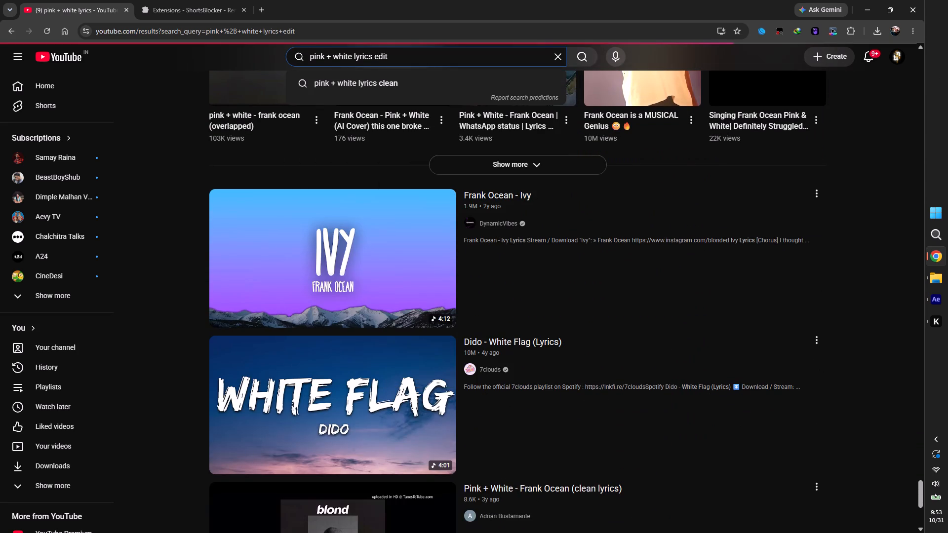
Open the Short "Frank Ocean - Pink + White #lyrics #edit" by TheLyrics2432 in a new tab and watch it.
{"action": "scroll", "coordinate": [177, 285], "scroll_direction": "down", "scroll_amount": 2}
{"action": "middle_click", "coordinate": [240, 258]}
{"action": "left_click", "coordinate": [280, 0]}
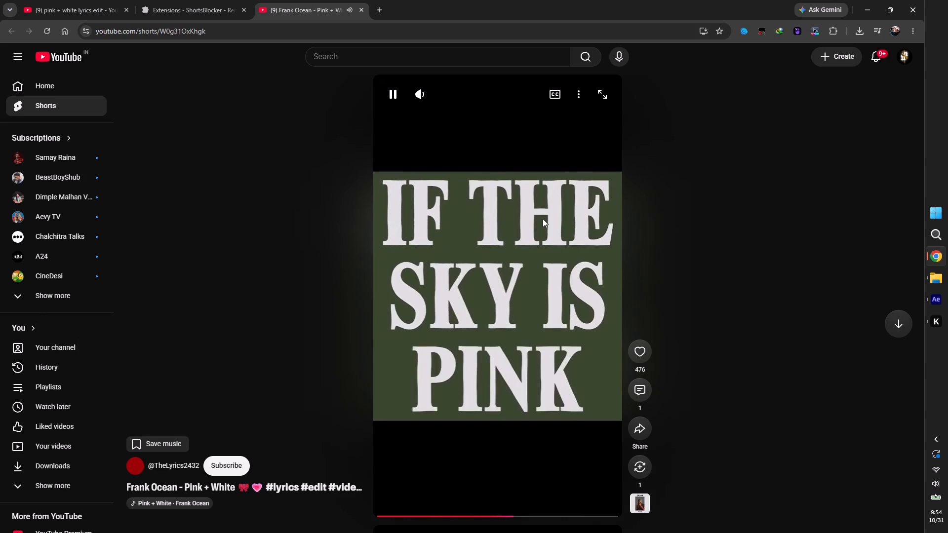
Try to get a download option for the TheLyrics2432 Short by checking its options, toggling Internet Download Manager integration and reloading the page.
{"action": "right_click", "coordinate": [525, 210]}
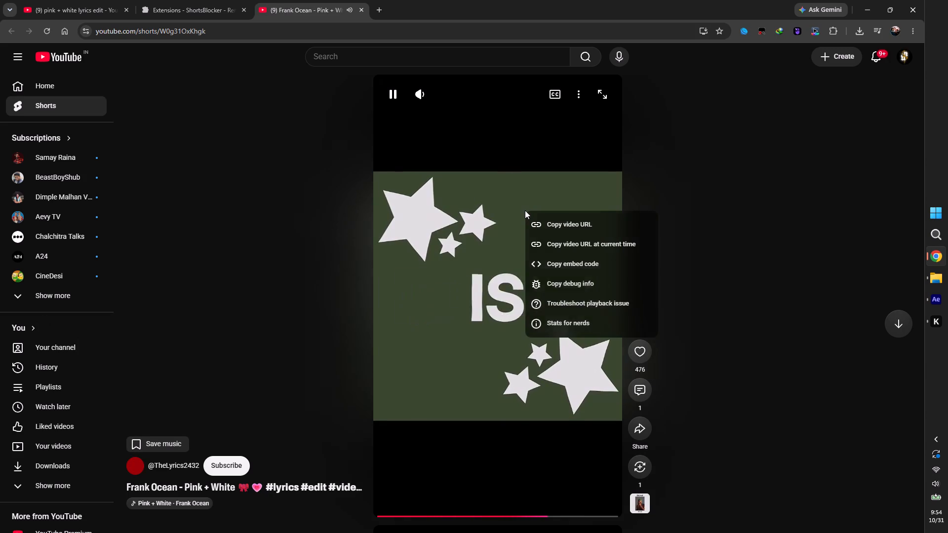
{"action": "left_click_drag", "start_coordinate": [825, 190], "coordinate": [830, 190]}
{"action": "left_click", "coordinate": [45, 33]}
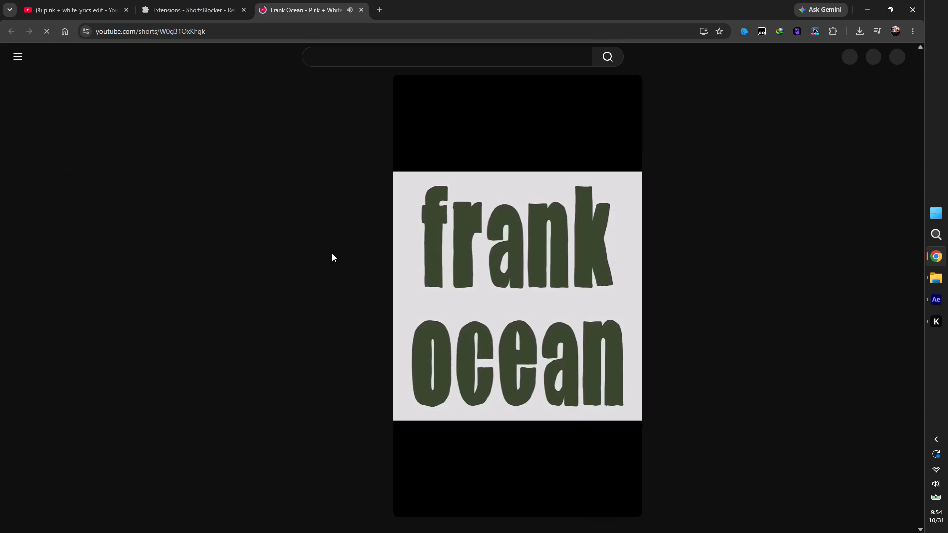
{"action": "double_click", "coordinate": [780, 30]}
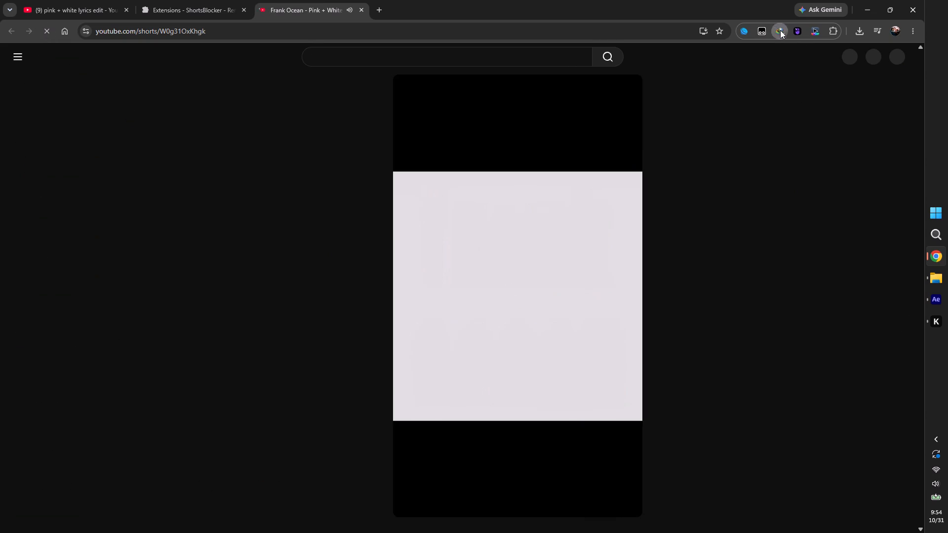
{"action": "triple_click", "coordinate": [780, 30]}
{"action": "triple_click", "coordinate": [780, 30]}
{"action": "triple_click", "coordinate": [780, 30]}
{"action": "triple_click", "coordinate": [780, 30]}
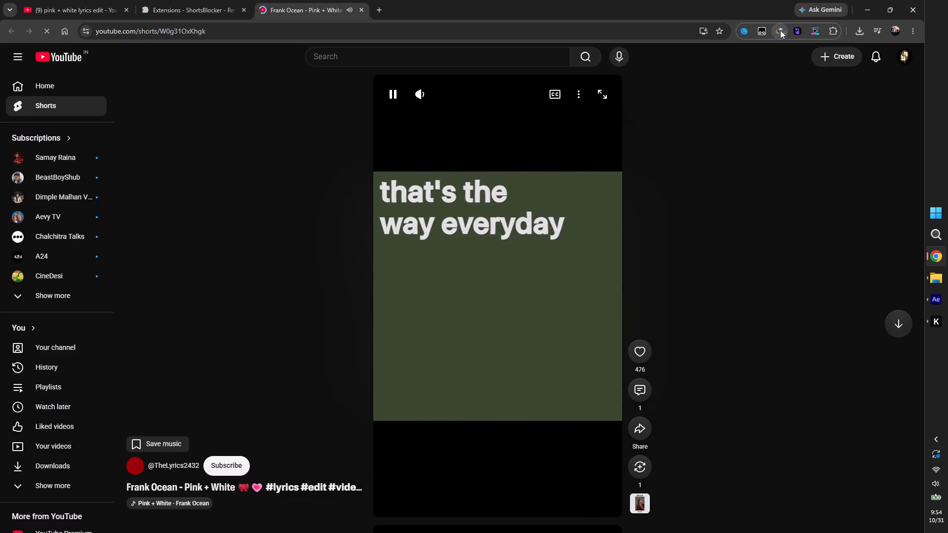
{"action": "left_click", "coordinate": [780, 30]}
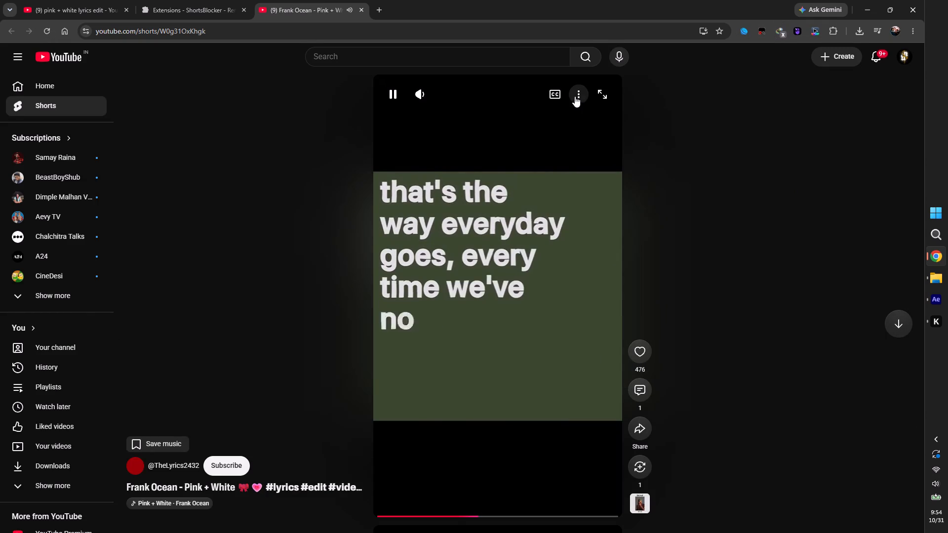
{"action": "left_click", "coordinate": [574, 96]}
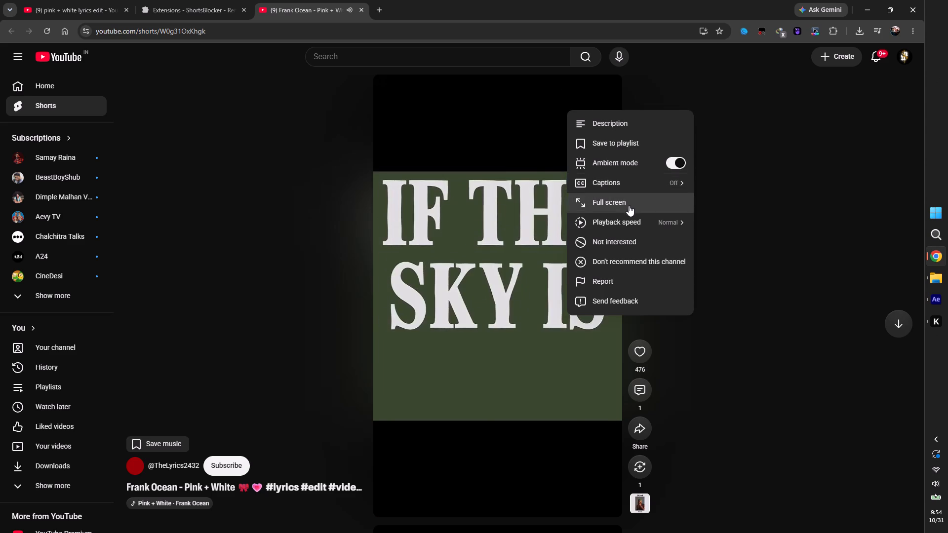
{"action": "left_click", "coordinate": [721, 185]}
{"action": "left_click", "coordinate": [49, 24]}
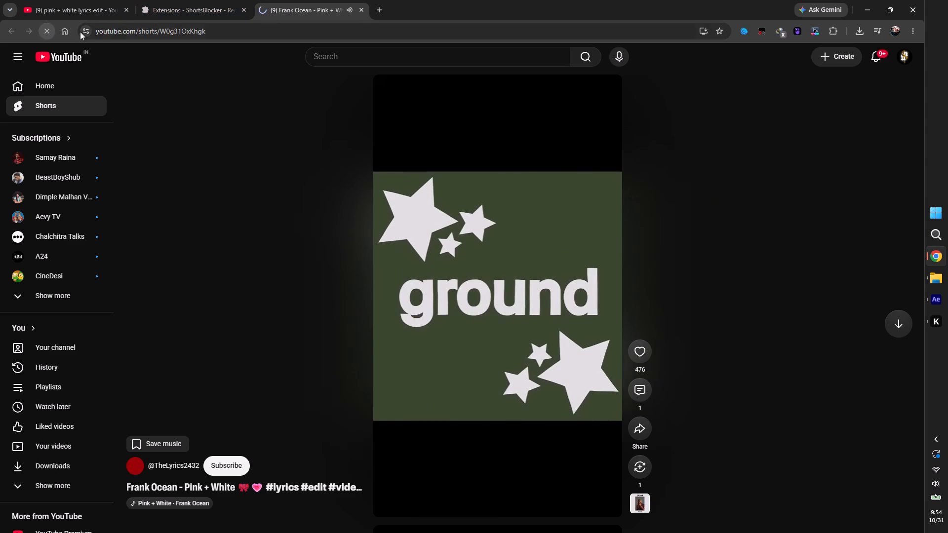
Open the Short "Frank Ocean | Pink + White | #fyp" from the search results and watch it, pausing the TheLyrics2432 Short in its tab.
{"action": "left_click", "coordinate": [186, 0]}
{"action": "left_click", "coordinate": [51, 0]}
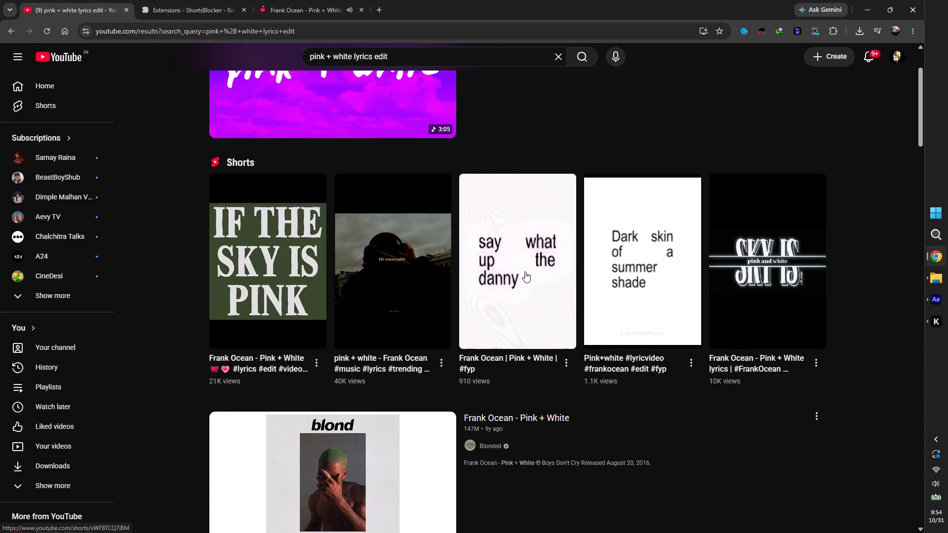
{"action": "left_click", "coordinate": [524, 271]}
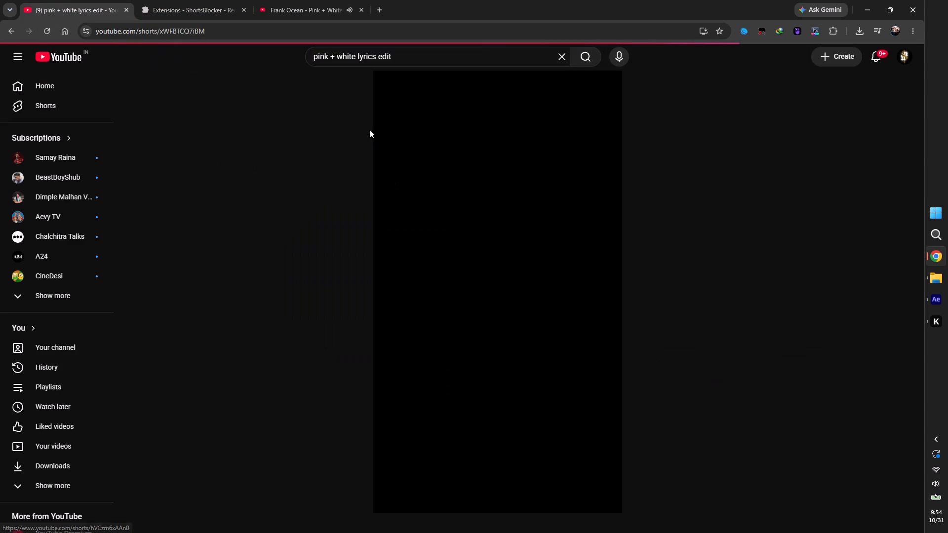
{"action": "left_click", "coordinate": [313, 0]}
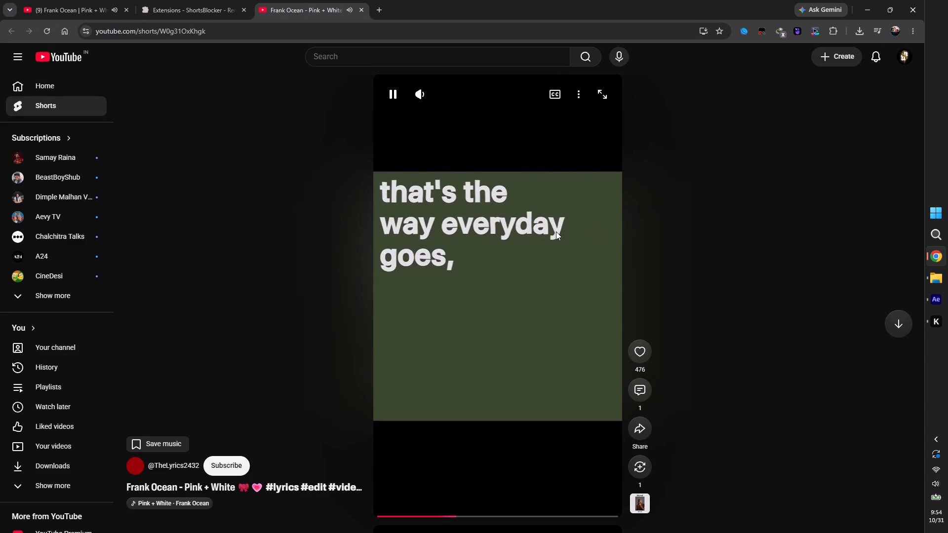
{"action": "left_click", "coordinate": [556, 231]}
{"action": "left_click_drag", "start_coordinate": [113, 0], "coordinate": [109, 0]}
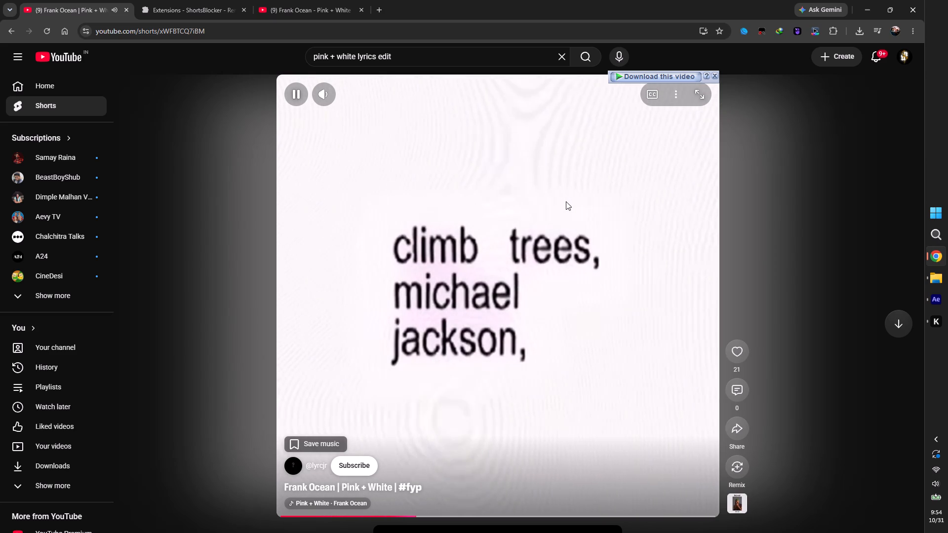
{"action": "scroll", "coordinate": [514, 244], "scroll_direction": "down", "scroll_amount": 1}
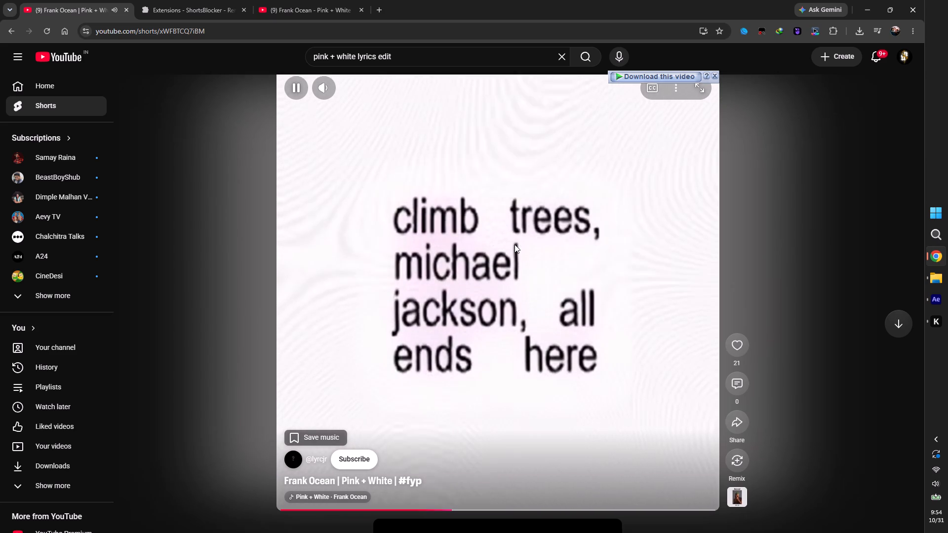
{"action": "scroll", "coordinate": [514, 244], "scroll_direction": "up", "scroll_amount": 2}
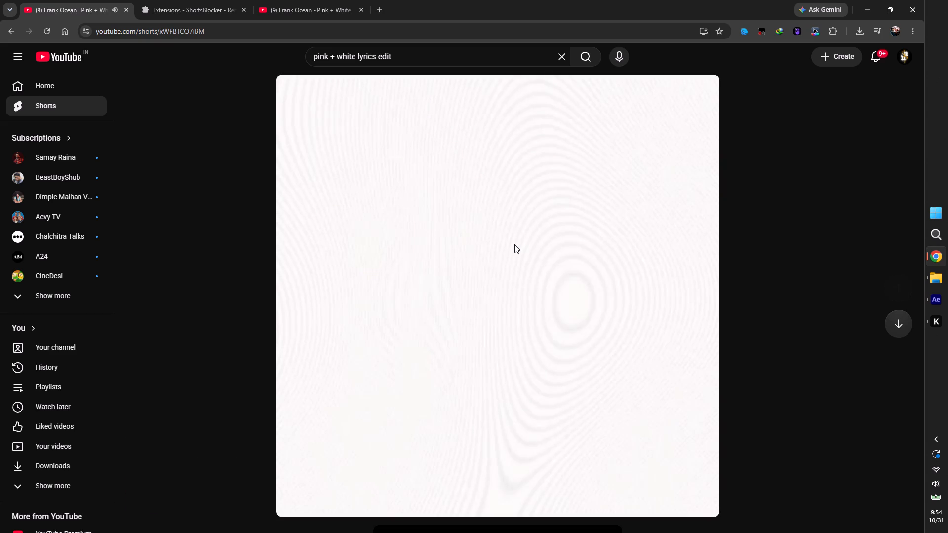
{"action": "scroll", "coordinate": [514, 244], "scroll_direction": "up", "scroll_amount": 3}
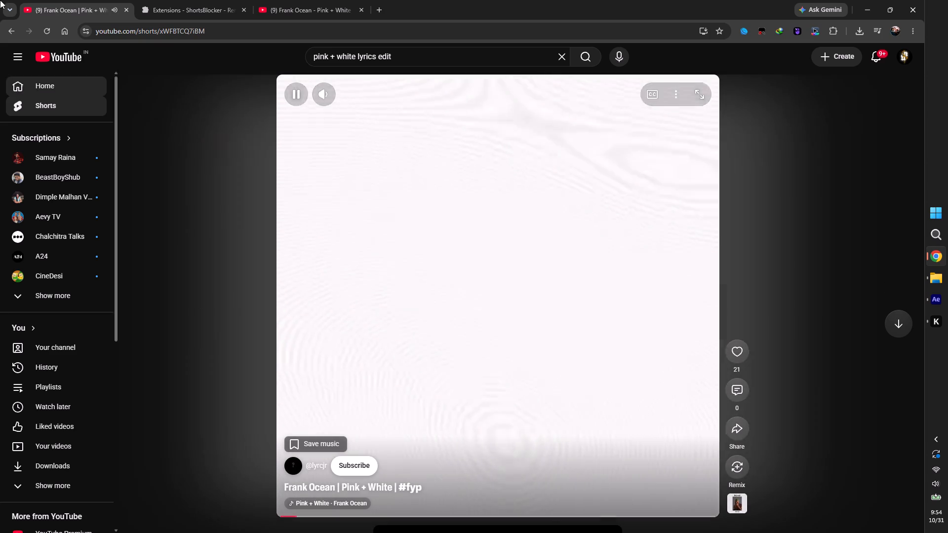
Browse the Shorts that follow in the feed for another Pink + White lyric edit and return to the search results.
{"action": "scroll", "coordinate": [543, 368], "scroll_direction": "down", "scroll_amount": 4}
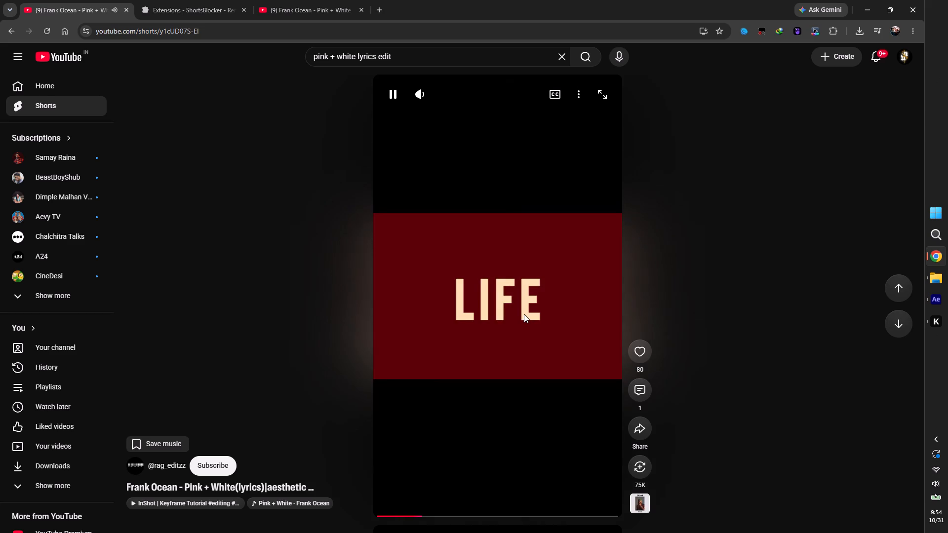
{"action": "scroll", "coordinate": [523, 314], "scroll_direction": "down", "scroll_amount": 2}
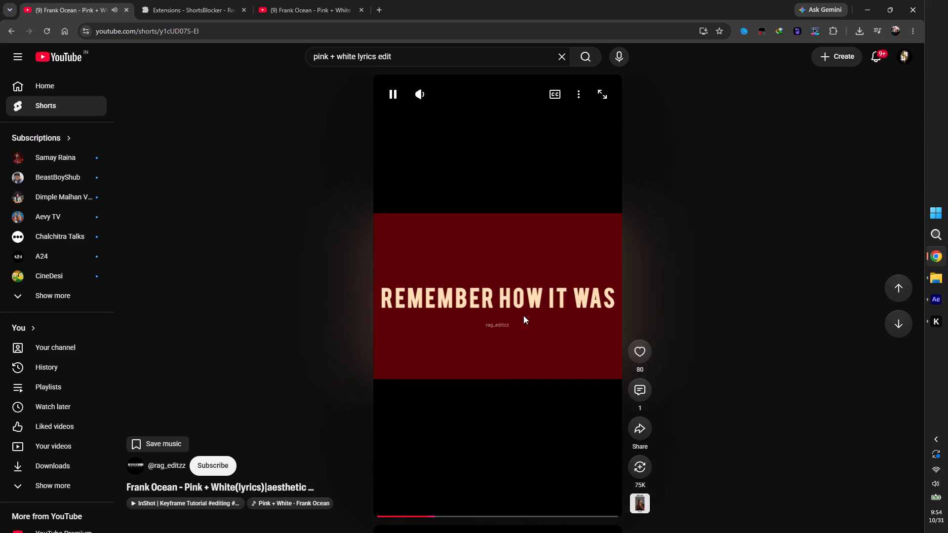
{"action": "scroll", "coordinate": [523, 315], "scroll_direction": "down", "scroll_amount": 1}
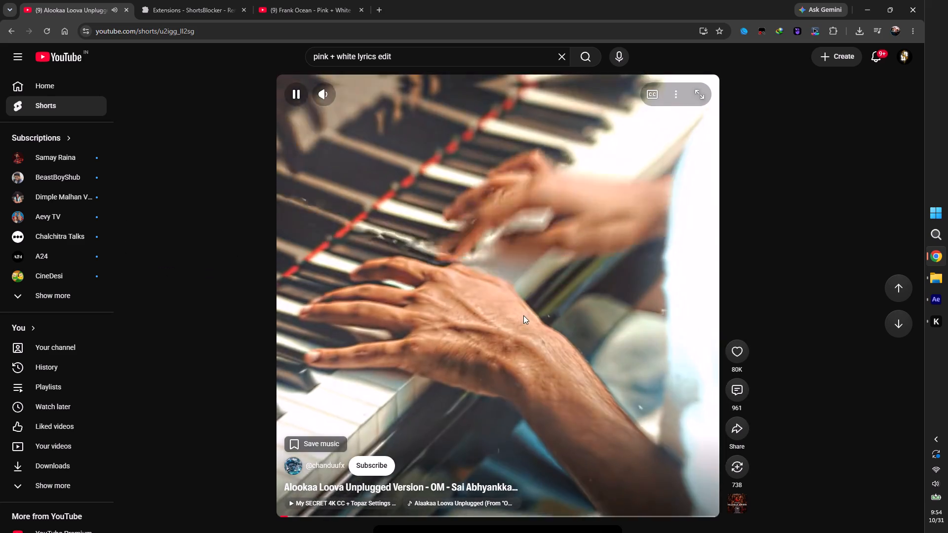
{"action": "scroll", "coordinate": [523, 315], "scroll_direction": "down", "scroll_amount": 2}
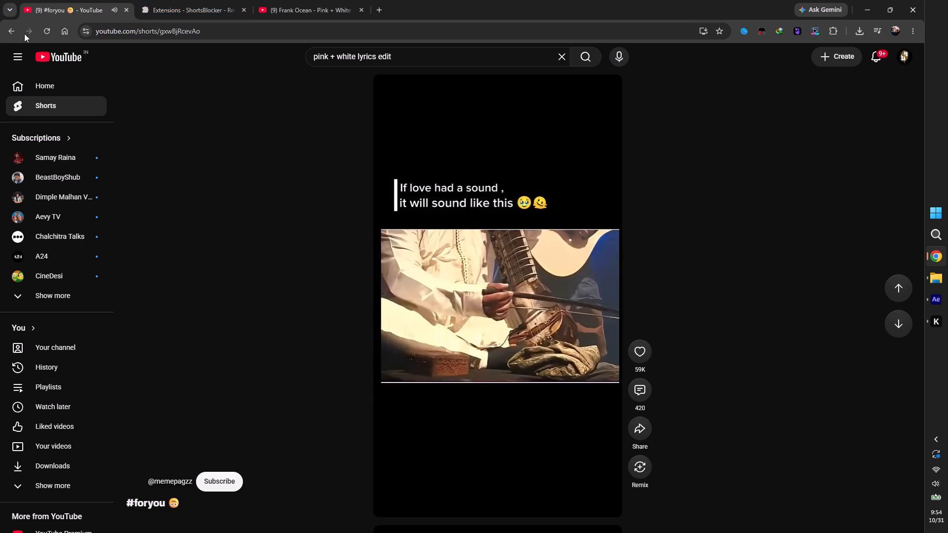
{"action": "left_click", "coordinate": [7, 32]}
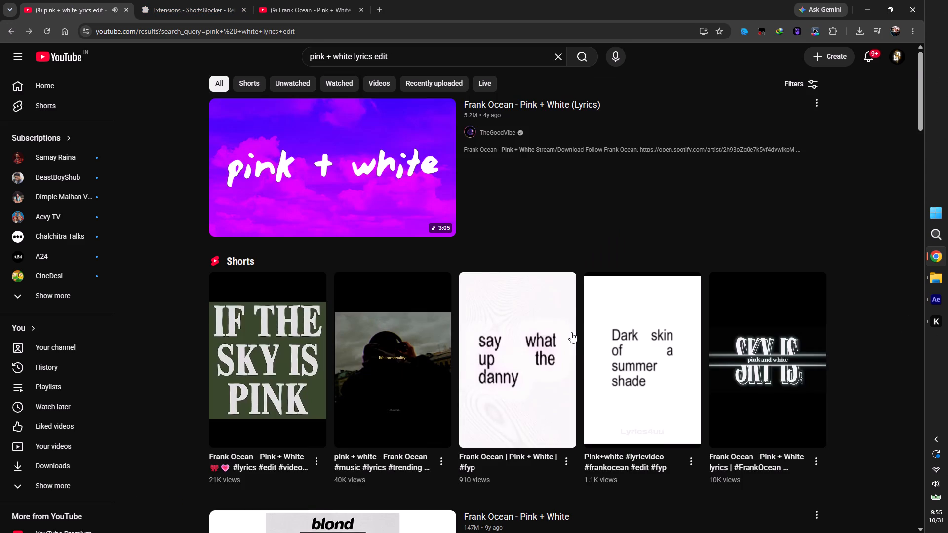
Open the TheLyrics2432 Short from the search results in the same tab and toggle Internet Download Manager integration to try to download it.
{"action": "scroll", "coordinate": [571, 330], "scroll_direction": "down", "scroll_amount": 3}
{"action": "left_click", "coordinate": [286, 210]}
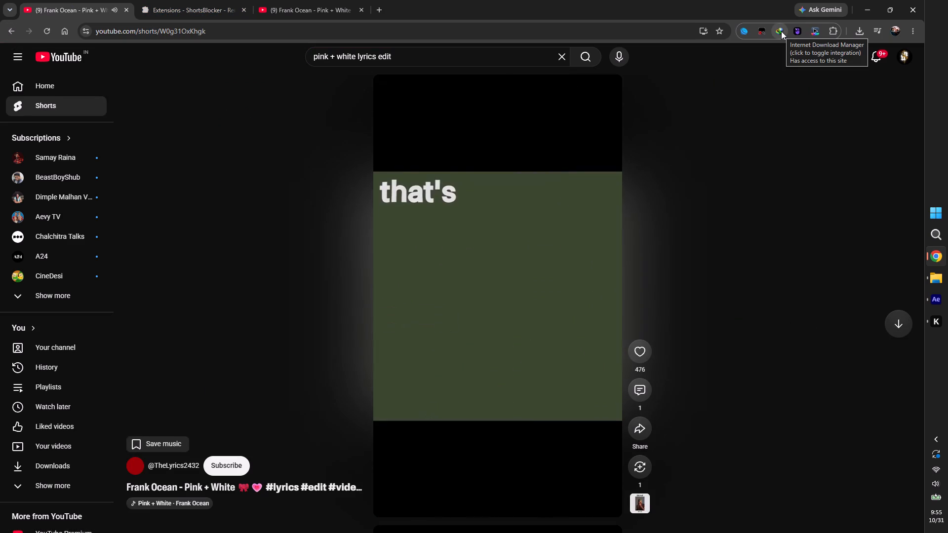
{"action": "left_click", "coordinate": [781, 31]}
{"action": "triple_click", "coordinate": [778, 29]}
{"action": "triple_click", "coordinate": [778, 29]}
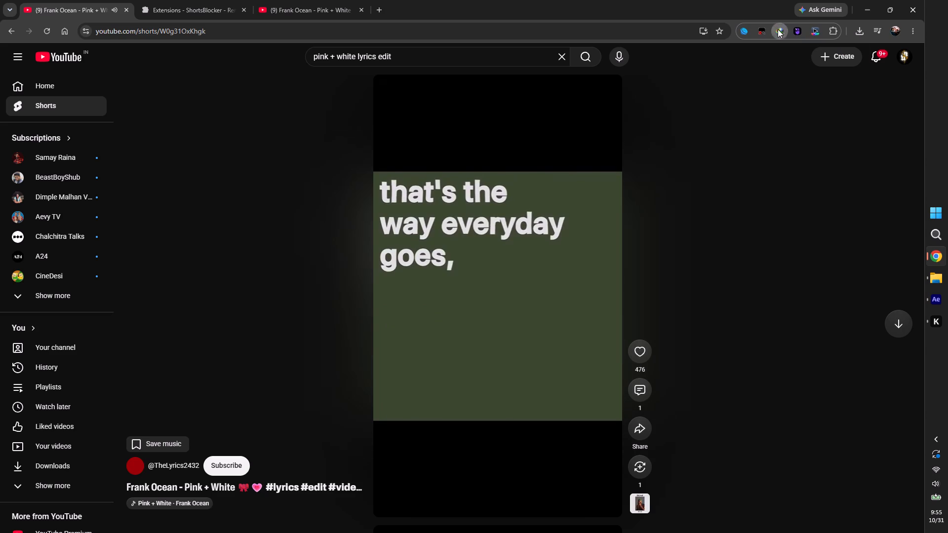
{"action": "double_click", "coordinate": [778, 30]}
{"action": "left_click_drag", "start_coordinate": [778, 30], "coordinate": [547, 145]}
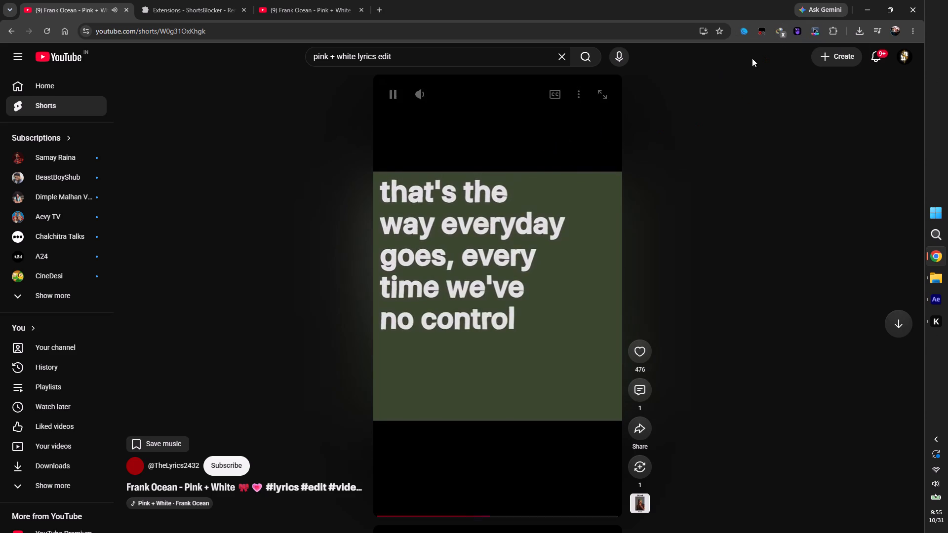
{"action": "left_click", "coordinate": [784, 25]}
{"action": "left_click", "coordinate": [544, 150]}
{"action": "left_click", "coordinate": [545, 154]}
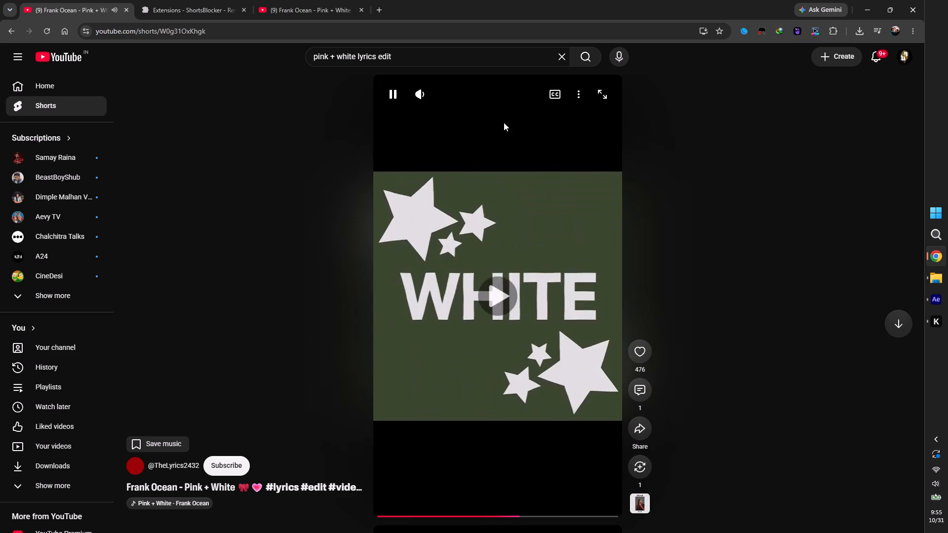
Switch to the separate tab with the same Short and toggle Internet Download Manager integration there.
{"action": "left_click", "coordinate": [336, 0]}
{"action": "triple_click", "coordinate": [785, 30]}
{"action": "double_click", "coordinate": [786, 30]}
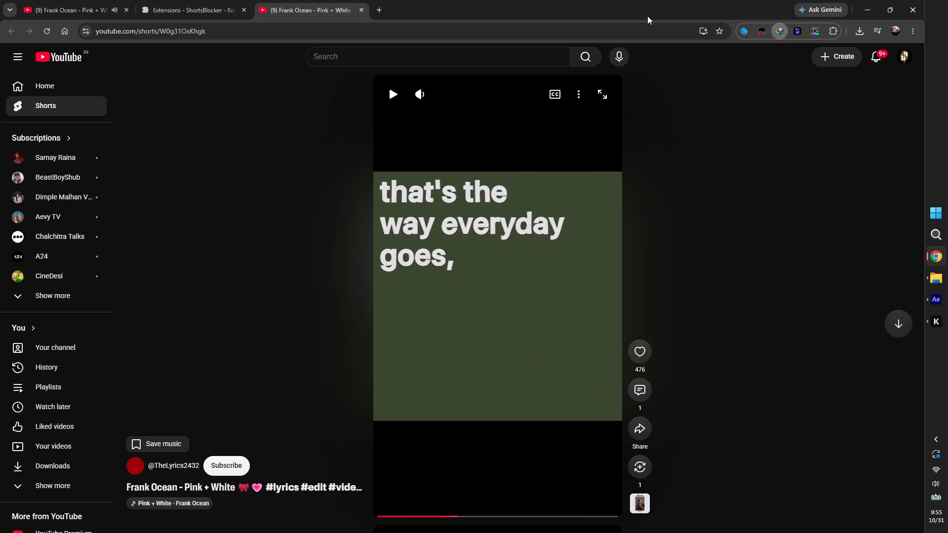
Copy the video URL of the TheLyrics2432 Short in the tab opened from the search results and reload that page.
{"action": "left_click", "coordinate": [79, 0]}
{"action": "right_click_drag", "start_coordinate": [532, 236], "coordinate": [532, 241]}
{"action": "left_click", "coordinate": [614, 253]}
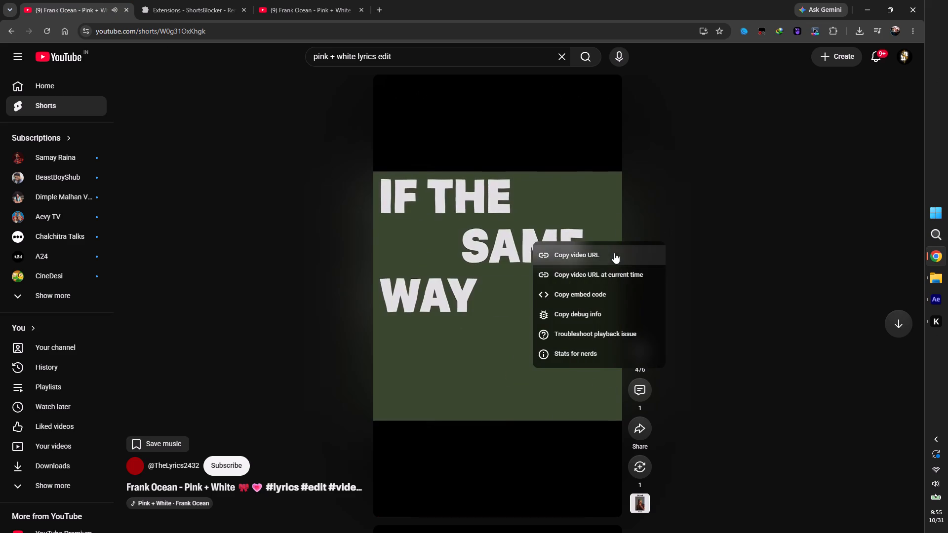
{"action": "left_click", "coordinate": [46, 26]}
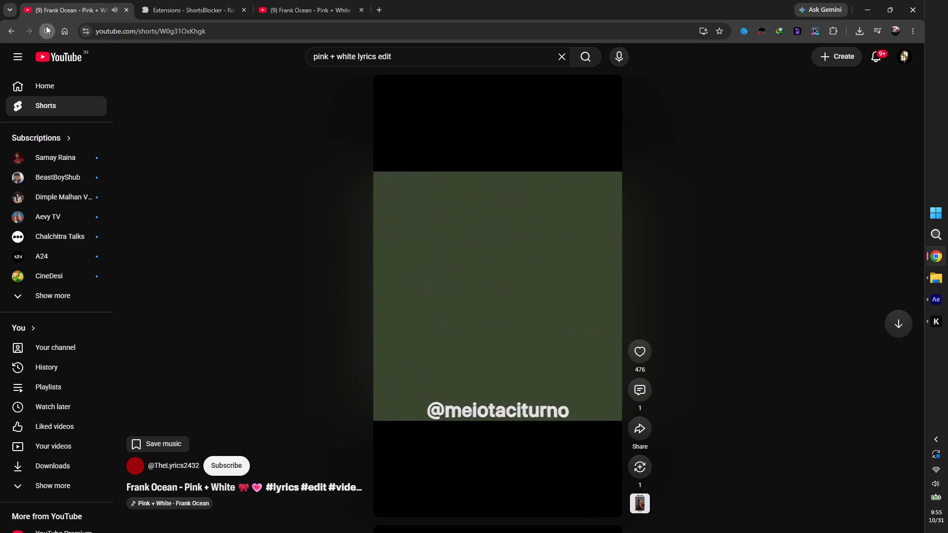
Close the duplicate tab with the TheLyrics2432 Short and return to the remaining Short tab.
{"action": "left_click", "coordinate": [313, 0]}
{"action": "left_click", "coordinate": [363, 11]}
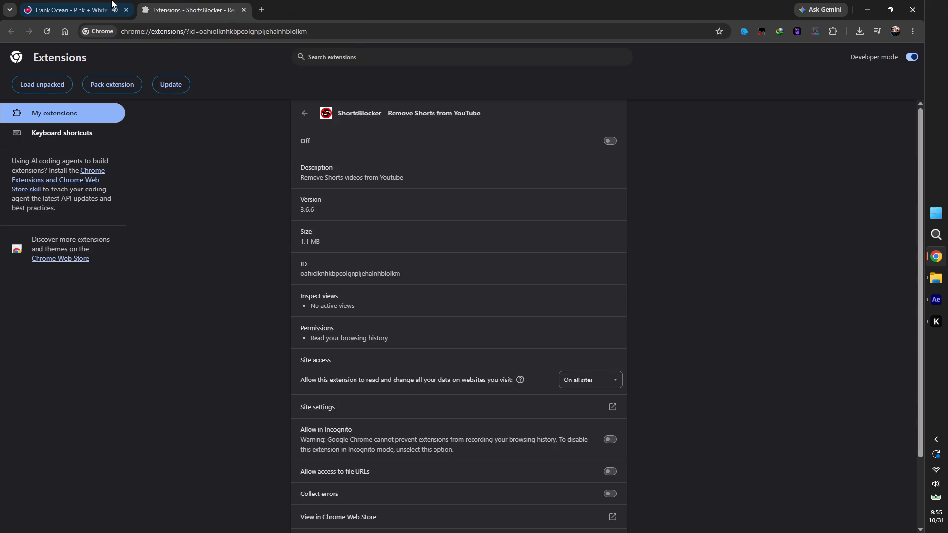
{"action": "left_click", "coordinate": [111, 0]}
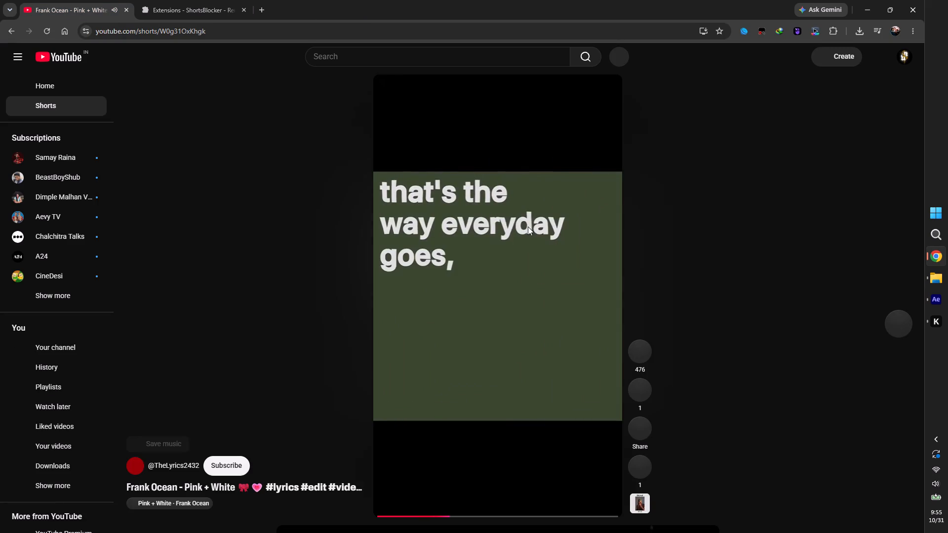
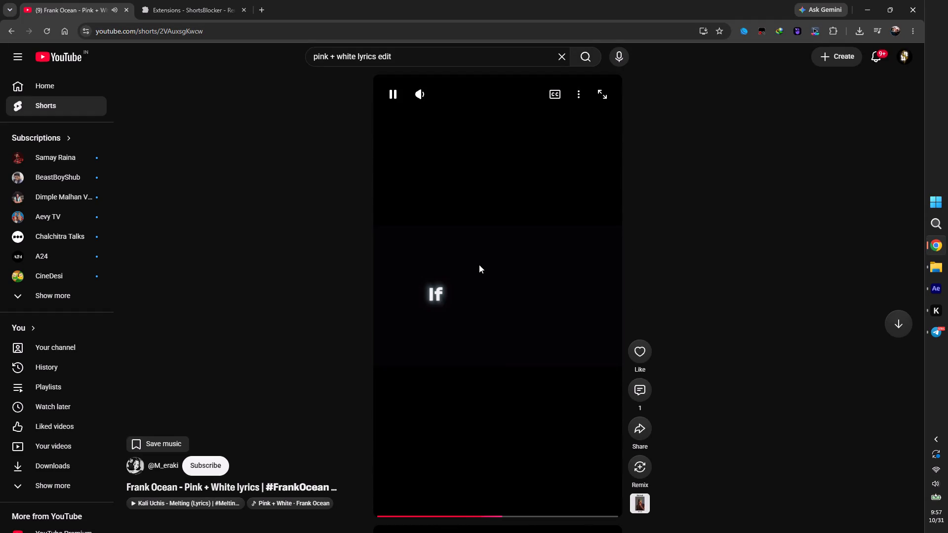
Check the Pink + White lyrics Shorts by M_eraki and the one that follows in the feed, and return to the search results.
{"action": "scroll", "coordinate": [488, 262], "scroll_direction": "down", "scroll_amount": 1}
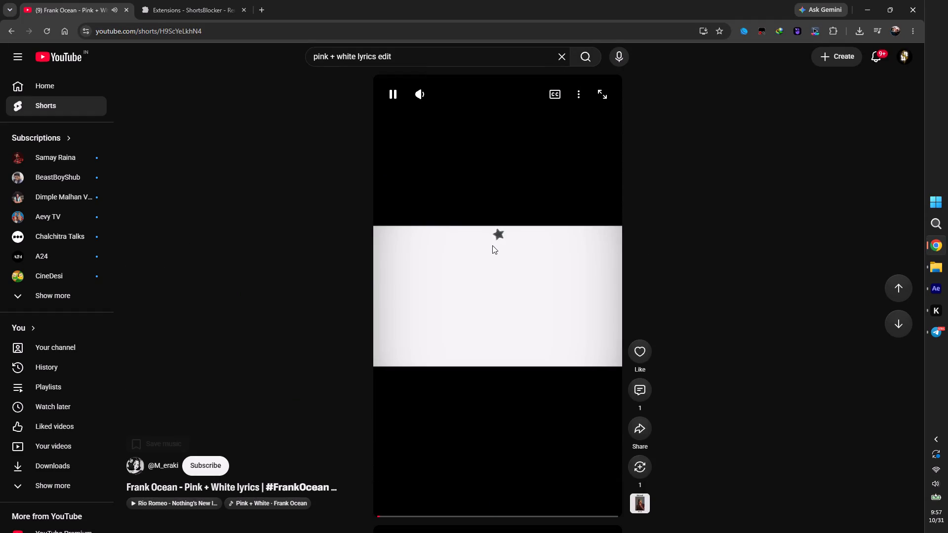
{"action": "scroll", "coordinate": [492, 245], "scroll_direction": "down", "scroll_amount": 2}
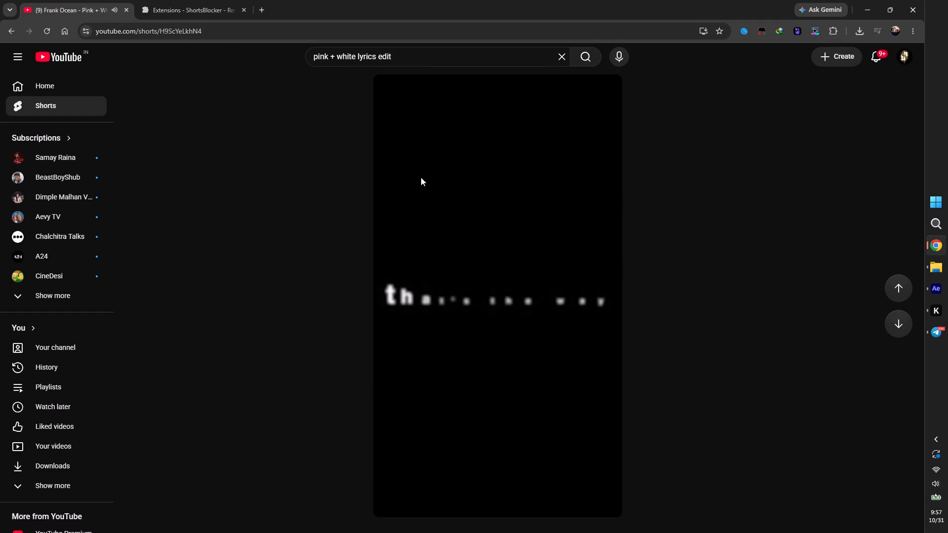
{"action": "left_click", "coordinate": [10, 28]}
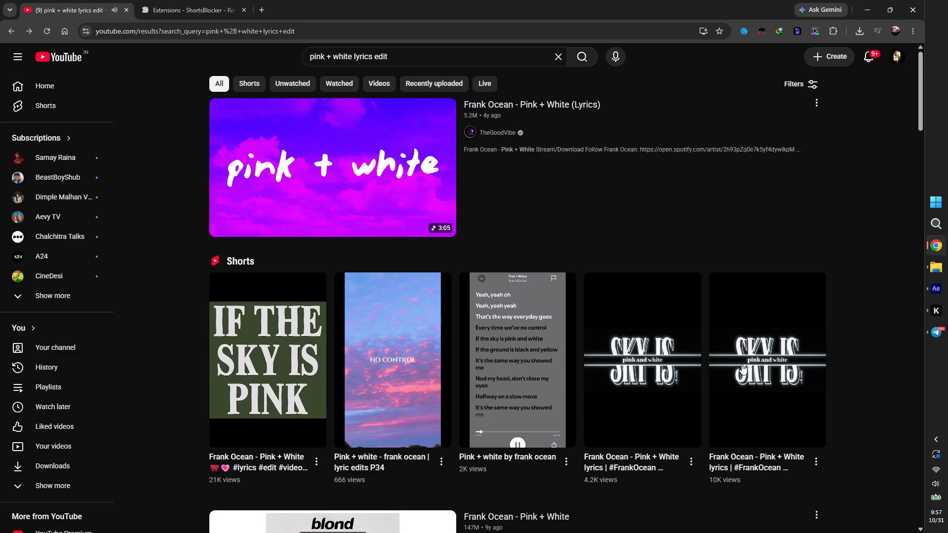
Look further through the Shorts in the "pink + white lyrics edit" search results for a suitable lyric edit.
{"action": "scroll", "coordinate": [806, 375], "scroll_direction": "down", "scroll_amount": 6}
{"action": "scroll", "coordinate": [508, 342], "scroll_direction": "down", "scroll_amount": 11}
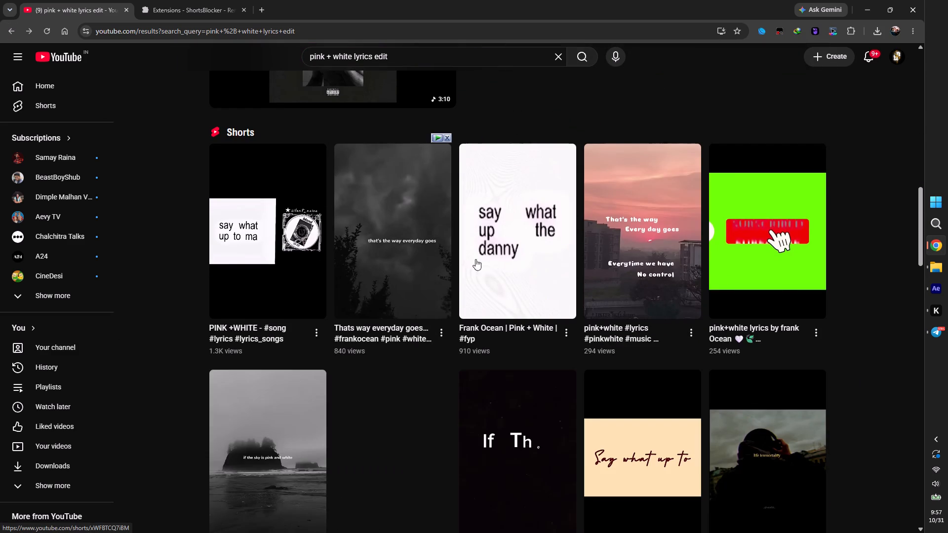
Browse the pink + white lyrics edit results and open the first Frank Ocean - Pink + White short in a new tab.
{"action": "scroll", "coordinate": [624, 270], "scroll_direction": "down", "scroll_amount": 4}
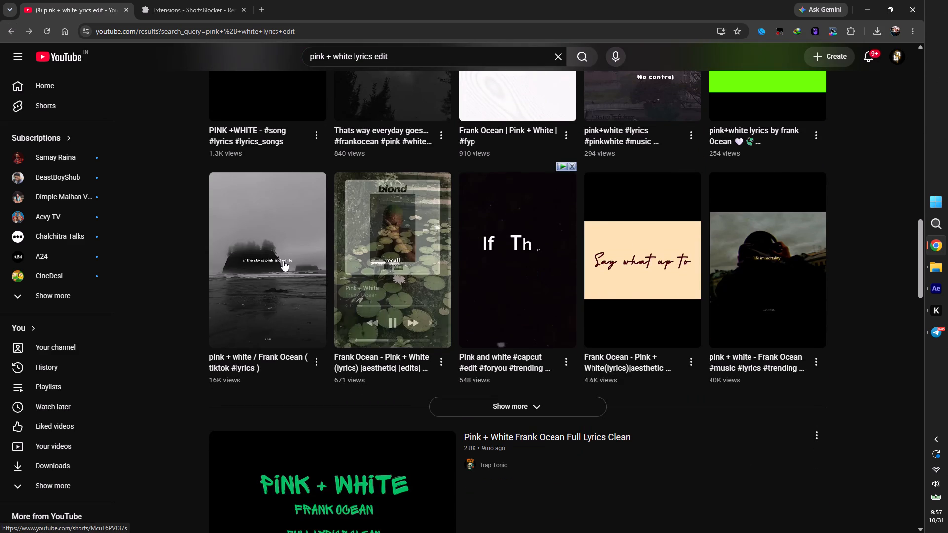
{"action": "scroll", "coordinate": [481, 250], "scroll_direction": "up", "scroll_amount": 4}
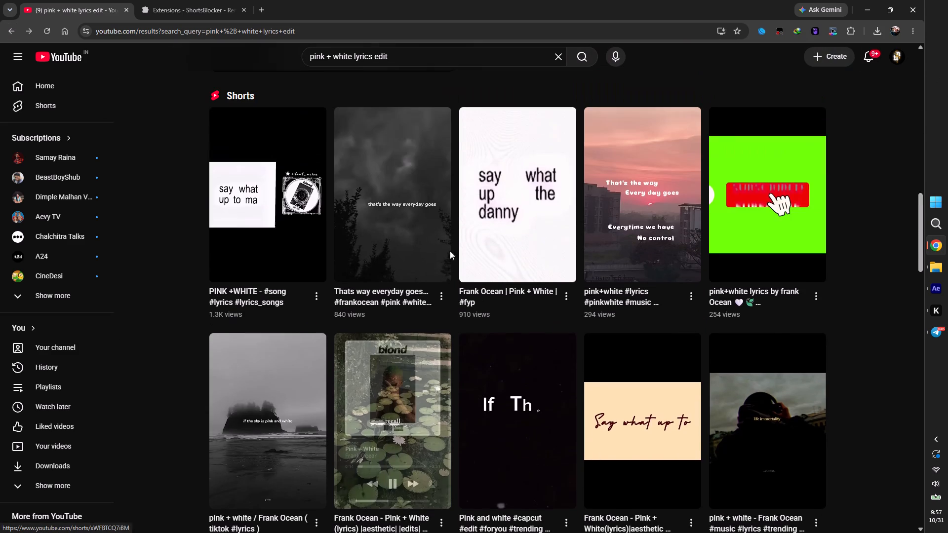
{"action": "scroll", "coordinate": [243, 225], "scroll_direction": "up", "scroll_amount": 19}
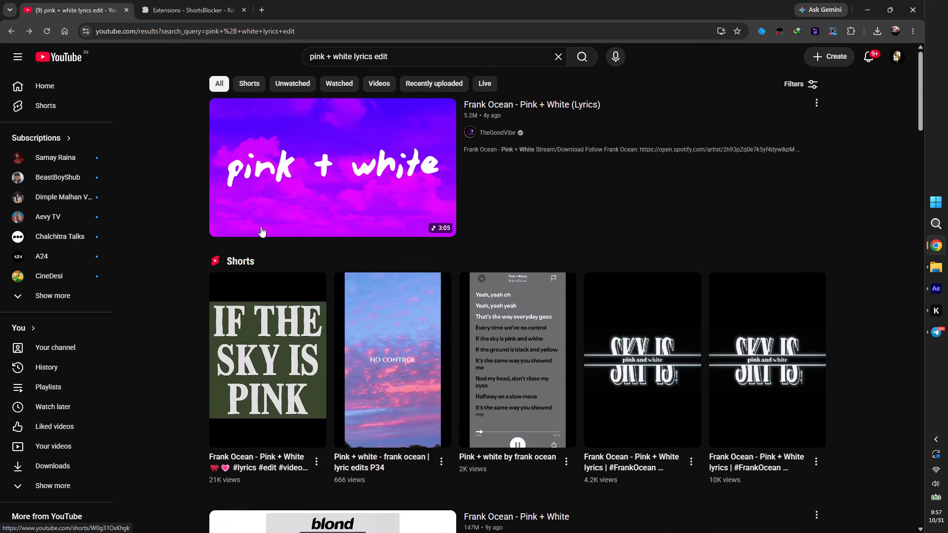
{"action": "middle_click", "coordinate": [266, 299]}
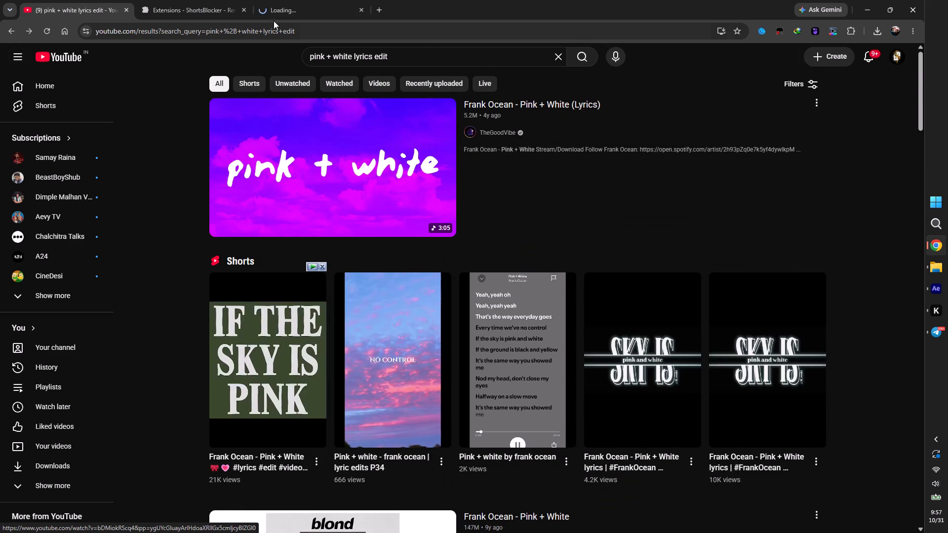
{"action": "left_click", "coordinate": [282, 0]}
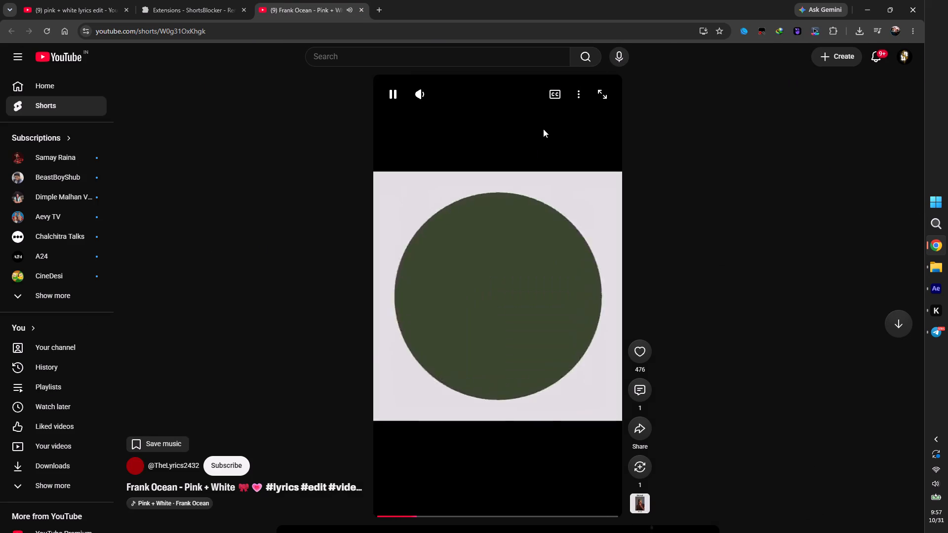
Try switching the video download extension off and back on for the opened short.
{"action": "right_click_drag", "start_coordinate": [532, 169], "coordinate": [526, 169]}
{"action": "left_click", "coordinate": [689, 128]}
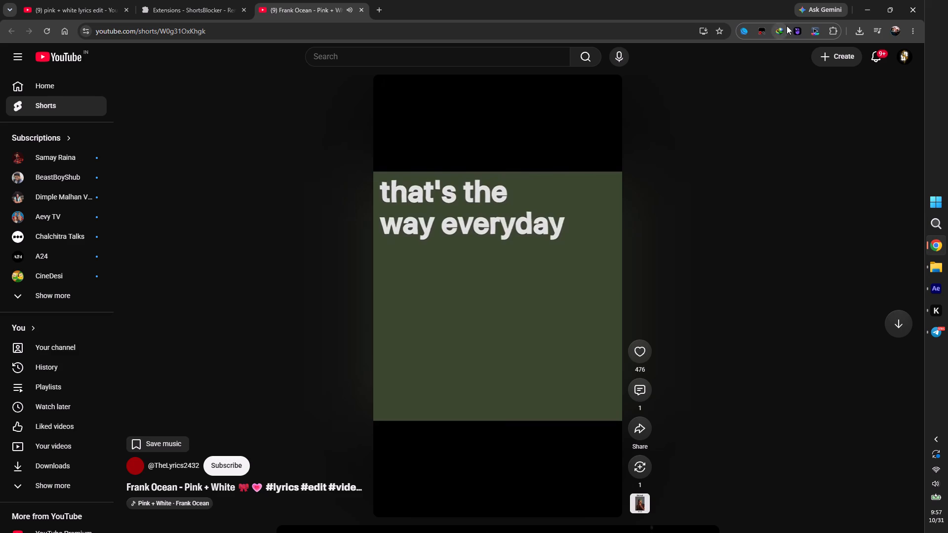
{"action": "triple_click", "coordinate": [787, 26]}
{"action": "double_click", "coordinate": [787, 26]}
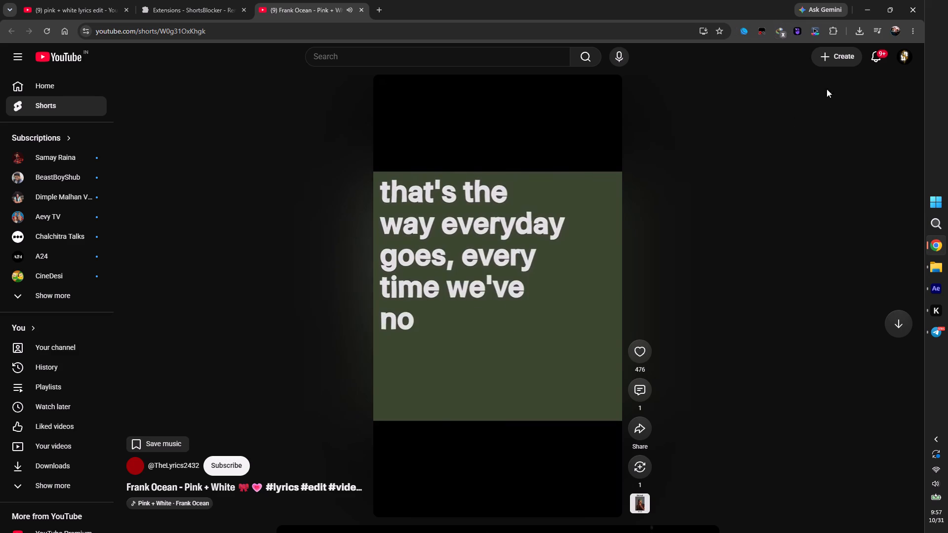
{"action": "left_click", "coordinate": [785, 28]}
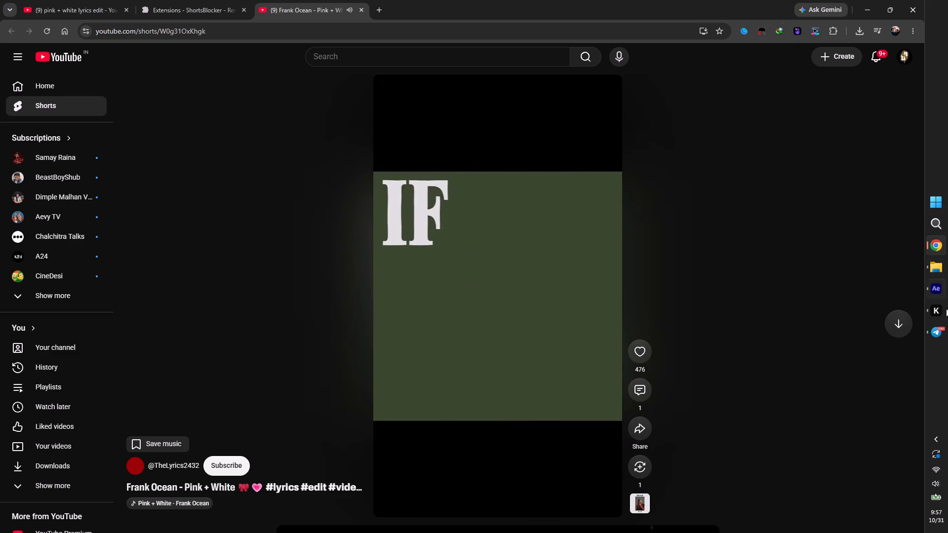
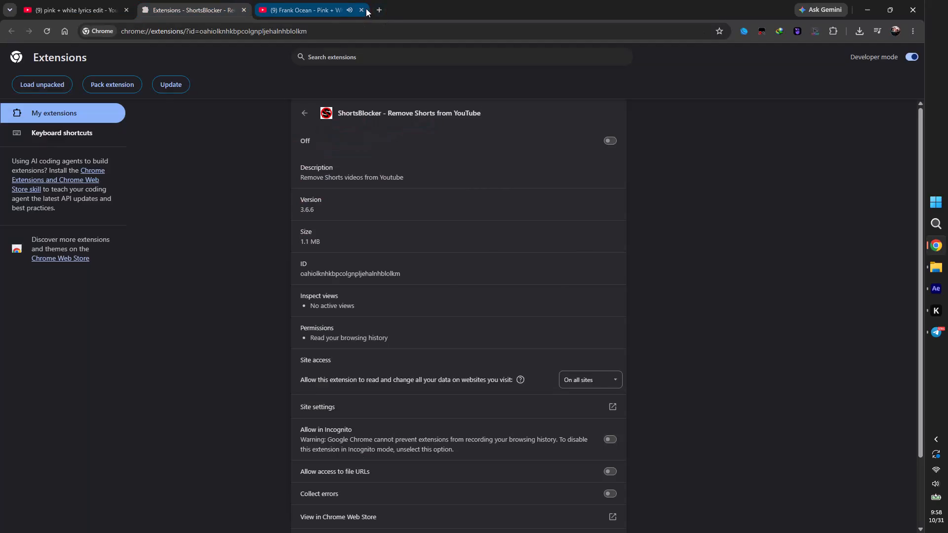
Close the opened Pink + White short and look through the pink + white lyrics edit results again.
{"action": "left_click", "coordinate": [364, 13]}
{"action": "left_click", "coordinate": [126, 0]}
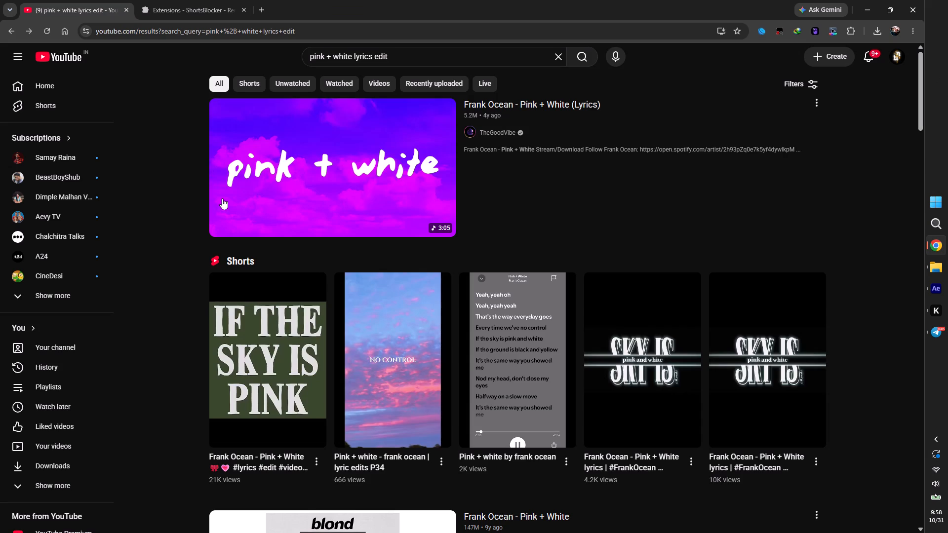
{"action": "scroll", "coordinate": [541, 372], "scroll_direction": "down", "scroll_amount": 20}
{"action": "scroll", "coordinate": [539, 367], "scroll_direction": "down", "scroll_amount": 4}
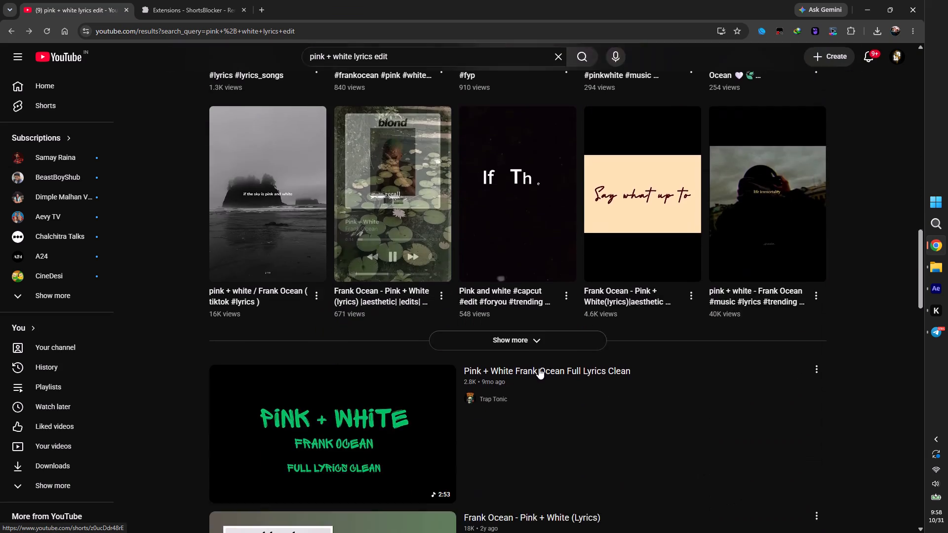
{"action": "scroll", "coordinate": [539, 368], "scroll_direction": "down", "scroll_amount": 16}
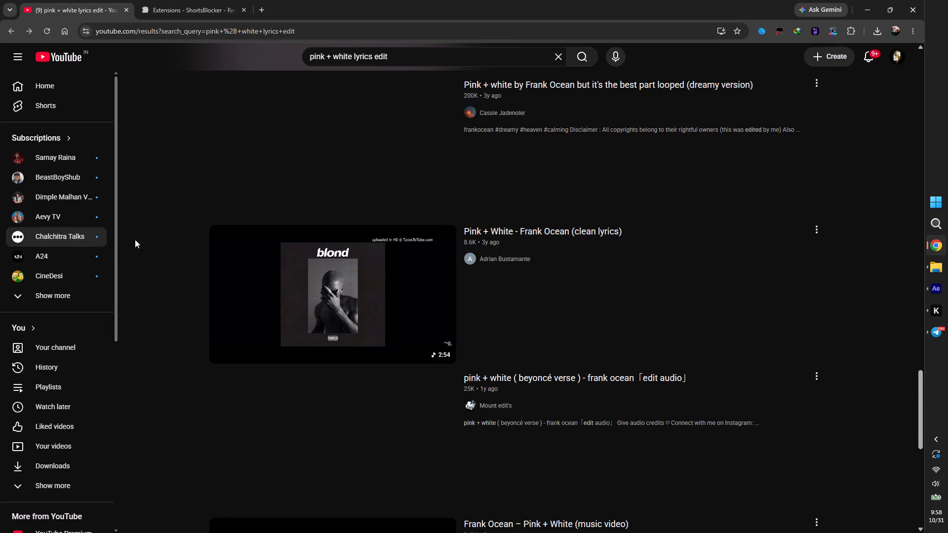
{"action": "middle_click", "coordinate": [135, 239]}
{"action": "middle_click_drag", "start_coordinate": [132, 105], "coordinate": [137, 106]}
Filter the results to Shorts and look through them for a usable Pink + White lyrics edit.
{"action": "left_click", "coordinate": [244, 88]}
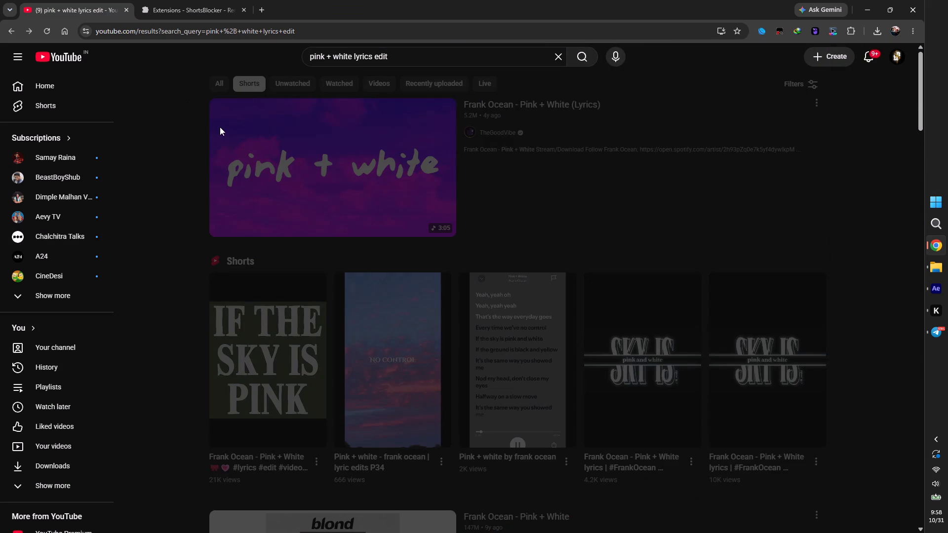
{"action": "scroll", "coordinate": [242, 181], "scroll_direction": "down", "scroll_amount": 6}
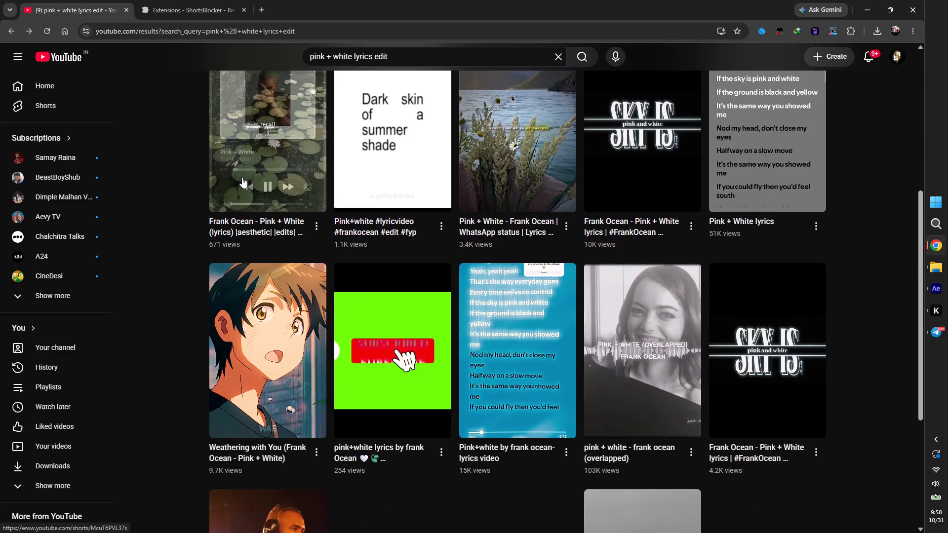
{"action": "scroll", "coordinate": [242, 176], "scroll_direction": "down", "scroll_amount": 12}
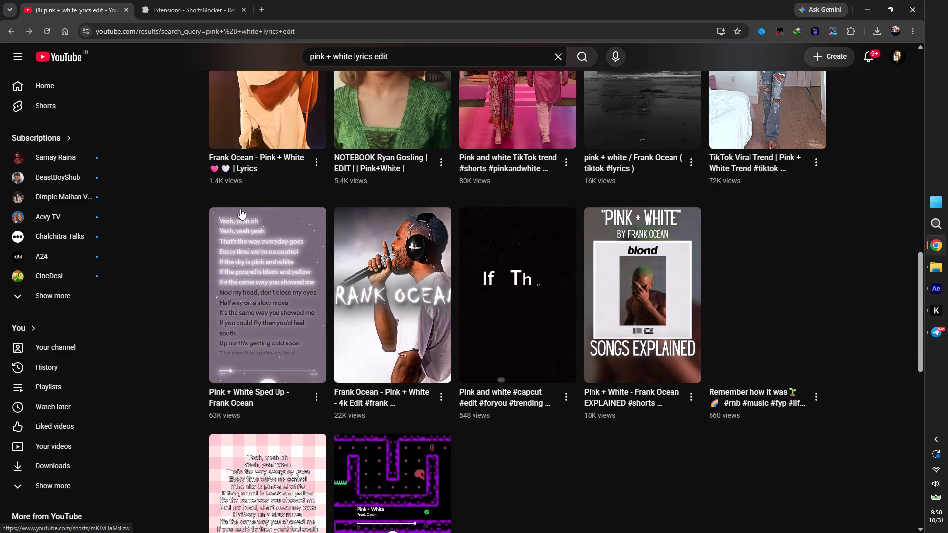
{"action": "scroll", "coordinate": [240, 208], "scroll_direction": "down", "scroll_amount": 10}
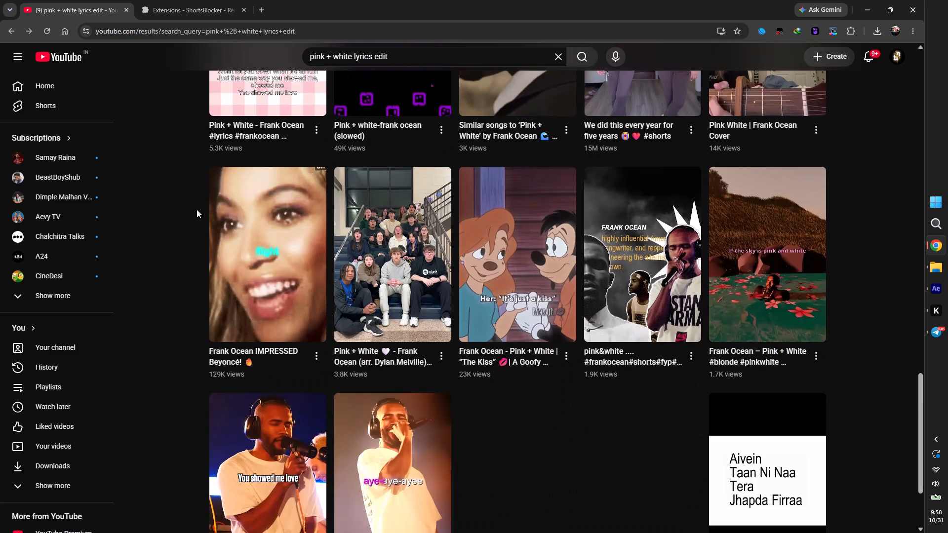
{"action": "scroll", "coordinate": [197, 209], "scroll_direction": "down", "scroll_amount": 7}
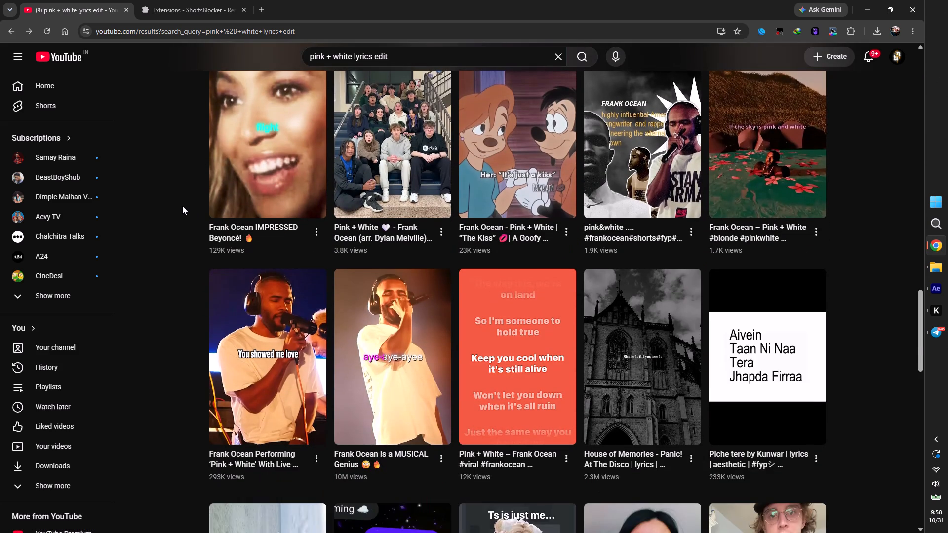
{"action": "scroll", "coordinate": [182, 206], "scroll_direction": "down", "scroll_amount": 14}
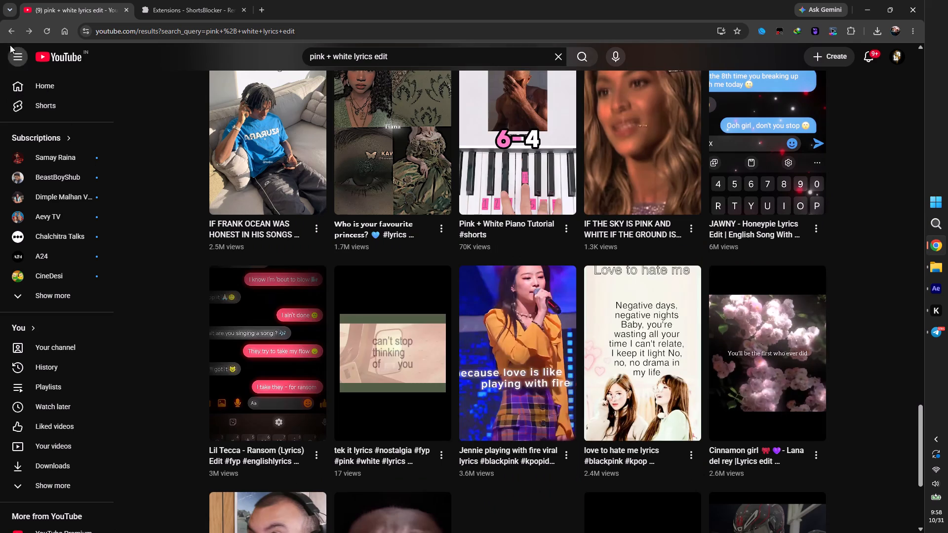
Go back to the earlier results and search YouTube for "pink + white lyrics edit overlay".
{"action": "left_click", "coordinate": [8, 38]}
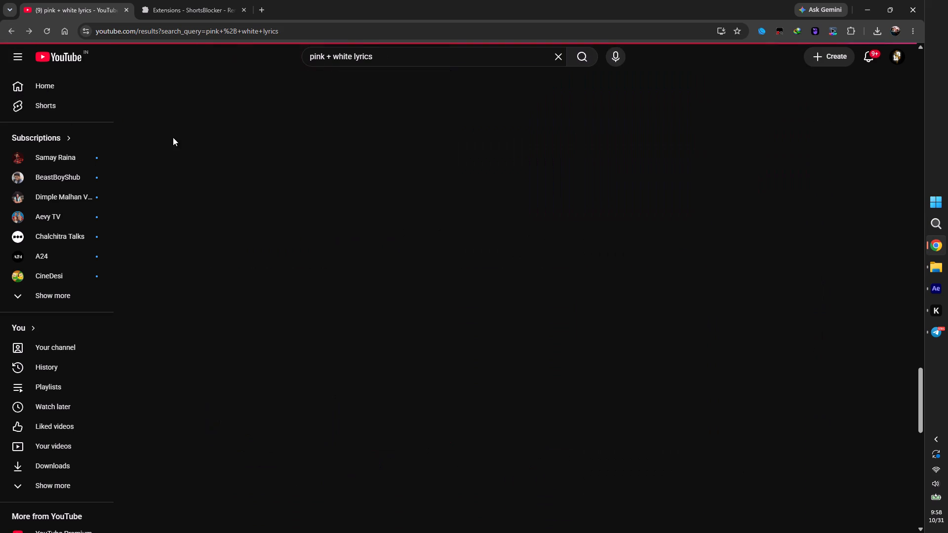
{"action": "scroll", "coordinate": [873, 289], "scroll_direction": "down", "scroll_amount": 7}
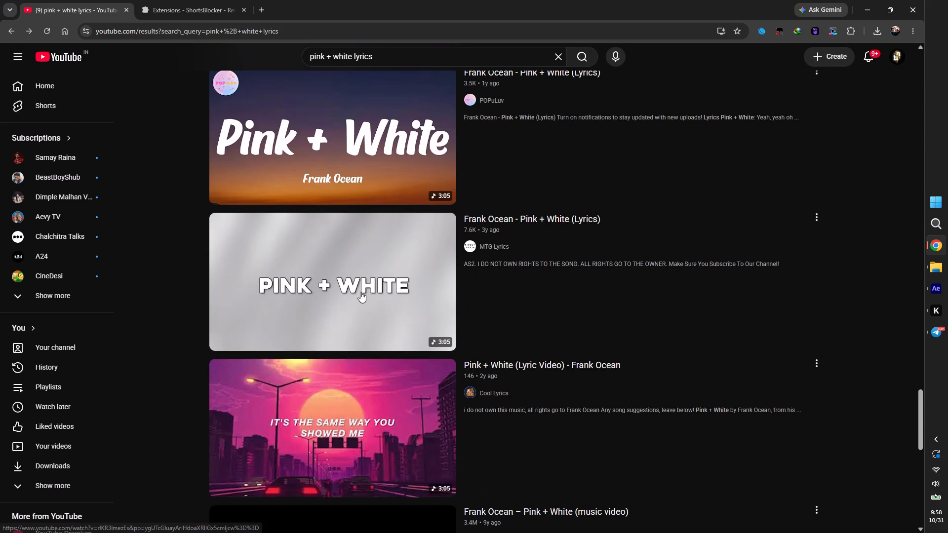
{"action": "scroll", "coordinate": [360, 295], "scroll_direction": "down", "scroll_amount": 7}
{"action": "left_click", "coordinate": [388, 52]}
{"action": "key", "text": "space"}
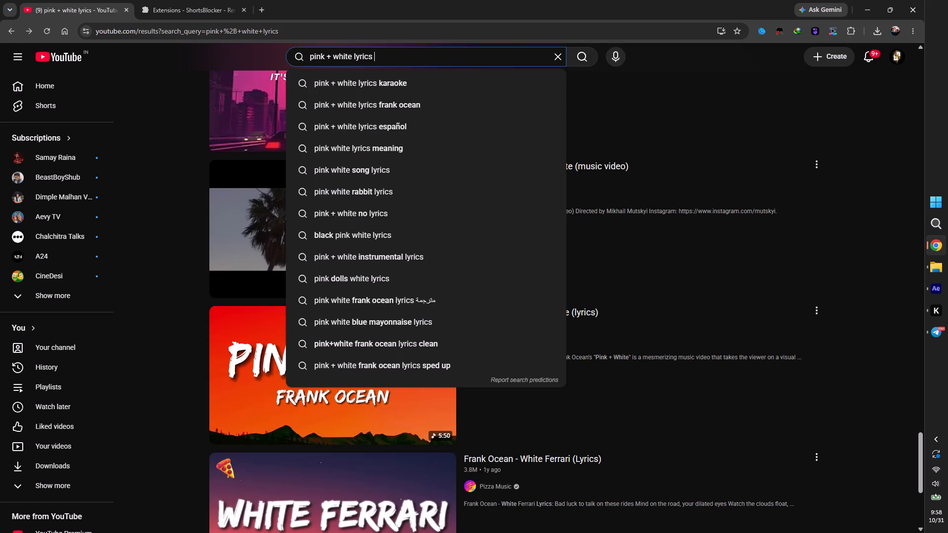
{"action": "key", "text": "e"}
{"action": "key", "text": "d"}
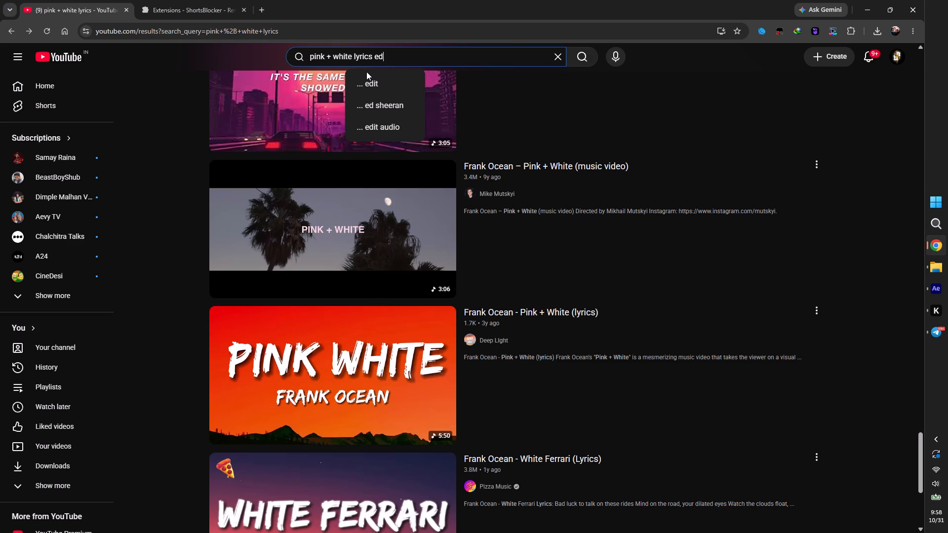
{"action": "key", "text": "i"}
{"action": "key", "text": "t"}
{"action": "key", "text": "space"}
{"action": "type", "text": "overlay"}
{"action": "key", "text": "Return"}
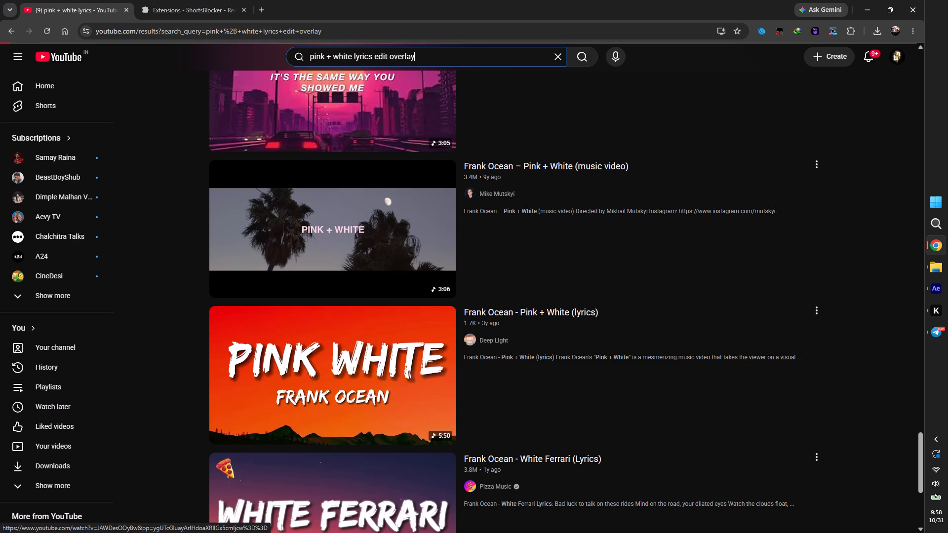
Find the 999-view Frank Ocean ~ Pink + White short among the overlay results and watch it in a new tab.
{"action": "scroll", "coordinate": [167, 268], "scroll_direction": "down", "scroll_amount": 12}
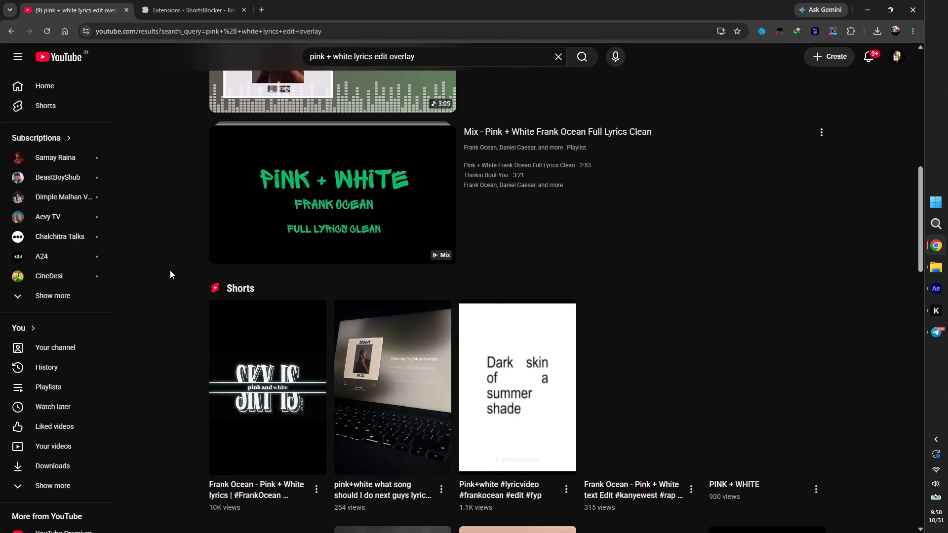
{"action": "scroll", "coordinate": [169, 267], "scroll_direction": "down", "scroll_amount": 7}
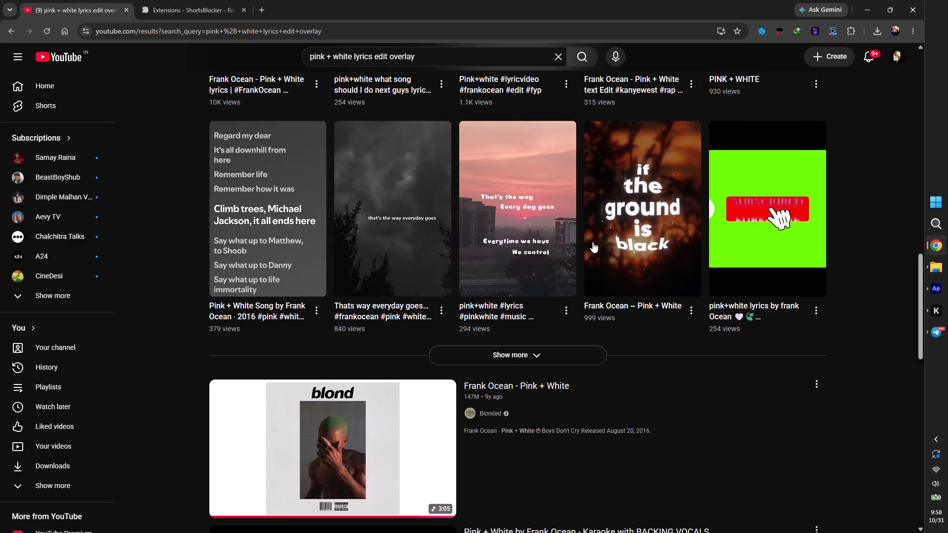
{"action": "middle_click", "coordinate": [620, 236]}
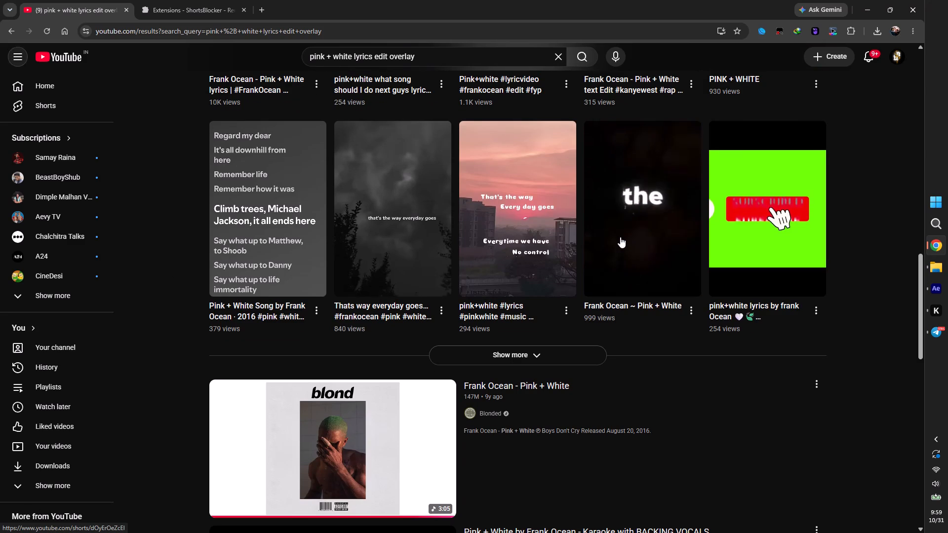
{"action": "left_click", "coordinate": [282, 0]}
{"action": "middle_click_drag", "start_coordinate": [413, 203], "coordinate": [422, 197]}
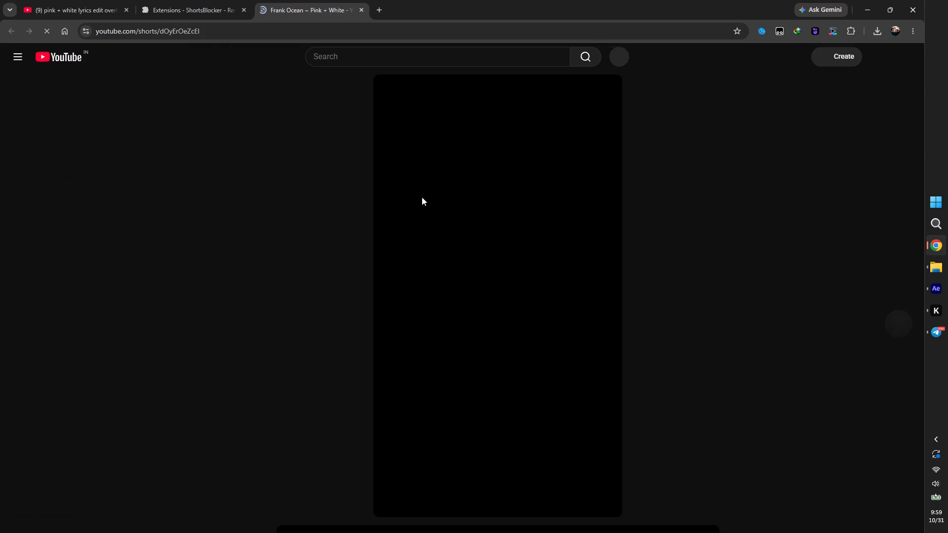
{"action": "middle_click_drag", "start_coordinate": [422, 197], "coordinate": [427, 193]}
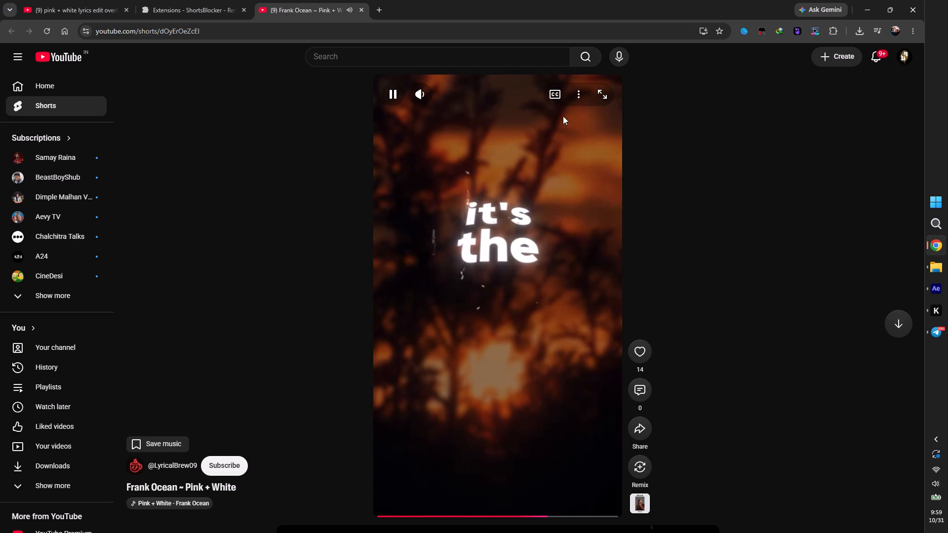
{"action": "right_click", "coordinate": [532, 181]}
{"action": "left_click", "coordinate": [760, 191]}
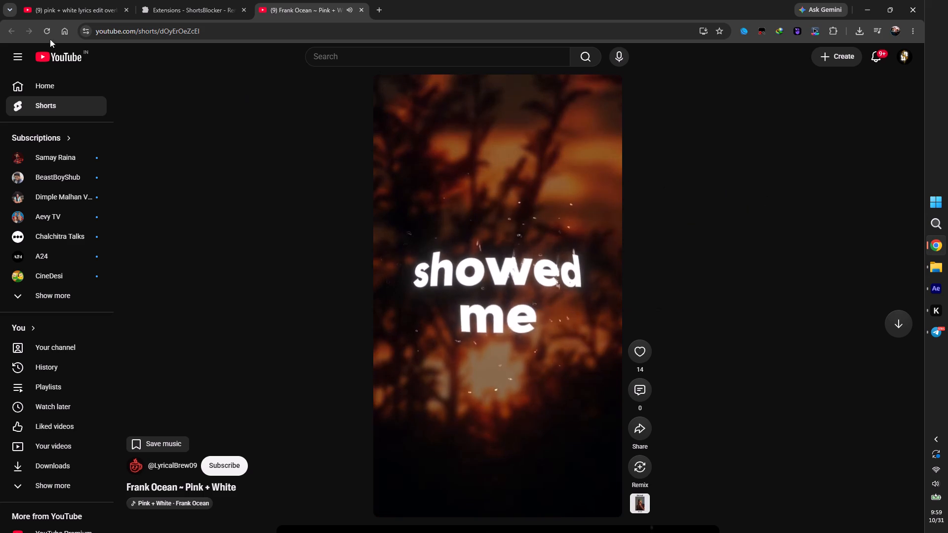
Return to the overlay results, open another video from them in a new tab and close it again.
{"action": "left_click", "coordinate": [220, 0]}
{"action": "left_click", "coordinate": [105, 0]}
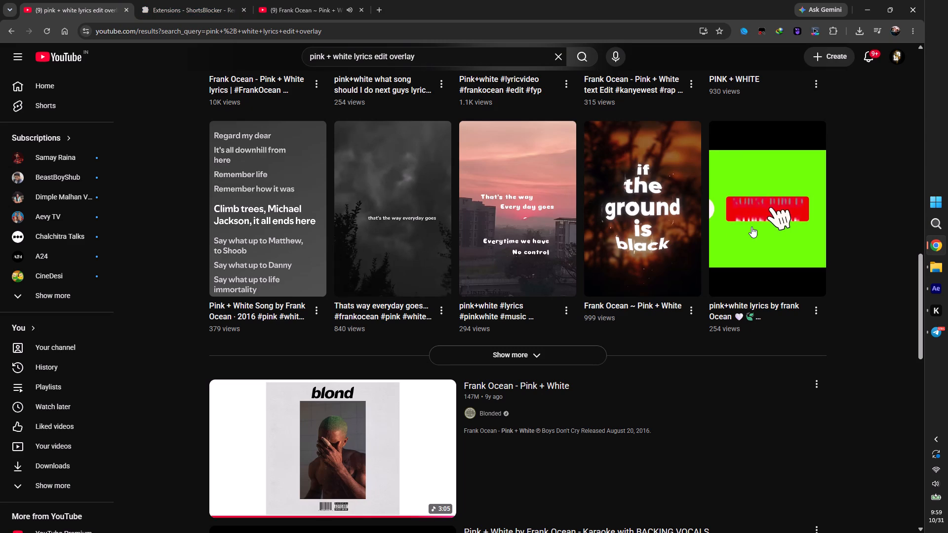
{"action": "scroll", "coordinate": [482, 229], "scroll_direction": "down", "scroll_amount": 18}
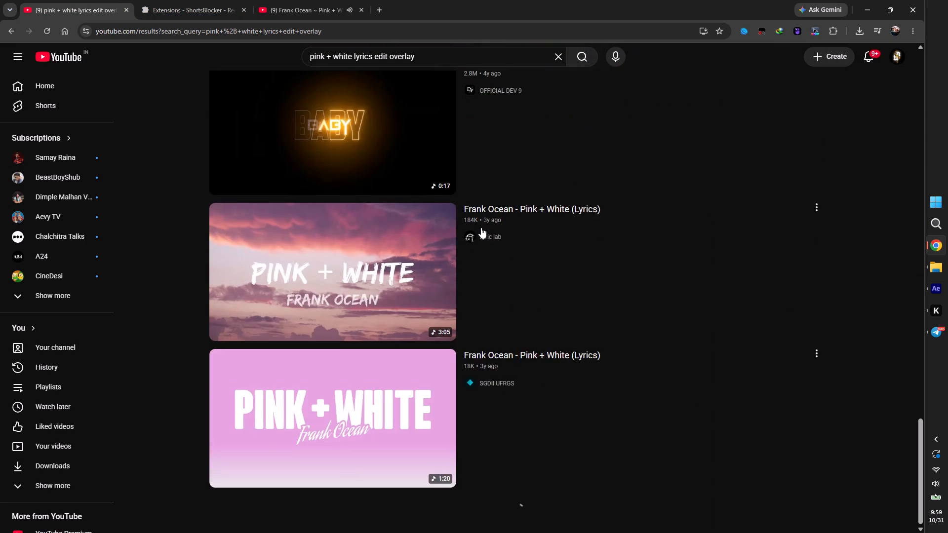
{"action": "scroll", "coordinate": [481, 227], "scroll_direction": "up", "scroll_amount": 5}
{"action": "middle_click", "coordinate": [351, 345]}
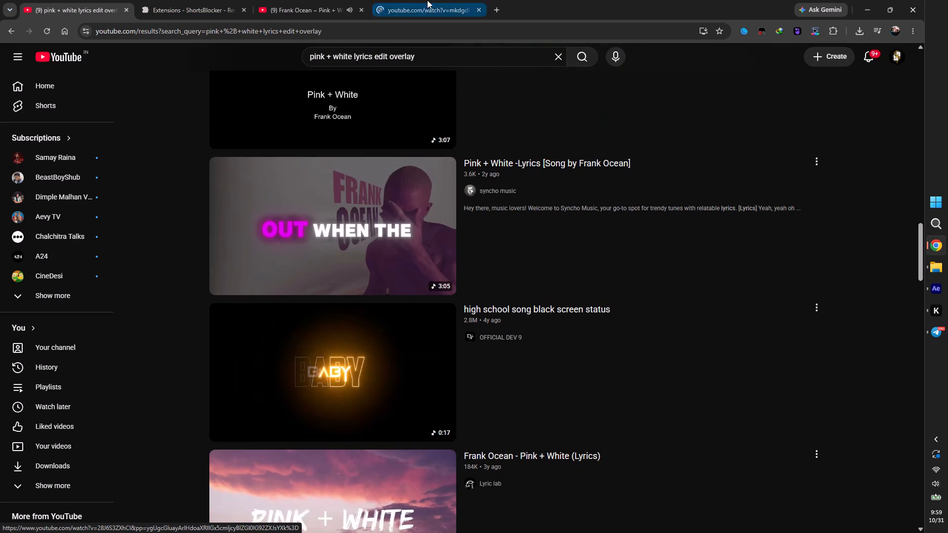
{"action": "left_click", "coordinate": [474, 6]}
{"action": "left_click", "coordinate": [480, 9]}
Close the shorts tab and continue looking through the overlay results for a Pink + White lyrics edit.
{"action": "scroll", "coordinate": [493, 249], "scroll_direction": "down", "scroll_amount": 7}
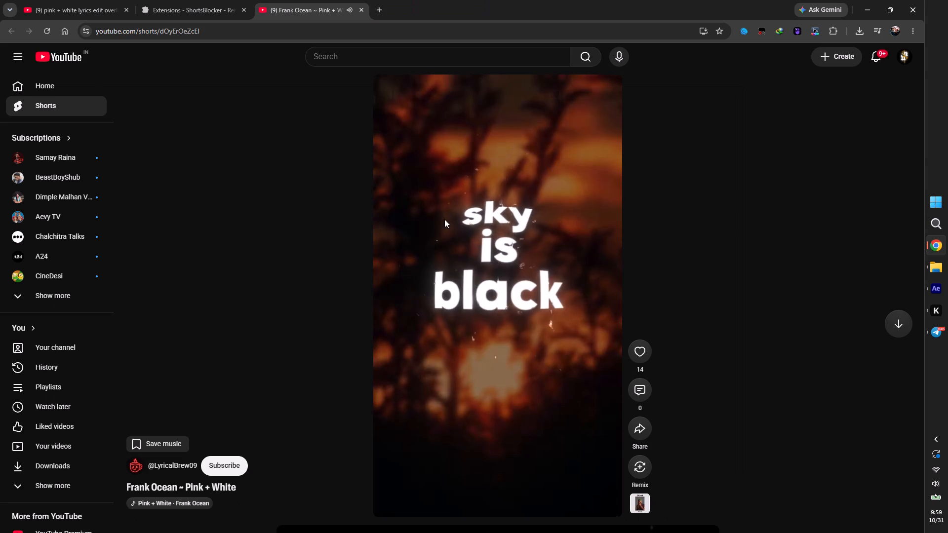
{"action": "left_click", "coordinate": [364, 12]}
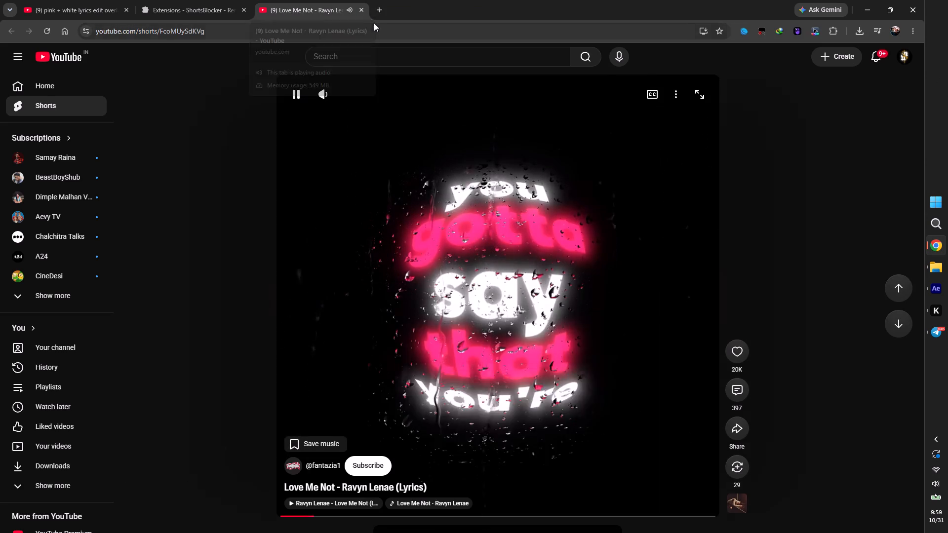
{"action": "left_click", "coordinate": [364, 8]}
{"action": "left_click", "coordinate": [101, 0]}
{"action": "scroll", "coordinate": [361, 229], "scroll_direction": "down", "scroll_amount": 7}
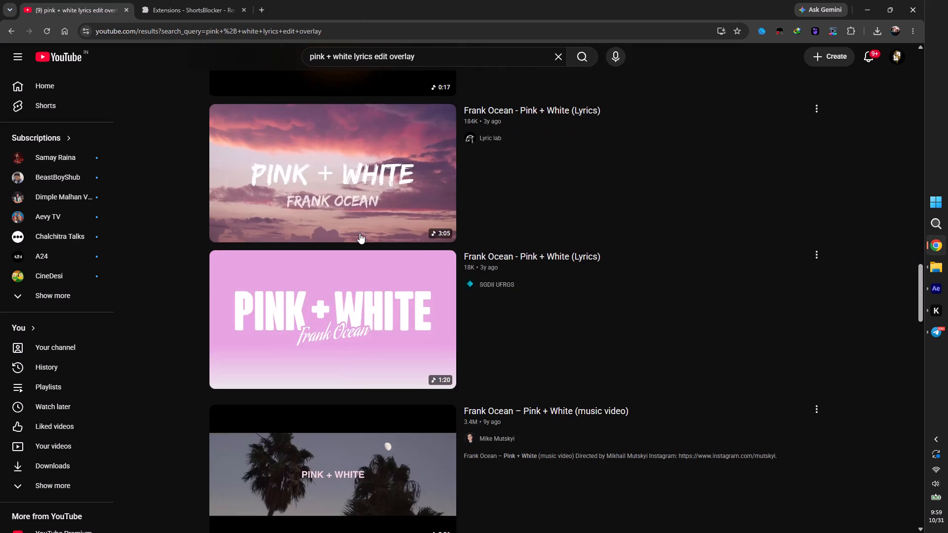
{"action": "scroll", "coordinate": [361, 385], "scroll_direction": "down", "scroll_amount": 14}
{"action": "scroll", "coordinate": [365, 328], "scroll_direction": "down", "scroll_amount": 12}
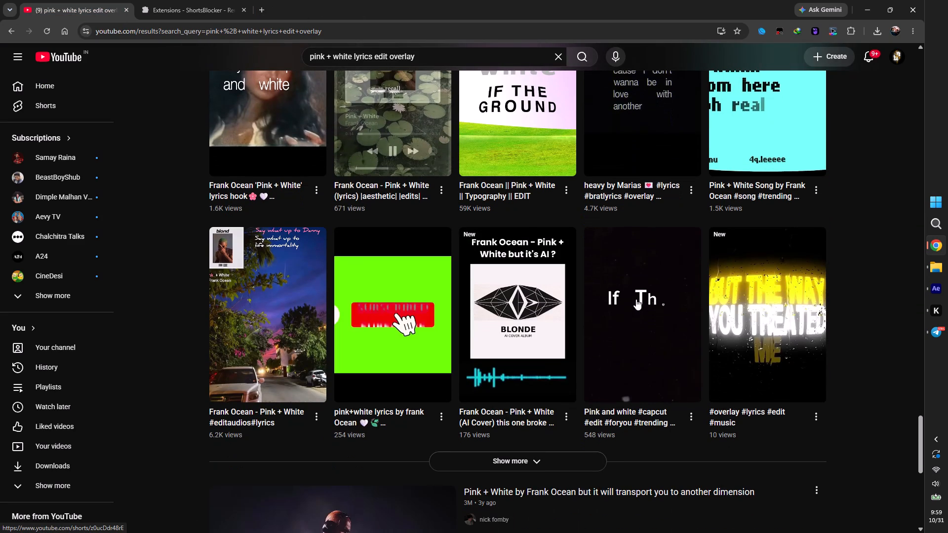
Look further through the overlay search results and their Shorts for a suitable Pink + White lyrics edit, returning towards the first results.
{"action": "scroll", "coordinate": [635, 299], "scroll_direction": "down", "scroll_amount": 12}
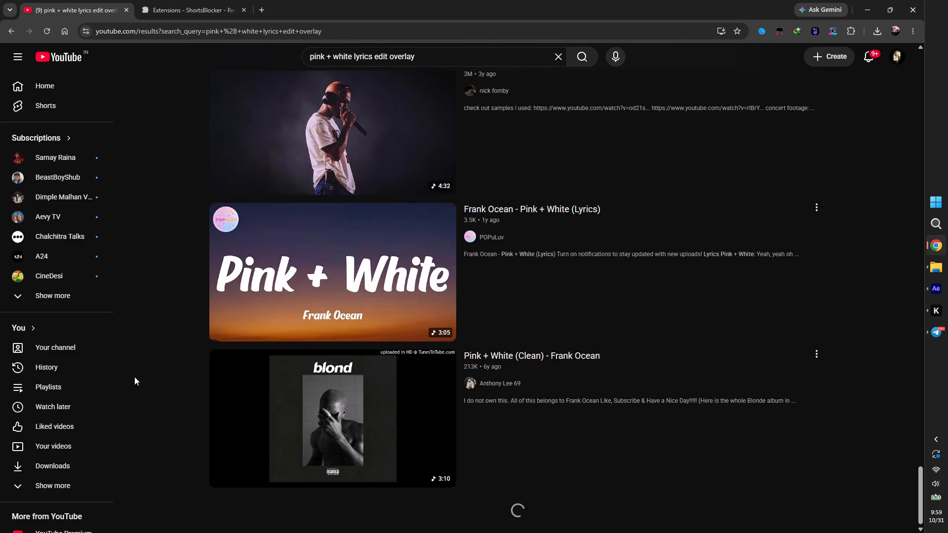
{"action": "scroll", "coordinate": [227, 393], "scroll_direction": "down", "scroll_amount": 7}
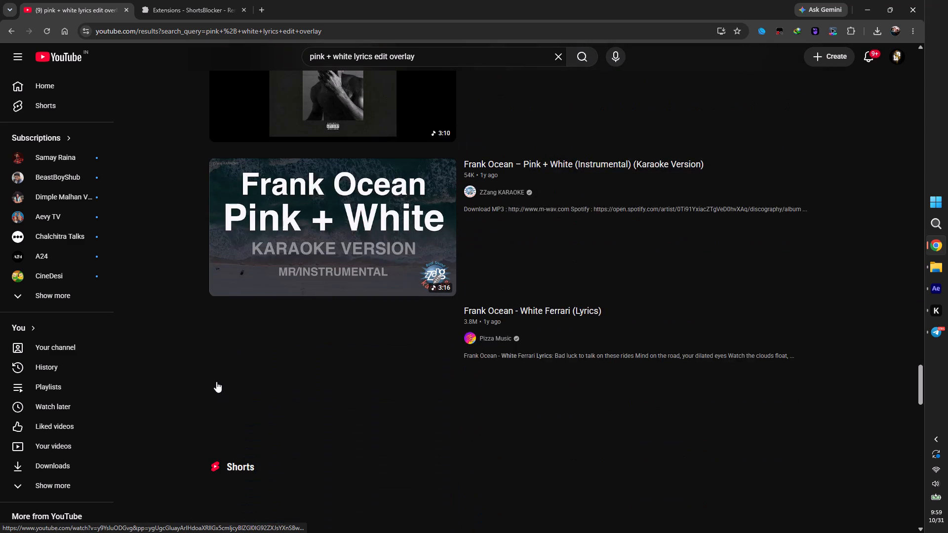
{"action": "scroll", "coordinate": [199, 361], "scroll_direction": "down", "scroll_amount": 14}
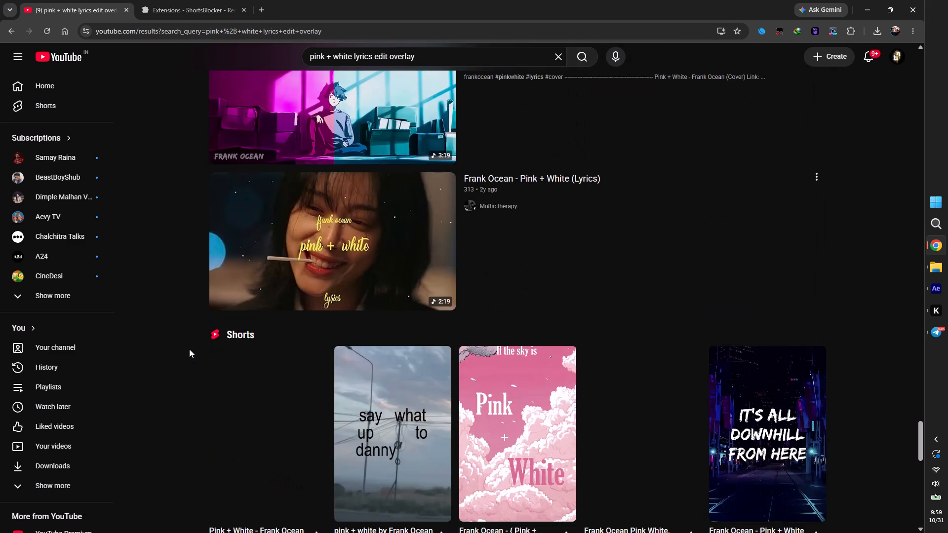
{"action": "scroll", "coordinate": [189, 349], "scroll_direction": "down", "scroll_amount": 7}
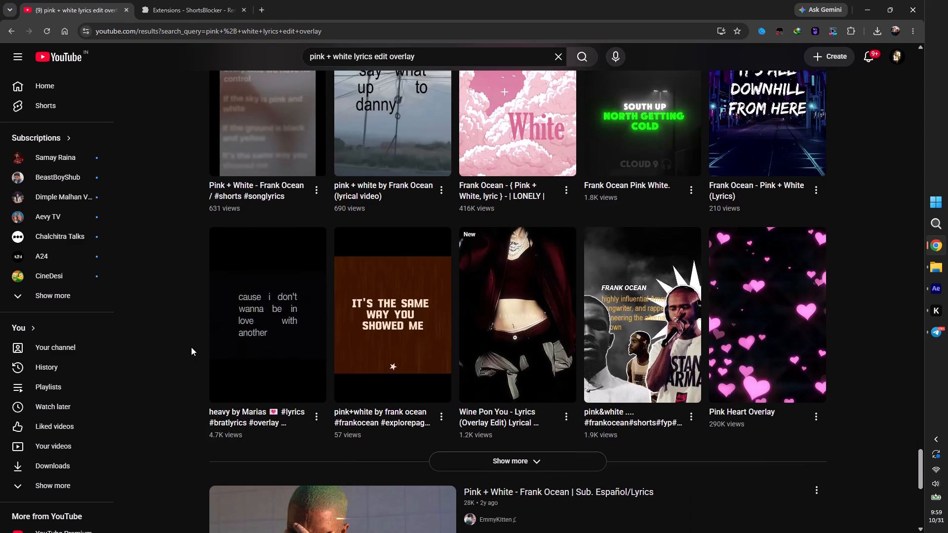
{"action": "scroll", "coordinate": [191, 347], "scroll_direction": "up", "scroll_amount": 1}
{"action": "scroll", "coordinate": [191, 347], "scroll_direction": "down", "scroll_amount": 8}
{"action": "middle_click_drag", "start_coordinate": [190, 357], "coordinate": [184, 359]}
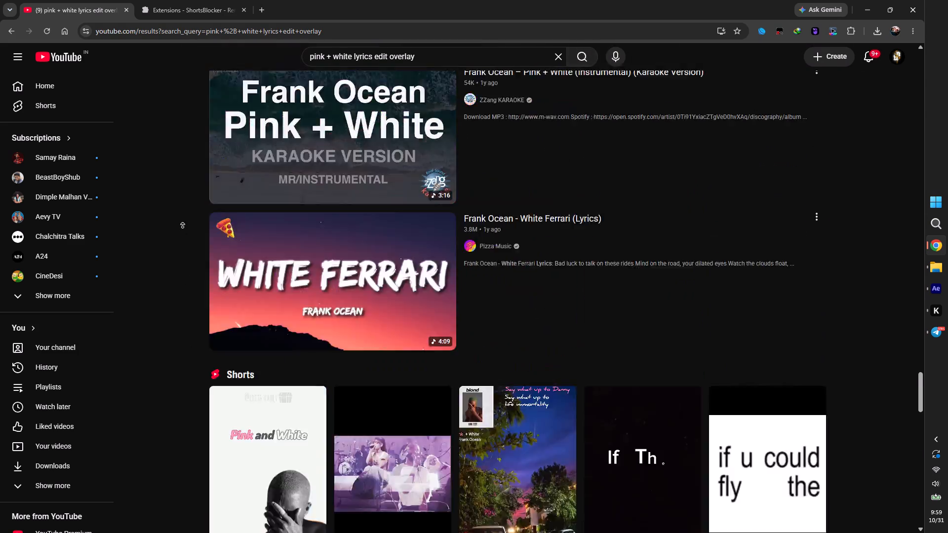
{"action": "middle_click", "coordinate": [183, 228]}
{"action": "scroll", "coordinate": [183, 228], "scroll_direction": "up", "scroll_amount": 7}
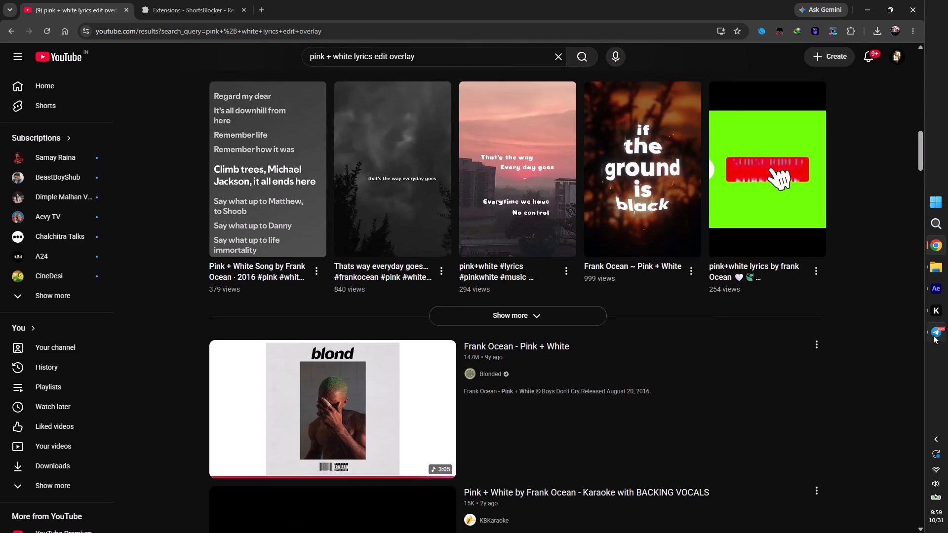
Switch to Telegram.
{"action": "left_click", "coordinate": [933, 334]}
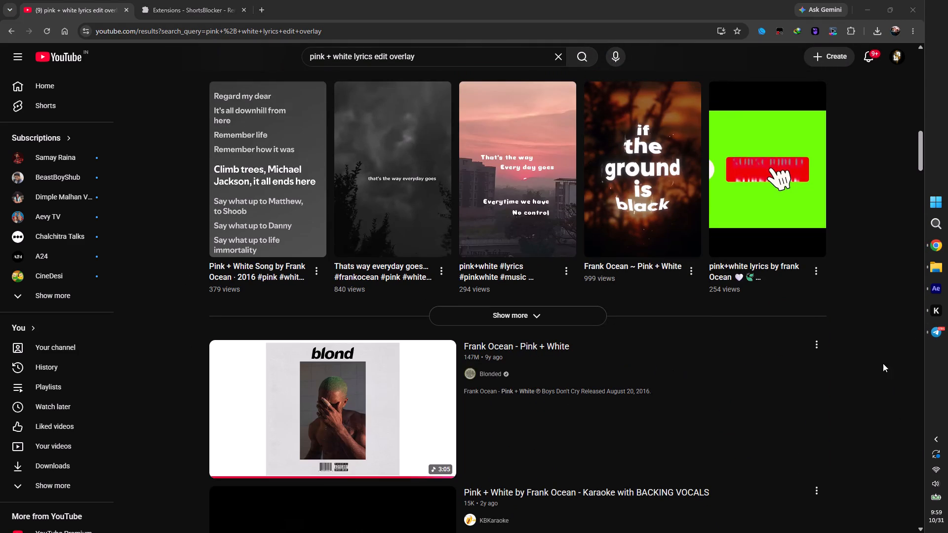
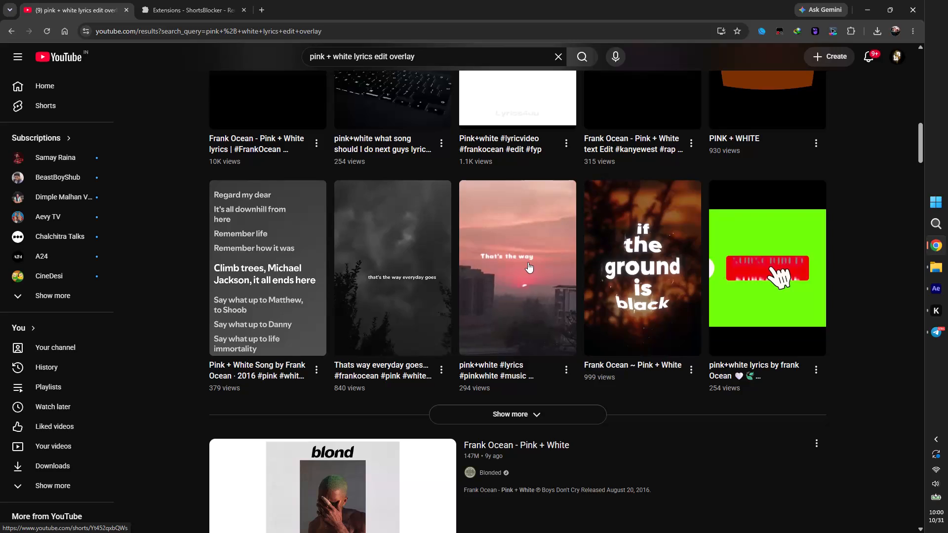
Open the 999-view Frank Ocean ~ Pink + White short and the 315-view Pink + White text Edit in new tabs and check the first.
{"action": "scroll", "coordinate": [527, 263], "scroll_direction": "up", "scroll_amount": 2}
{"action": "middle_click", "coordinate": [614, 334]}
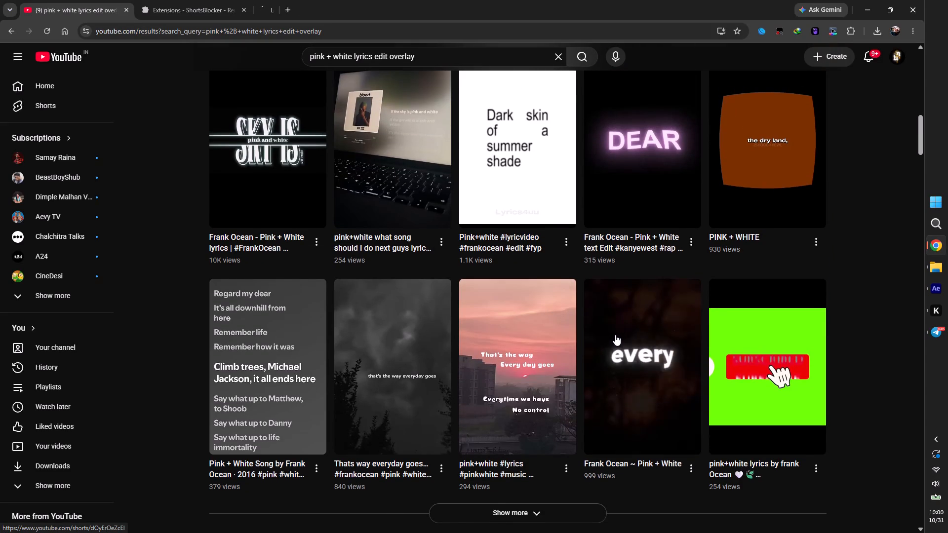
{"action": "middle_click", "coordinate": [622, 184]}
{"action": "left_click", "coordinate": [324, 0]}
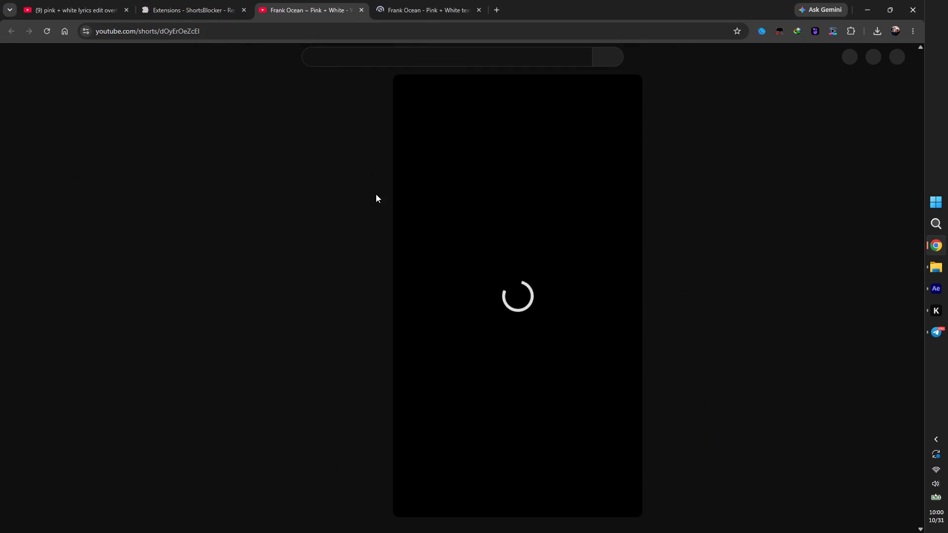
{"action": "left_click", "coordinate": [516, 229]}
{"action": "left_click", "coordinate": [446, 0]}
{"action": "left_click", "coordinate": [298, 0]}
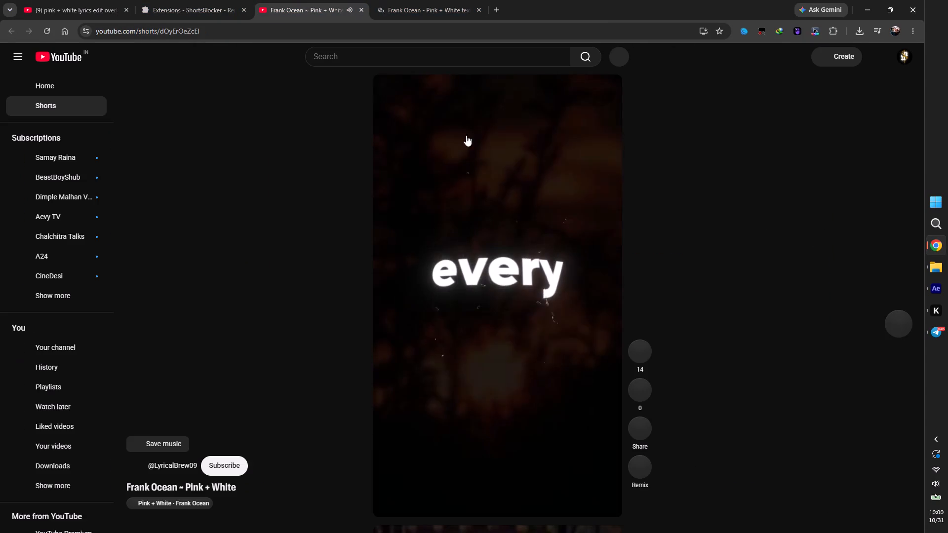
{"action": "left_click", "coordinate": [566, 263]}
Skim through the Frank Ocean - Pink + White text Edit short at several points and close its tab.
{"action": "left_click", "coordinate": [438, 0]}
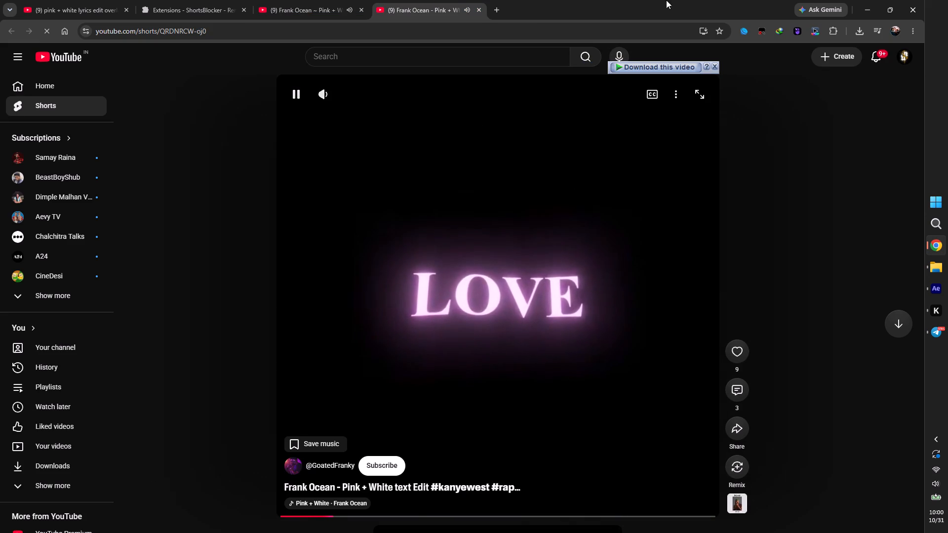
{"action": "left_click", "coordinate": [428, 516]}
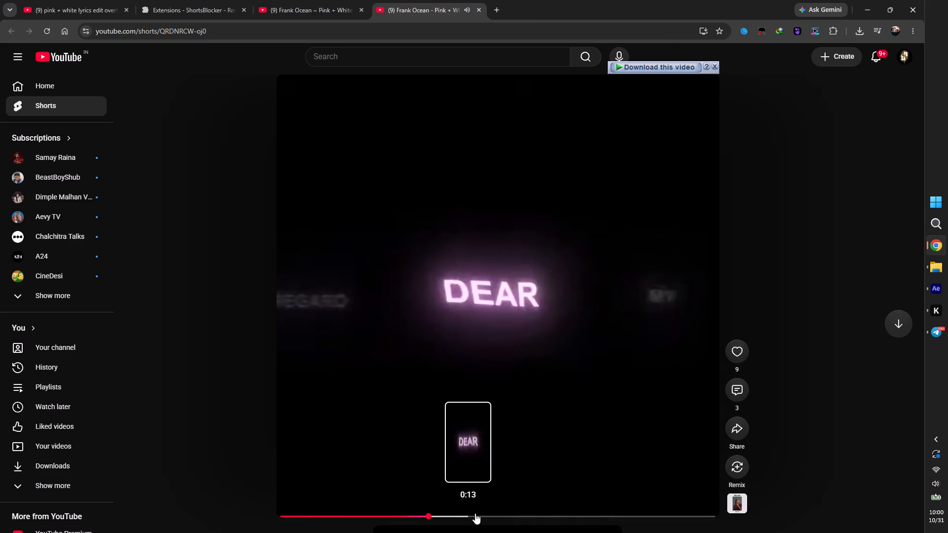
{"action": "left_click", "coordinate": [496, 516]}
{"action": "left_click", "coordinate": [569, 519]}
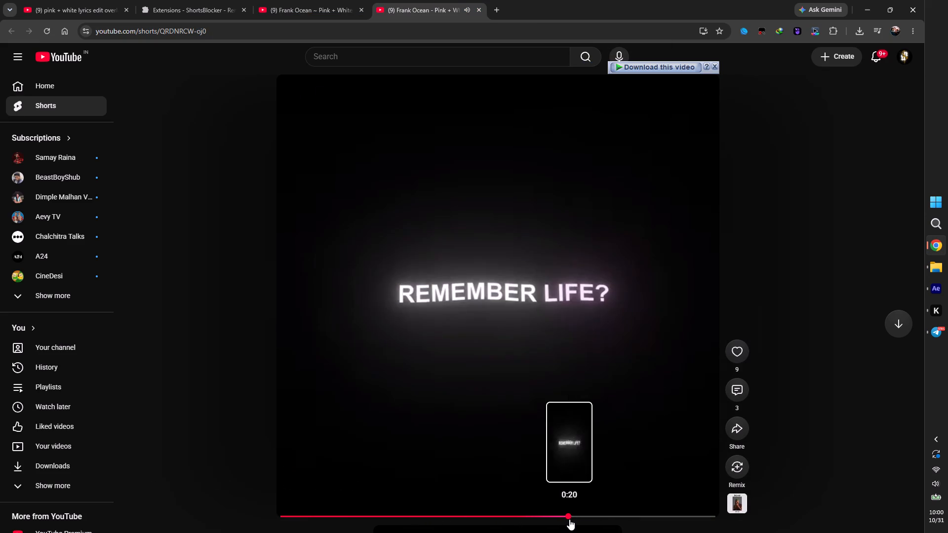
{"action": "left_click", "coordinate": [479, 9]}
{"action": "left_click", "coordinate": [220, 0]}
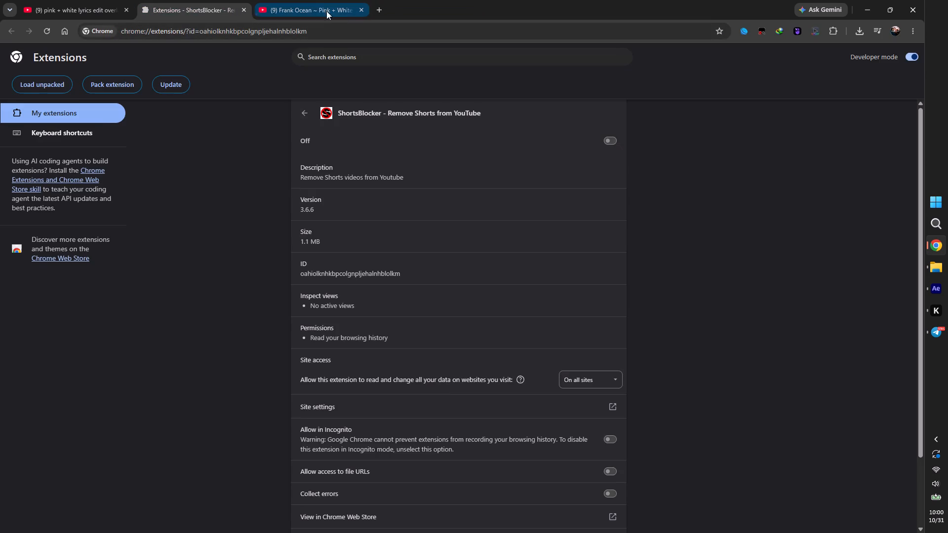
Switch to the Frank Ocean ~ Pink + White tab, reload it, watch the short and pause it.
{"action": "left_click", "coordinate": [318, 6]}
{"action": "left_click", "coordinate": [53, 28]}
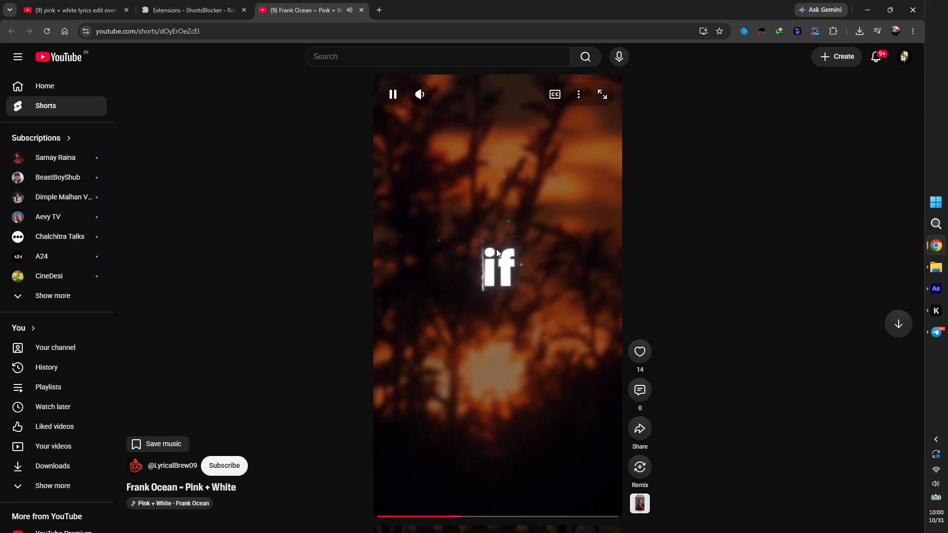
{"action": "left_click", "coordinate": [496, 249]}
Return to the "pink + white lyrics edit overlay" results and examine the videos and shorts further down for a suitable lyrics edit.
{"action": "left_click", "coordinate": [217, 0]}
{"action": "left_click", "coordinate": [79, 0]}
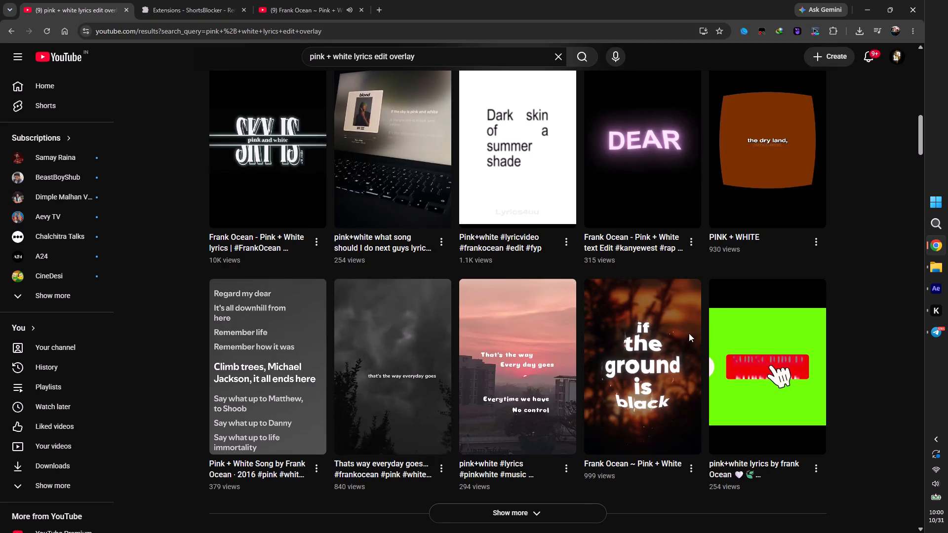
{"action": "scroll", "coordinate": [366, 344], "scroll_direction": "down", "scroll_amount": 5}
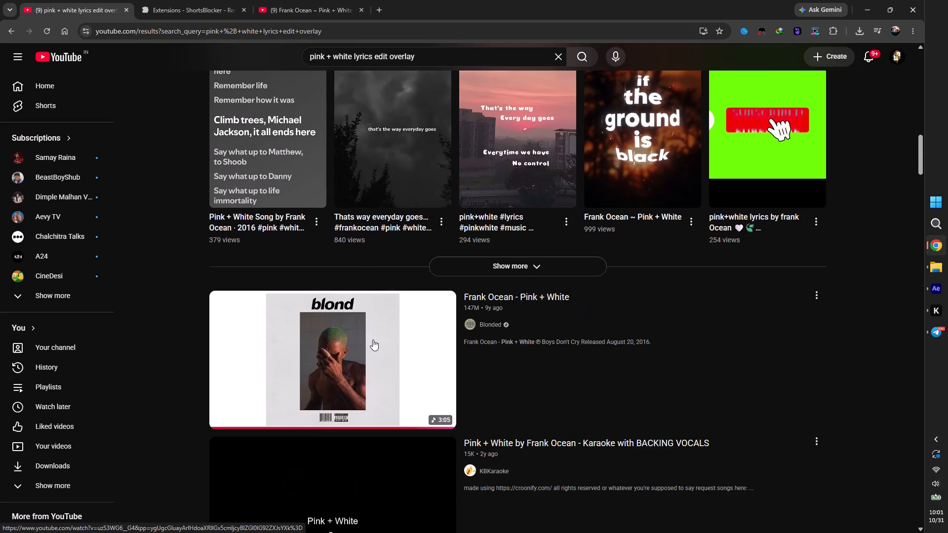
{"action": "middle_click", "coordinate": [190, 262]}
{"action": "middle_click_drag", "start_coordinate": [182, 435], "coordinate": [180, 430]}
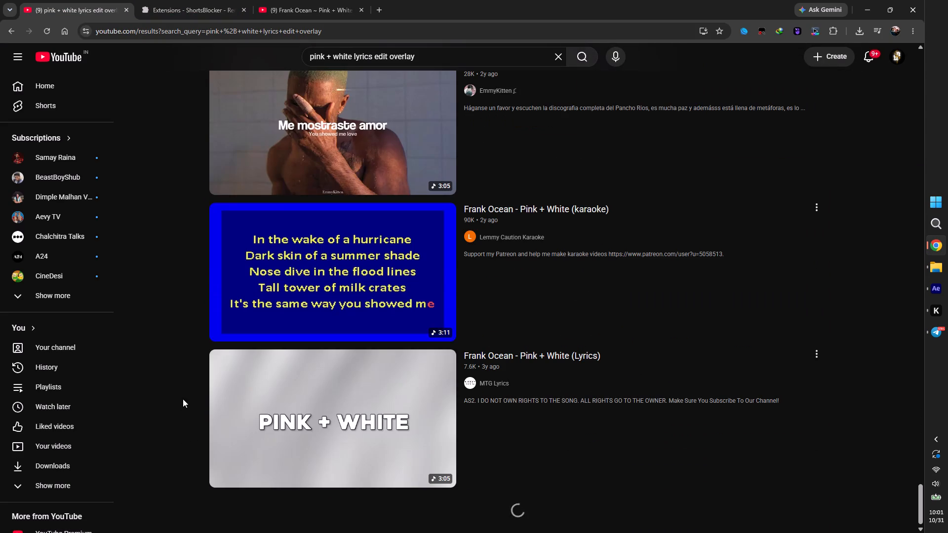
{"action": "scroll", "coordinate": [174, 340], "scroll_direction": "down", "scroll_amount": 13}
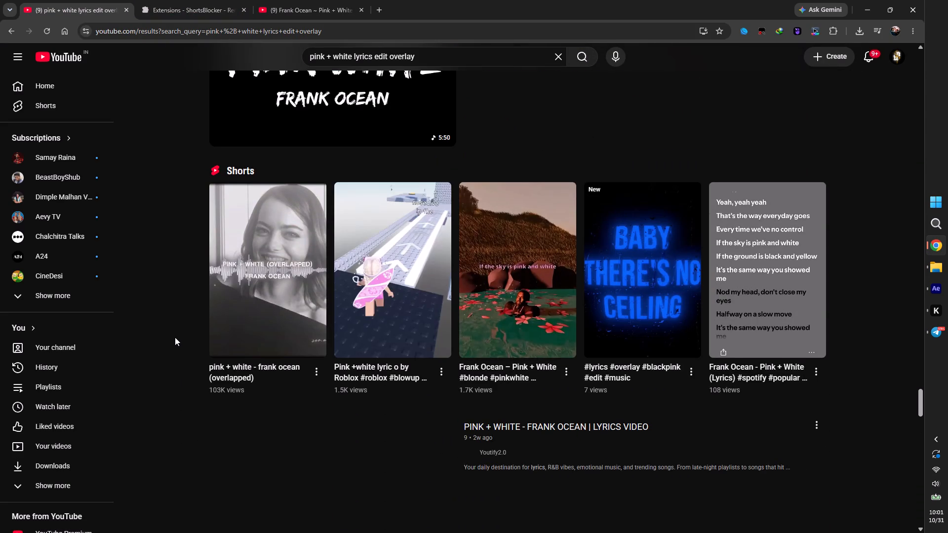
{"action": "scroll", "coordinate": [175, 336], "scroll_direction": "down", "scroll_amount": 7}
{"action": "scroll", "coordinate": [186, 333], "scroll_direction": "up", "scroll_amount": 5}
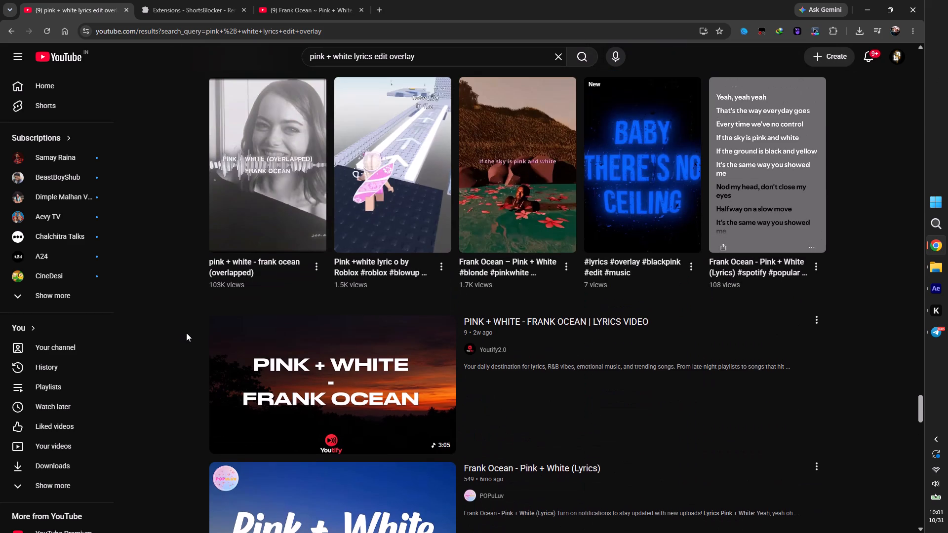
{"action": "scroll", "coordinate": [186, 333], "scroll_direction": "down", "scroll_amount": 15}
{"action": "scroll", "coordinate": [192, 334], "scroll_direction": "up", "scroll_amount": 2}
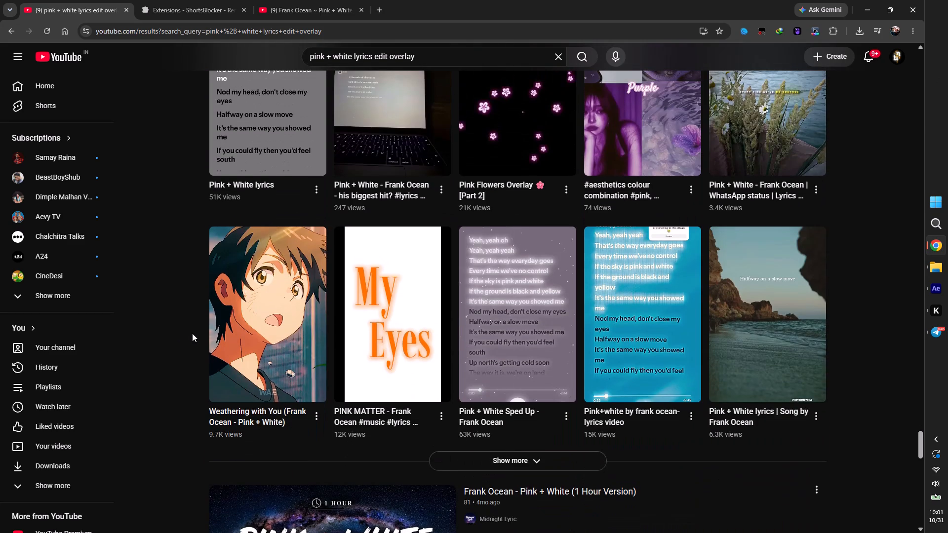
{"action": "scroll", "coordinate": [192, 333], "scroll_direction": "down", "scroll_amount": 20}
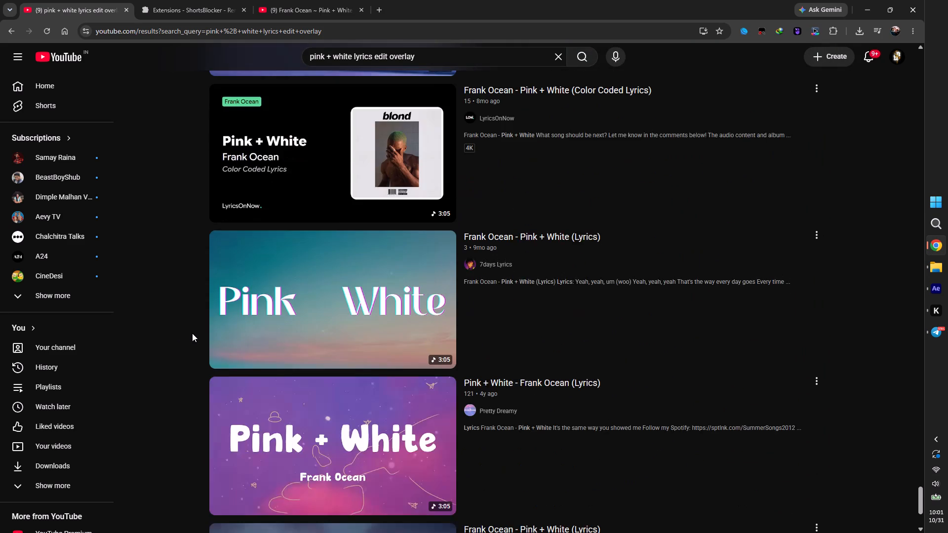
{"action": "scroll", "coordinate": [192, 333], "scroll_direction": "down", "scroll_amount": 19}
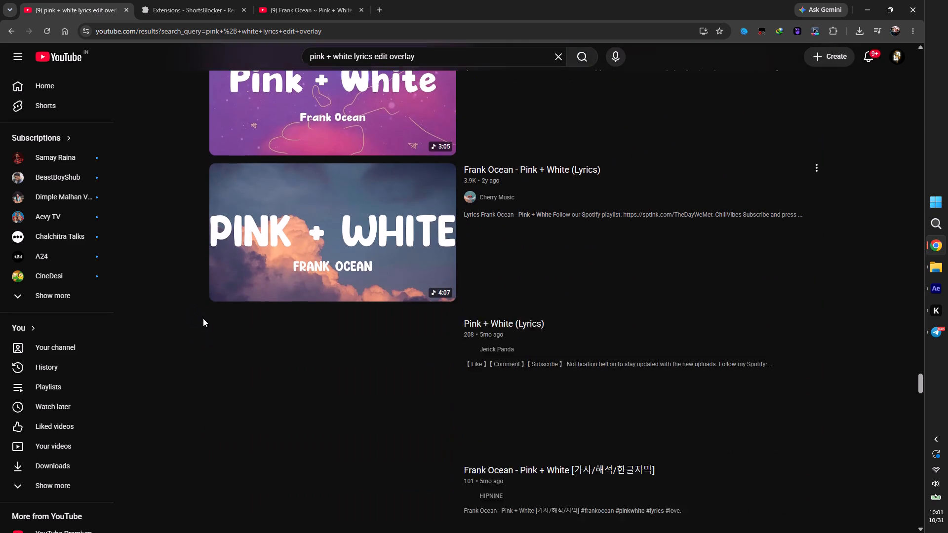
{"action": "scroll", "coordinate": [204, 319], "scroll_direction": "down", "scroll_amount": 16}
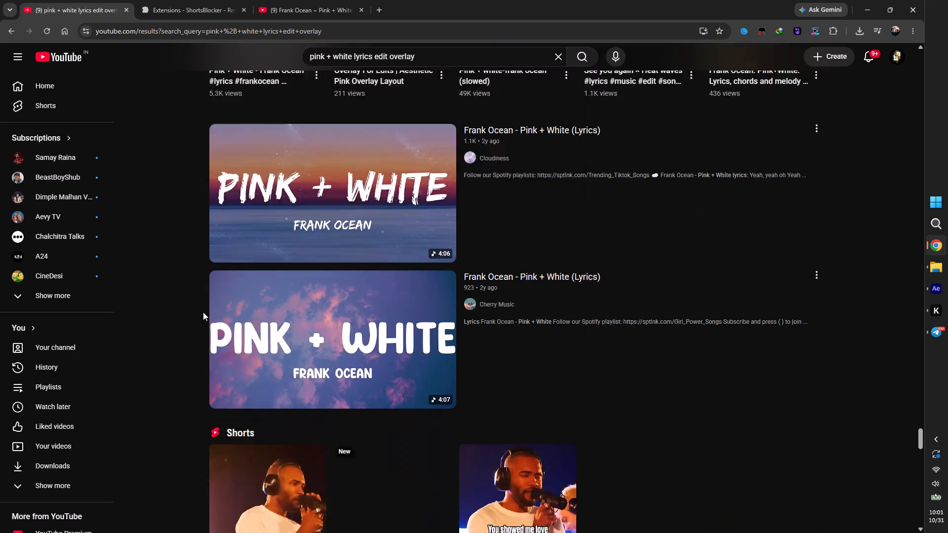
{"action": "scroll", "coordinate": [203, 312], "scroll_direction": "down", "scroll_amount": 20}
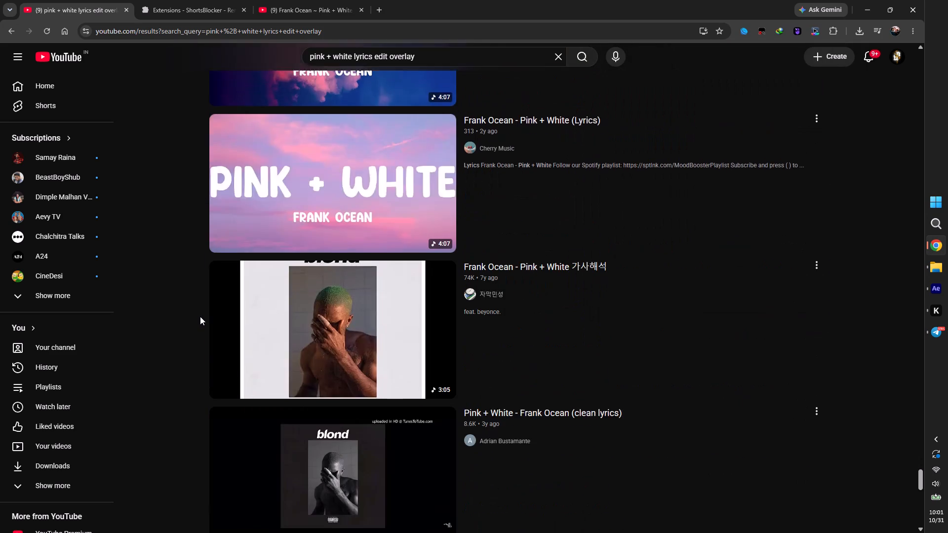
{"action": "scroll", "coordinate": [197, 319], "scroll_direction": "down", "scroll_amount": 20}
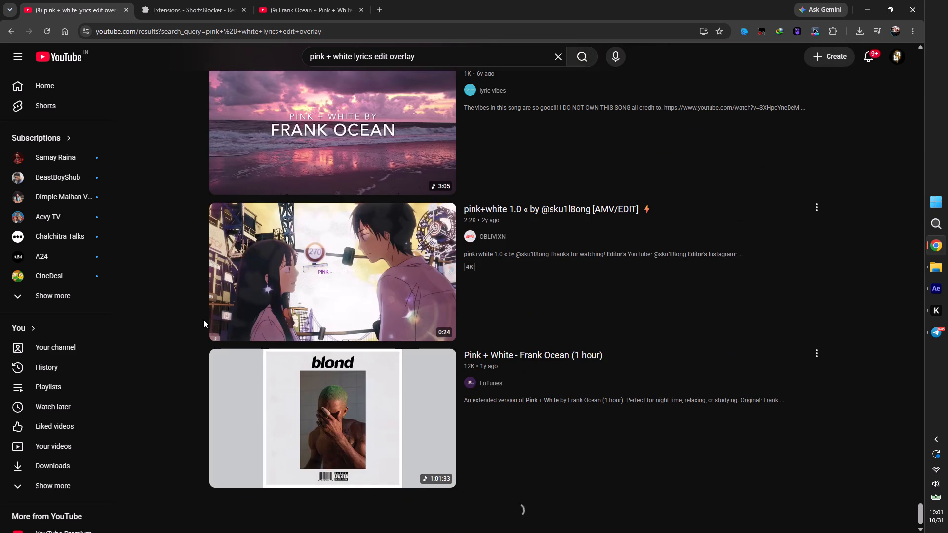
{"action": "scroll", "coordinate": [203, 319], "scroll_direction": "down", "scroll_amount": 20}
{"action": "scroll", "coordinate": [208, 308], "scroll_direction": "down", "scroll_amount": 8}
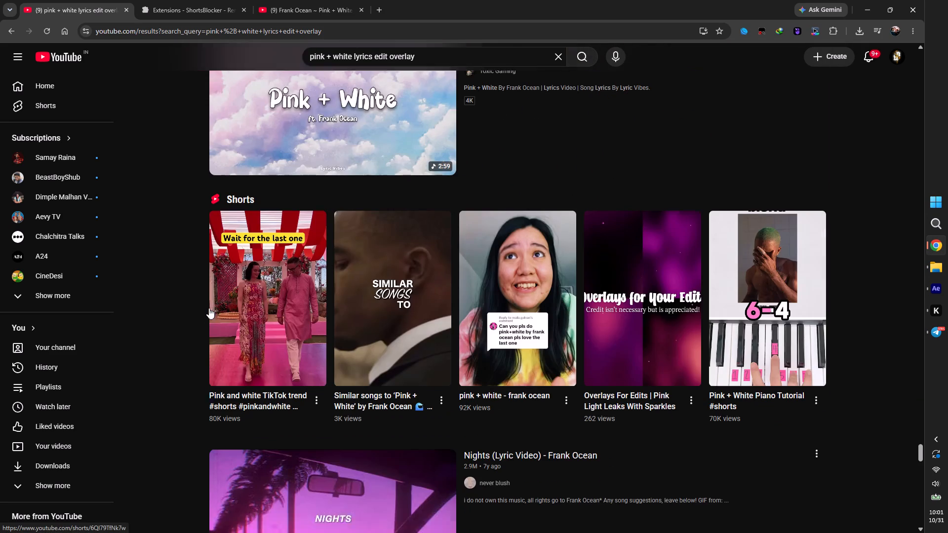
{"action": "scroll", "coordinate": [209, 308], "scroll_direction": "down", "scroll_amount": 9}
{"action": "scroll", "coordinate": [209, 303], "scroll_direction": "up", "scroll_amount": 5}
{"action": "scroll", "coordinate": [209, 303], "scroll_direction": "down", "scroll_amount": 4}
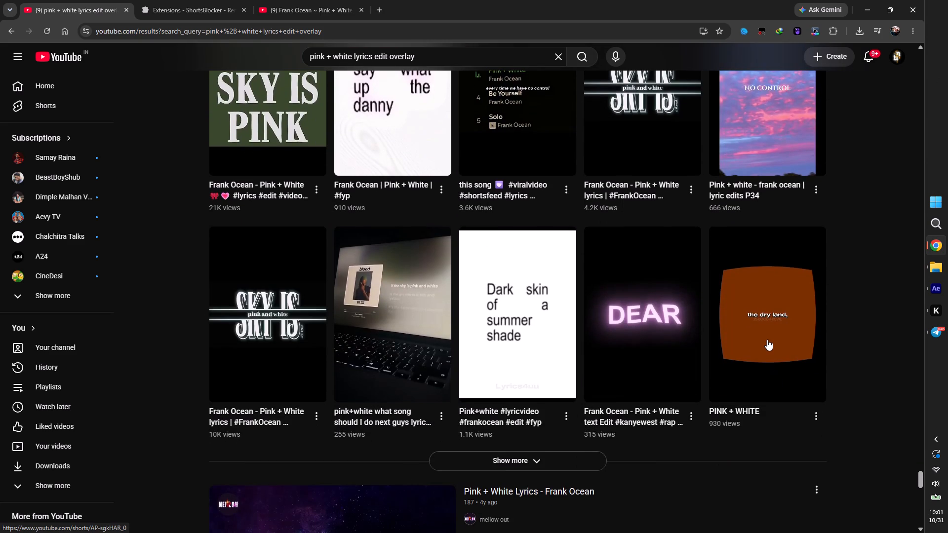
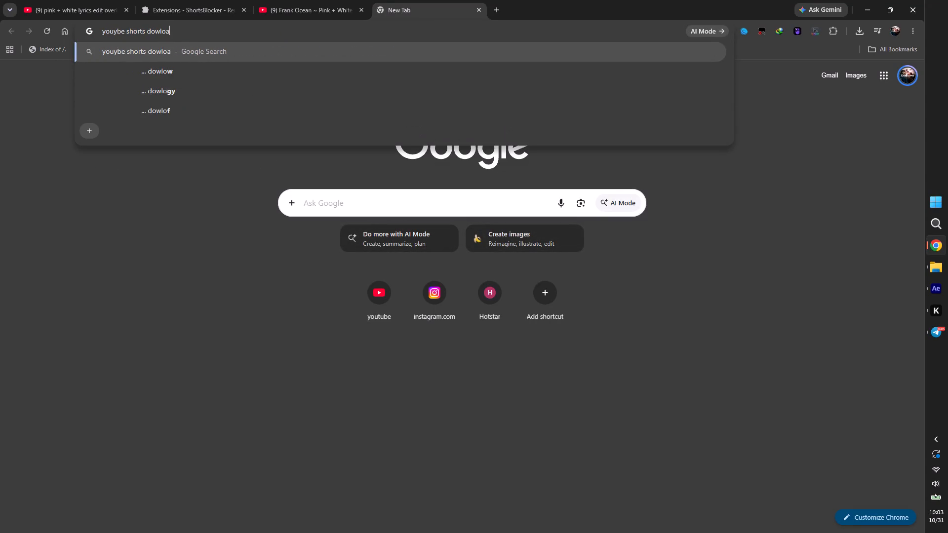
Search Google for a YouTube Shorts downloader and open the YtShortsDl site in a new tab.
{"action": "key", "text": "Return"}
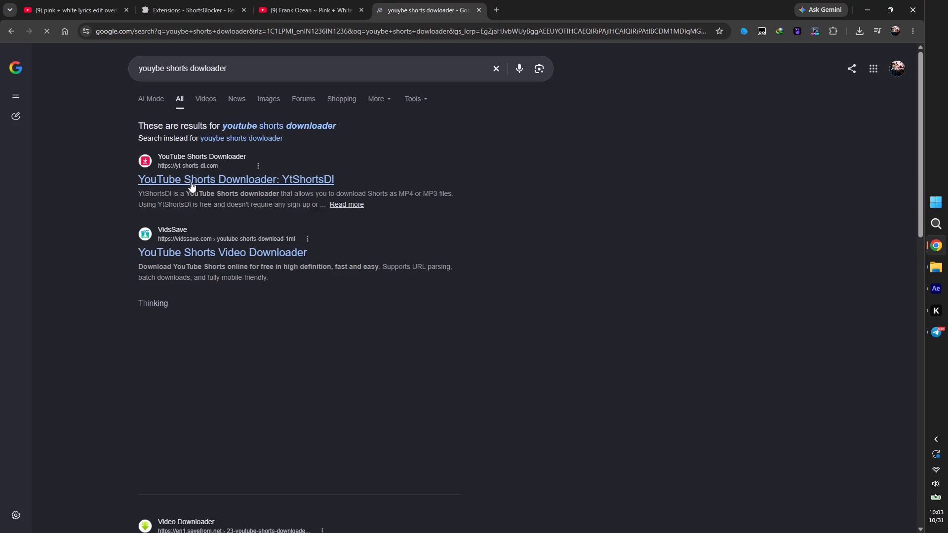
{"action": "scroll", "coordinate": [194, 195], "scroll_direction": "down", "scroll_amount": 2}
{"action": "scroll", "coordinate": [187, 150], "scroll_direction": "up", "scroll_amount": 2}
{"action": "middle_click", "coordinate": [207, 181]}
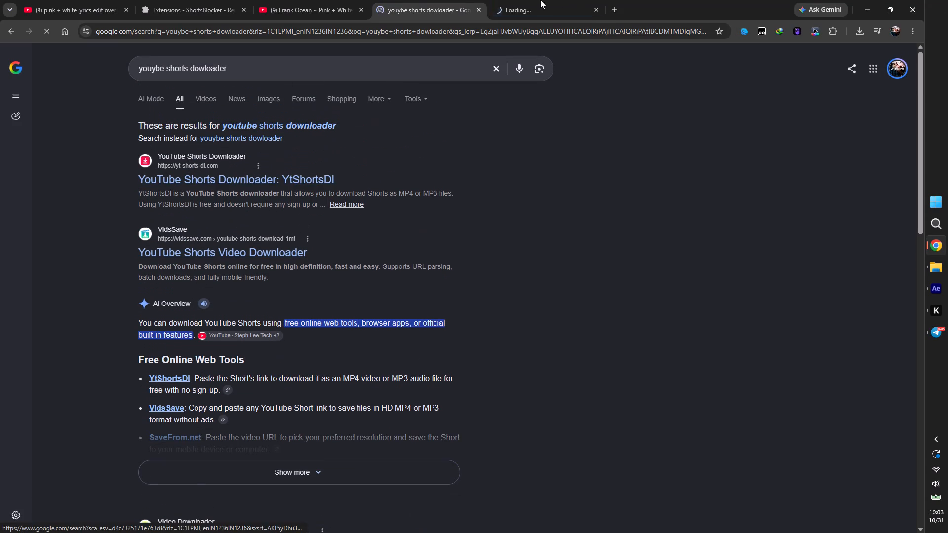
{"action": "left_click", "coordinate": [560, 0]}
{"action": "left_click", "coordinate": [475, 116]}
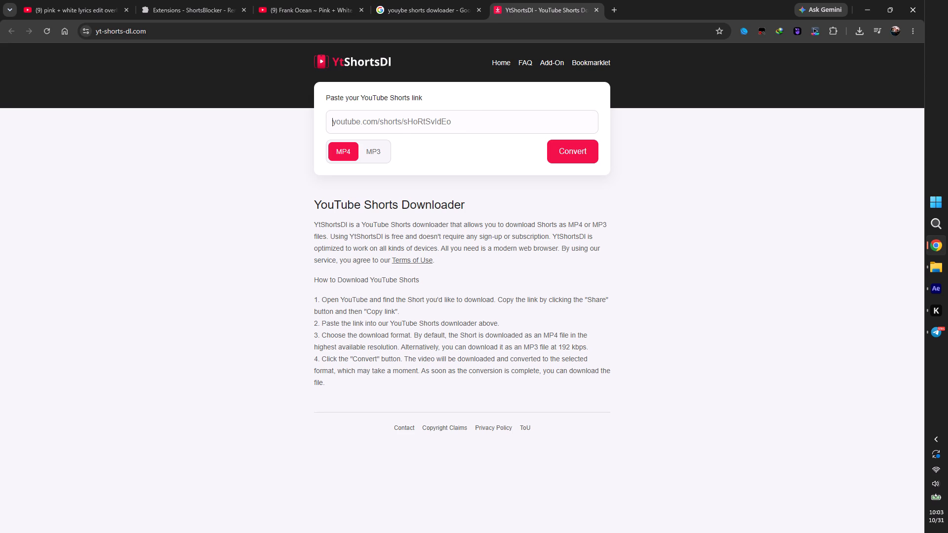
{"action": "key", "text": "ctrl+v"}
{"action": "left_click", "coordinate": [571, 152]}
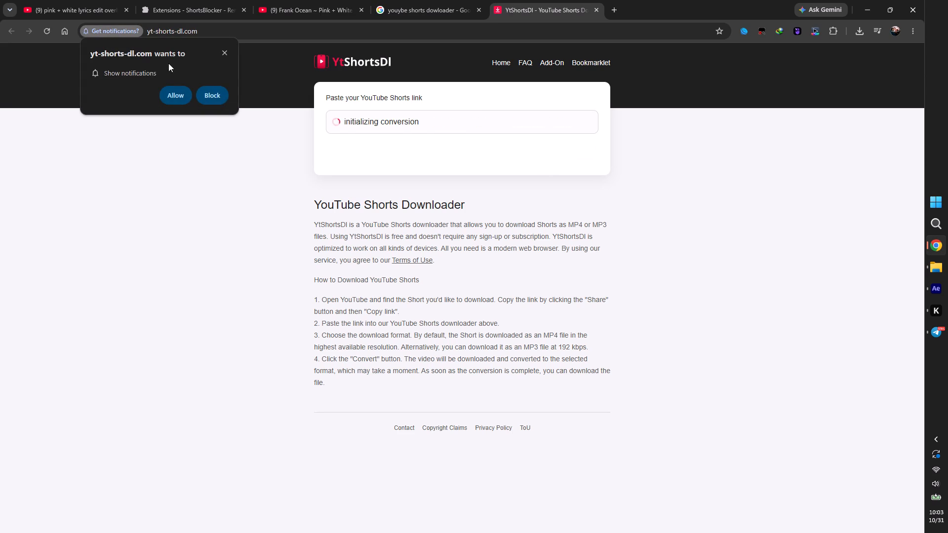
{"action": "left_click", "coordinate": [227, 49]}
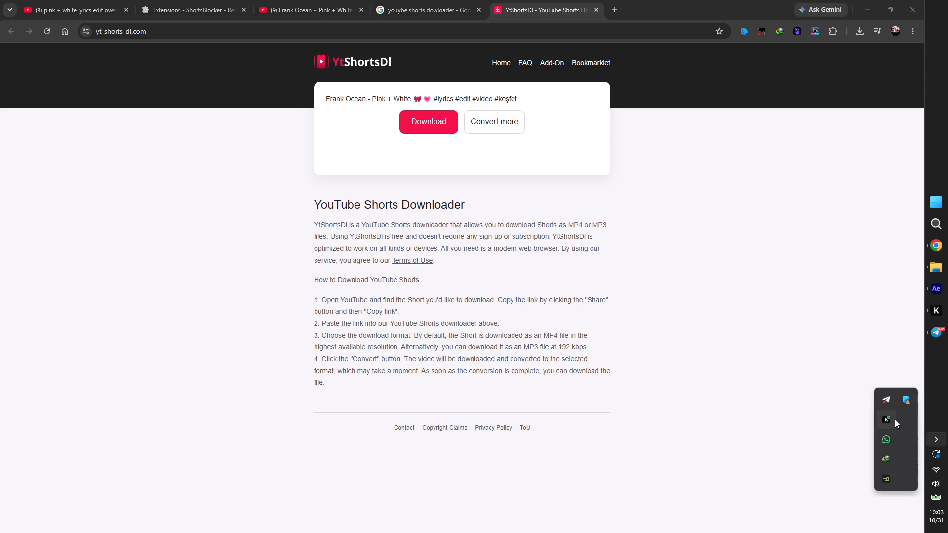
{"action": "left_click", "coordinate": [889, 451]}
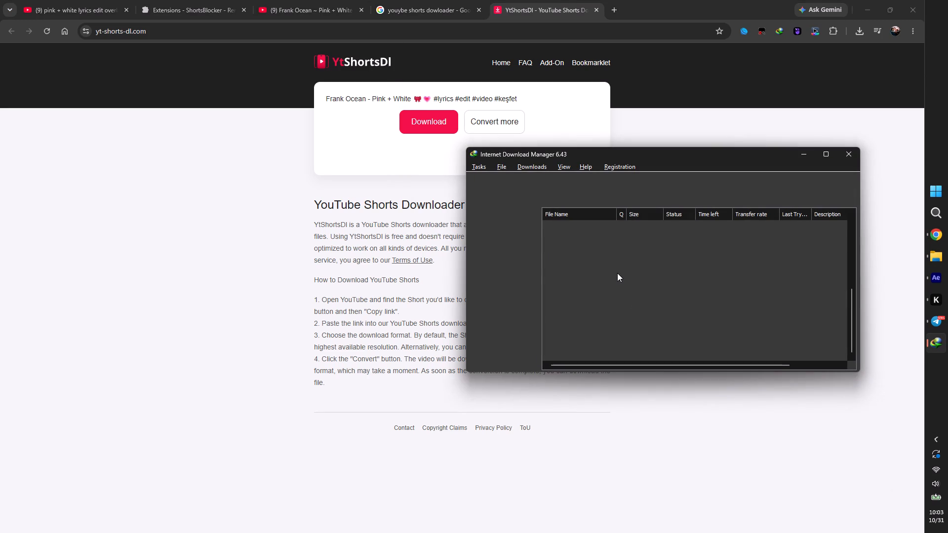
{"action": "left_click", "coordinate": [736, 327]}
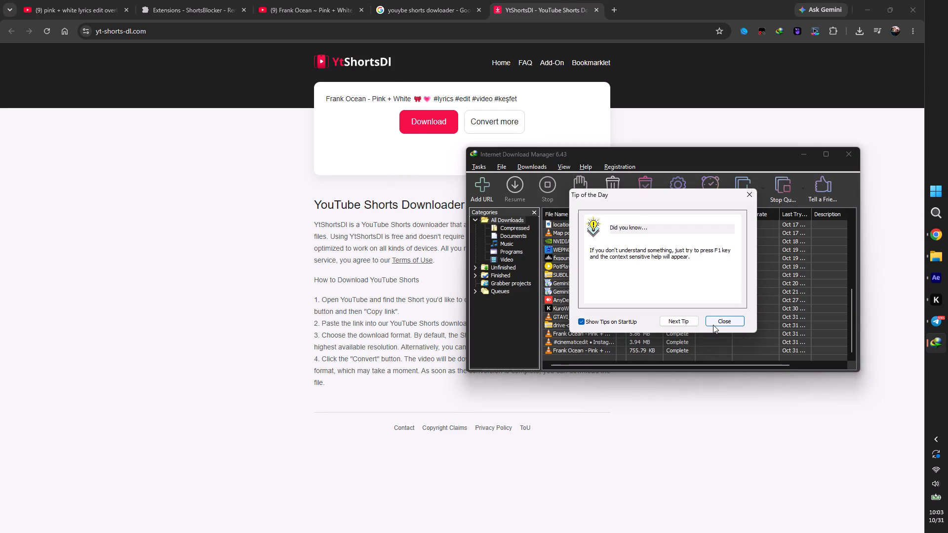
{"action": "left_click", "coordinate": [717, 324]}
{"action": "left_click_drag", "start_coordinate": [613, 347], "coordinate": [940, 275]}
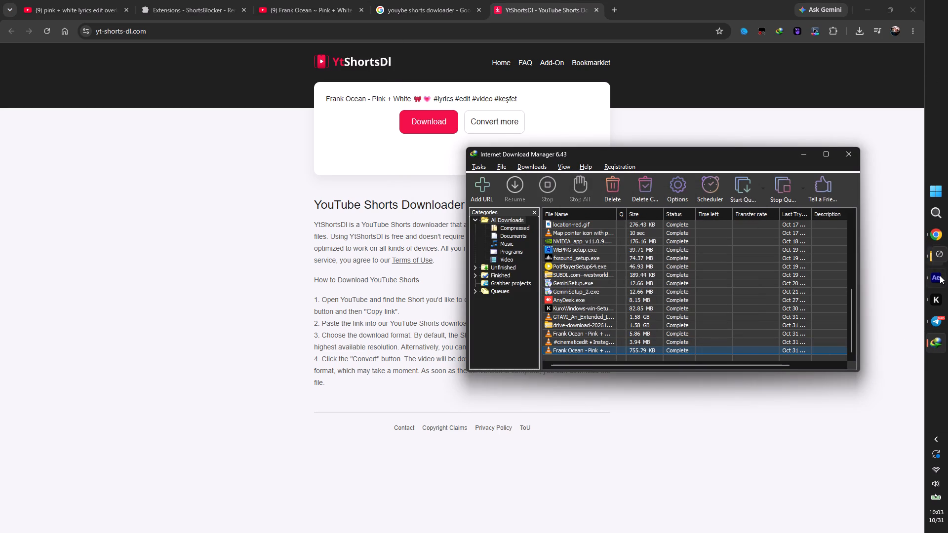
{"action": "left_click_drag", "start_coordinate": [940, 275], "coordinate": [550, 430]}
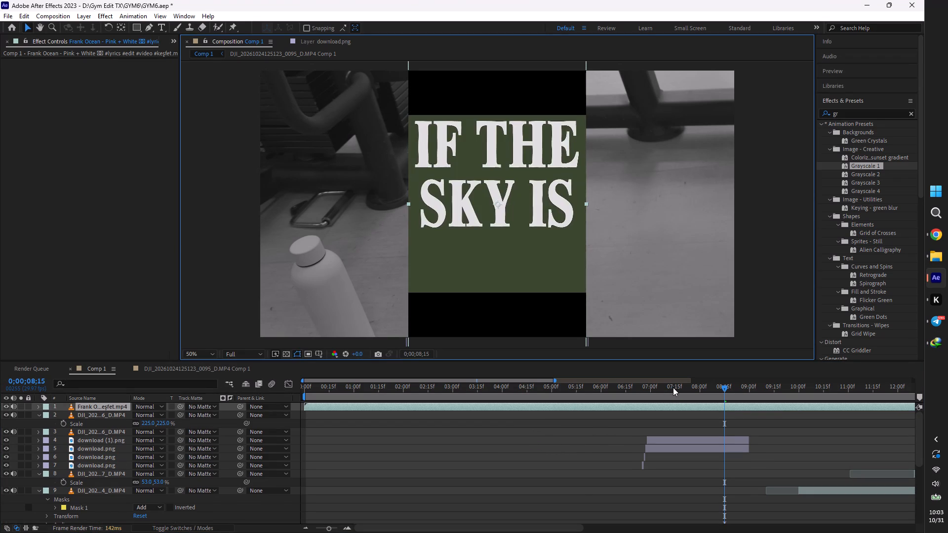
Move the current time to 0;00;08;02 and mute the audio of the Frank Ocean lyrics layer.
{"action": "key", "text": "space"}
{"action": "left_click", "coordinate": [703, 384]}
{"action": "left_click", "coordinate": [14, 404]}
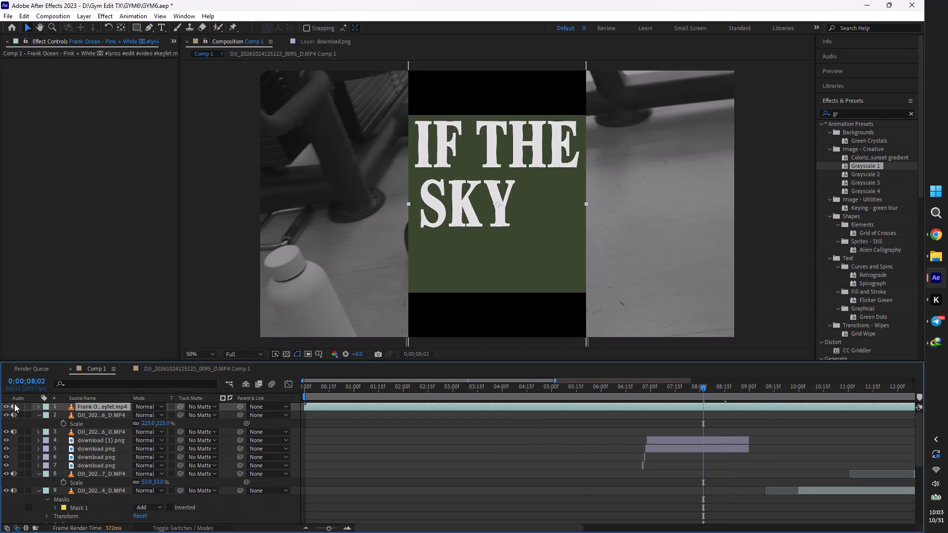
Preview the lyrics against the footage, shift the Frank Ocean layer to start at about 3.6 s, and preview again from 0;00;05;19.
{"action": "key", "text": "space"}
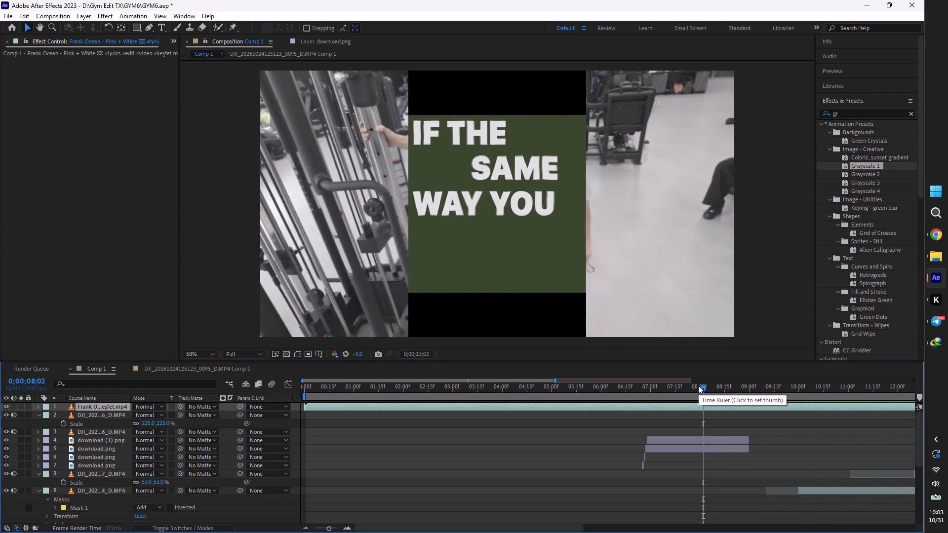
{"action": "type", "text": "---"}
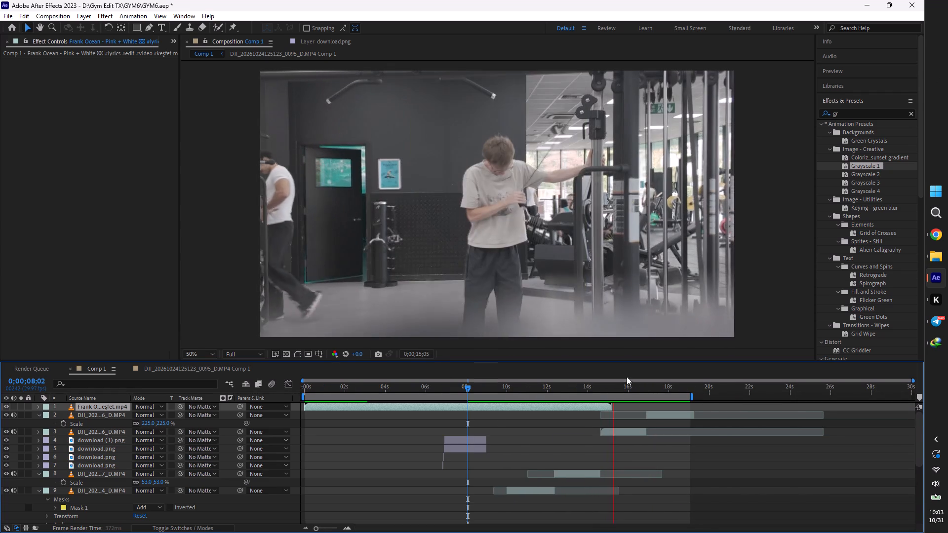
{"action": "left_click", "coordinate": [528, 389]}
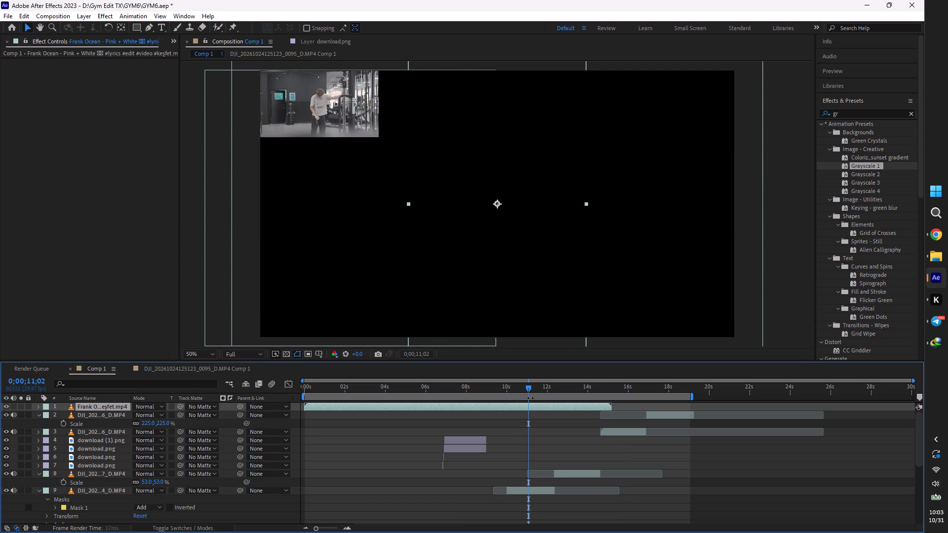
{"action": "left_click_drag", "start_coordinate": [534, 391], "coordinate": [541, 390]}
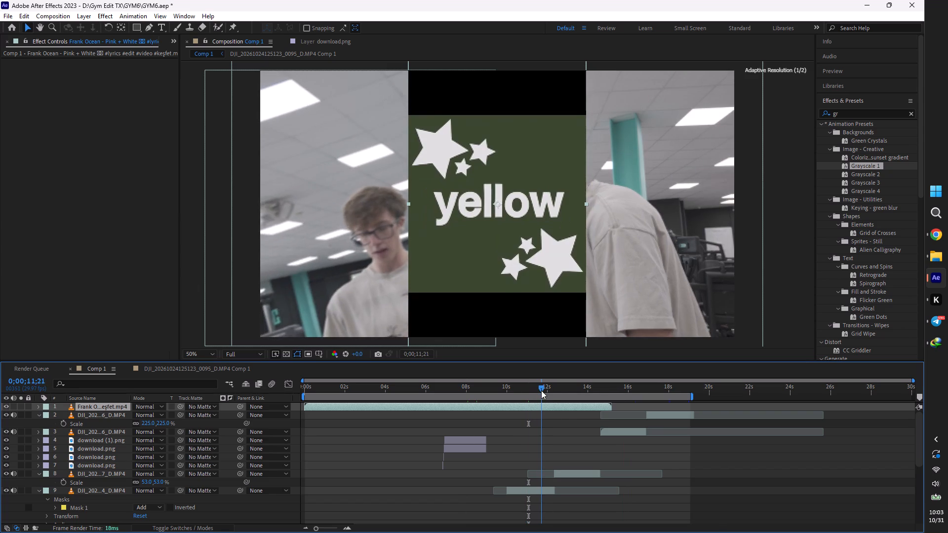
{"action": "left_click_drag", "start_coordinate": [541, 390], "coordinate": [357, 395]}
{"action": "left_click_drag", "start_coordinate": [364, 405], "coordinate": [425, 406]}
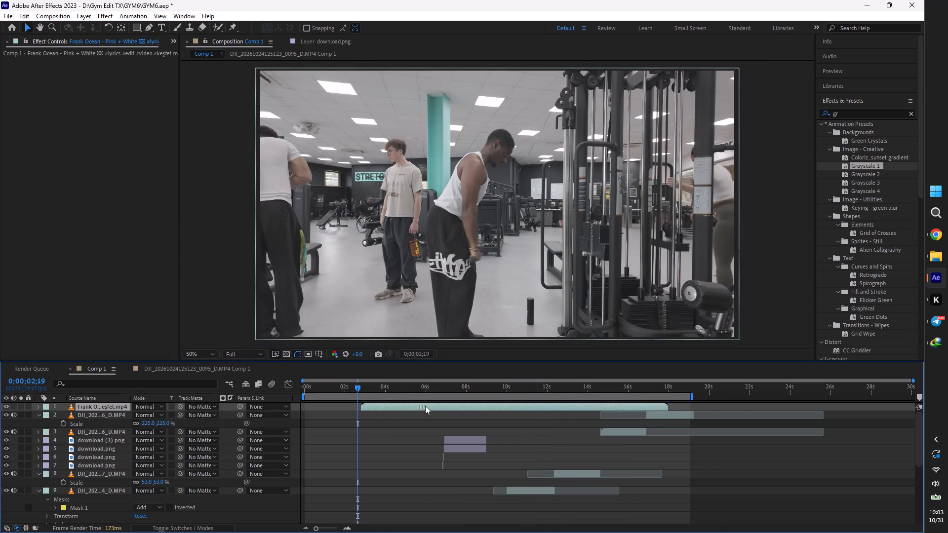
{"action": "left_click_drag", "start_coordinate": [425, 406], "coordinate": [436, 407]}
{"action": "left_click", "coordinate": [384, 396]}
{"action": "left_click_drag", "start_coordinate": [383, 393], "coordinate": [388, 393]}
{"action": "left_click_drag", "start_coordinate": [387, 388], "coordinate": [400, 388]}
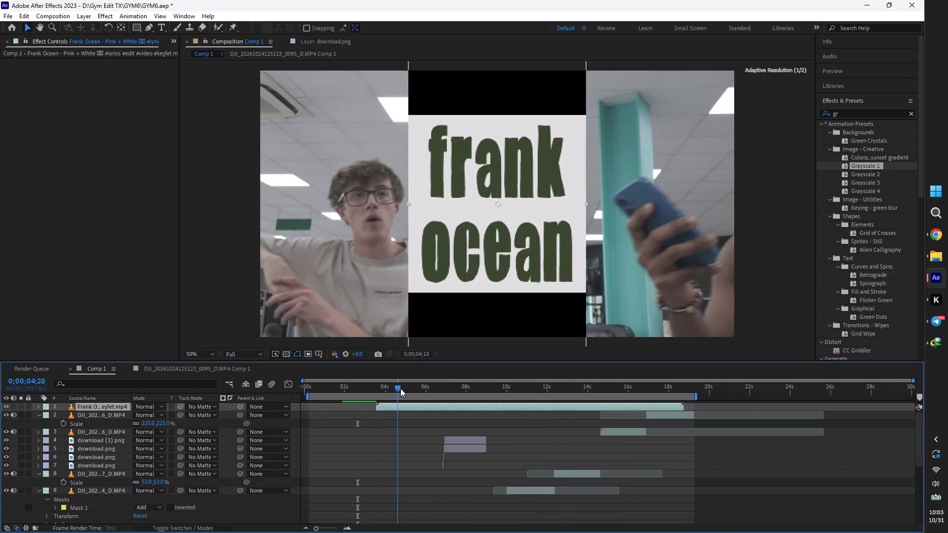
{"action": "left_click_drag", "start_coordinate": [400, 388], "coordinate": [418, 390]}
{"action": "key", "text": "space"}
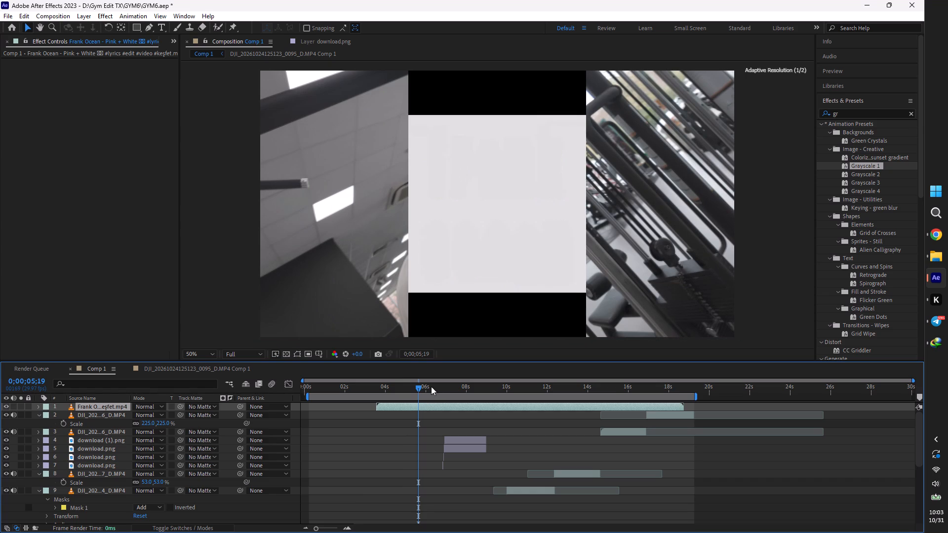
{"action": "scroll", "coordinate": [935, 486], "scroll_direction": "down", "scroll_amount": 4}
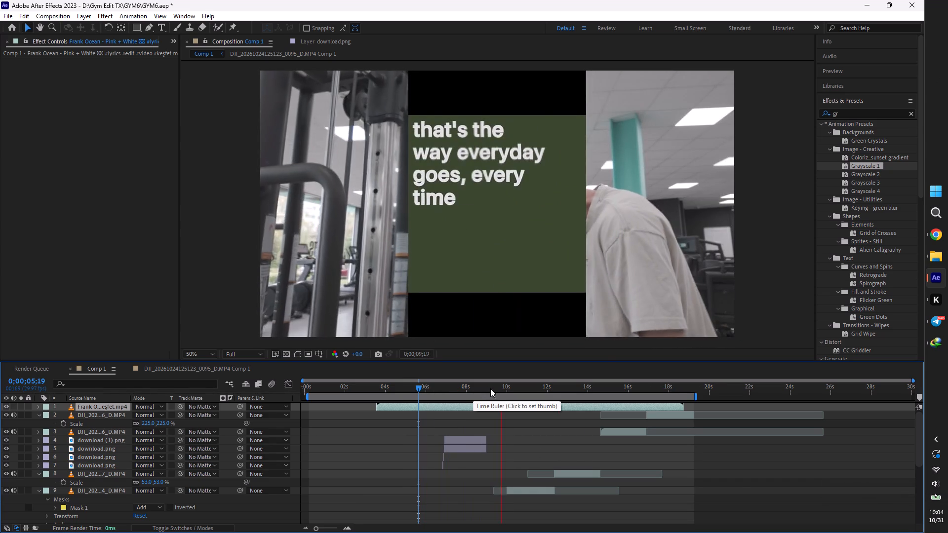
Shift the Frank Ocean layer to start at about 7 s and preview the lyric timing from 0;00;10;00.
{"action": "left_click_drag", "start_coordinate": [496, 389], "coordinate": [506, 400]}
{"action": "left_click_drag", "start_coordinate": [483, 410], "coordinate": [545, 412]}
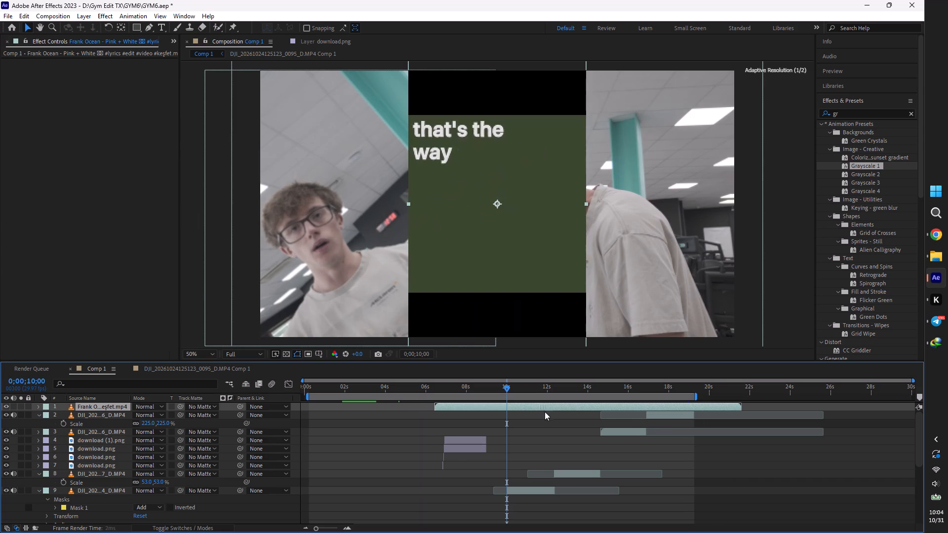
{"action": "left_click_drag", "start_coordinate": [545, 412], "coordinate": [552, 407]}
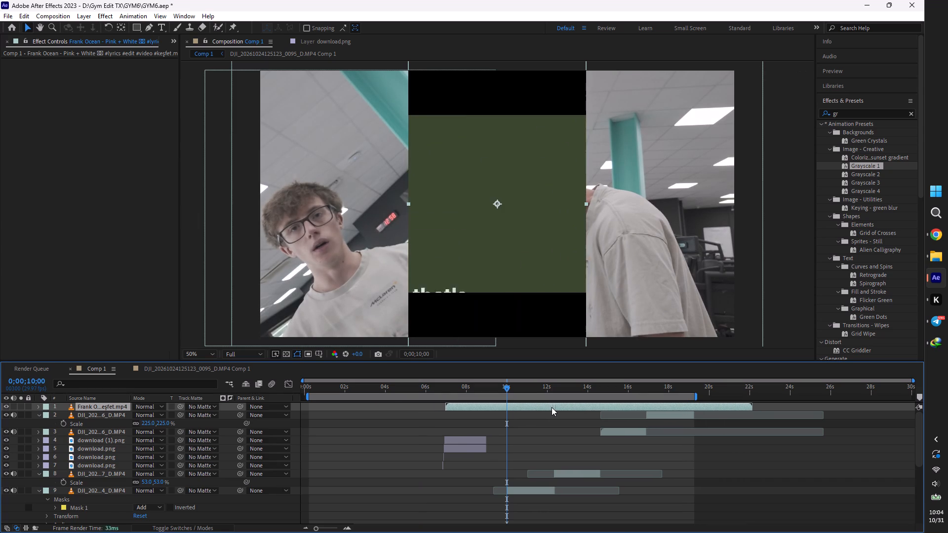
{"action": "left_click_drag", "start_coordinate": [552, 407], "coordinate": [549, 407]}
{"action": "key", "text": "space"}
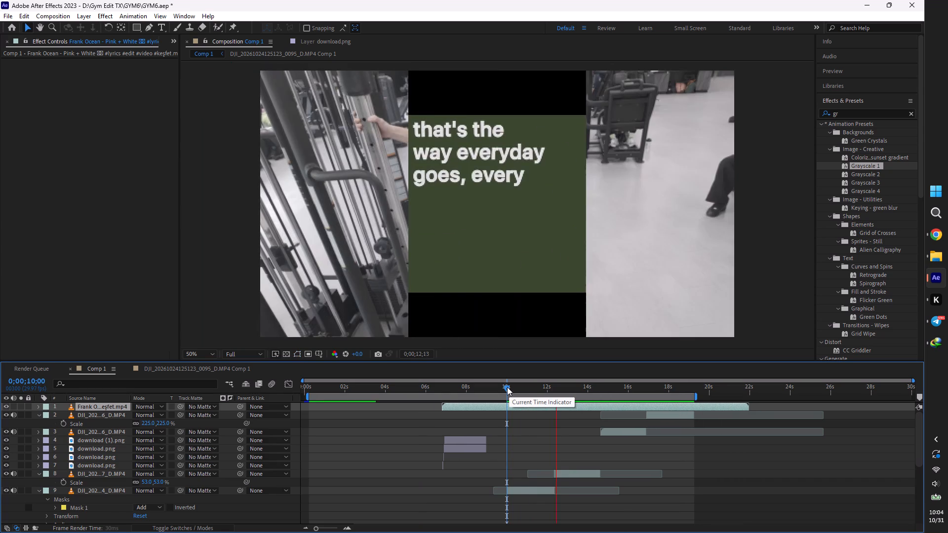
{"action": "left_click", "coordinate": [507, 387]}
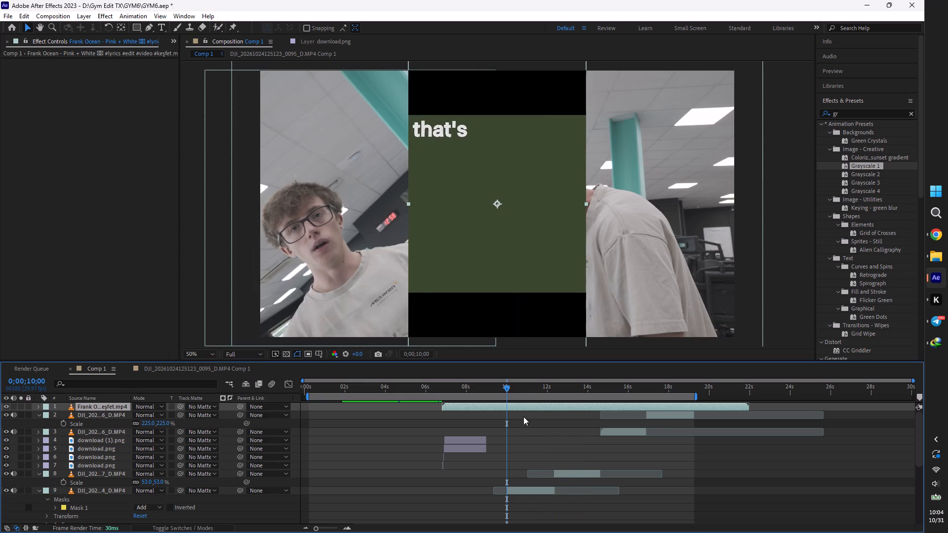
{"action": "left_click", "coordinate": [519, 407]}
{"action": "key", "text": "space"}
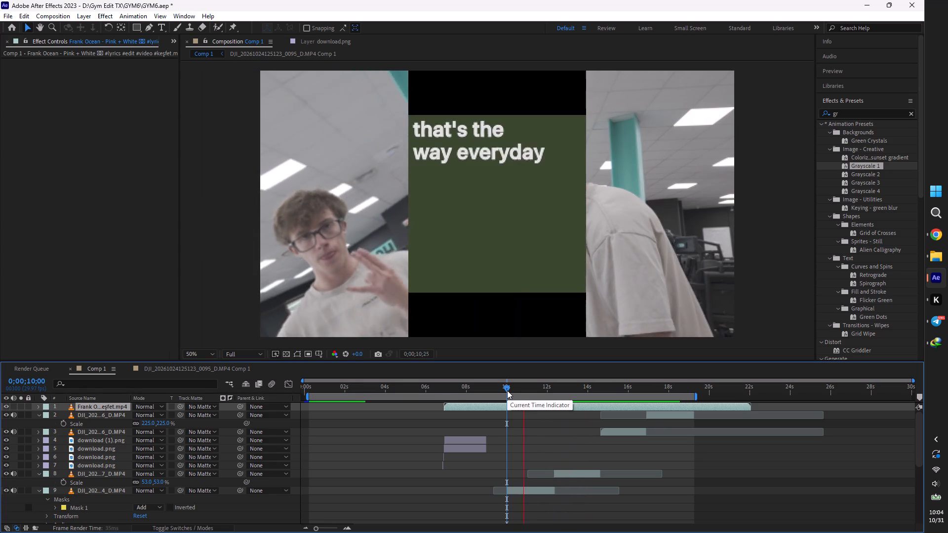
{"action": "left_click", "coordinate": [507, 390]}
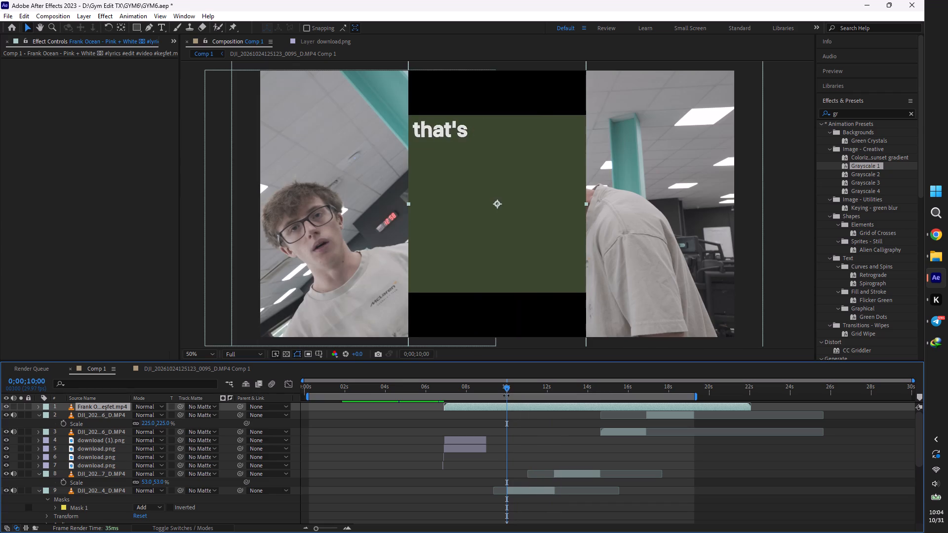
Find the Color Key effect, apply it to the Frank Ocean layer, and sample the lyrics' green background as the key color.
{"action": "left_click_drag", "start_coordinate": [854, 113], "coordinate": [811, 111]}
{"action": "key", "text": "k"}
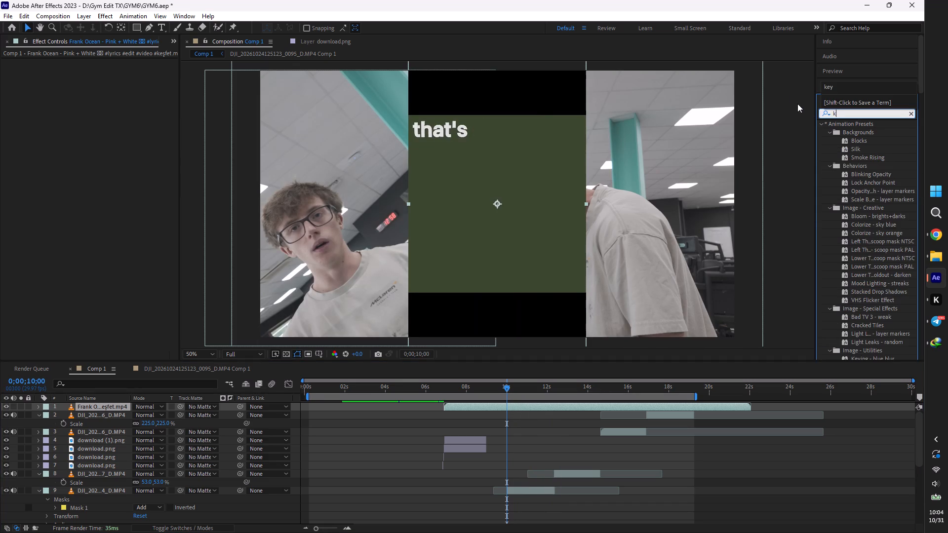
{"action": "type", "text": "ey"}
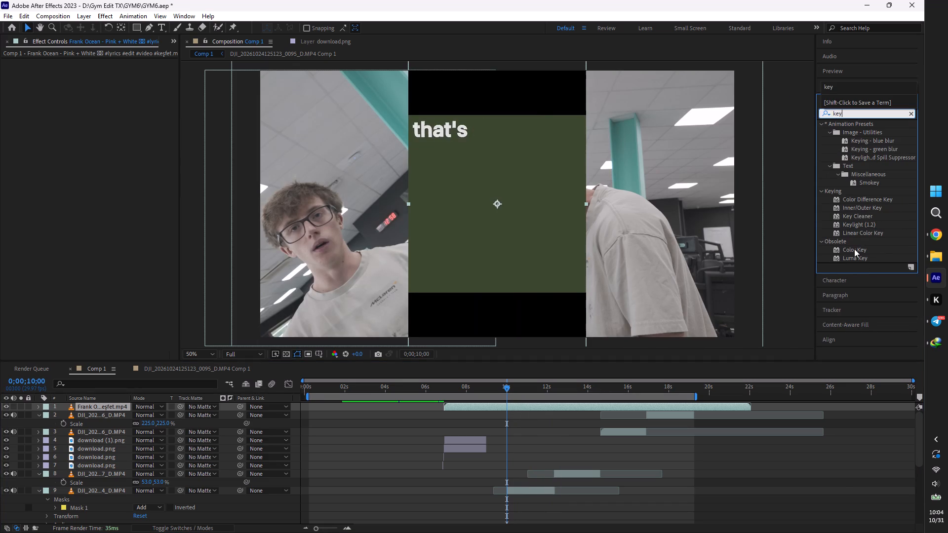
{"action": "left_click_drag", "start_coordinate": [854, 249], "coordinate": [625, 408]}
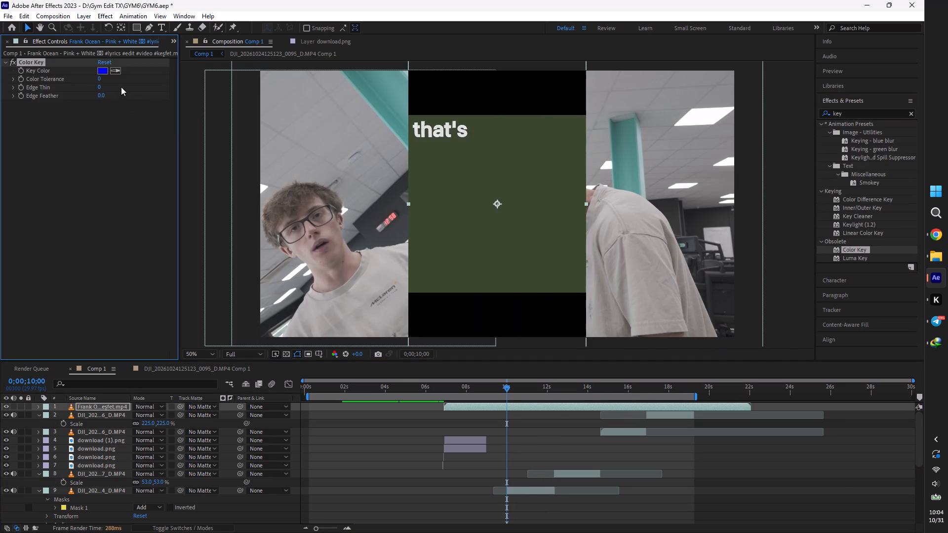
{"action": "left_click", "coordinate": [111, 72]}
{"action": "left_click", "coordinate": [430, 197]}
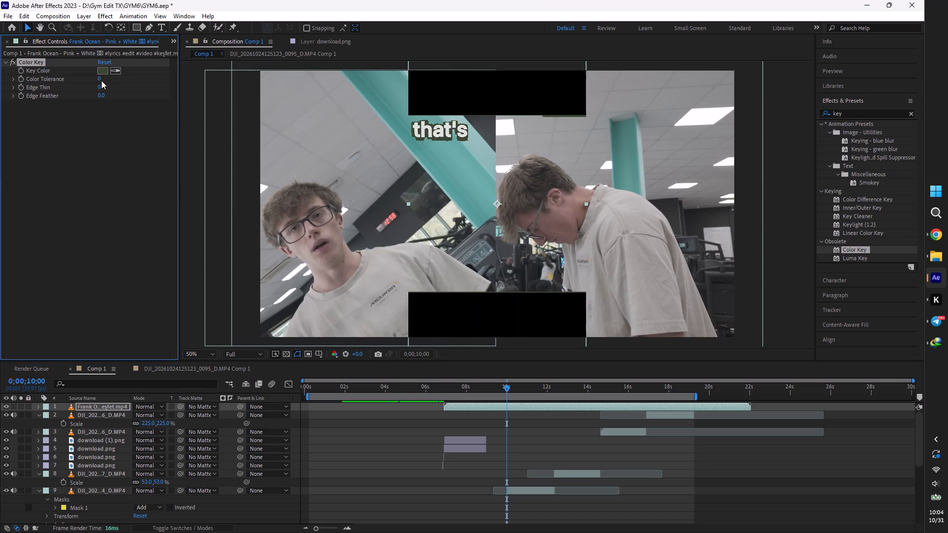
Set the Color Key's color tolerance to 128 and check the edges of the keyed text.
{"action": "left_click_drag", "start_coordinate": [99, 79], "coordinate": [272, 92]}
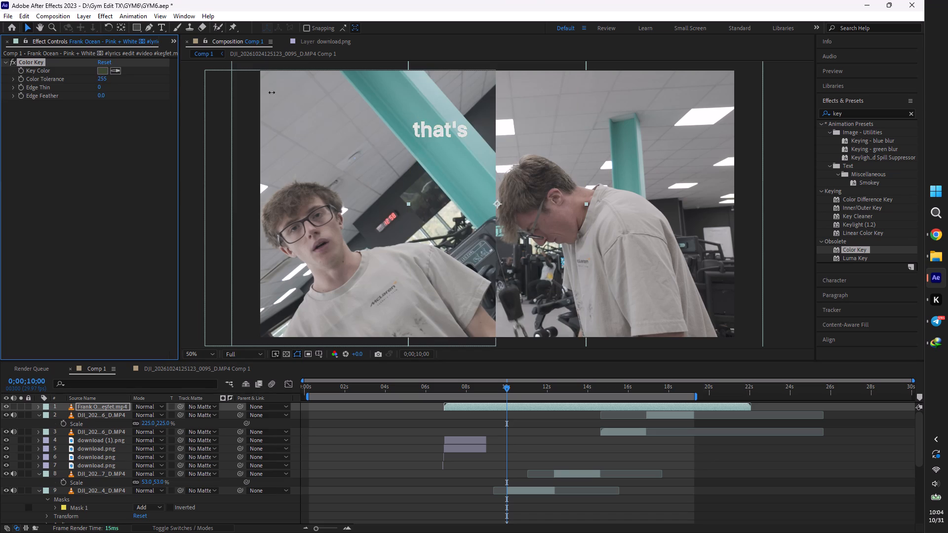
{"action": "left_click_drag", "start_coordinate": [272, 92], "coordinate": [266, 96]}
{"action": "scroll", "coordinate": [465, 137], "scroll_direction": "up", "scroll_amount": 1}
{"action": "scroll", "coordinate": [465, 137], "scroll_direction": "down", "scroll_amount": 2}
{"action": "scroll", "coordinate": [465, 135], "scroll_direction": "up", "scroll_amount": 1}
Set the Frank Ocean lyrics layer's blending mode to Exclusion.
{"action": "left_click", "coordinate": [140, 405]}
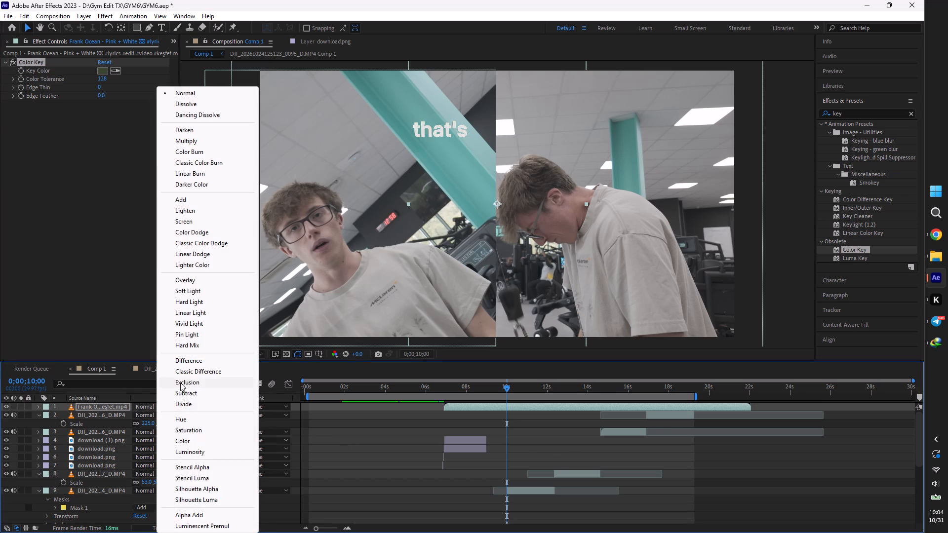
{"action": "left_click", "coordinate": [186, 381]}
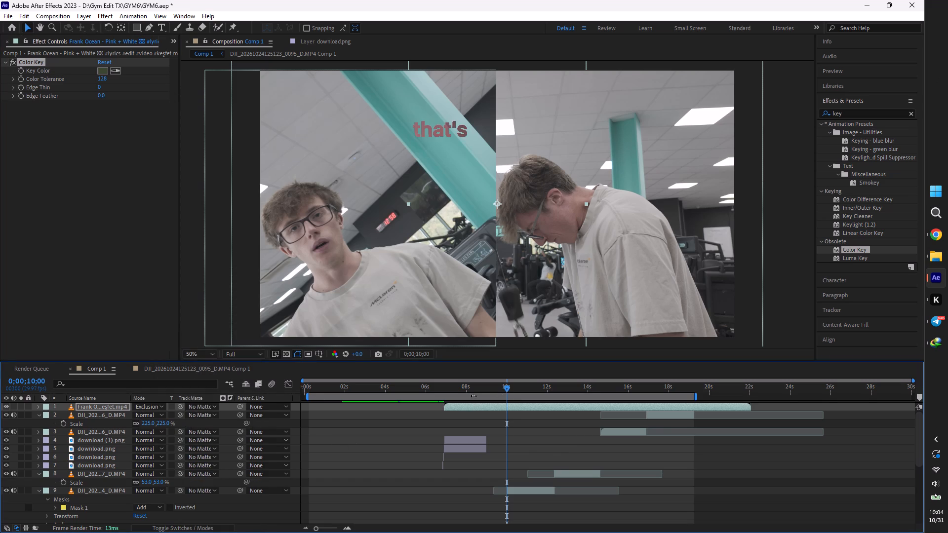
Trim the start of the Frank Ocean layer to 0;00;10;00 and preview the composition.
{"action": "left_click_drag", "start_coordinate": [444, 407], "coordinate": [502, 410]}
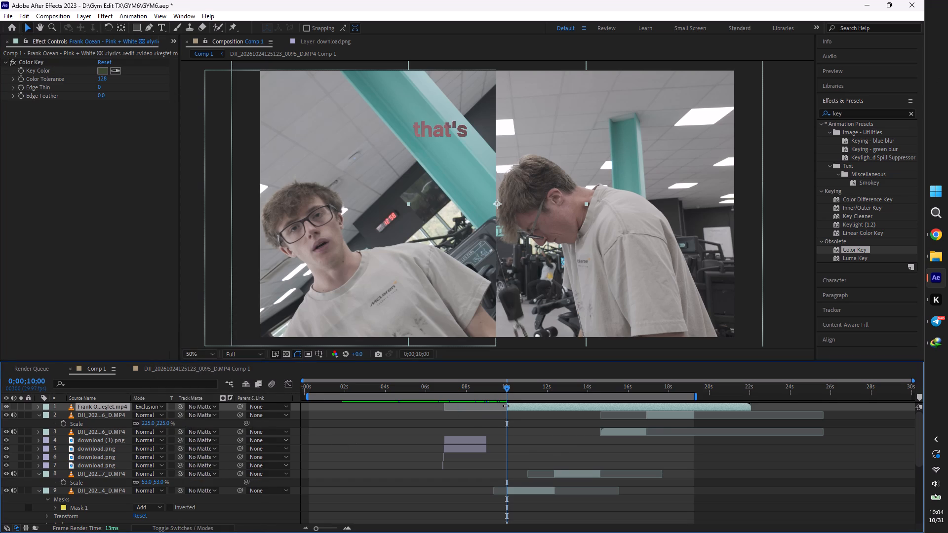
{"action": "left_click_drag", "start_coordinate": [501, 386], "coordinate": [492, 386]}
{"action": "key", "text": "space"}
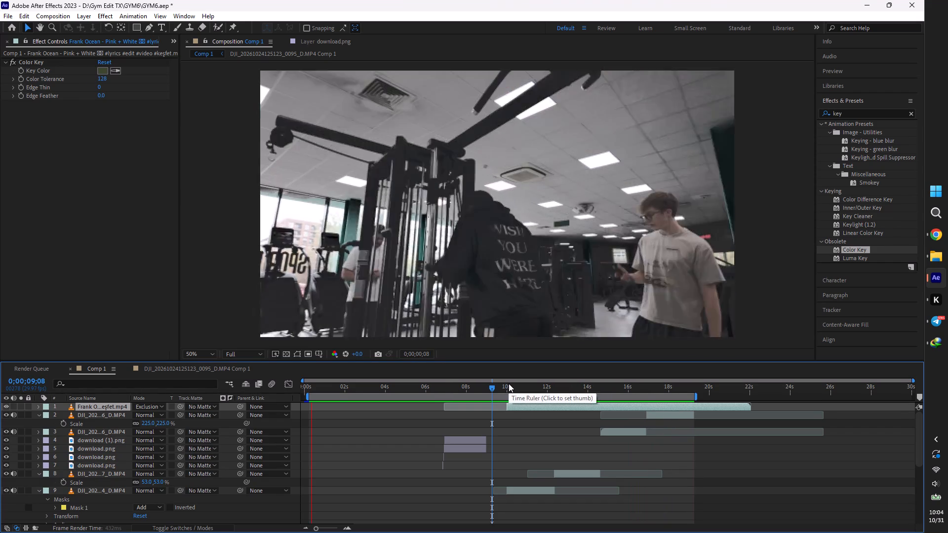
At 0;00;10;00, move the lyrics lower in the frame so "that's" meets the split-screen edge, and preview the placement.
{"action": "left_click_drag", "start_coordinate": [509, 383], "coordinate": [515, 389]}
{"action": "left_click_drag", "start_coordinate": [448, 125], "coordinate": [470, 142]}
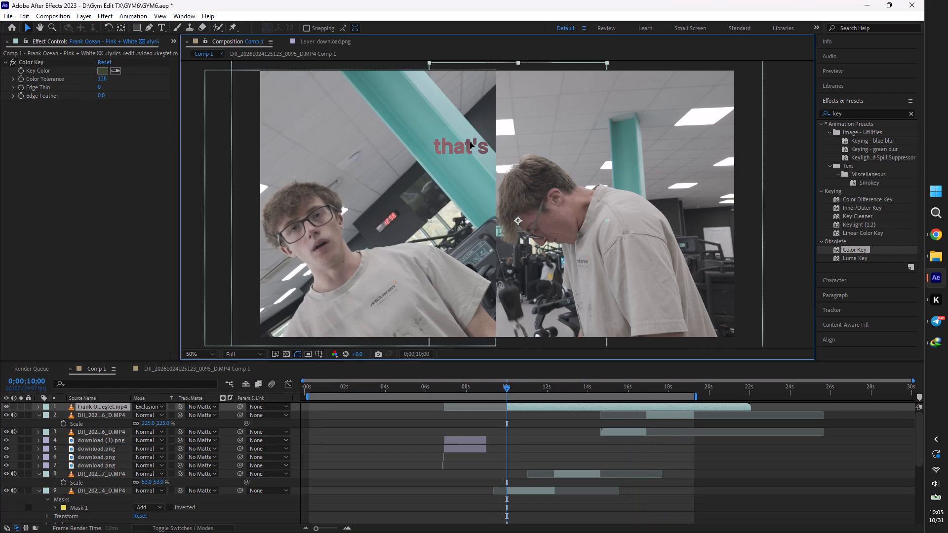
{"action": "left_click_drag", "start_coordinate": [470, 142], "coordinate": [476, 159]}
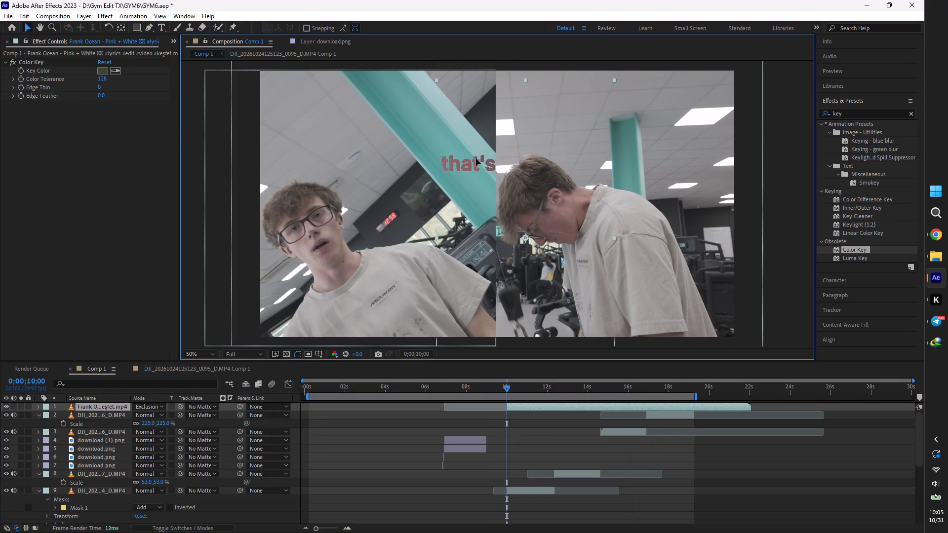
{"action": "left_click_drag", "start_coordinate": [476, 159], "coordinate": [472, 159]}
{"action": "key", "text": "space"}
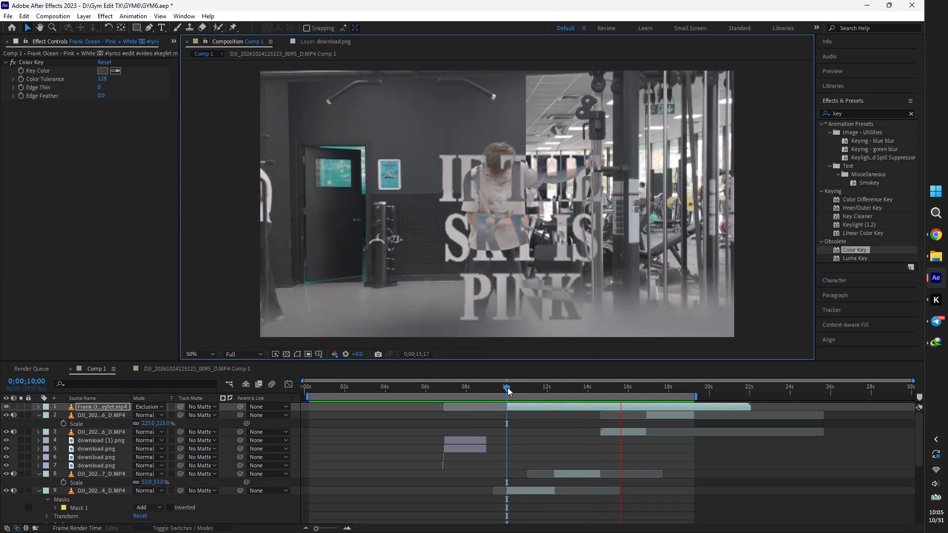
Split the Frank Ocean layer at about 0;00;14;15, where the "IF THE SKY IS PINK" lyrics begin.
{"action": "left_click_drag", "start_coordinate": [508, 387], "coordinate": [579, 404]}
{"action": "key", "text": "space"}
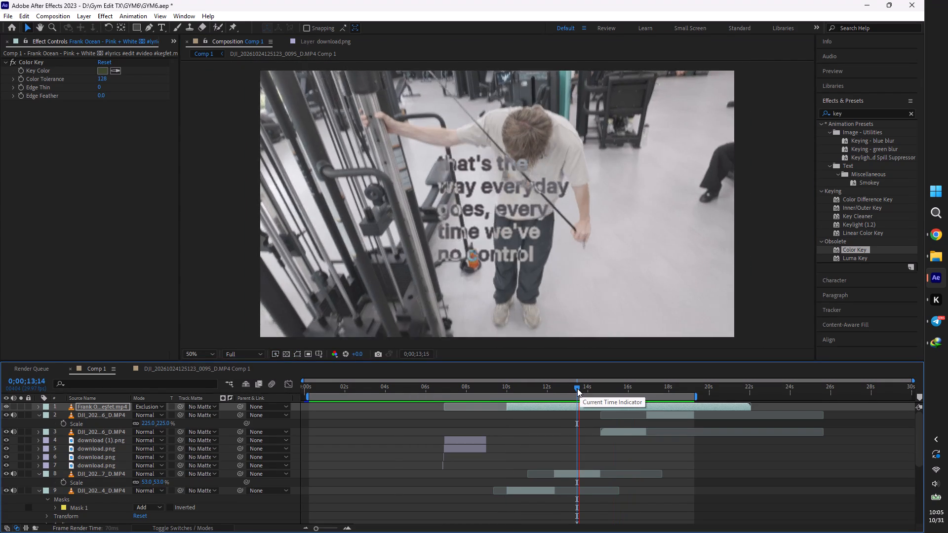
{"action": "left_click_drag", "start_coordinate": [577, 388], "coordinate": [582, 389]}
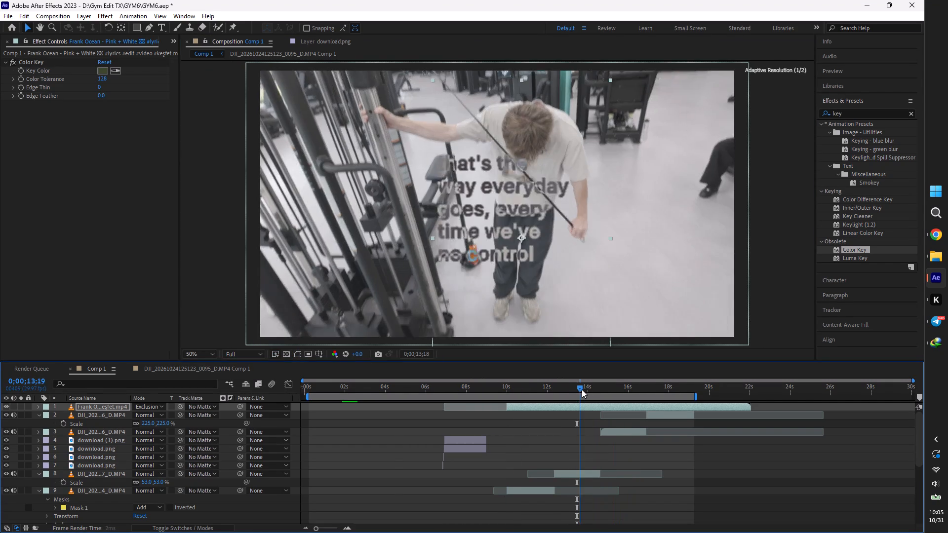
{"action": "left_click_drag", "start_coordinate": [582, 389], "coordinate": [598, 392]}
{"action": "key", "text": "ctrl+shift+d"}
Slide the second Frank Ocean clip to start at 0;00;14;19, aligned with the cut to the next gym shot.
{"action": "left_click_drag", "start_coordinate": [609, 406], "coordinate": [614, 405]}
{"action": "left_click_drag", "start_coordinate": [599, 385], "coordinate": [600, 395]}
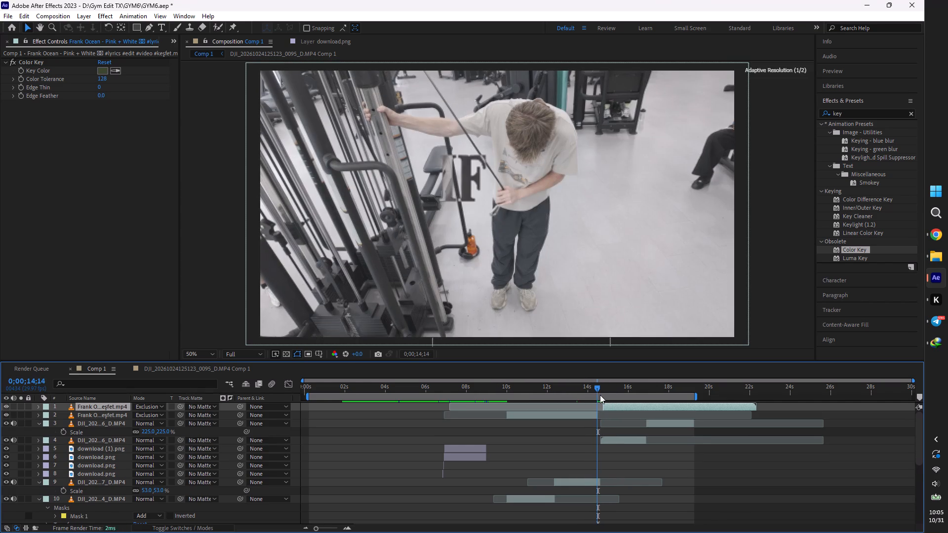
{"action": "left_click_drag", "start_coordinate": [600, 395], "coordinate": [601, 398]}
{"action": "key", "text": "equal"}
{"action": "key", "text": "equal"}
{"action": "key", "text": "equal"}
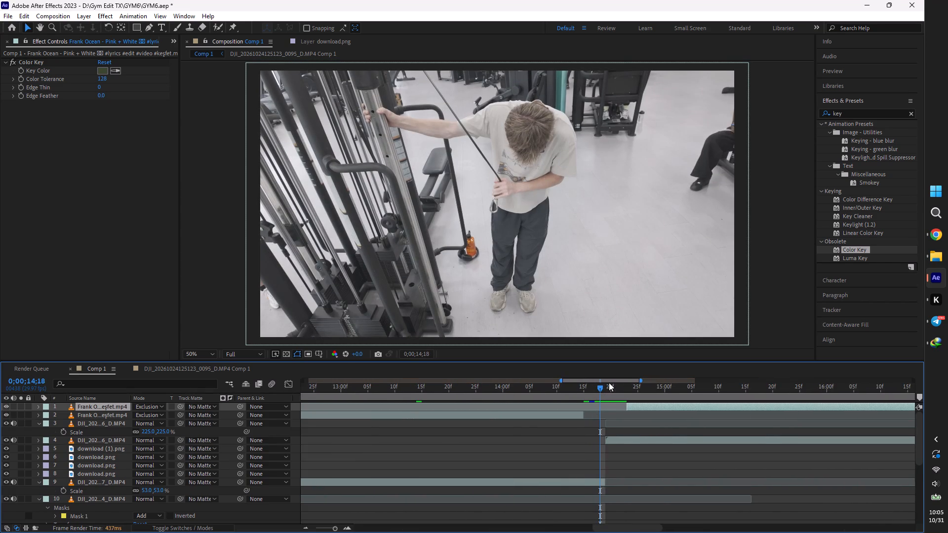
{"action": "left_click_drag", "start_coordinate": [605, 386], "coordinate": [609, 391]}
{"action": "left_click", "coordinate": [612, 387]}
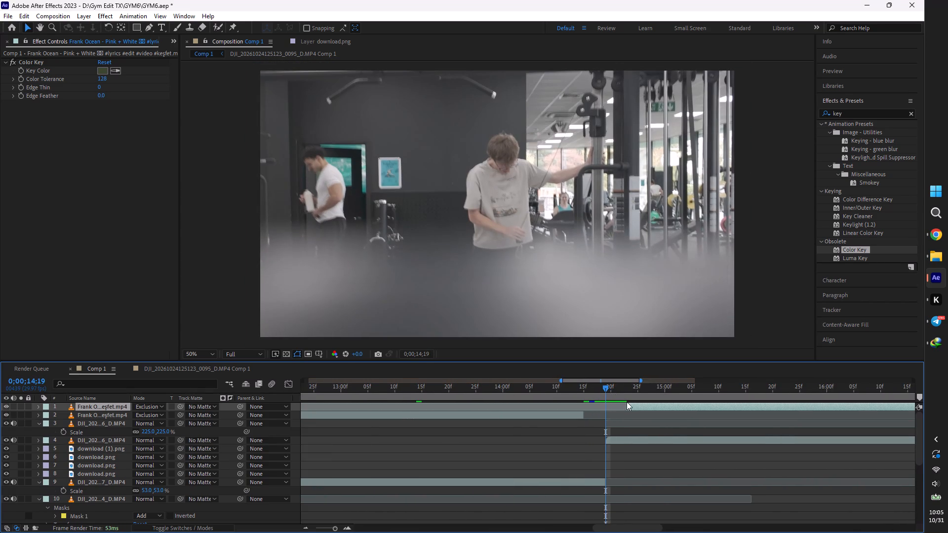
{"action": "left_click_drag", "start_coordinate": [630, 404], "coordinate": [611, 406]}
Move the second clip's "IF THE SKY IS PINK" lyrics onto the dark wall beside the standing man.
{"action": "left_click_drag", "start_coordinate": [474, 201], "coordinate": [337, 192]}
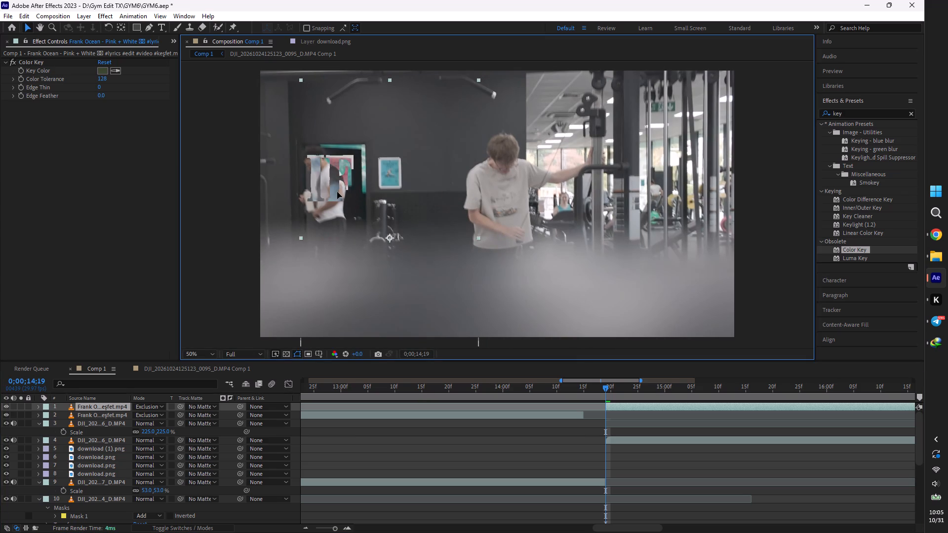
{"action": "left_click_drag", "start_coordinate": [337, 192], "coordinate": [322, 189]}
{"action": "left_click_drag", "start_coordinate": [349, 211], "coordinate": [340, 173]}
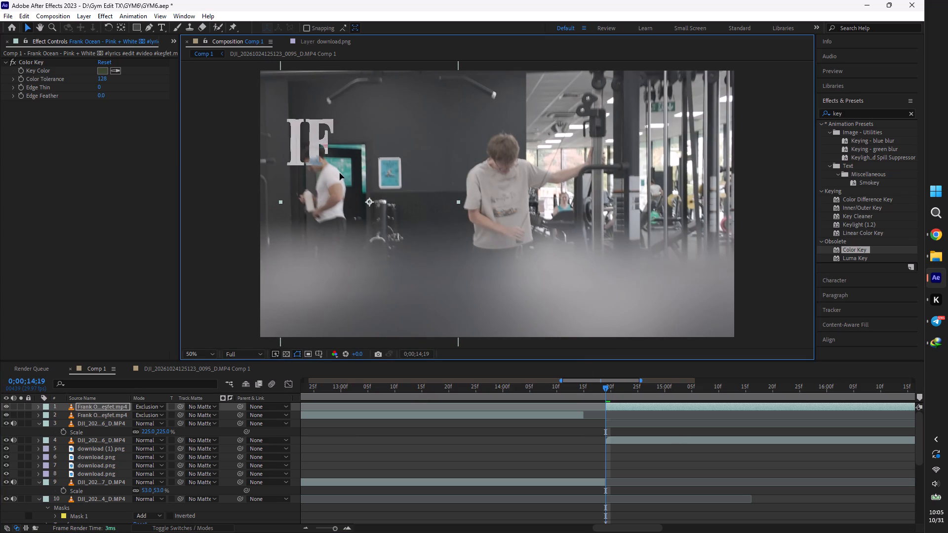
{"action": "left_click_drag", "start_coordinate": [340, 173], "coordinate": [337, 171]}
Split the second Frank Ocean clip at 0;00;18;29, after "yellow", and delete the remaining part.
{"action": "left_click_drag", "start_coordinate": [610, 388], "coordinate": [703, 391]}
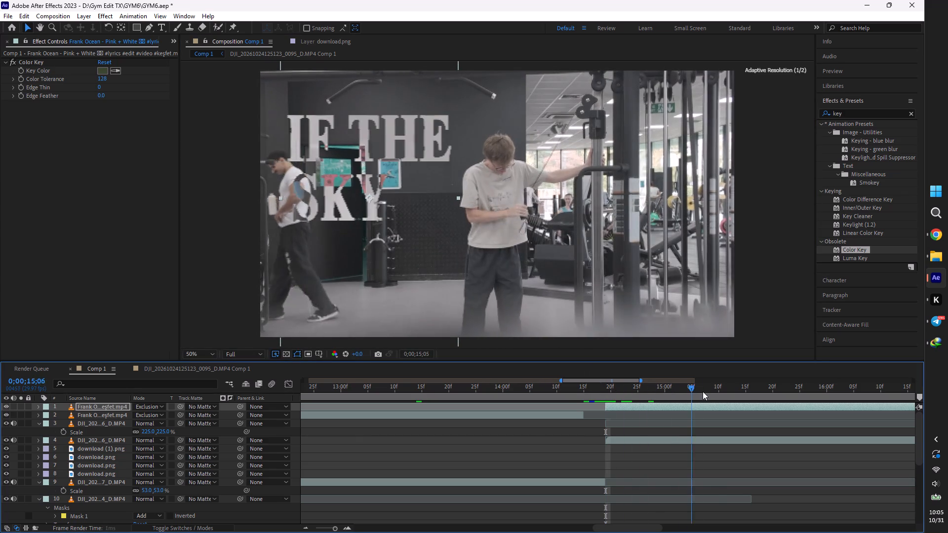
{"action": "left_click_drag", "start_coordinate": [703, 391], "coordinate": [851, 397]}
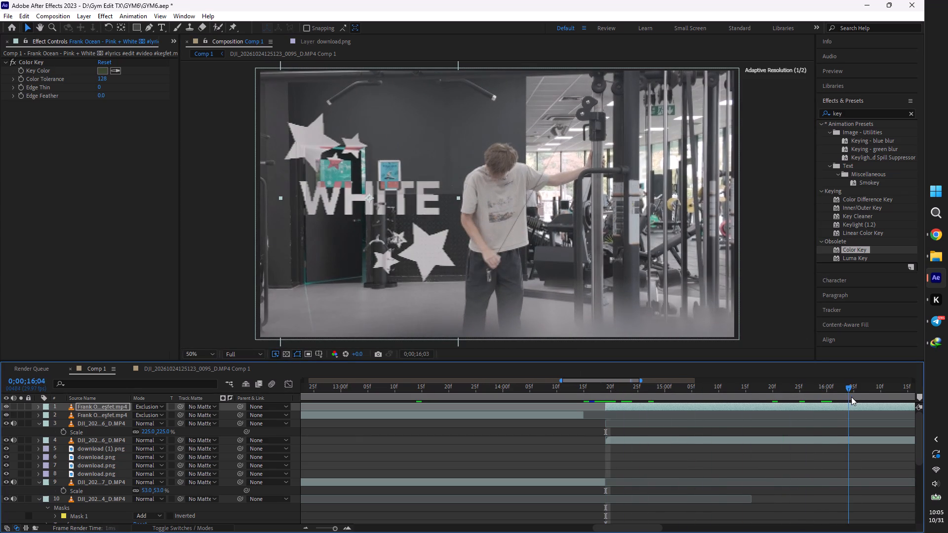
{"action": "left_click_drag", "start_coordinate": [851, 397], "coordinate": [869, 411]}
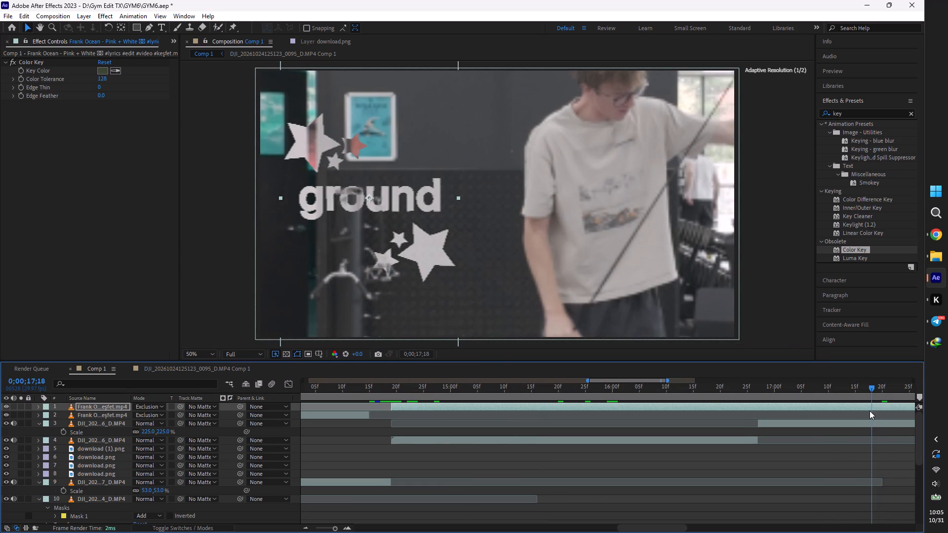
{"action": "left_click_drag", "start_coordinate": [869, 411], "coordinate": [810, 425]}
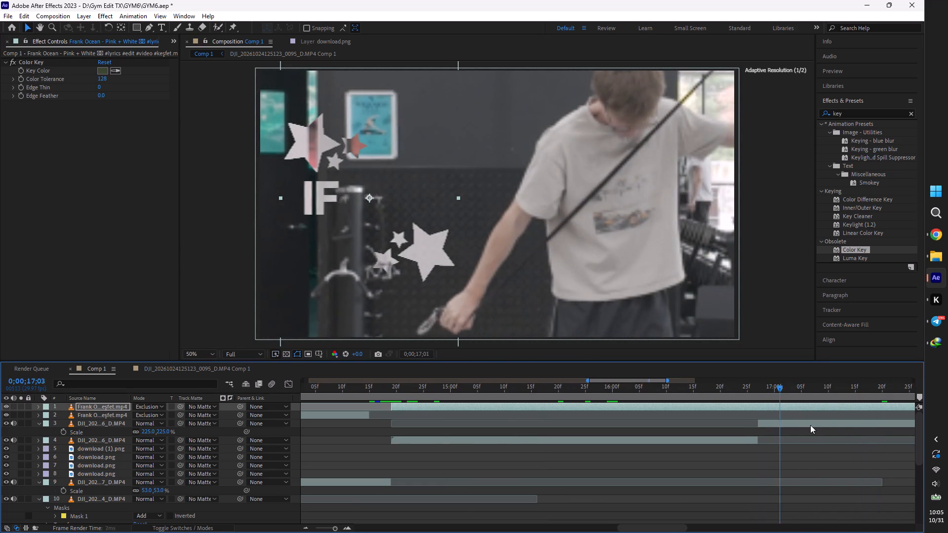
{"action": "left_click_drag", "start_coordinate": [810, 425], "coordinate": [128, 425]}
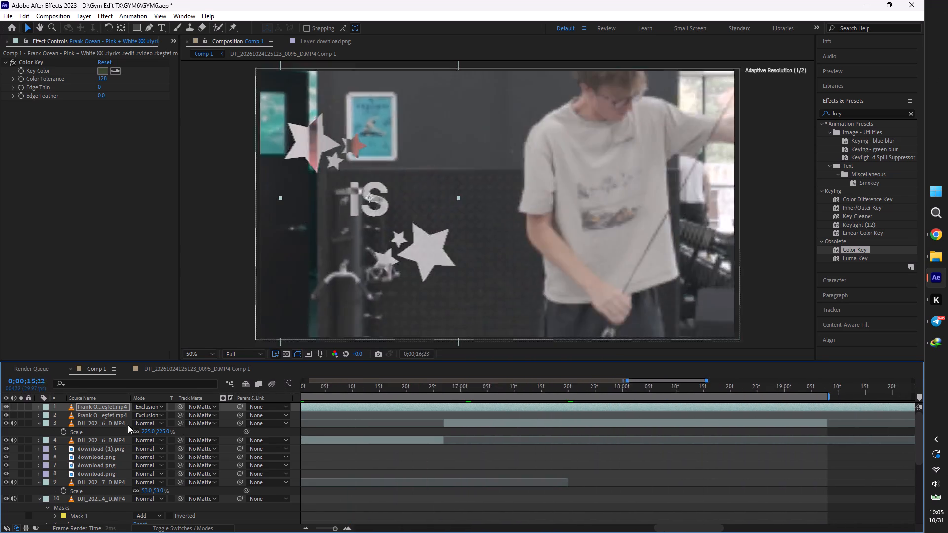
{"action": "left_click_drag", "start_coordinate": [128, 425], "coordinate": [769, 442]}
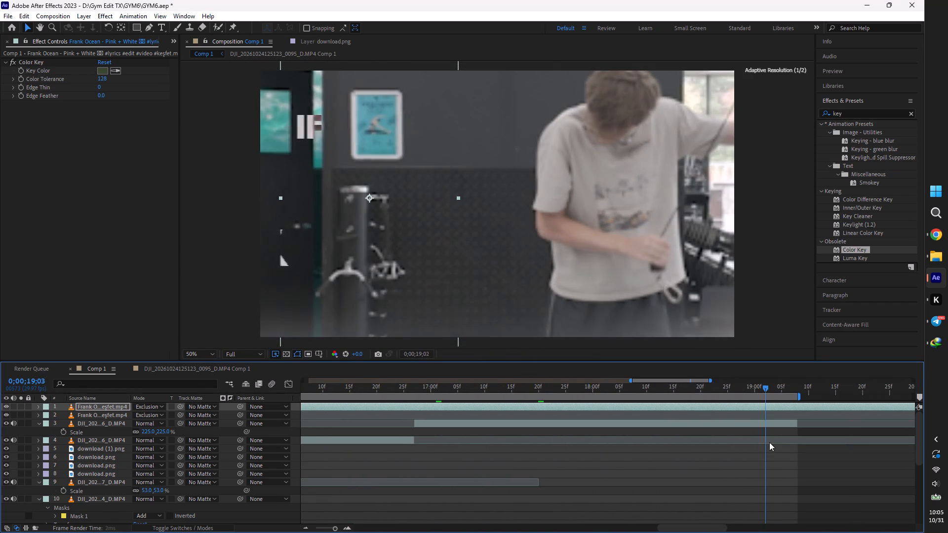
{"action": "left_click_drag", "start_coordinate": [769, 442], "coordinate": [759, 439]}
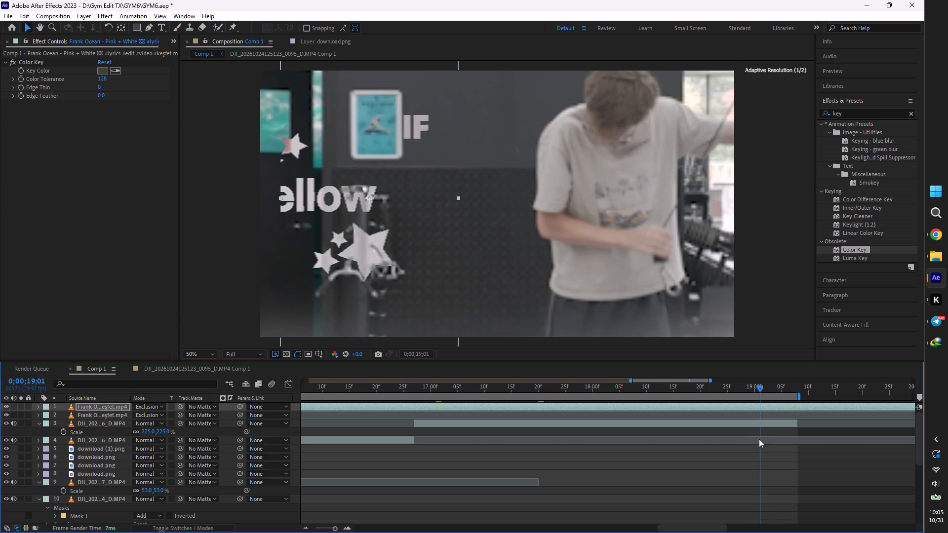
{"action": "left_click_drag", "start_coordinate": [759, 439], "coordinate": [750, 438]}
{"action": "key", "text": "ctrl+shift+d"}
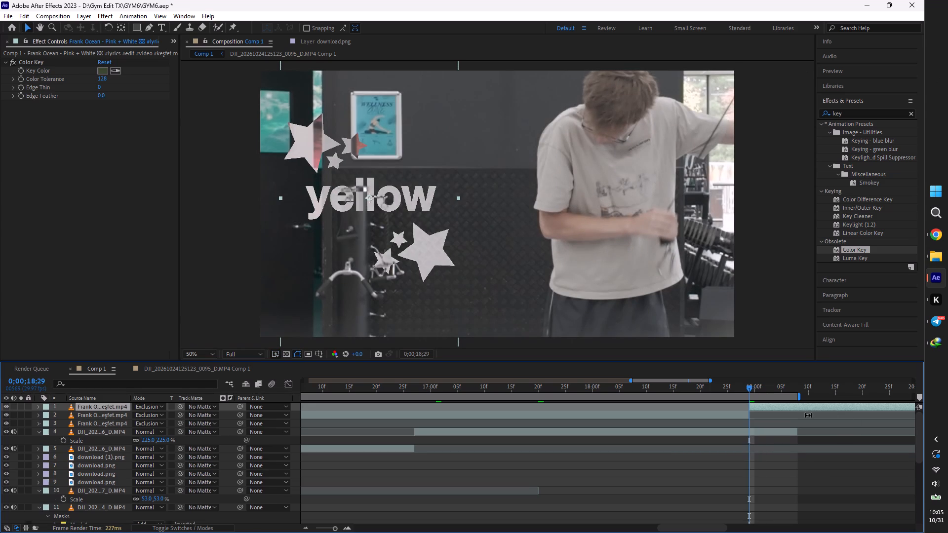
{"action": "key", "text": "BackSpace"}
Preview the lyrics from 0;00;07;03 and trim the first Frank Ocean clip's end to 0;00;14;10, removing the stray "IF" frames.
{"action": "left_click_drag", "start_coordinate": [745, 384], "coordinate": [0, 485]}
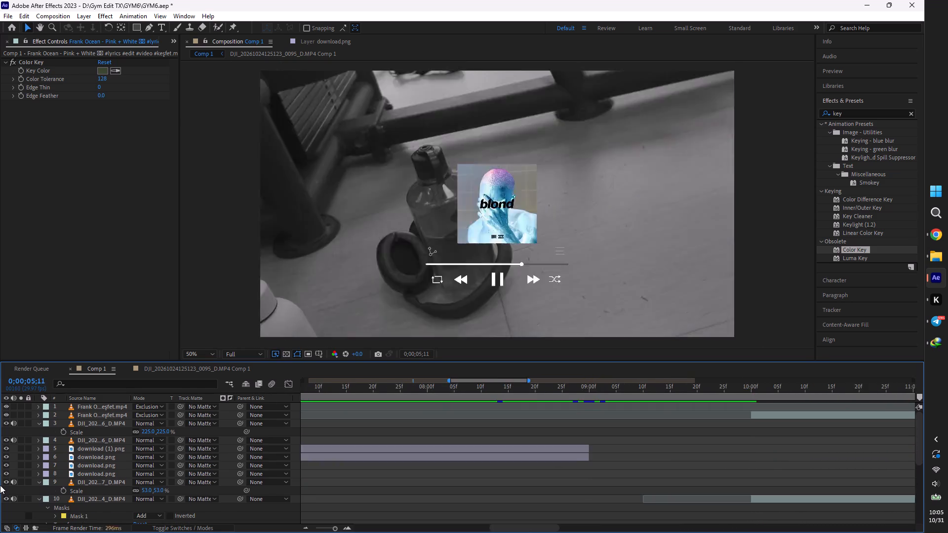
{"action": "left_click_drag", "start_coordinate": [0, 485], "coordinate": [947, 513]}
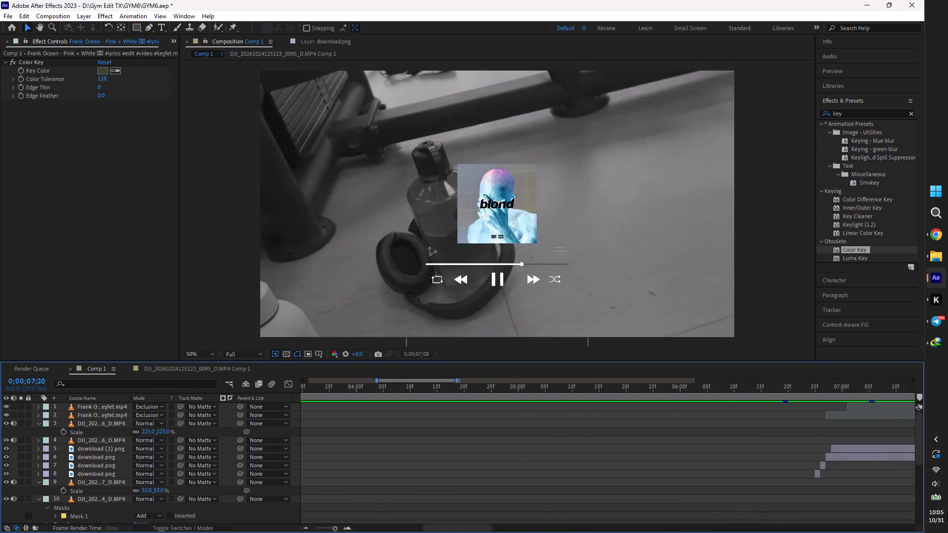
{"action": "left_click_drag", "start_coordinate": [947, 513], "coordinate": [648, 511]}
{"action": "key", "text": "space"}
{"action": "type", "text": "---"}
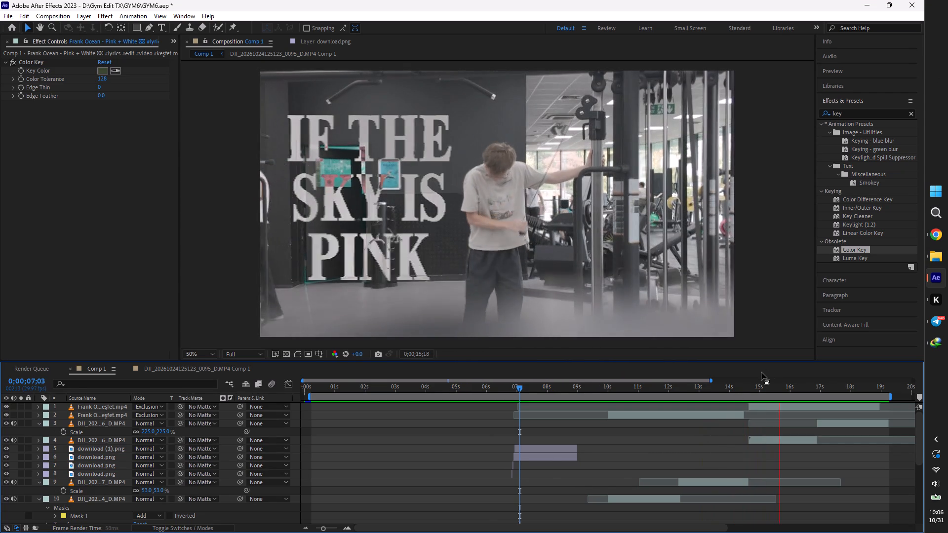
{"action": "left_click", "coordinate": [747, 384]}
{"action": "left_click_drag", "start_coordinate": [747, 385], "coordinate": [740, 385]}
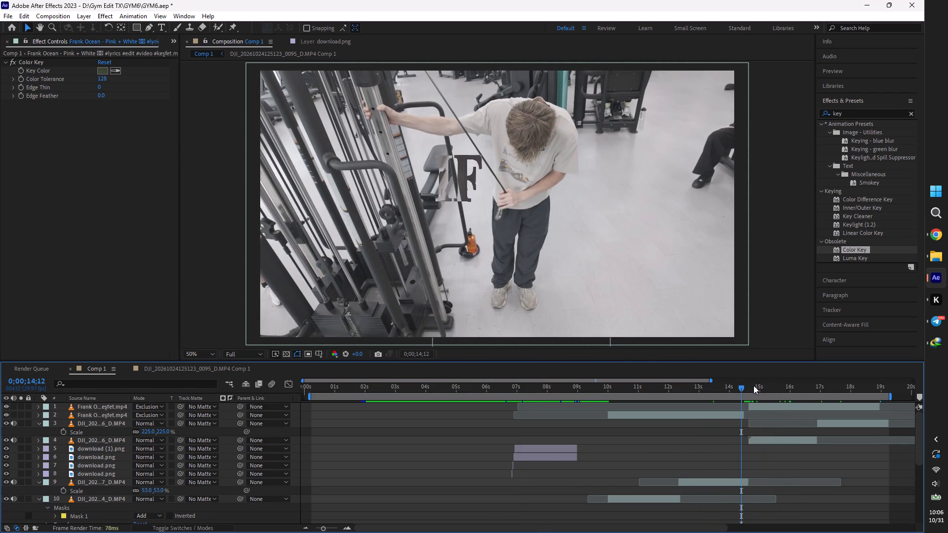
{"action": "key", "text": "equal"}
{"action": "key", "text": "space"}
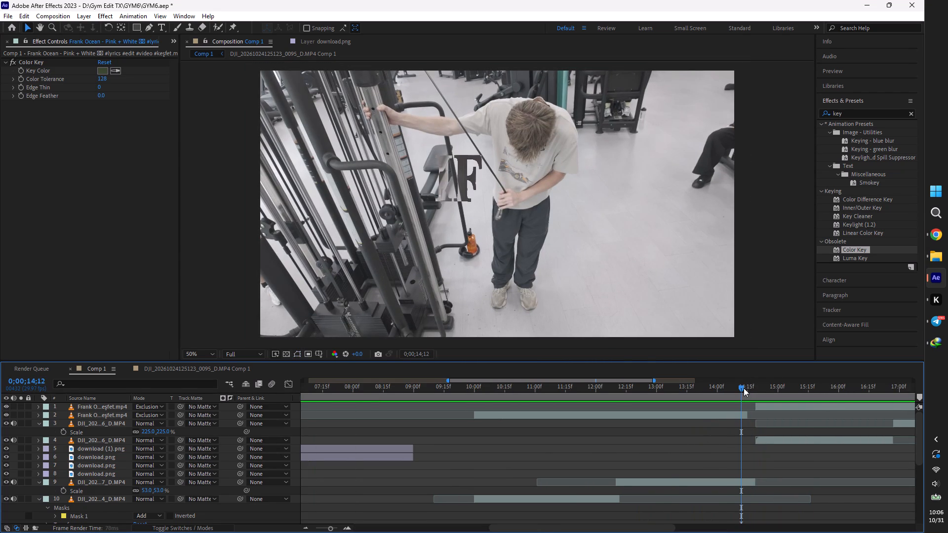
{"action": "left_click", "coordinate": [742, 388]}
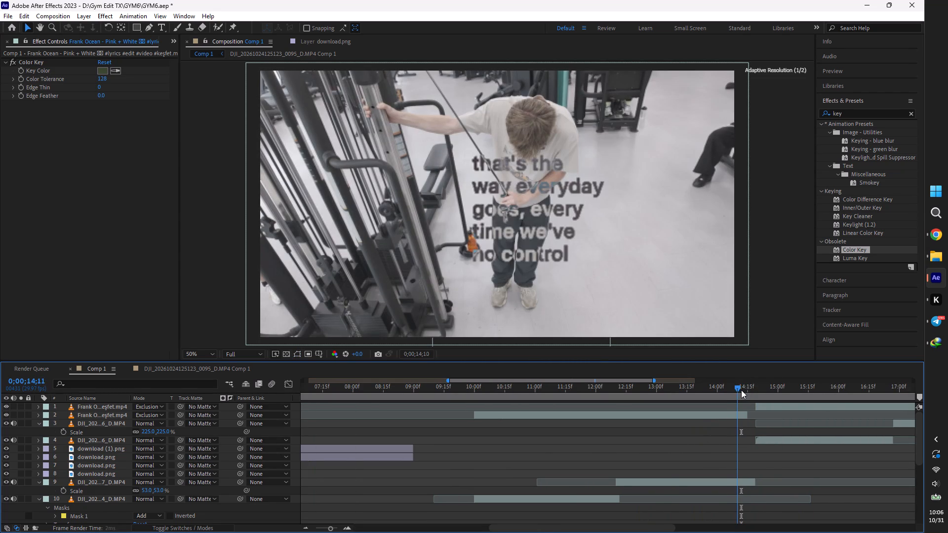
{"action": "key", "text": "ctrl+Left"}
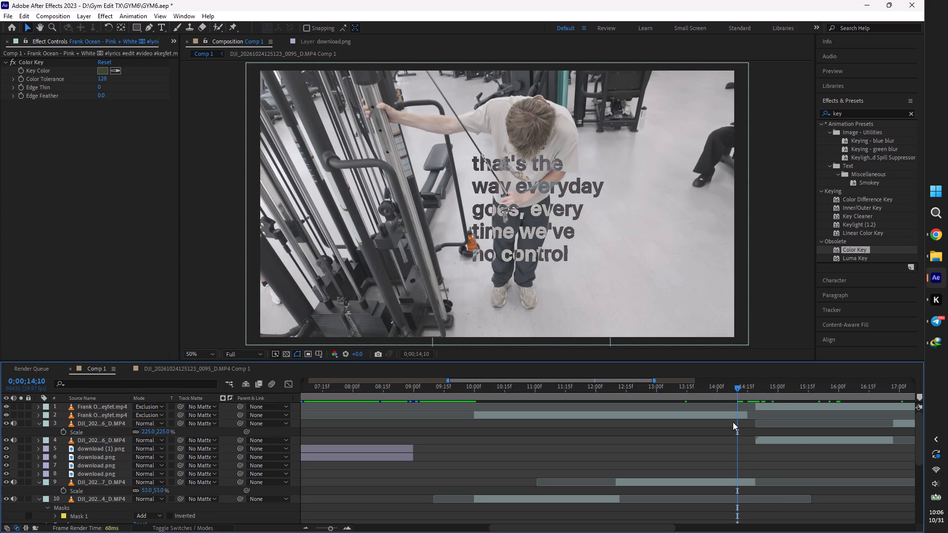
{"action": "left_click_drag", "start_coordinate": [748, 414], "coordinate": [740, 414]}
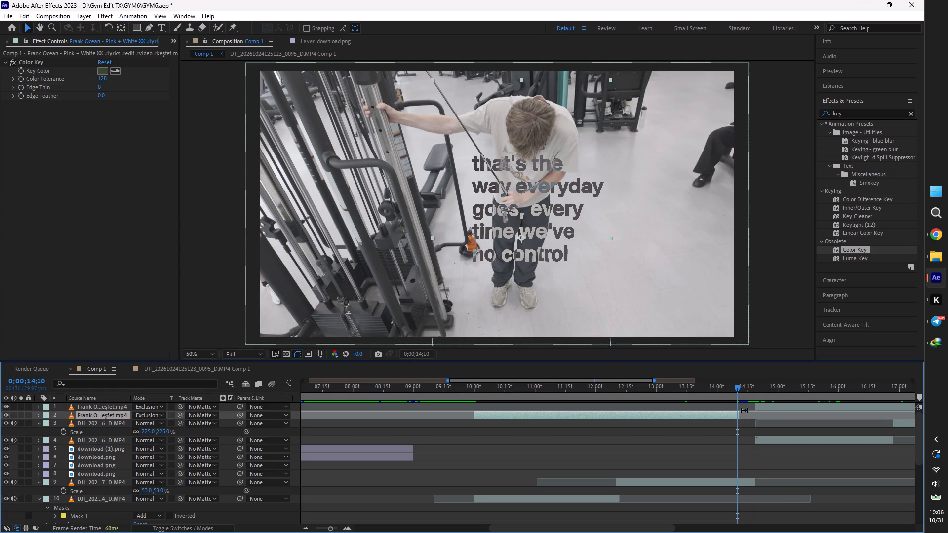
Set the work area to start at 0;00;09;21 and preview the lyric section from there.
{"action": "left_click_drag", "start_coordinate": [737, 389], "coordinate": [492, 410]}
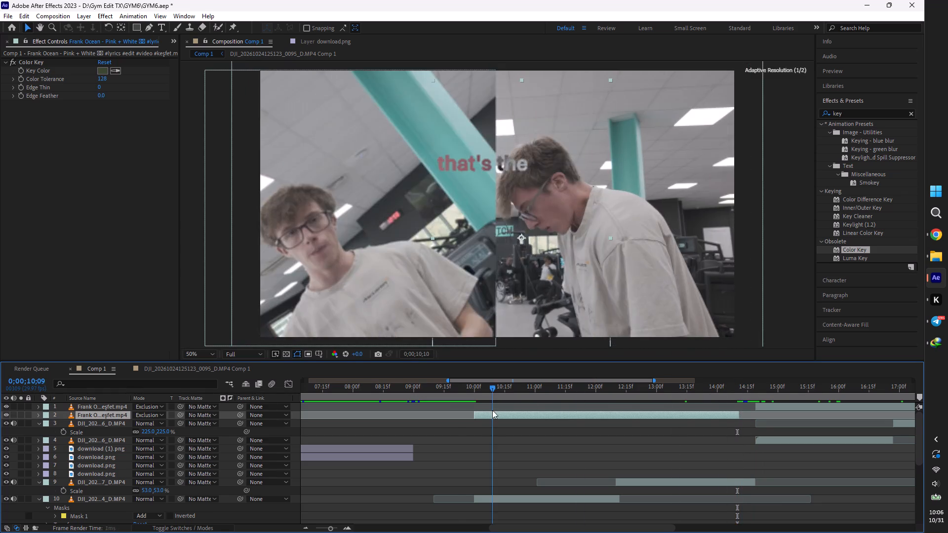
{"action": "left_click_drag", "start_coordinate": [492, 410], "coordinate": [455, 413]}
{"action": "key", "text": "space"}
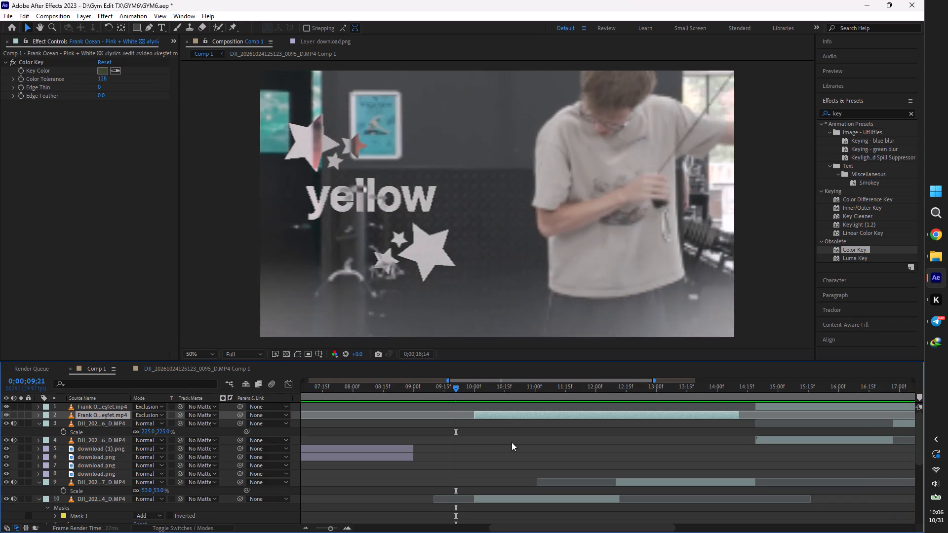
{"action": "left_click", "coordinate": [453, 381]}
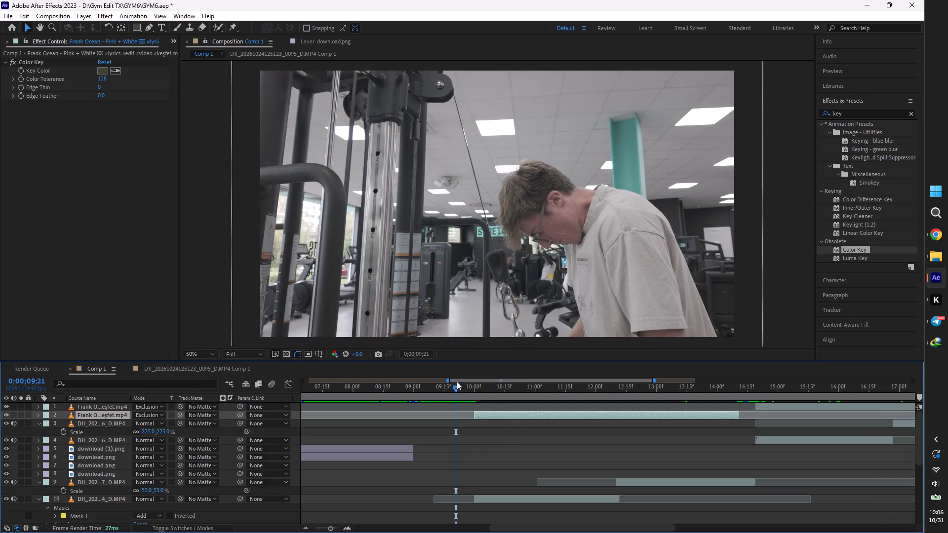
{"action": "key", "text": "b"}
{"action": "key", "text": "space"}
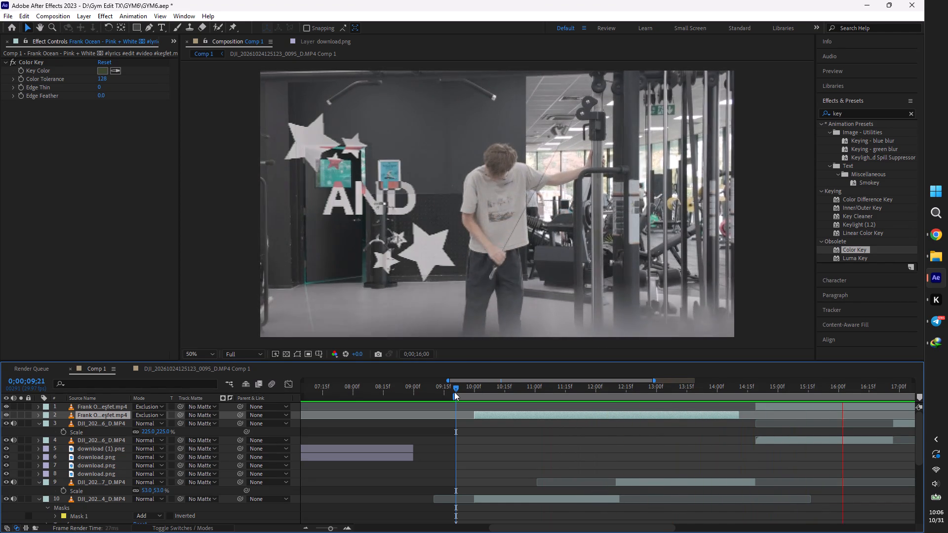
Check the shot change around 0;00;14;17 between the two Frank Ocean clips and save the project.
{"action": "left_click", "coordinate": [753, 378]}
{"action": "left_click", "coordinate": [752, 381]}
{"action": "left_click", "coordinate": [751, 383]}
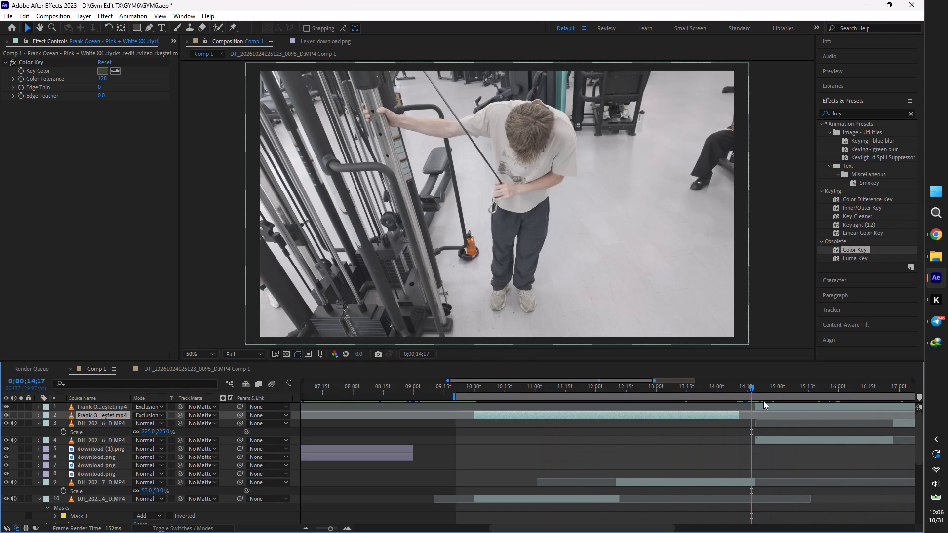
{"action": "left_click", "coordinate": [764, 404]}
{"action": "left_click", "coordinate": [753, 384]}
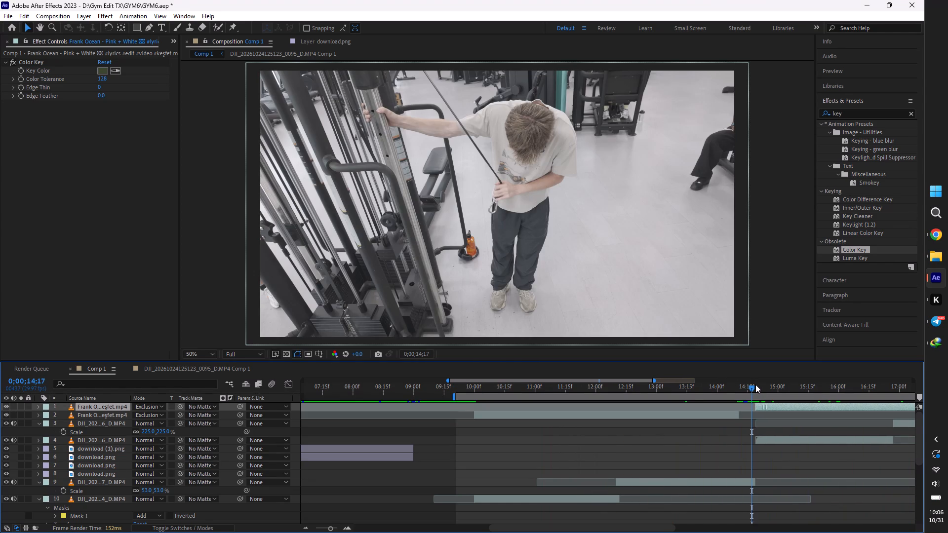
{"action": "key", "text": "ctrl+s"}
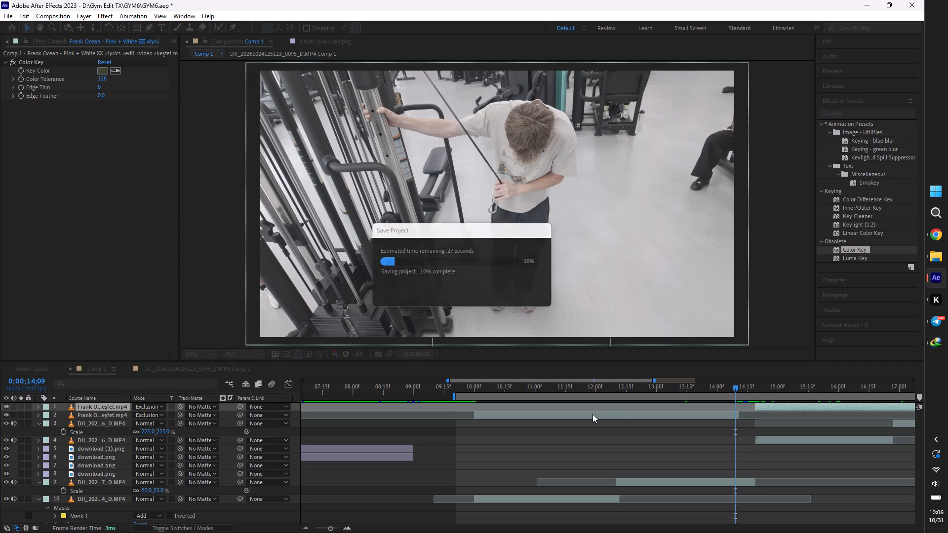
Split the second Frank Ocean lyrics clip at 0;00;16;27, where the close-up shot begins.
{"action": "left_click", "coordinate": [757, 387]}
{"action": "left_click_drag", "start_coordinate": [757, 387], "coordinate": [760, 388]}
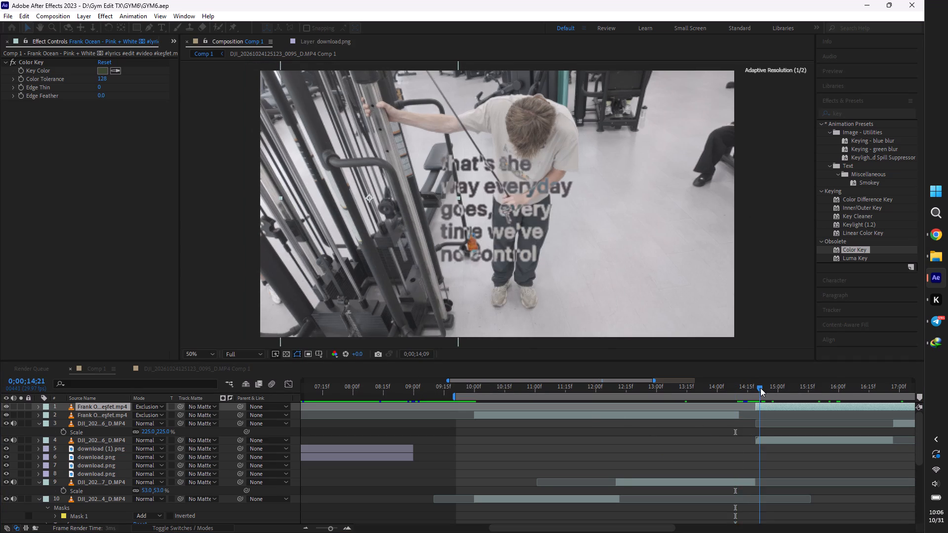
{"action": "left_click_drag", "start_coordinate": [760, 388], "coordinate": [767, 390]}
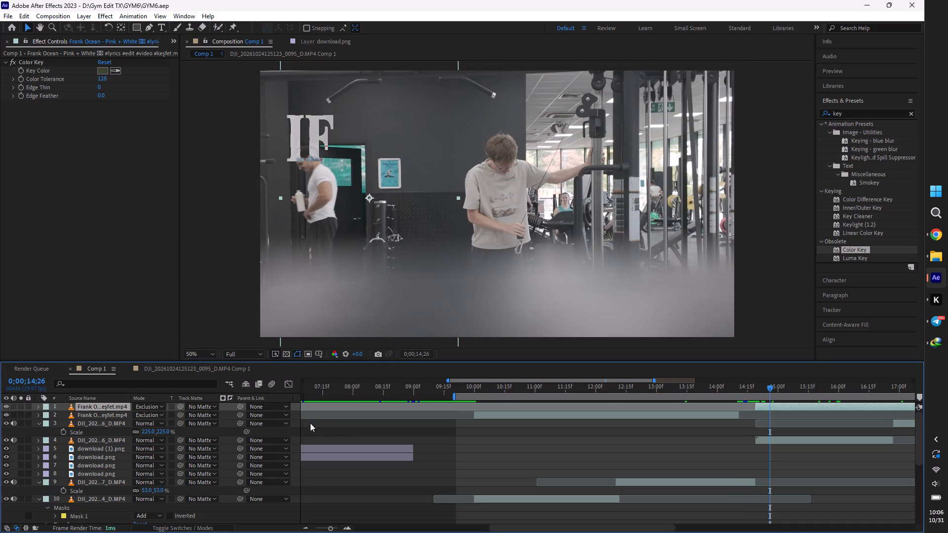
{"action": "left_click_drag", "start_coordinate": [809, 385], "coordinate": [904, 395]}
{"action": "left_click_drag", "start_coordinate": [904, 395], "coordinate": [704, 427]}
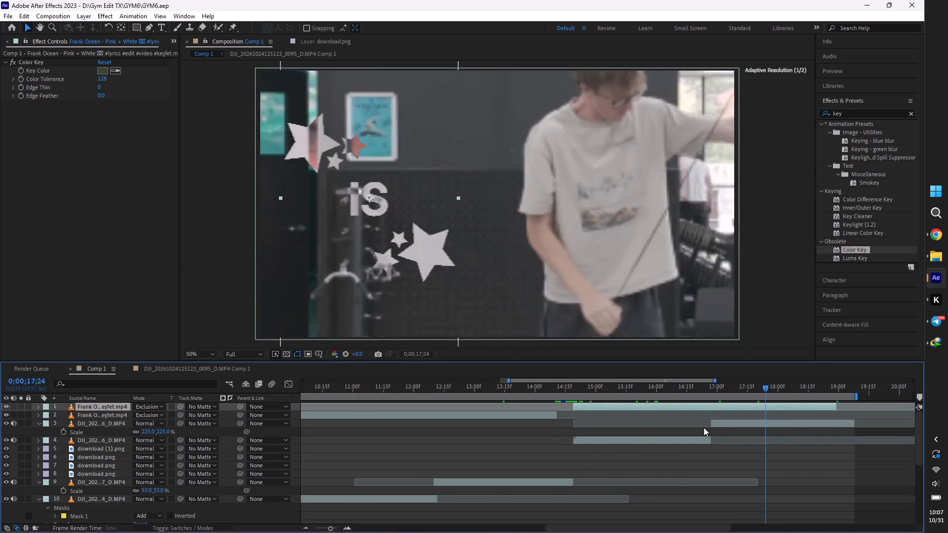
{"action": "left_click_drag", "start_coordinate": [704, 427], "coordinate": [721, 426]}
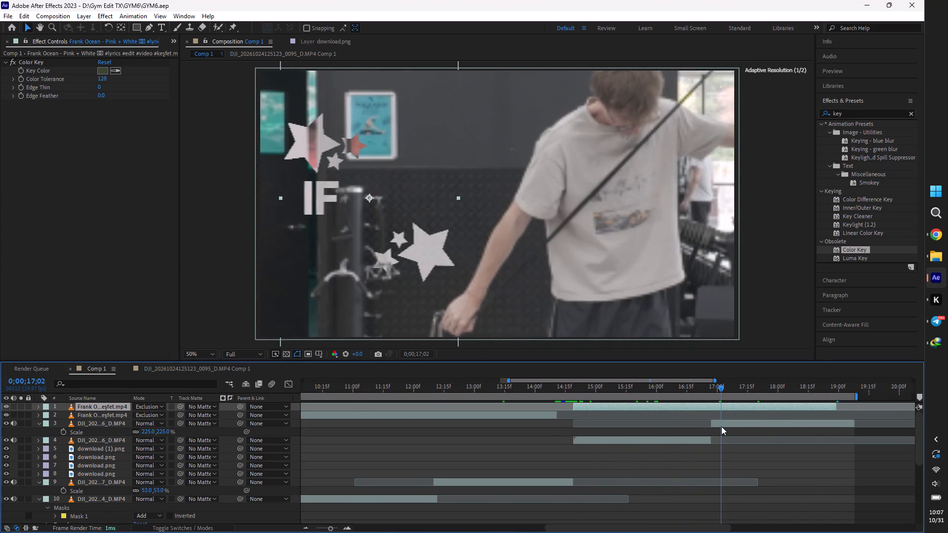
{"action": "left_click_drag", "start_coordinate": [721, 426], "coordinate": [711, 425]}
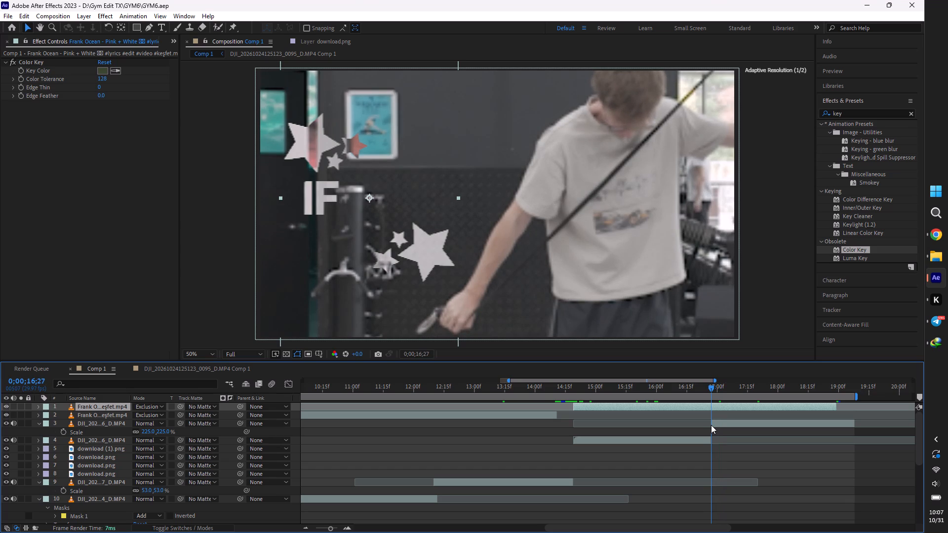
{"action": "left_click_drag", "start_coordinate": [711, 425], "coordinate": [711, 425]}
{"action": "key", "text": "ctrl+shift+d"}
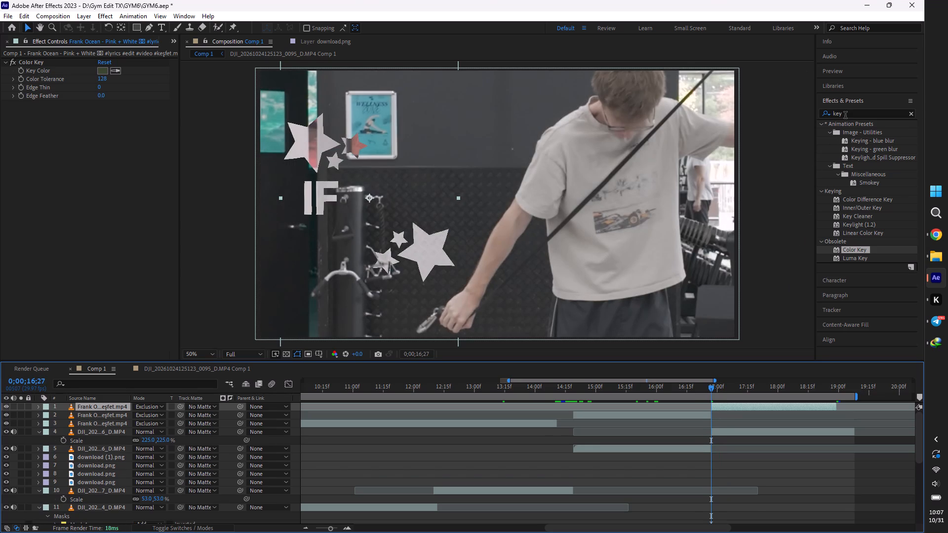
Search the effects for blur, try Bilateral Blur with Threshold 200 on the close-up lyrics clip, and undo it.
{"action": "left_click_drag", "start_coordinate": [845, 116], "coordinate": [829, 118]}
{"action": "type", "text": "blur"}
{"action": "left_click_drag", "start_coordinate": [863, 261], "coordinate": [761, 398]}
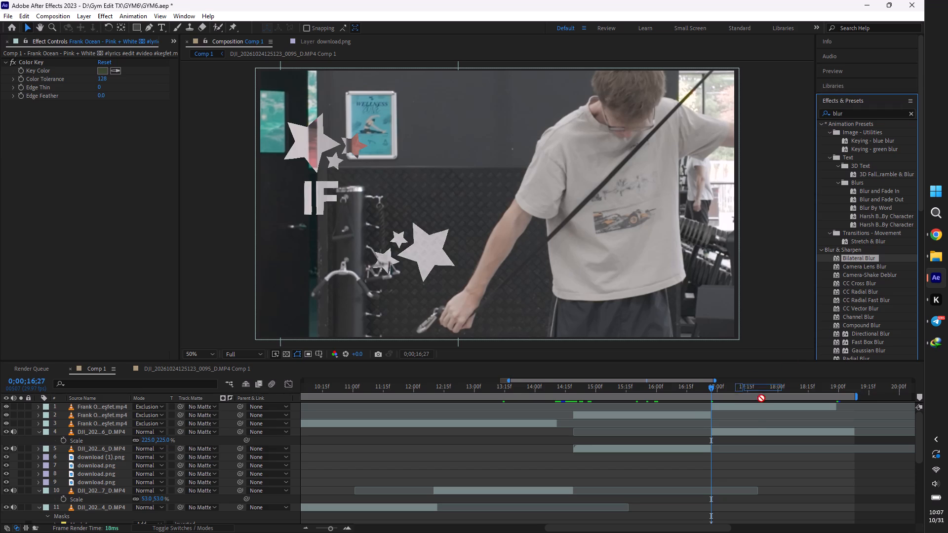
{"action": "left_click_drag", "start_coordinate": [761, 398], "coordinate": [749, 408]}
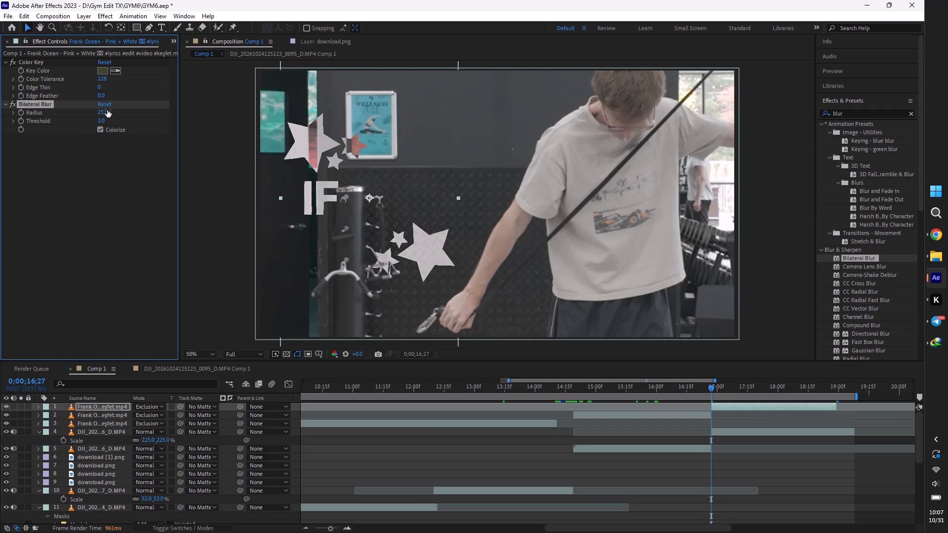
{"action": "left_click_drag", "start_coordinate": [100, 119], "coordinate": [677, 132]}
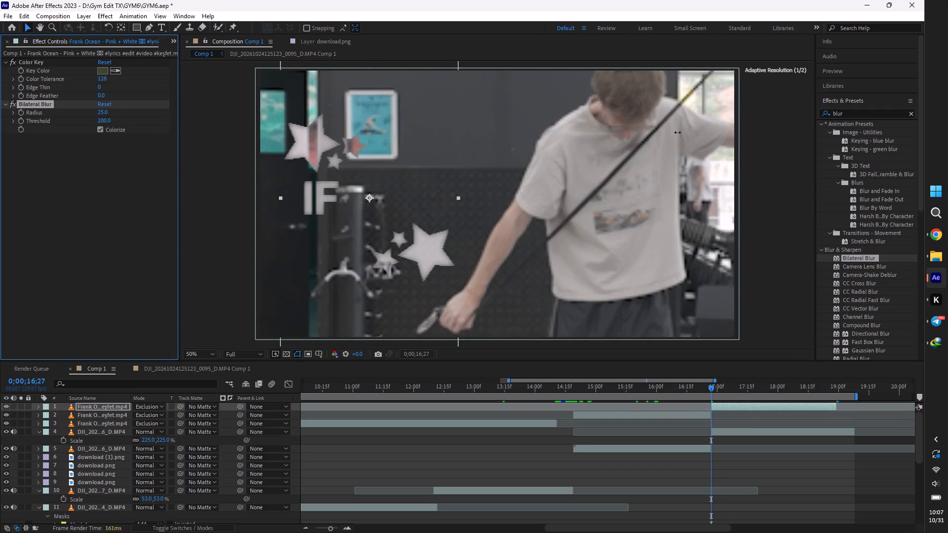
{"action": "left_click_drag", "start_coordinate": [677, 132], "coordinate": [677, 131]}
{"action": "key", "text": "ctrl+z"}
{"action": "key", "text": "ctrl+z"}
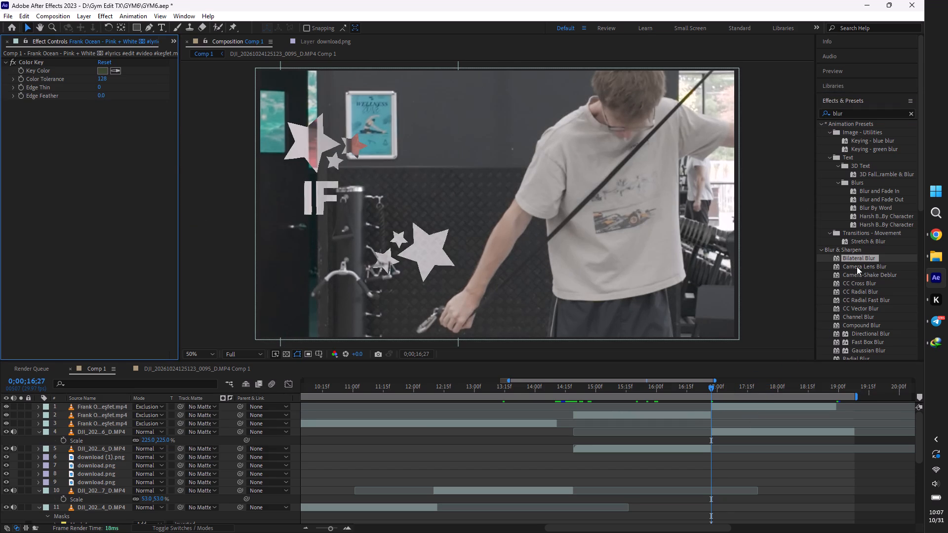
Apply Camera Lens Blur to the close-up lyrics clip and set its Blur Radius to 11.
{"action": "double_click", "coordinate": [857, 266]}
{"action": "left_click_drag", "start_coordinate": [865, 265], "coordinate": [787, 406]}
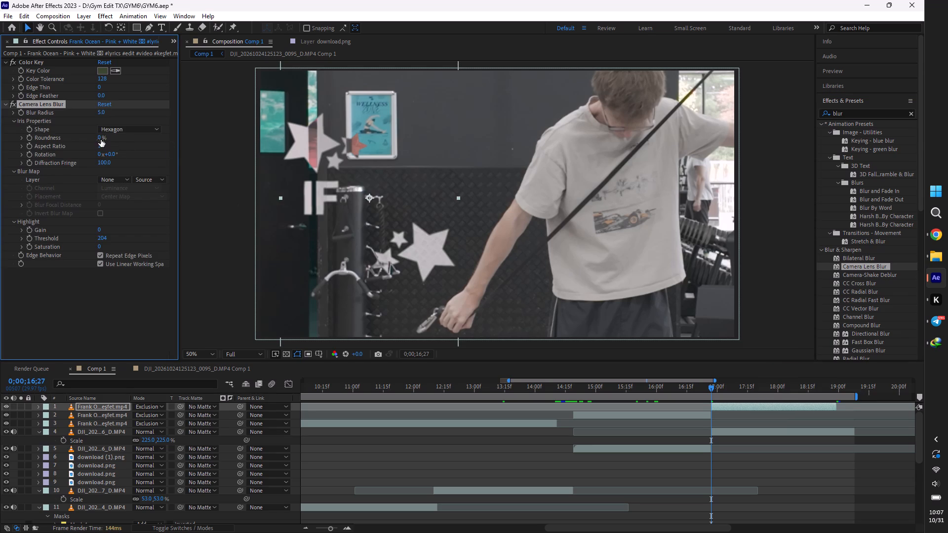
{"action": "left_click_drag", "start_coordinate": [102, 113], "coordinate": [381, 127]}
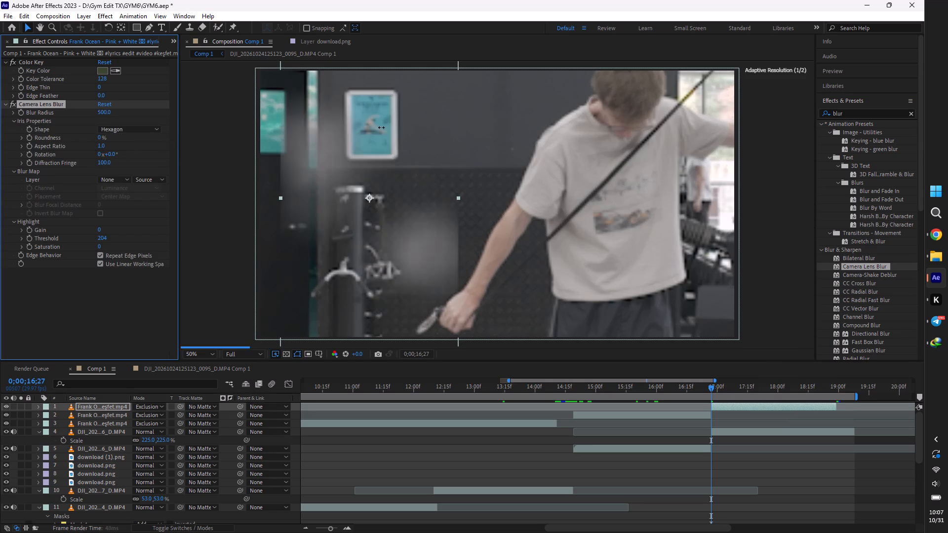
{"action": "left_click_drag", "start_coordinate": [381, 127], "coordinate": [395, 127]}
{"action": "key", "text": "ctrl+z"}
{"action": "left_click", "coordinate": [100, 115]}
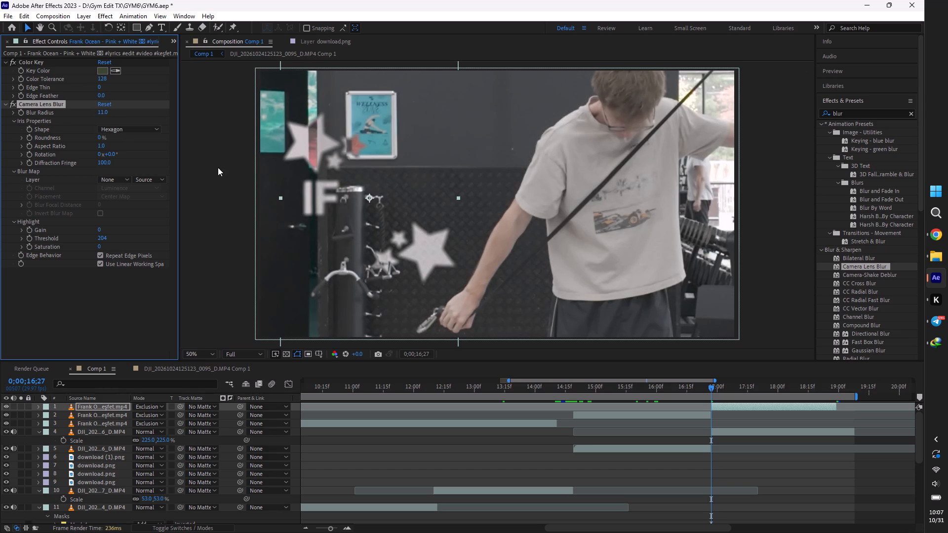
Scale the close-up lyrics clip down to 66%.
{"action": "key", "text": "s"}
{"action": "left_click_drag", "start_coordinate": [147, 416], "coordinate": [123, 411]}
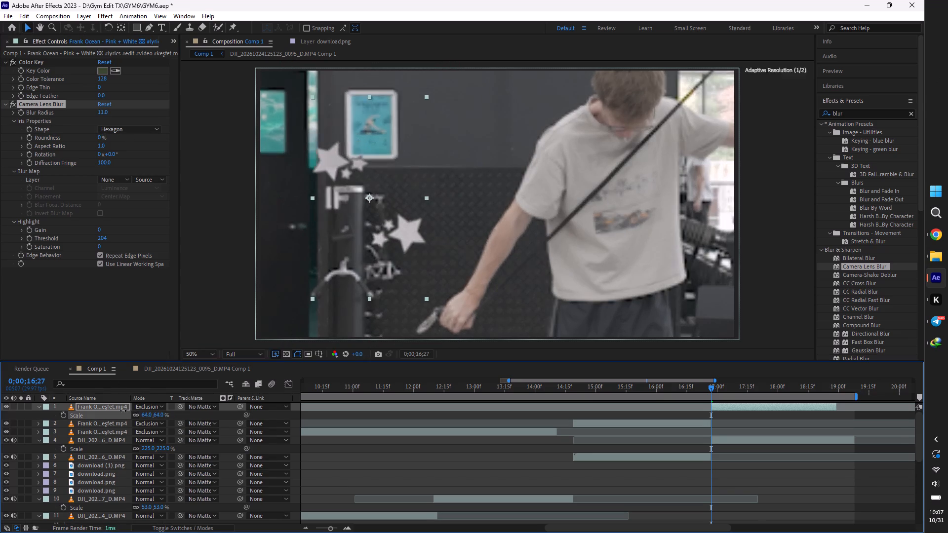
{"action": "left_click_drag", "start_coordinate": [123, 411], "coordinate": [124, 409]}
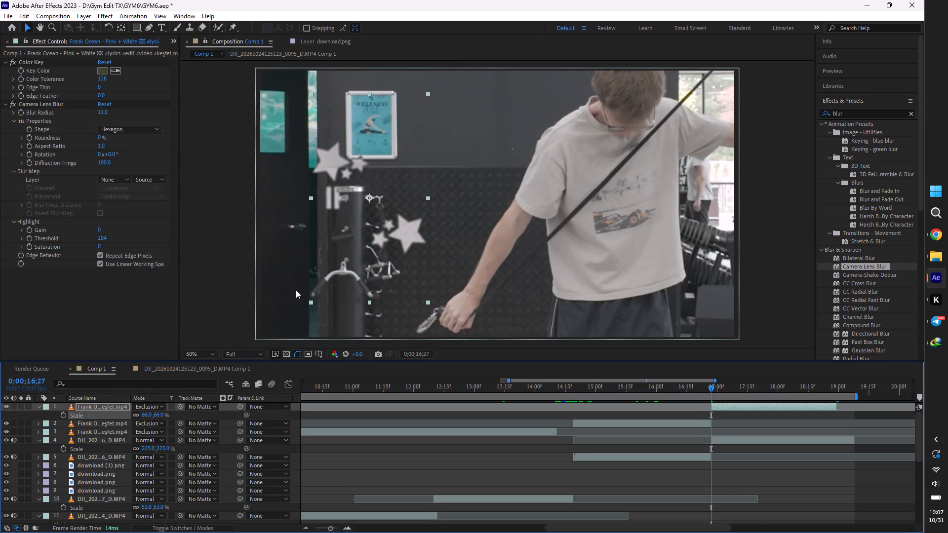
Try the Divide blending mode on the close-up lyrics clip, switch it to Subtract, and preview from 0;00;16;27.
{"action": "left_click", "coordinate": [147, 404]}
{"action": "left_click", "coordinate": [180, 406]}
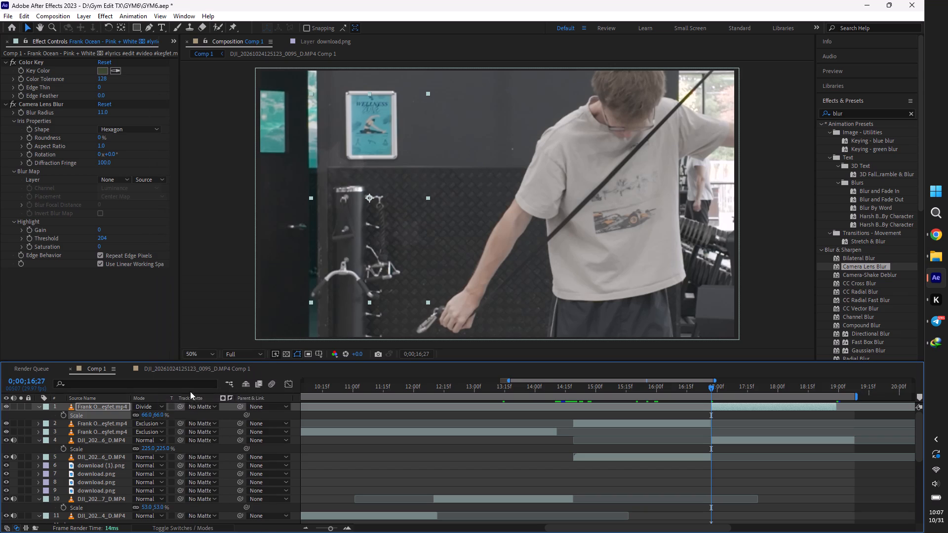
{"action": "left_click", "coordinate": [152, 407]}
{"action": "left_click", "coordinate": [182, 393]}
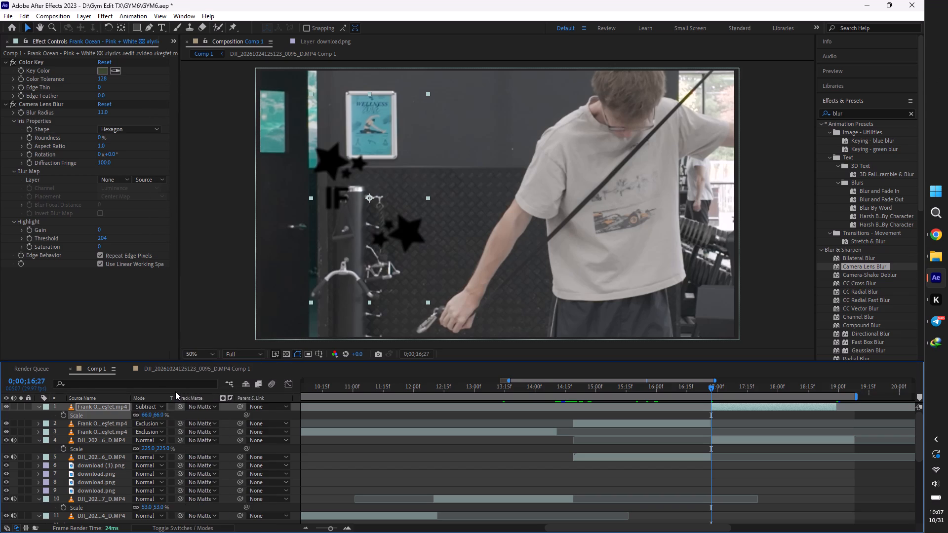
{"action": "key", "text": "space"}
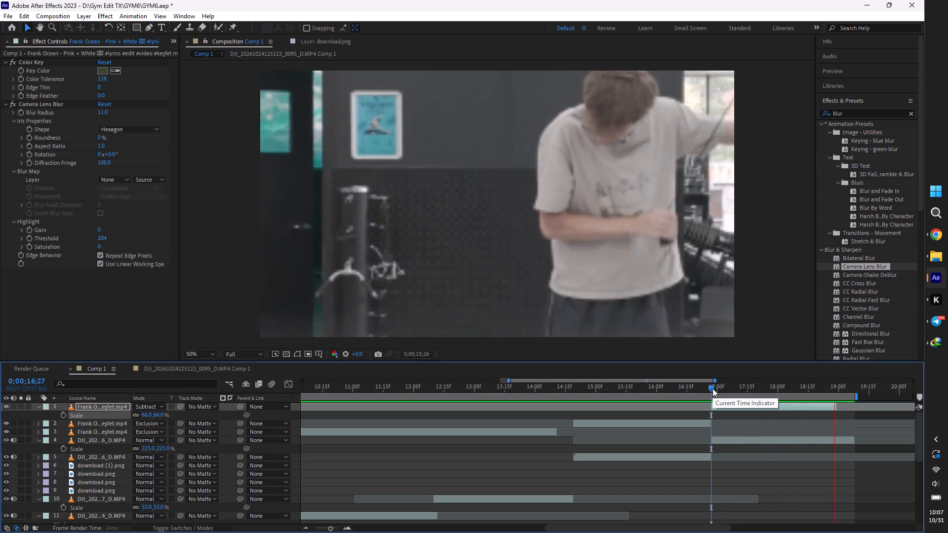
{"action": "left_click", "coordinate": [712, 388]}
Search the effects for "inv" and apply S_Invert to the close-up lyrics clip.
{"action": "left_click_drag", "start_coordinate": [846, 112], "coordinate": [830, 113]}
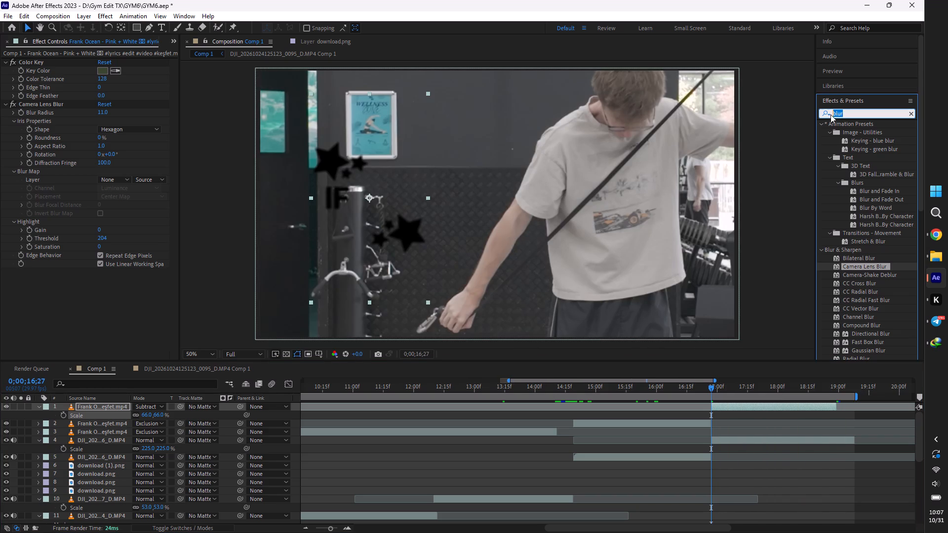
{"action": "key", "text": "i"}
{"action": "type", "text": "nn"}
{"action": "key", "text": "v"}
{"action": "key", "text": "e"}
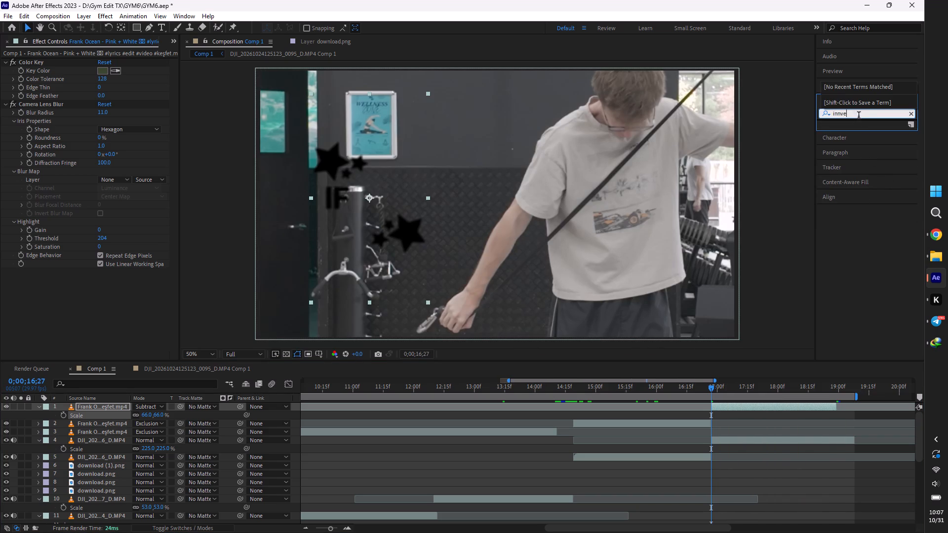
{"action": "left_click_drag", "start_coordinate": [858, 114], "coordinate": [773, 126]}
{"action": "key", "text": "i"}
{"action": "key", "text": "n"}
{"action": "key", "text": "v"}
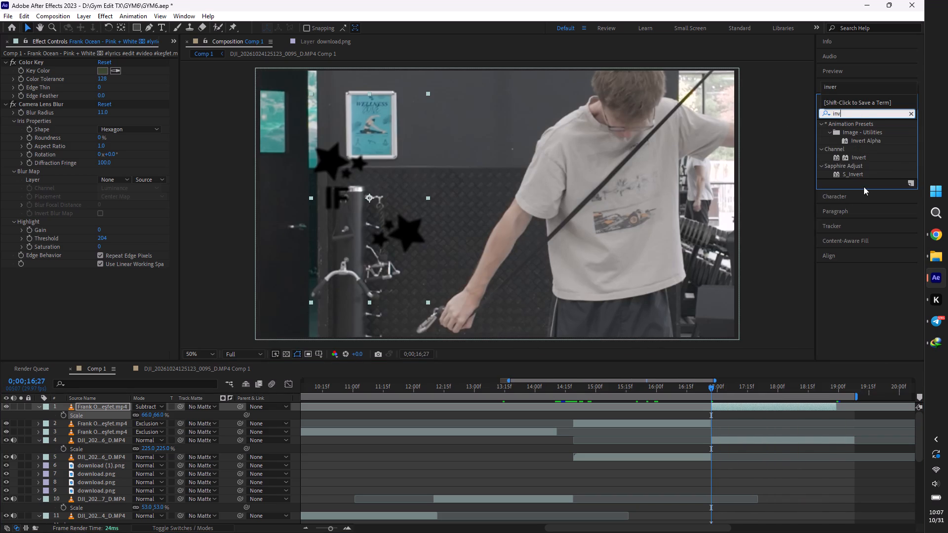
{"action": "left_click_drag", "start_coordinate": [854, 176], "coordinate": [811, 274]}
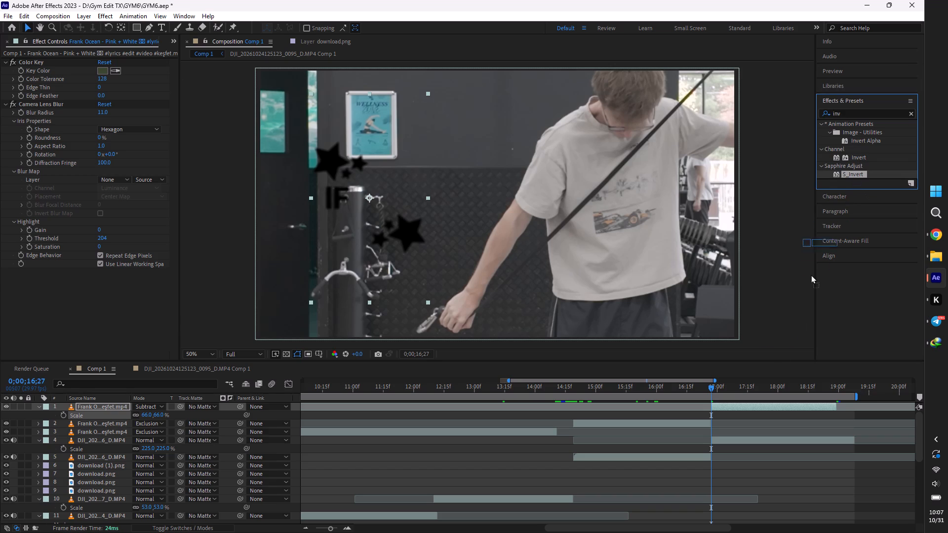
{"action": "left_click_drag", "start_coordinate": [811, 274], "coordinate": [750, 411]}
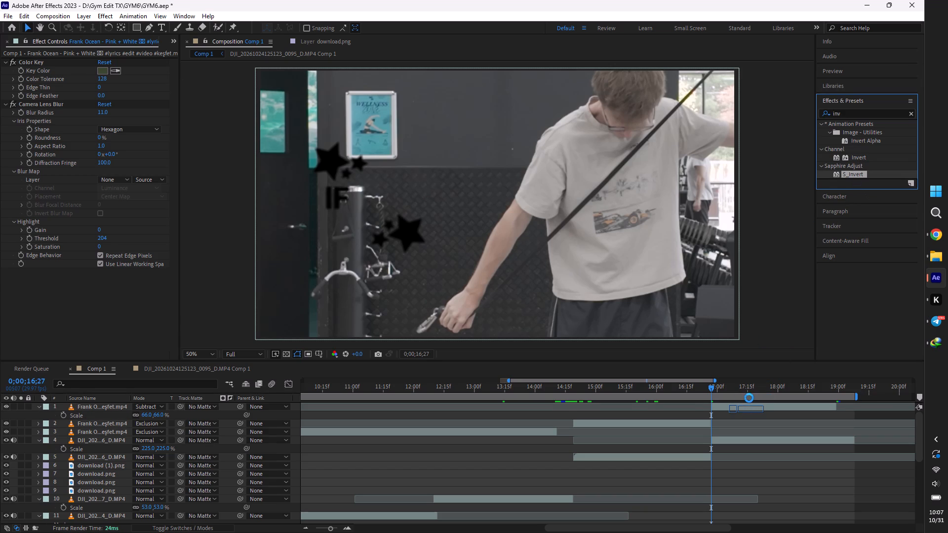
{"action": "key", "text": "ctrl+z"}
{"action": "left_click_drag", "start_coordinate": [854, 169], "coordinate": [854, 170]}
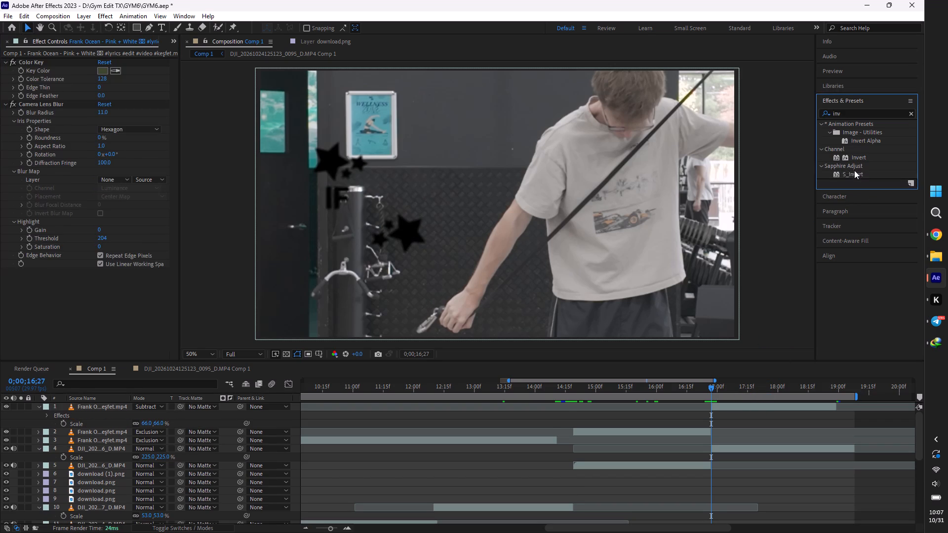
{"action": "left_click_drag", "start_coordinate": [854, 170], "coordinate": [818, 248]}
{"action": "left_click_drag", "start_coordinate": [852, 172], "coordinate": [757, 396]}
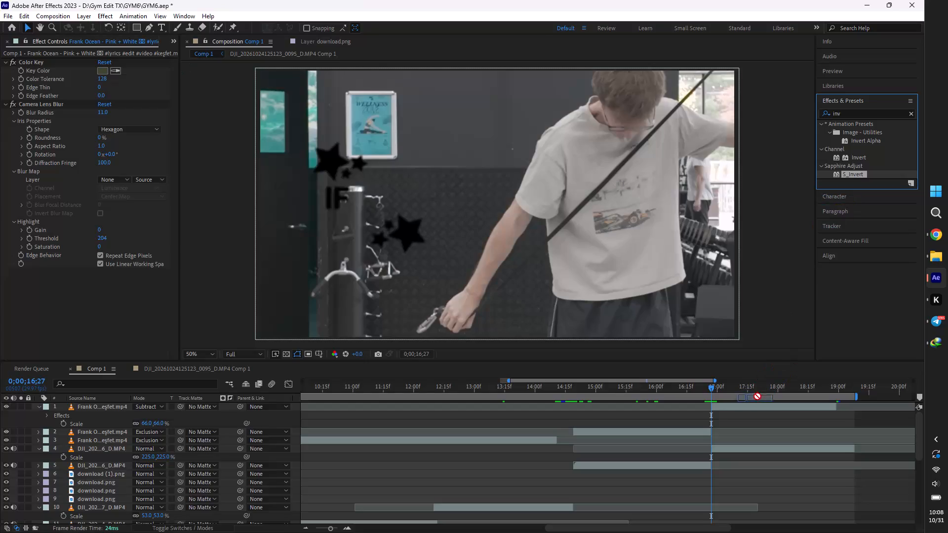
{"action": "left_click_drag", "start_coordinate": [757, 396], "coordinate": [750, 405]}
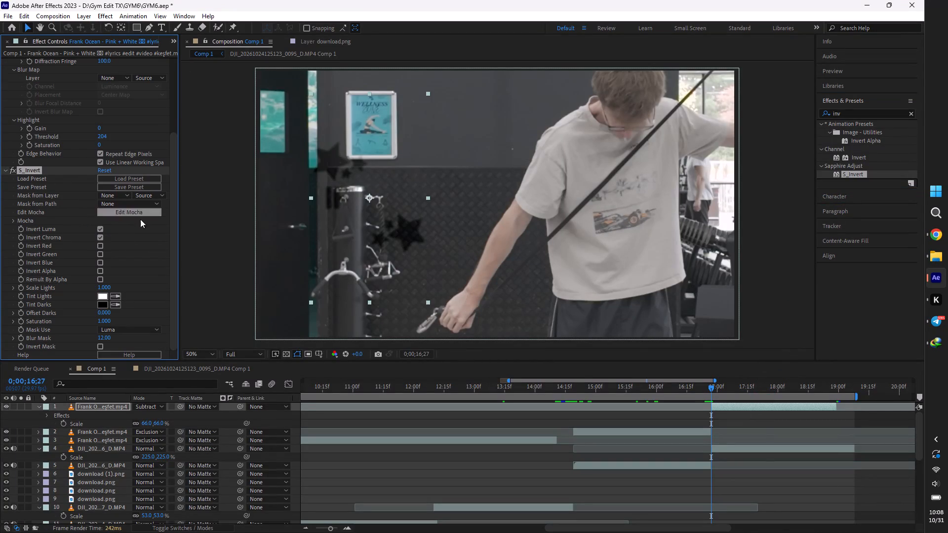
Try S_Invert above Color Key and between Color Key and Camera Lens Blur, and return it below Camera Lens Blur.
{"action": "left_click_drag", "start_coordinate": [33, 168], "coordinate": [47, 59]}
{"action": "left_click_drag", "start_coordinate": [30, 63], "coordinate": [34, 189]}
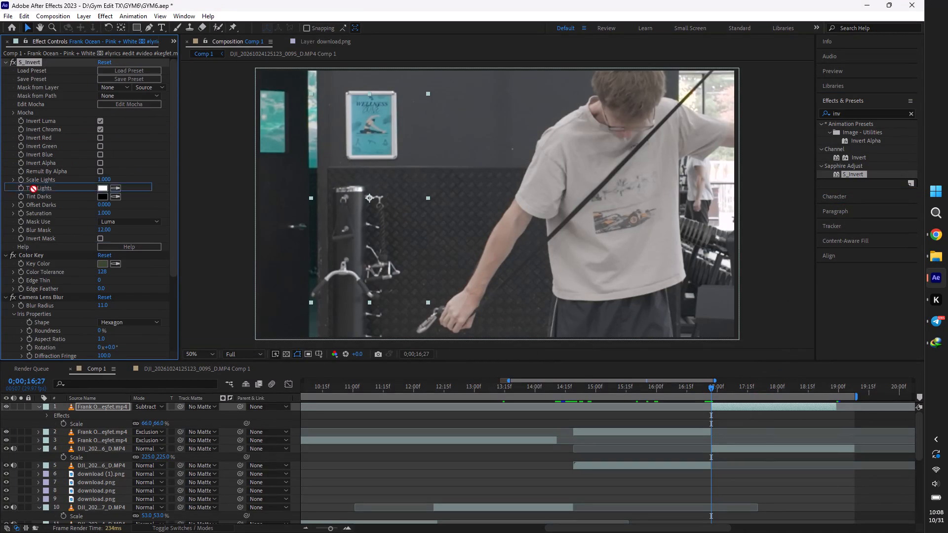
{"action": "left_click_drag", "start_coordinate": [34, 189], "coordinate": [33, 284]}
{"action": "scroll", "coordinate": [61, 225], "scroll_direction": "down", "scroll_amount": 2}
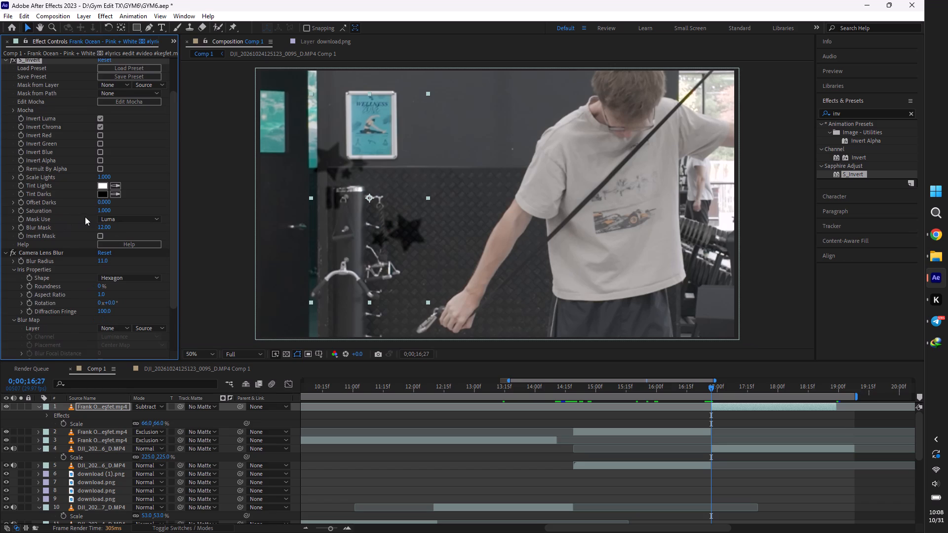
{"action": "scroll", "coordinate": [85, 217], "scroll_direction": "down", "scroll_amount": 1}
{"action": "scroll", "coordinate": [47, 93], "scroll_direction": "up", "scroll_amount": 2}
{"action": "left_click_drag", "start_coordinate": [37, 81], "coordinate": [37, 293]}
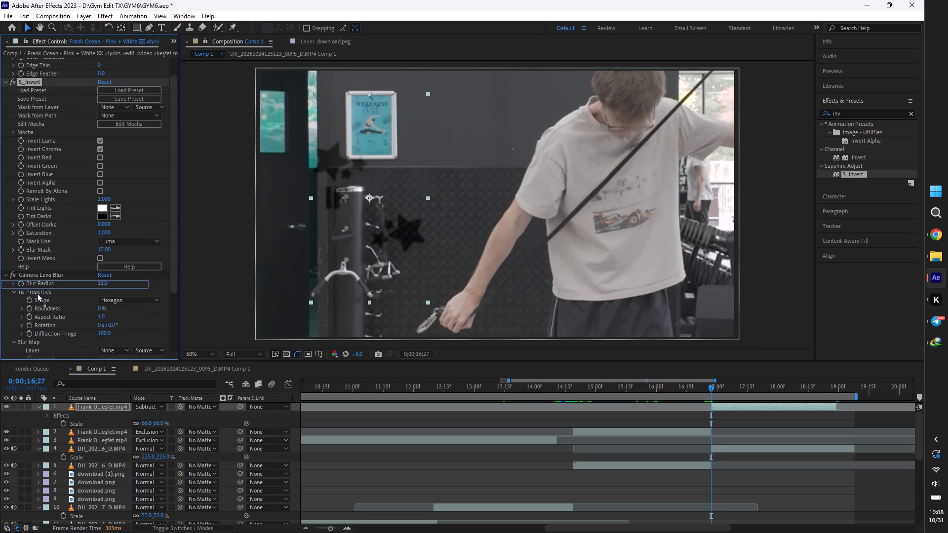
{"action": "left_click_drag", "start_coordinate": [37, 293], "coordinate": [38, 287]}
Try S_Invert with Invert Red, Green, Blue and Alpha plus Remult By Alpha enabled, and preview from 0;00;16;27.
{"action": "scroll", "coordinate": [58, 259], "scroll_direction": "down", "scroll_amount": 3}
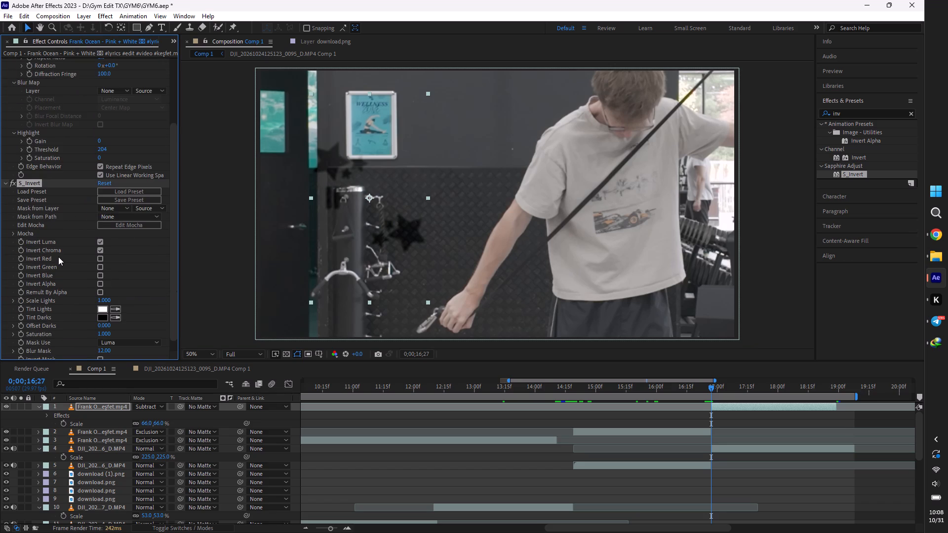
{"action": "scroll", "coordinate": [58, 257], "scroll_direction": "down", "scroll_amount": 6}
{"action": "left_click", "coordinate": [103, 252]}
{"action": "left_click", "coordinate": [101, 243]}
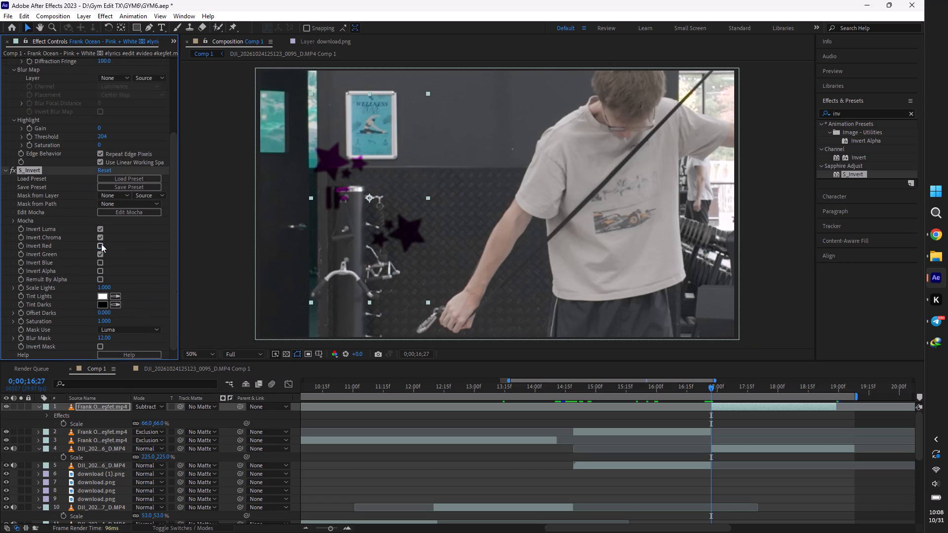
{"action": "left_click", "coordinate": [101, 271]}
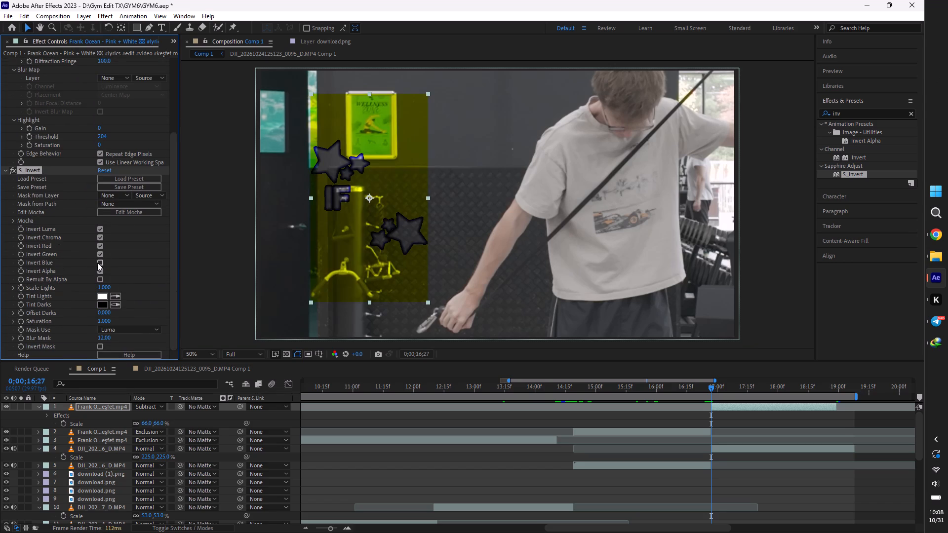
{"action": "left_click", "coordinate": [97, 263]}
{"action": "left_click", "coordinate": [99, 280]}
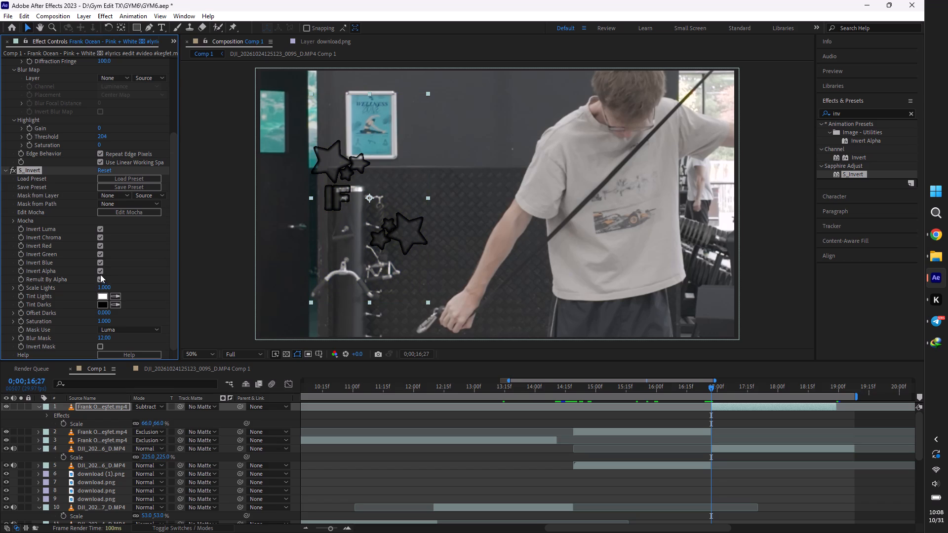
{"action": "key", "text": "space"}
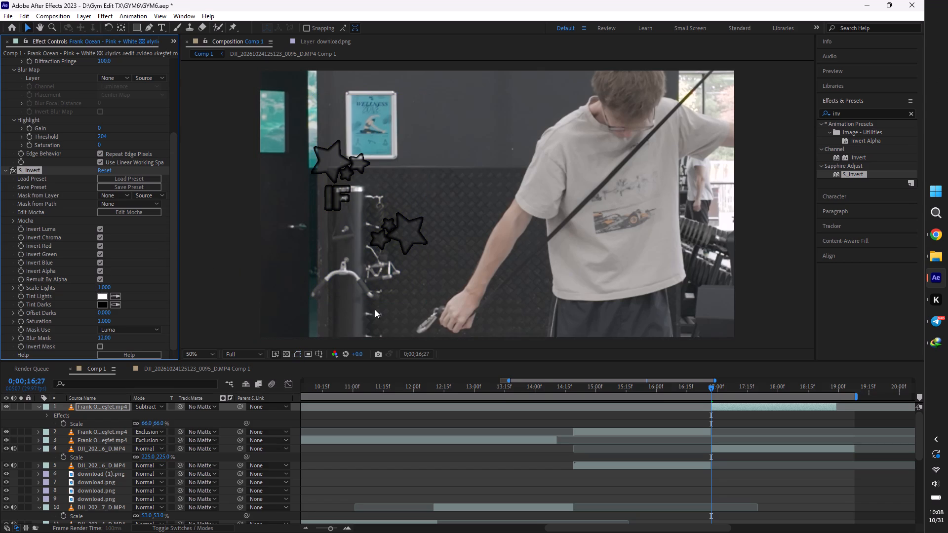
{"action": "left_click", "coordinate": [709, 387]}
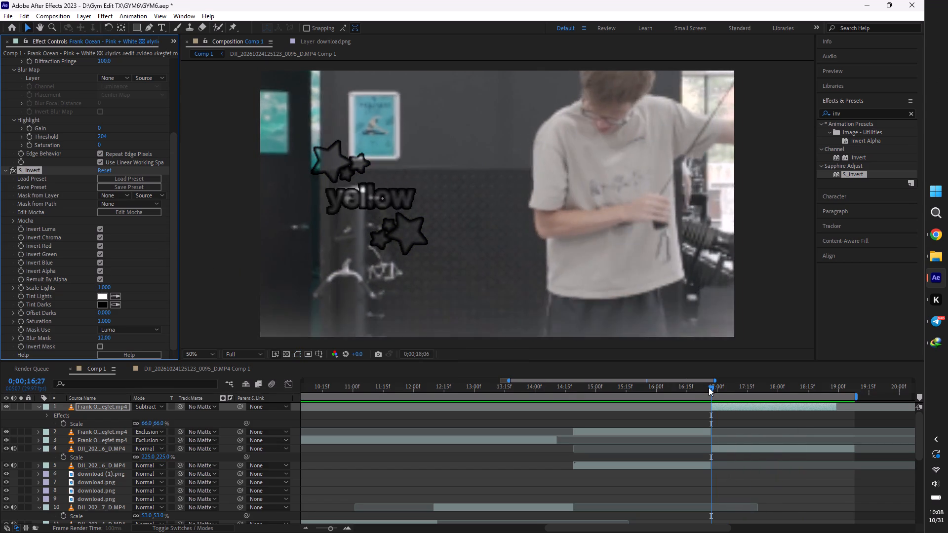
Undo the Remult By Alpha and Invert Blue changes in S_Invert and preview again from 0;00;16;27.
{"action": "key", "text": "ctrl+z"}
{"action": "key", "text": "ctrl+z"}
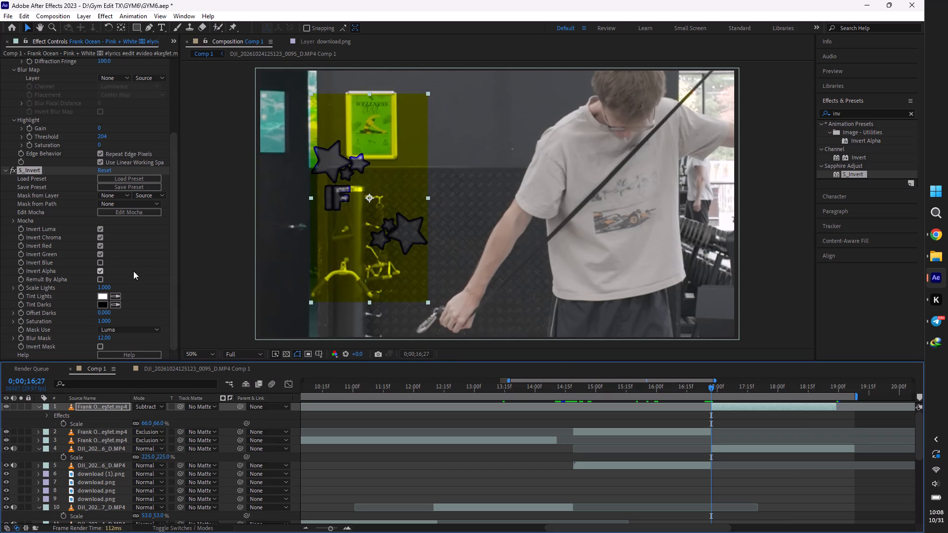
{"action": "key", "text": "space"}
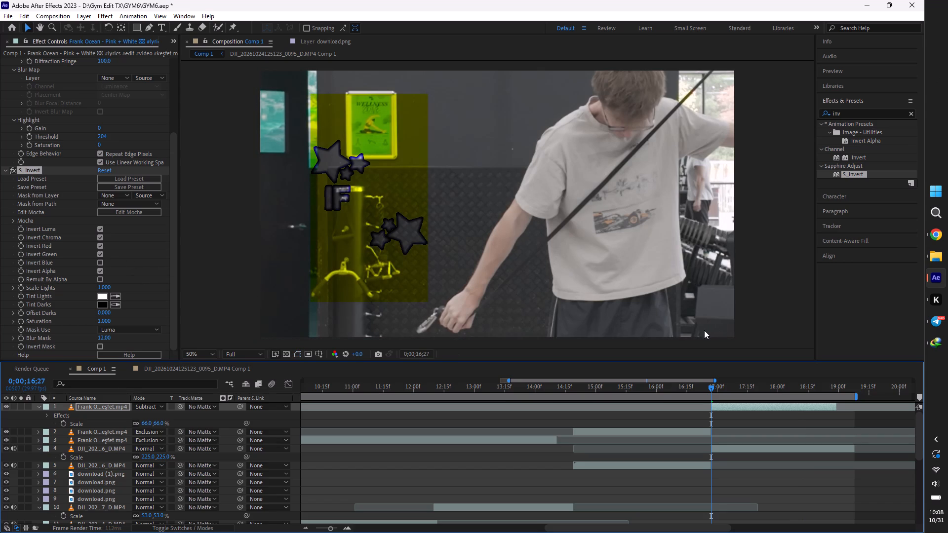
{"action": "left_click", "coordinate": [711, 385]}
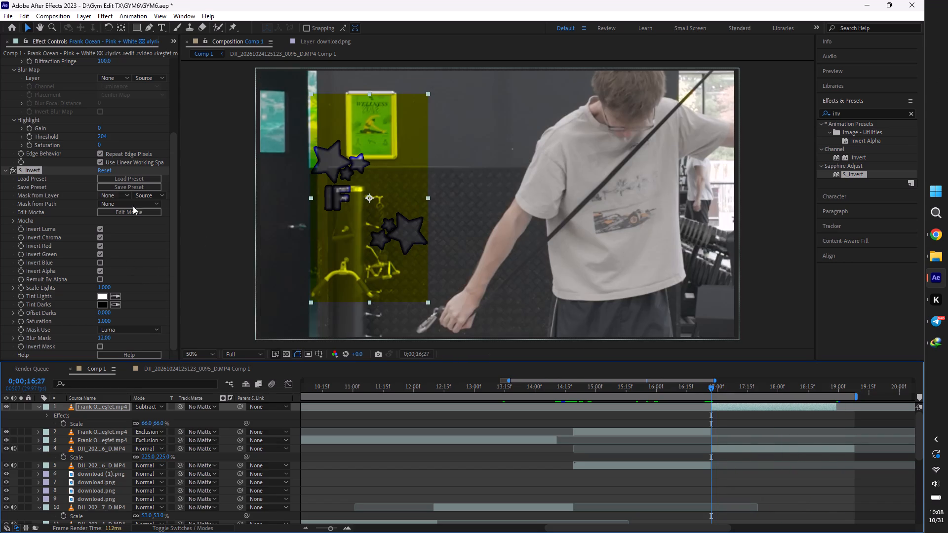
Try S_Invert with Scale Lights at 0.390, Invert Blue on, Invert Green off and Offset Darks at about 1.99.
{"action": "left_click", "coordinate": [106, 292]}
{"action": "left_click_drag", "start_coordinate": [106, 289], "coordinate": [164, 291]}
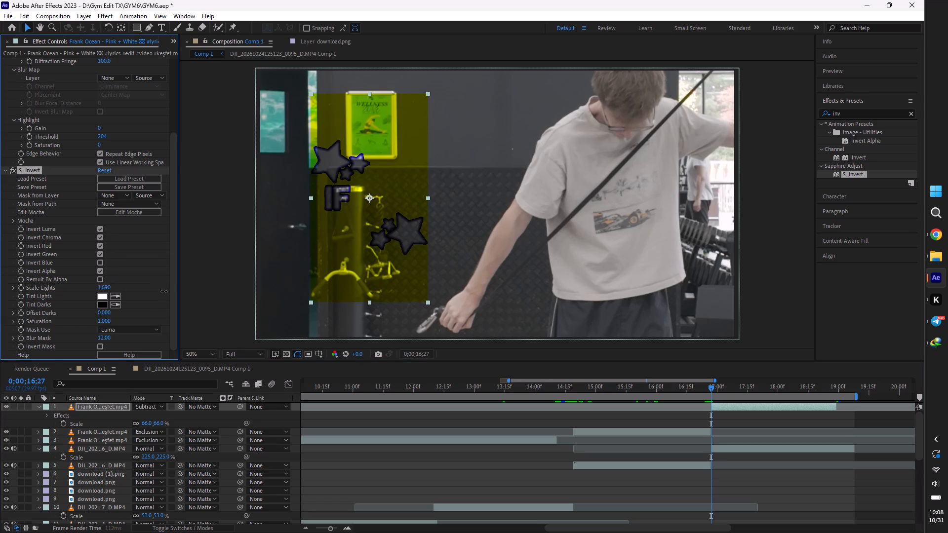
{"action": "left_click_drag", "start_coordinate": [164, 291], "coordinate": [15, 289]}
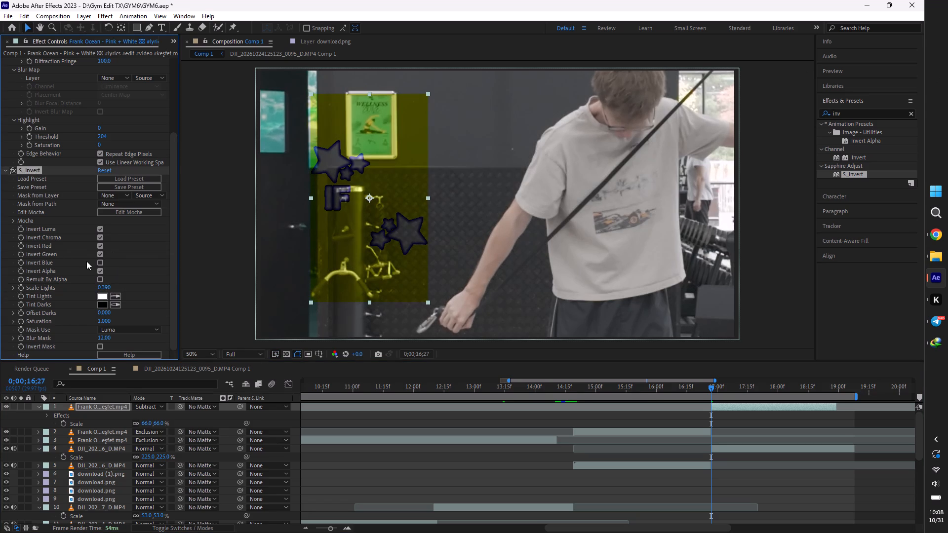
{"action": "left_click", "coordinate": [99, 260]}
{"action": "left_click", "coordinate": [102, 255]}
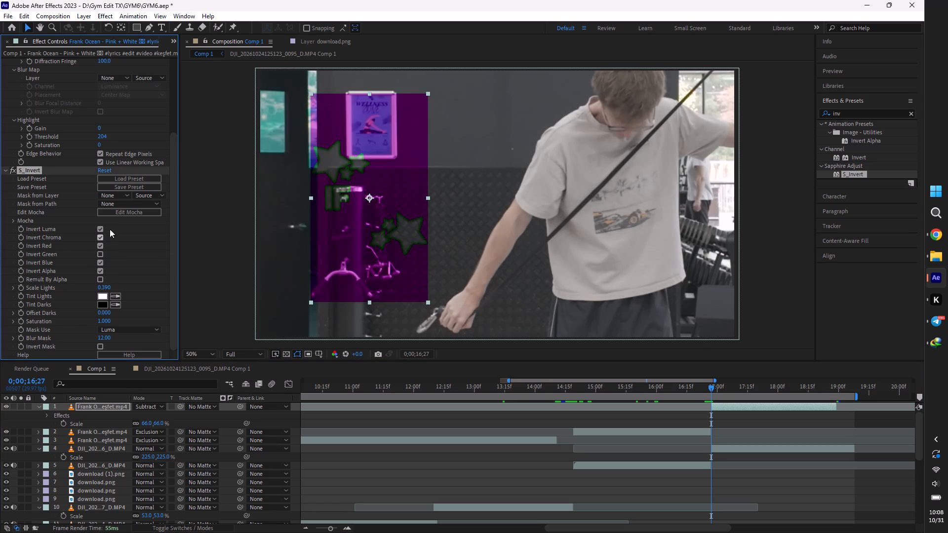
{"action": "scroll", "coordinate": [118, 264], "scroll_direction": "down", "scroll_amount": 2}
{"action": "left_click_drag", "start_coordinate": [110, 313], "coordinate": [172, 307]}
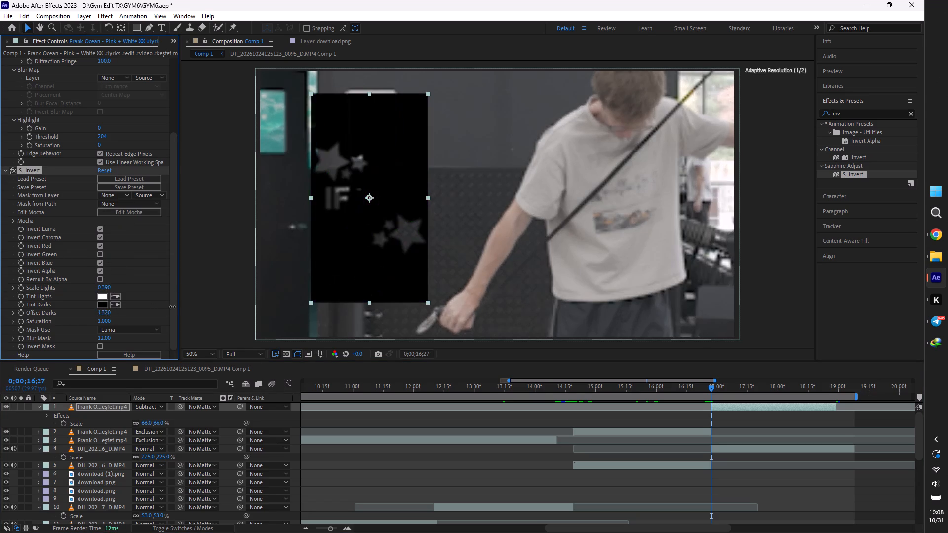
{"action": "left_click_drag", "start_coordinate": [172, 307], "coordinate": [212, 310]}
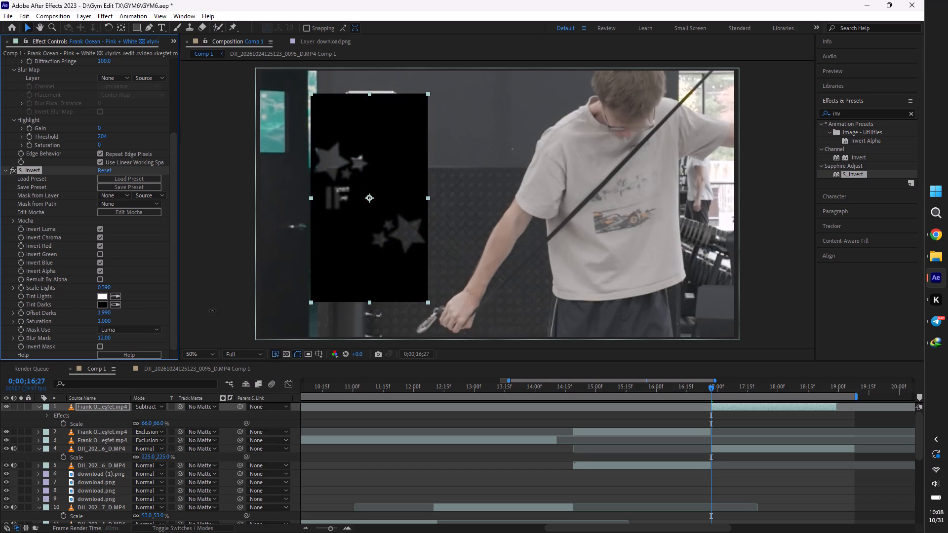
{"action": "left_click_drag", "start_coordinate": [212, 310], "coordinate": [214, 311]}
Remove the S_Invert effect from the close-up lyrics clip.
{"action": "left_click", "coordinate": [39, 170]}
{"action": "key", "text": "Delete"}
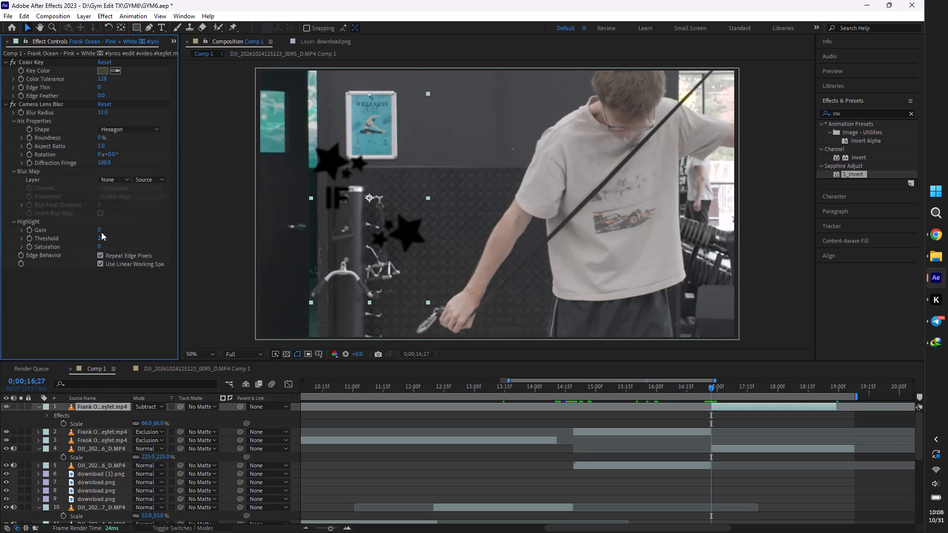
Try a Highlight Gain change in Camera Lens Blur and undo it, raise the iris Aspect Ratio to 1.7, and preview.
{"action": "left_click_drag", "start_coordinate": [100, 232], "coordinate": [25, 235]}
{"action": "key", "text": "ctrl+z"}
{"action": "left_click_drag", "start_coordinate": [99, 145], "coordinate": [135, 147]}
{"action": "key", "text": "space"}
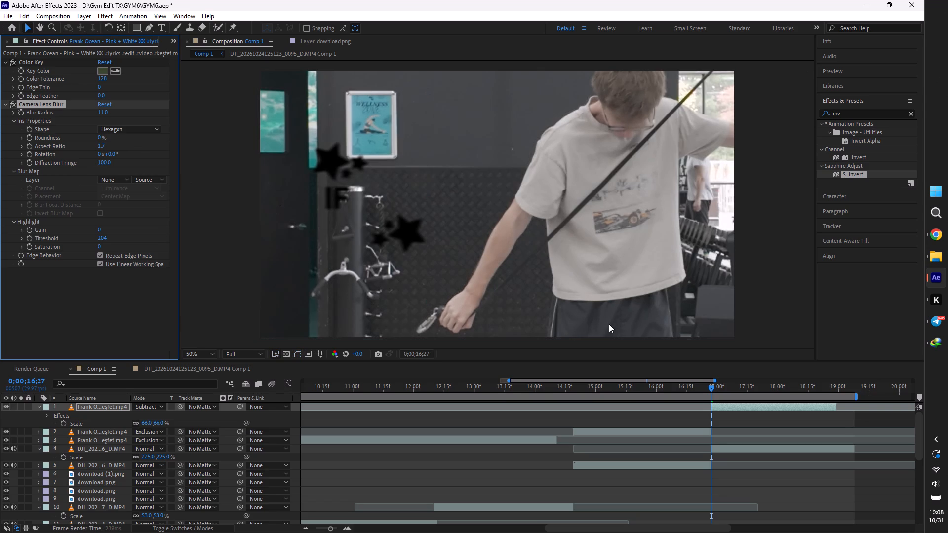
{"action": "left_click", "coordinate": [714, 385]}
Try the Square iris shape for Camera Lens Blur, switch it to Octagon, and raise Roundness to 100%.
{"action": "left_click", "coordinate": [112, 127]}
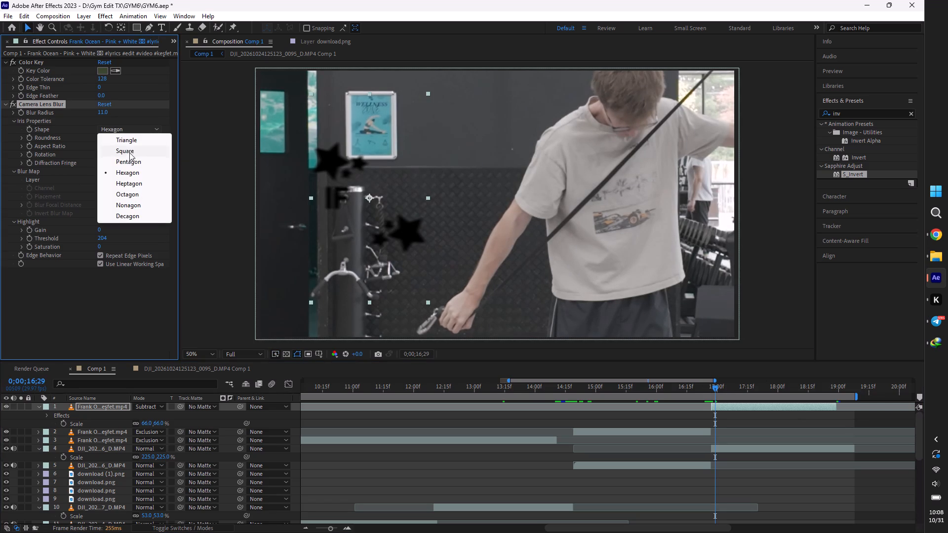
{"action": "left_click", "coordinate": [129, 152]}
{"action": "left_click", "coordinate": [128, 129]}
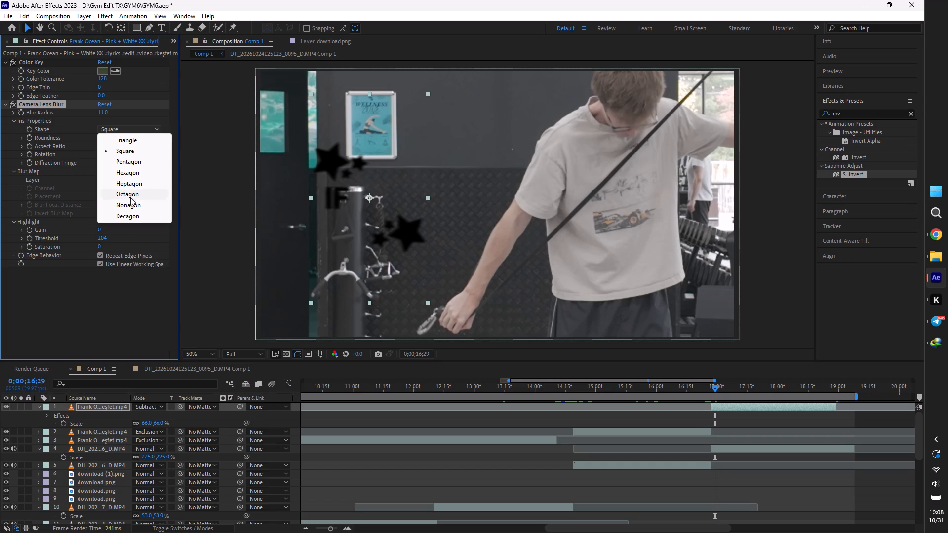
{"action": "left_click", "coordinate": [130, 197]}
{"action": "left_click_drag", "start_coordinate": [100, 136], "coordinate": [107, 138]}
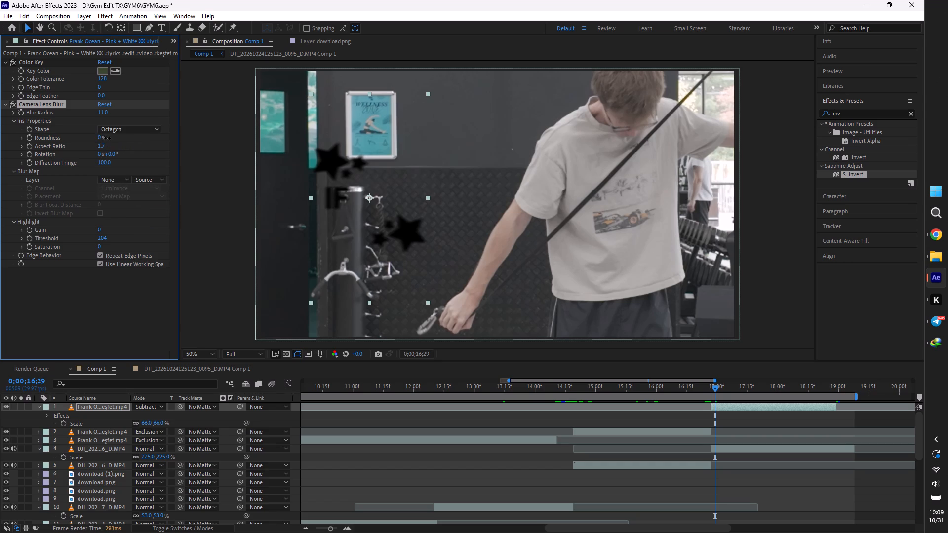
{"action": "left_click_drag", "start_coordinate": [107, 138], "coordinate": [355, 132]}
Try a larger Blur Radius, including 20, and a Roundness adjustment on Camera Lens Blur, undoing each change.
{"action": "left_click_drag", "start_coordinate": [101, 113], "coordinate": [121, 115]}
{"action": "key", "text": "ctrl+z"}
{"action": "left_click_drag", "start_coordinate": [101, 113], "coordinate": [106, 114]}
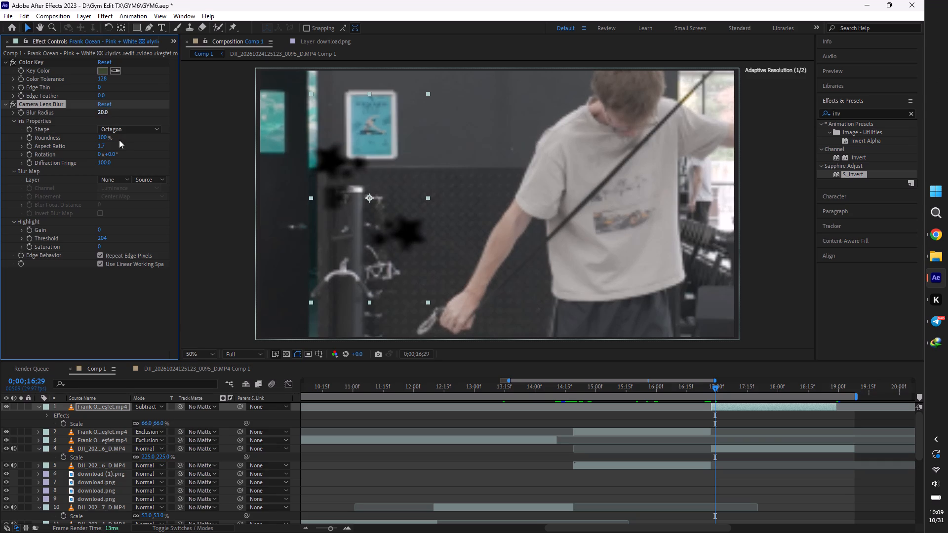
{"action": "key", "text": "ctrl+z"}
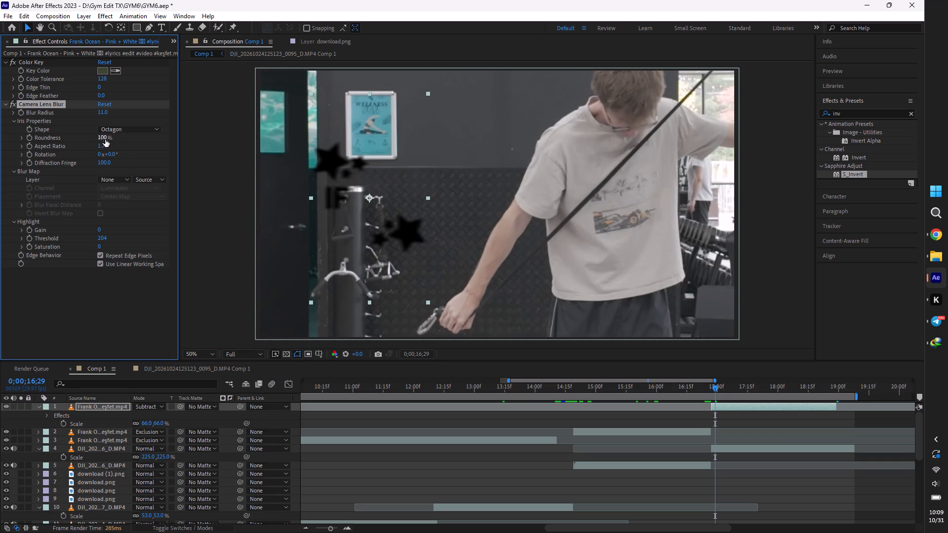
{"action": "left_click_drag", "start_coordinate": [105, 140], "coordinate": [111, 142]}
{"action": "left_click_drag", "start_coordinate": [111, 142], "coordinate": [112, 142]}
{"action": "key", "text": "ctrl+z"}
Increase the iris Aspect Ratio to 2.4, then try reducing Roundness to 7% and undo that reduction.
{"action": "left_click_drag", "start_coordinate": [103, 148], "coordinate": [136, 147]}
{"action": "left_click_drag", "start_coordinate": [101, 138], "coordinate": [62, 145]}
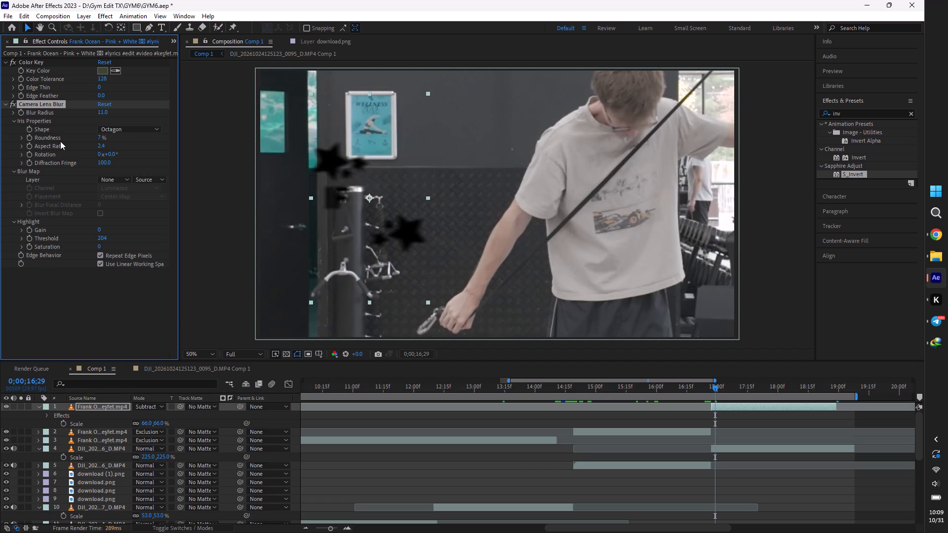
{"action": "key", "text": "ctrl+z"}
Disable the linear working space option in Camera Lens Blur, keeping Repeat Edge Pixels enabled.
{"action": "left_click", "coordinate": [99, 252]}
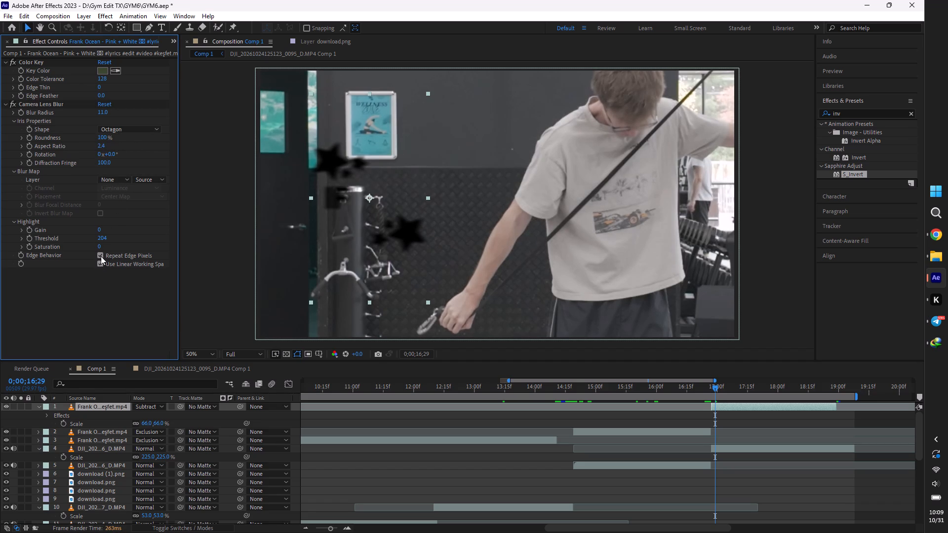
{"action": "left_click", "coordinate": [102, 261]}
{"action": "left_click", "coordinate": [99, 252]}
{"action": "left_click", "coordinate": [103, 261]}
{"action": "left_click", "coordinate": [101, 265]}
{"action": "left_click", "coordinate": [100, 253]}
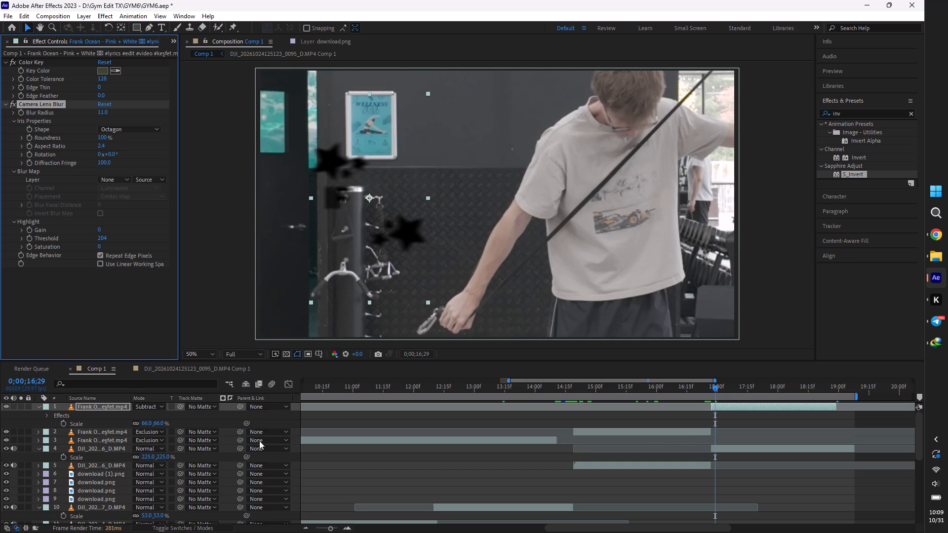
Try Classic Difference on the close-up lyrics clip, switch its blending mode to Hard Light, and preview the lyrics around 0;00;18;05.
{"action": "scroll", "coordinate": [157, 408], "scroll_direction": "down", "scroll_amount": 1}
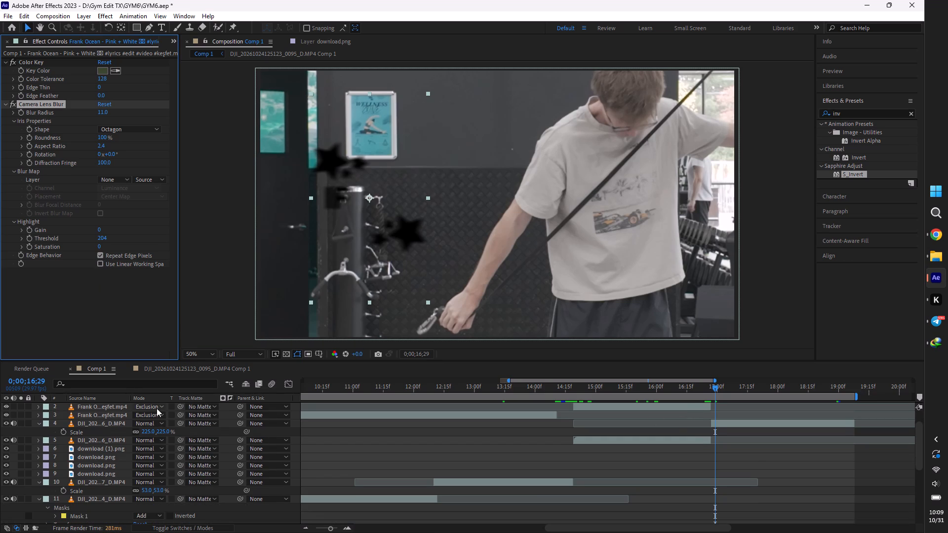
{"action": "scroll", "coordinate": [157, 408], "scroll_direction": "up", "scroll_amount": 1}
{"action": "left_click", "coordinate": [157, 406]}
{"action": "left_click", "coordinate": [193, 366]}
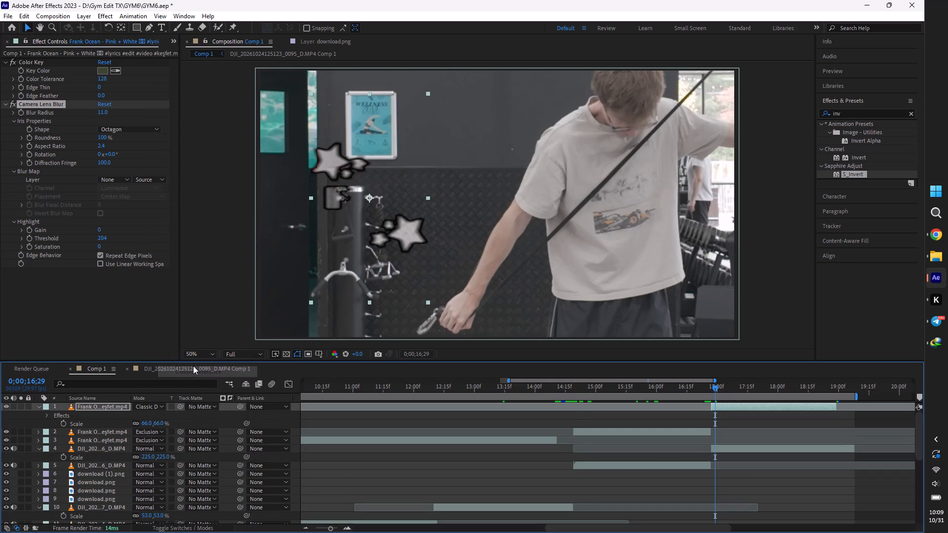
{"action": "left_click", "coordinate": [152, 404]}
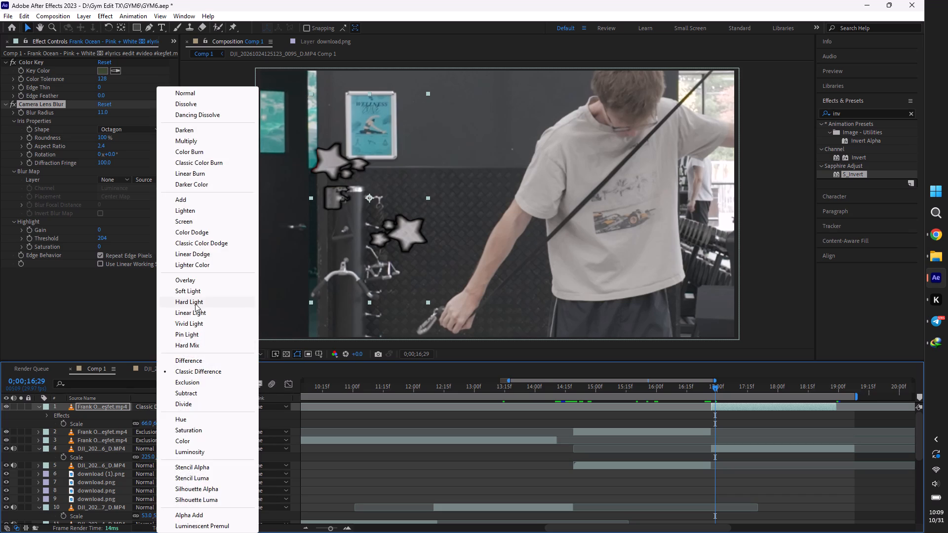
{"action": "left_click", "coordinate": [195, 304]}
{"action": "key", "text": "space"}
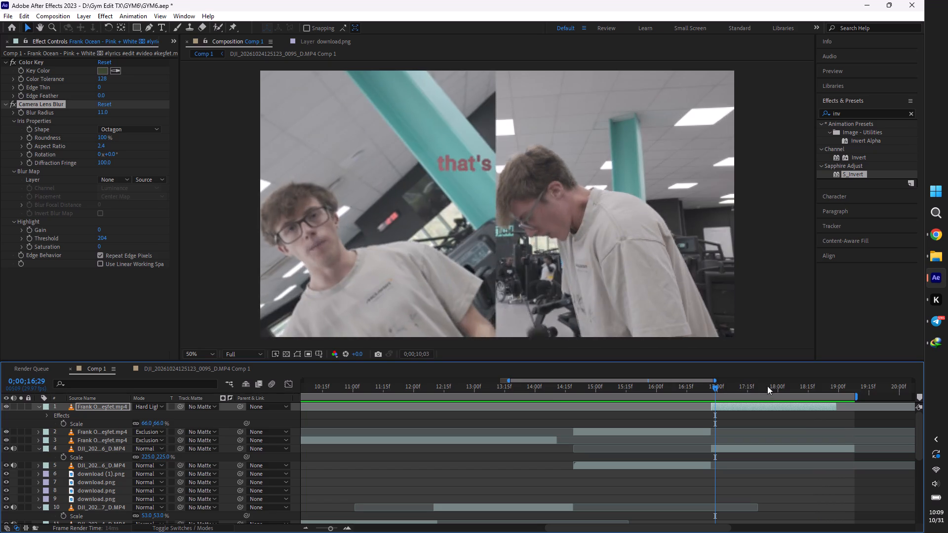
{"action": "left_click_drag", "start_coordinate": [770, 387], "coordinate": [815, 390]}
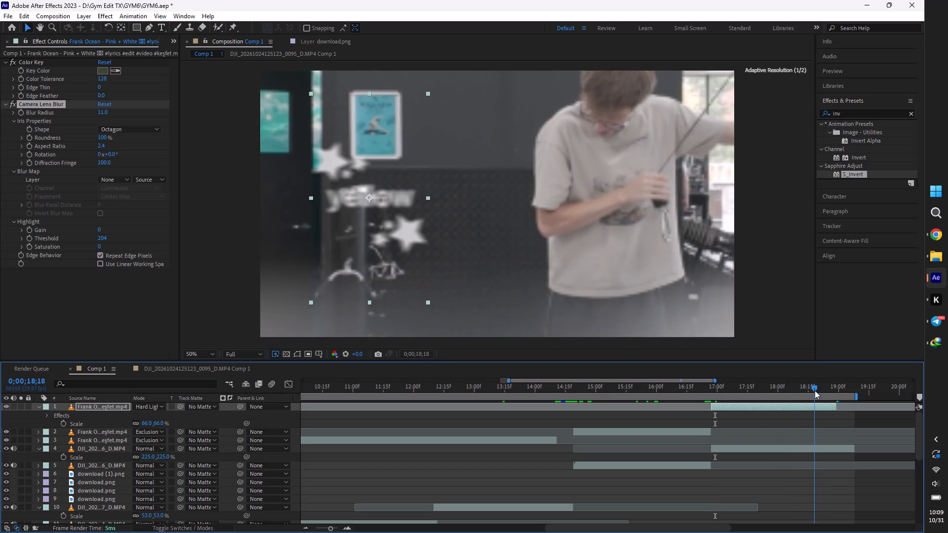
{"action": "left_click_drag", "start_coordinate": [815, 390], "coordinate": [788, 390]}
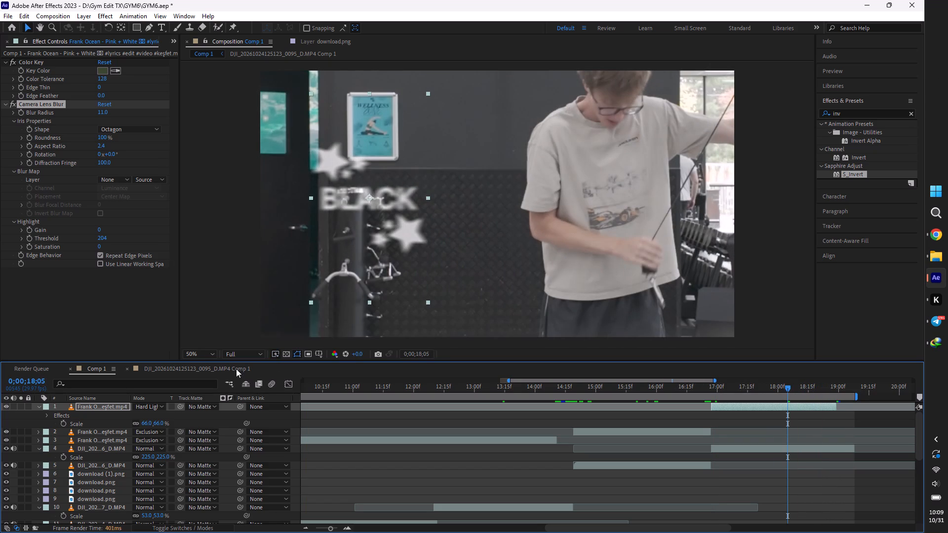
Reduce the Camera Lens Blur Roundness to 44% and its iris Aspect Ratio to 1.8 on the close-up lyrics clip.
{"action": "left_click_drag", "start_coordinate": [103, 139], "coordinate": [80, 144]}
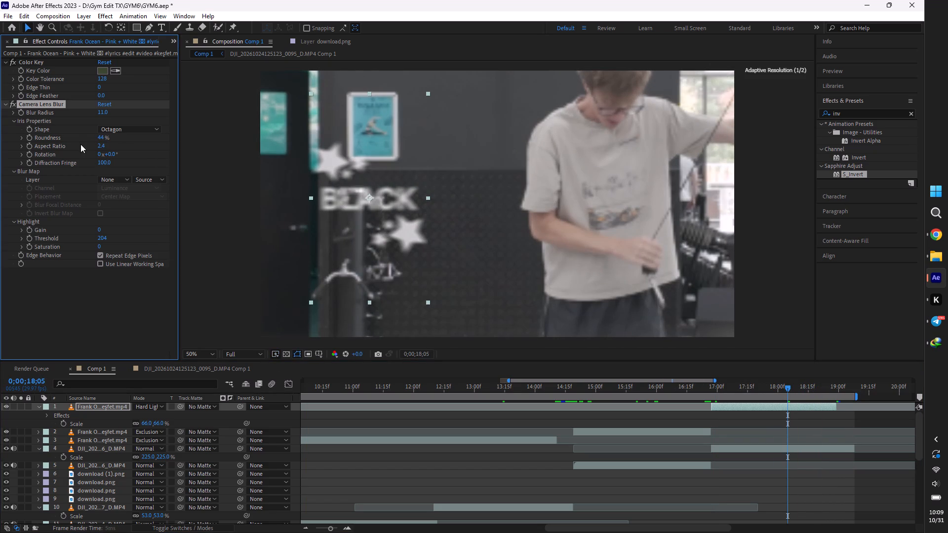
{"action": "left_click_drag", "start_coordinate": [101, 148], "coordinate": [83, 152]}
{"action": "left_click_drag", "start_coordinate": [83, 152], "coordinate": [77, 153]}
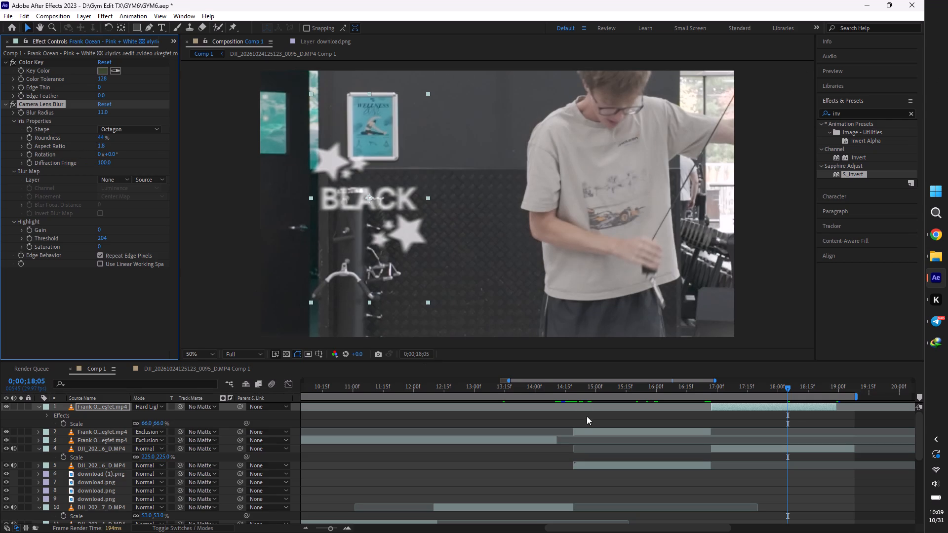
Play back the whole edit from the start to review the lyrics overlays and the cuts between shots.
{"action": "left_click_drag", "start_coordinate": [592, 388], "coordinate": [0, 407]}
{"action": "key", "text": "space"}
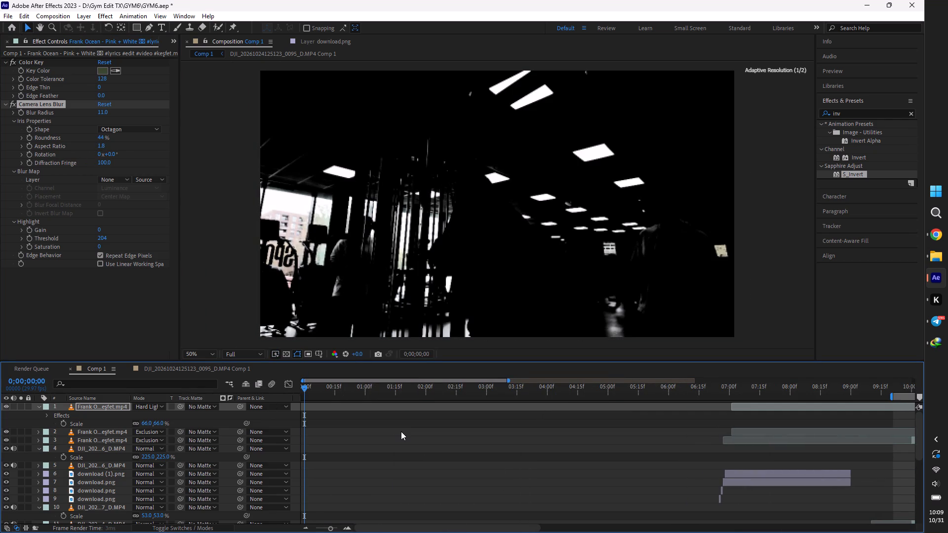
{"action": "type", "text": "---"}
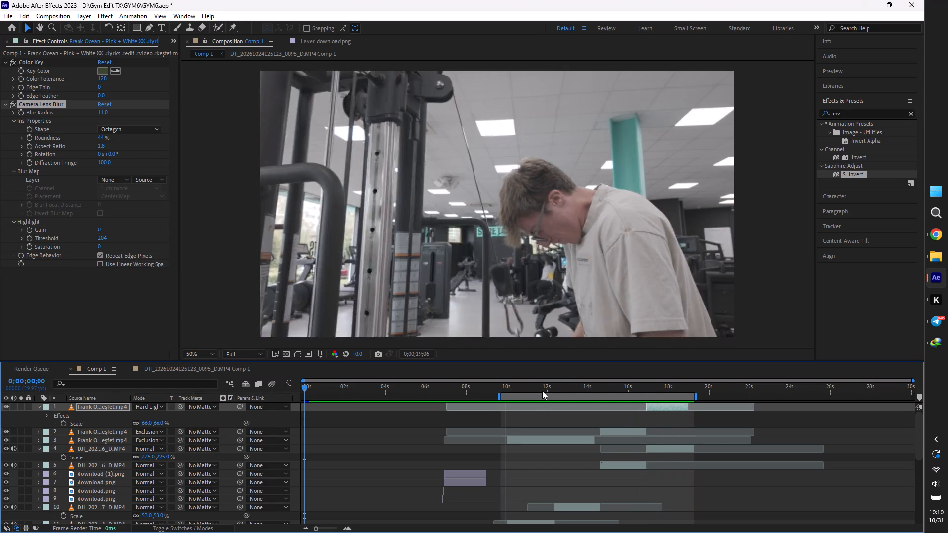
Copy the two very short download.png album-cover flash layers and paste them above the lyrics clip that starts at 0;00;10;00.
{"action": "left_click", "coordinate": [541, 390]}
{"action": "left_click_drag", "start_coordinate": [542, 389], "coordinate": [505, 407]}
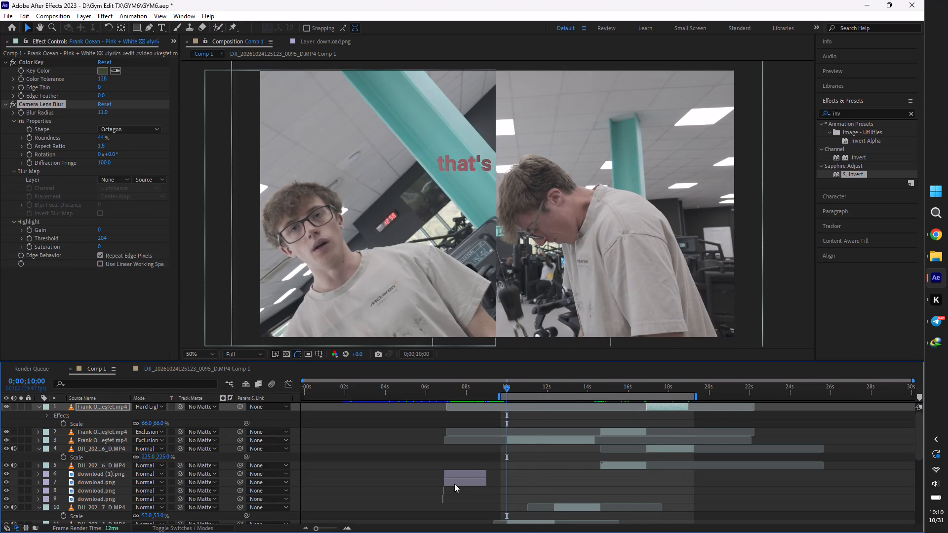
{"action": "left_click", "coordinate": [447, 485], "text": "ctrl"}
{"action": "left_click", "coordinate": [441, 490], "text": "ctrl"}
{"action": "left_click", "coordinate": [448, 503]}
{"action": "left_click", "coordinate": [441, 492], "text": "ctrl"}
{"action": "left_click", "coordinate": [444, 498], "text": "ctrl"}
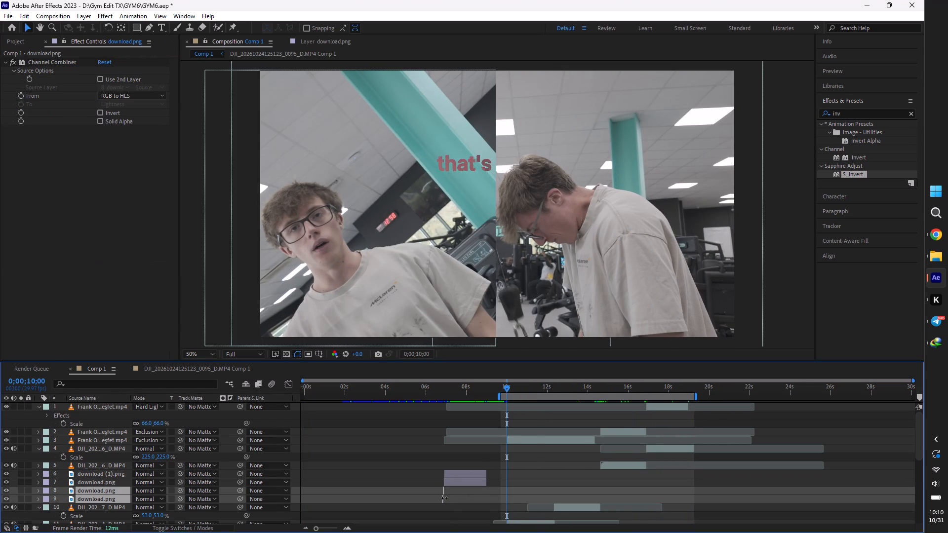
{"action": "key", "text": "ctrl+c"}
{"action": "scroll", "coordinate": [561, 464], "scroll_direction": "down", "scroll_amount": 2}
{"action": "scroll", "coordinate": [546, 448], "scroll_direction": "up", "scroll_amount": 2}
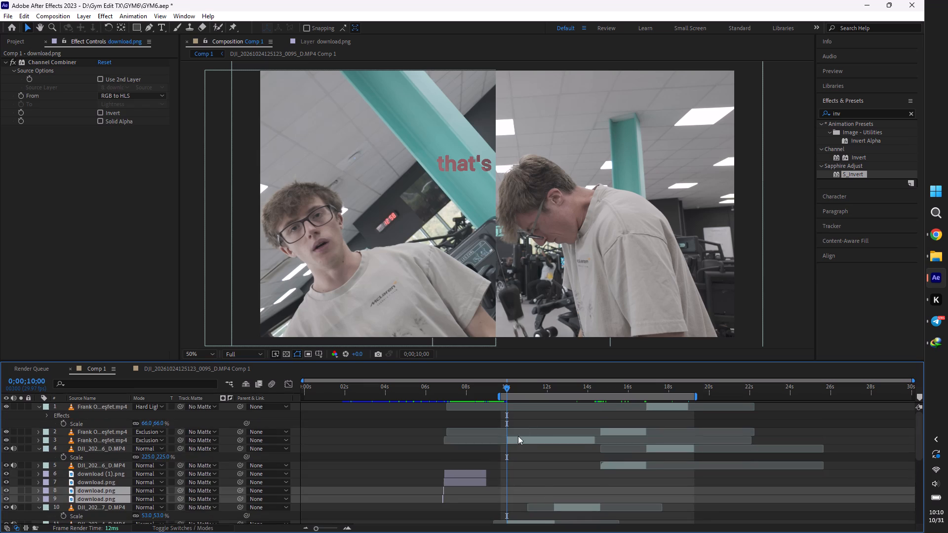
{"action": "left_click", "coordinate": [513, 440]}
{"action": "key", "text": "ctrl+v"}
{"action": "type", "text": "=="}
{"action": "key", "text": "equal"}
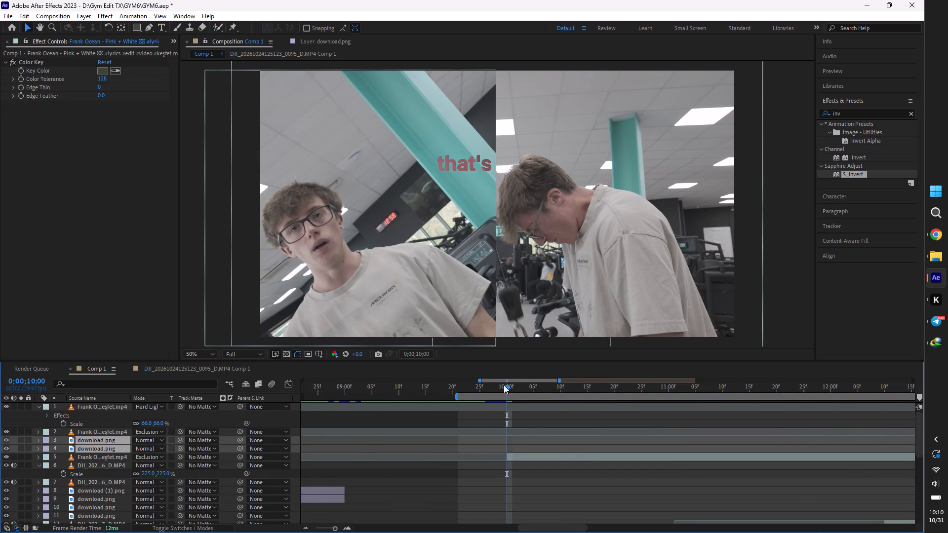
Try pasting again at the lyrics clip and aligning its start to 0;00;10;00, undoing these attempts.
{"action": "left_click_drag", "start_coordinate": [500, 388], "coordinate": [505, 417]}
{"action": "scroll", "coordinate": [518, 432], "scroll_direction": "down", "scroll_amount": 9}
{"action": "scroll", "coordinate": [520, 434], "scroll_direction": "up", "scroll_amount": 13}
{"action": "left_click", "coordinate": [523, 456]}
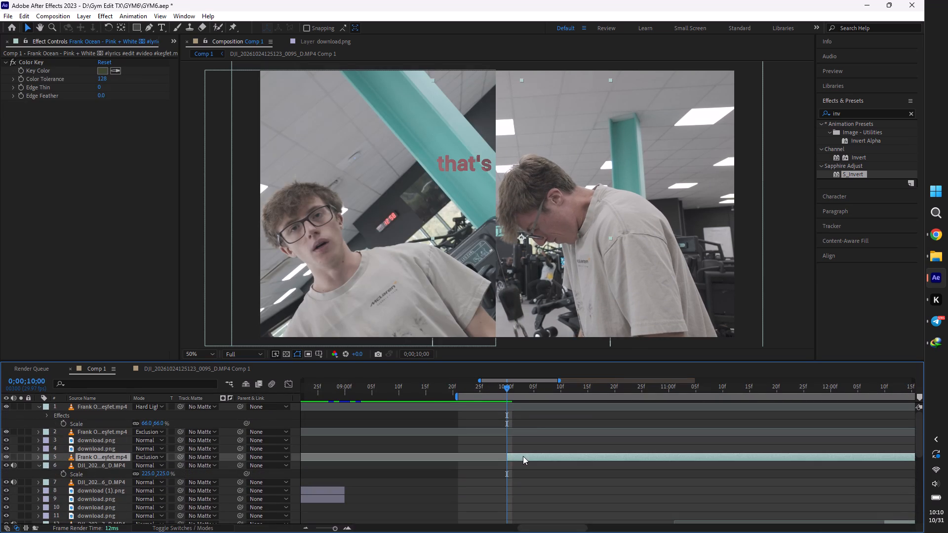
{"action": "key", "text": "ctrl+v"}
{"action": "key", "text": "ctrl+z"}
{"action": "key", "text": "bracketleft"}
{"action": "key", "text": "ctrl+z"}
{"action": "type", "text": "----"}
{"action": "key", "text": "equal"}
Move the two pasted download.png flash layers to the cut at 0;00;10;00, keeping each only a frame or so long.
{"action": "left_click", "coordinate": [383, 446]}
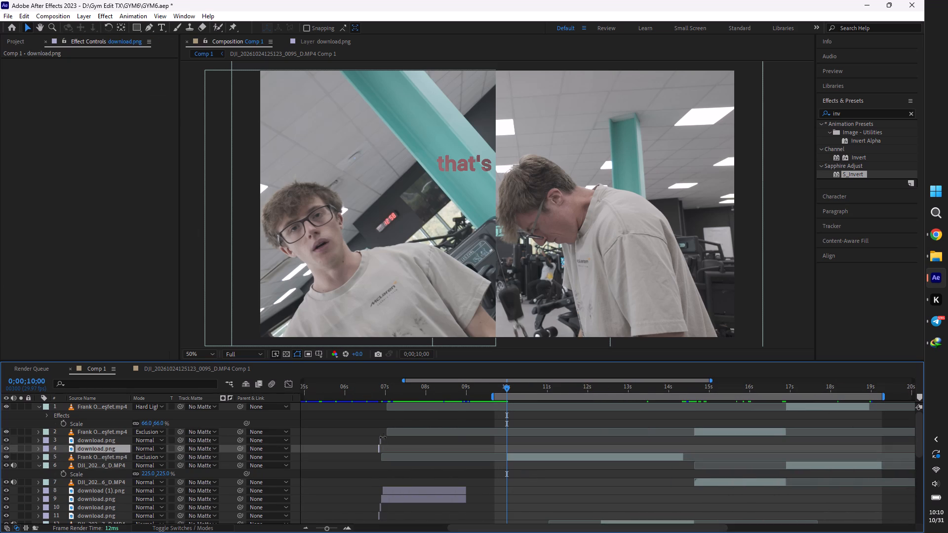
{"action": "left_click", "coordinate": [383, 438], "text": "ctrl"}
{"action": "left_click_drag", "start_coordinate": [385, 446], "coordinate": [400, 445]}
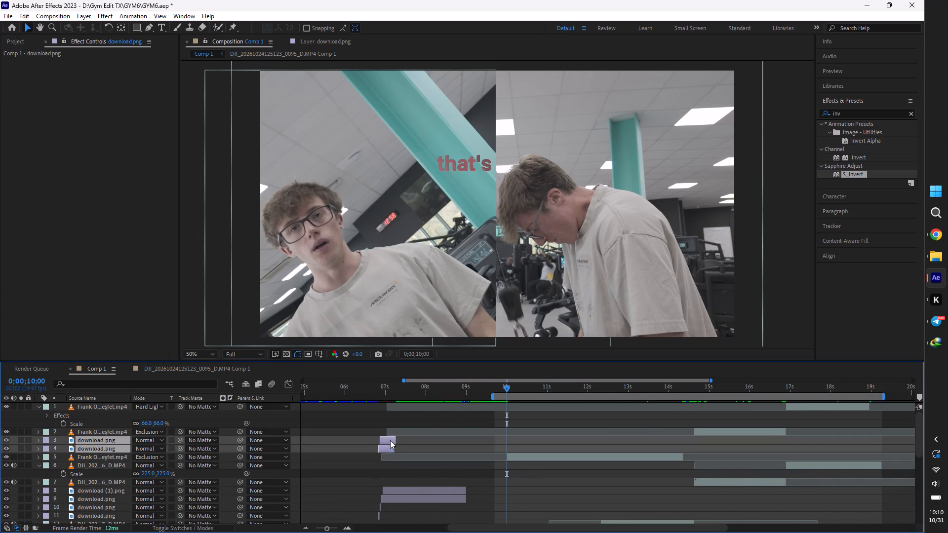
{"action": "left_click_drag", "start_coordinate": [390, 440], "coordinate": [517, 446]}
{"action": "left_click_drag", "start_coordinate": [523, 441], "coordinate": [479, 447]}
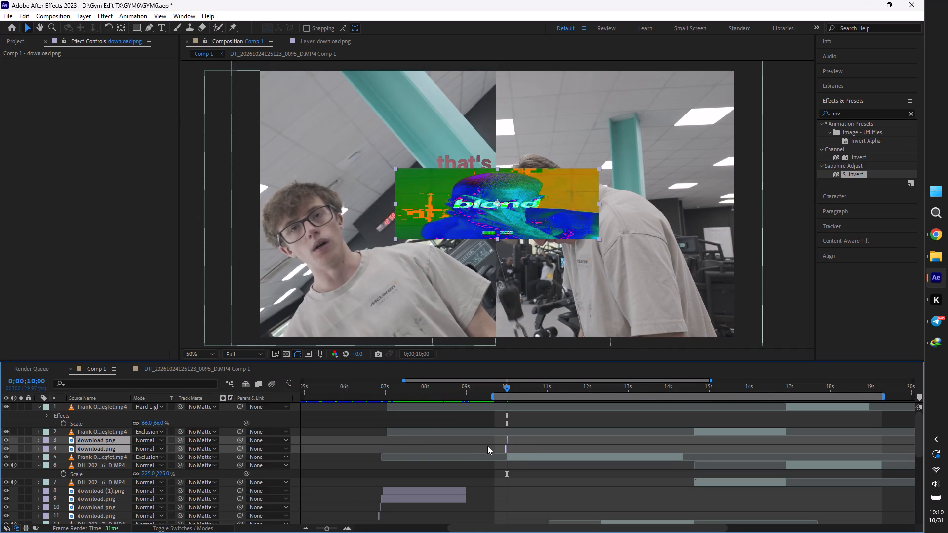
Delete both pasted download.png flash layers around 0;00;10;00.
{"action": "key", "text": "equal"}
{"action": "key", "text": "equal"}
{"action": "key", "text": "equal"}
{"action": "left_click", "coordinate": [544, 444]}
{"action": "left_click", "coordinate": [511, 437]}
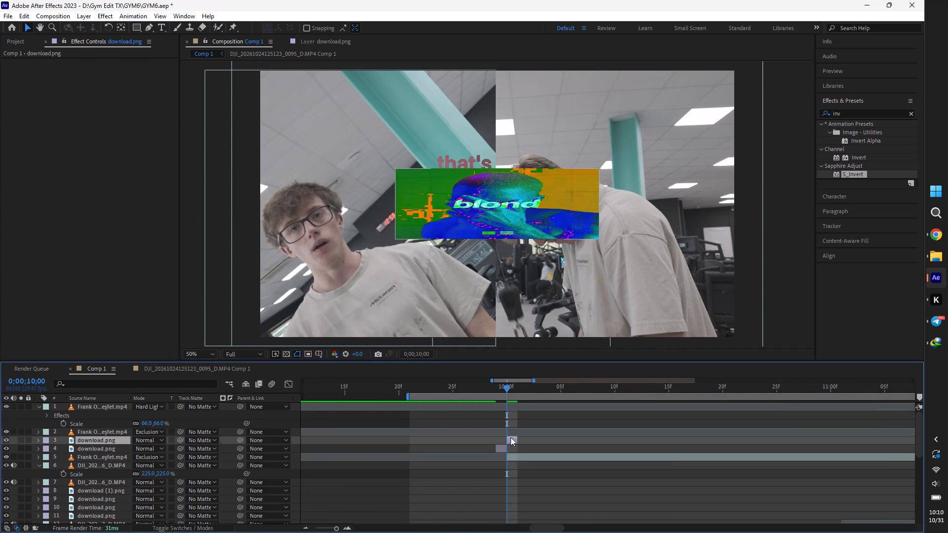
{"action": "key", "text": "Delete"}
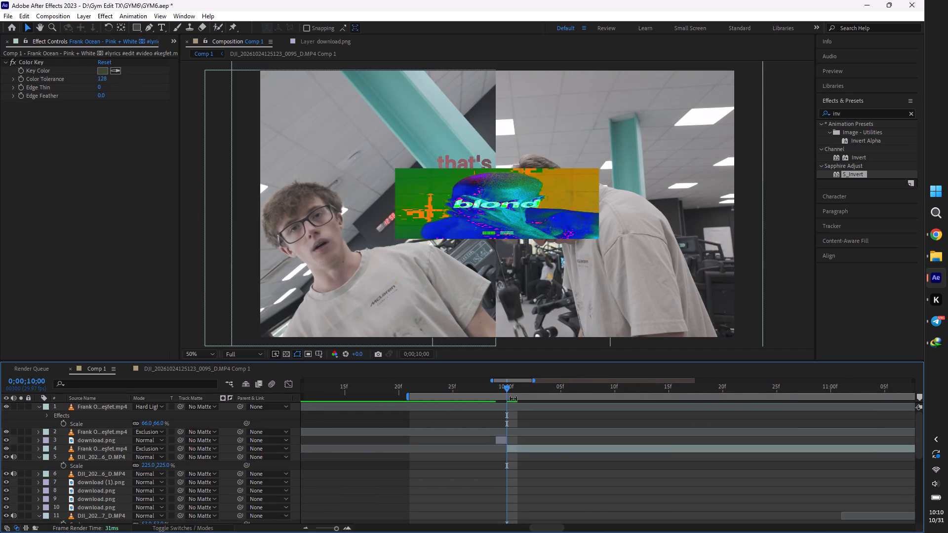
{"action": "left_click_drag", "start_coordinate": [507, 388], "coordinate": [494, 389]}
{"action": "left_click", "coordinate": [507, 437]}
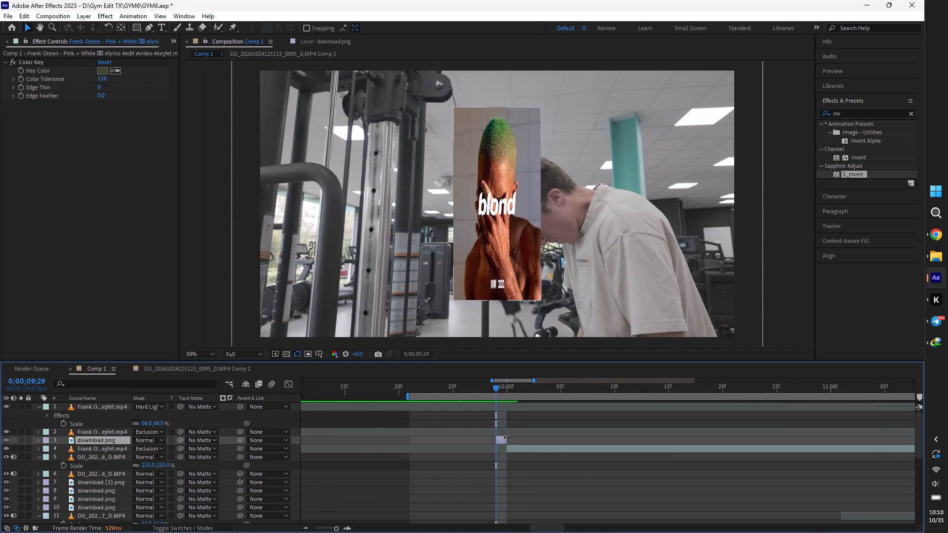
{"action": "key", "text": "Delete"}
Copy the two one-frame colour-effect gym clips from about 3 seconds, paste them above the lyrics clip, and start both at 0;00;09;29.
{"action": "key", "text": "minus"}
{"action": "key", "text": "minus"}
{"action": "key", "text": "minus"}
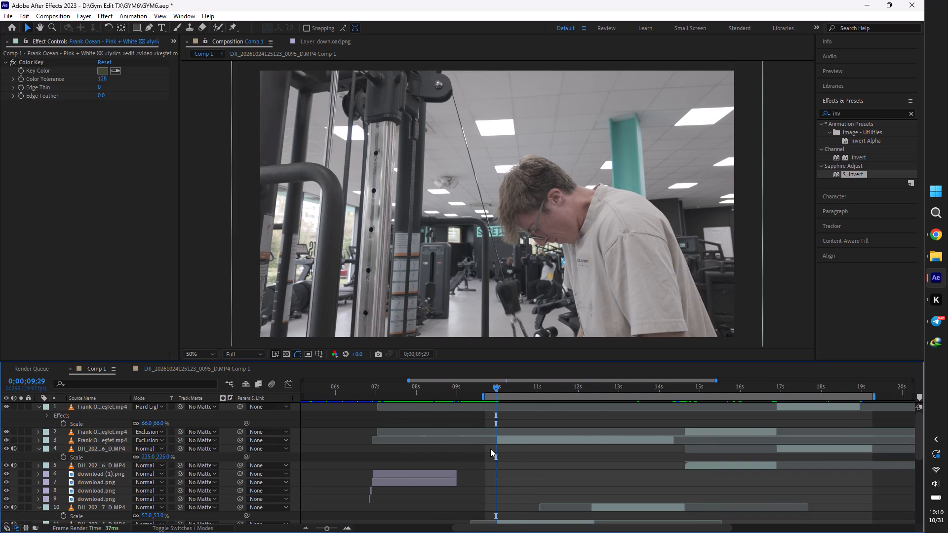
{"action": "key", "text": "minus"}
{"action": "key", "text": "minus"}
{"action": "key", "text": "minus"}
{"action": "scroll", "coordinate": [483, 460], "scroll_direction": "down", "scroll_amount": 10}
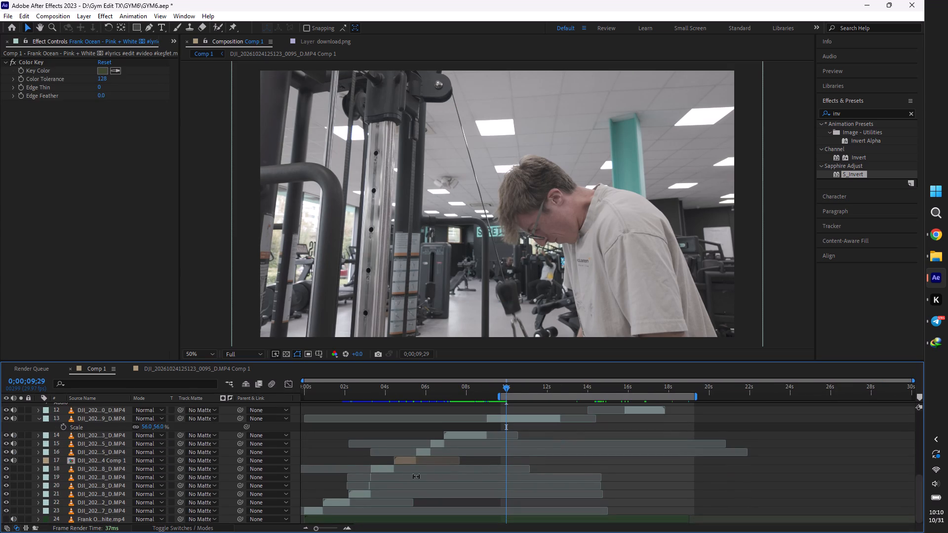
{"action": "left_click", "coordinate": [371, 477], "text": "ctrl"}
{"action": "left_click", "coordinate": [371, 485], "text": "ctrl"}
{"action": "key", "text": "ctrl+c"}
{"action": "scroll", "coordinate": [547, 436], "scroll_direction": "up", "scroll_amount": 9}
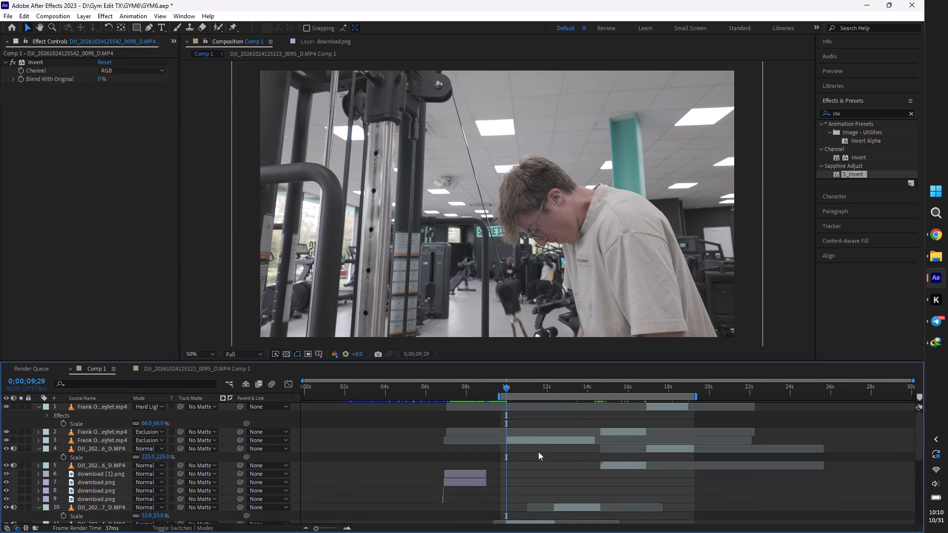
{"action": "left_click", "coordinate": [518, 436]}
{"action": "key", "text": "ctrl+v"}
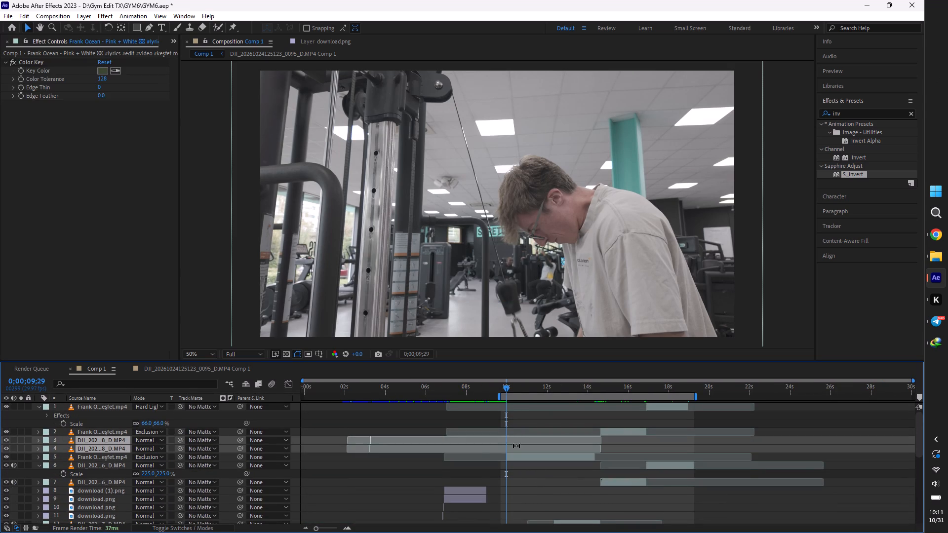
{"action": "key", "text": "bracketleft"}
{"action": "key", "text": "equal"}
{"action": "key", "text": "equal"}
{"action": "key", "text": "equal"}
{"action": "key", "text": "equal"}
{"action": "key", "text": "equal"}
{"action": "left_click", "coordinate": [547, 448]}
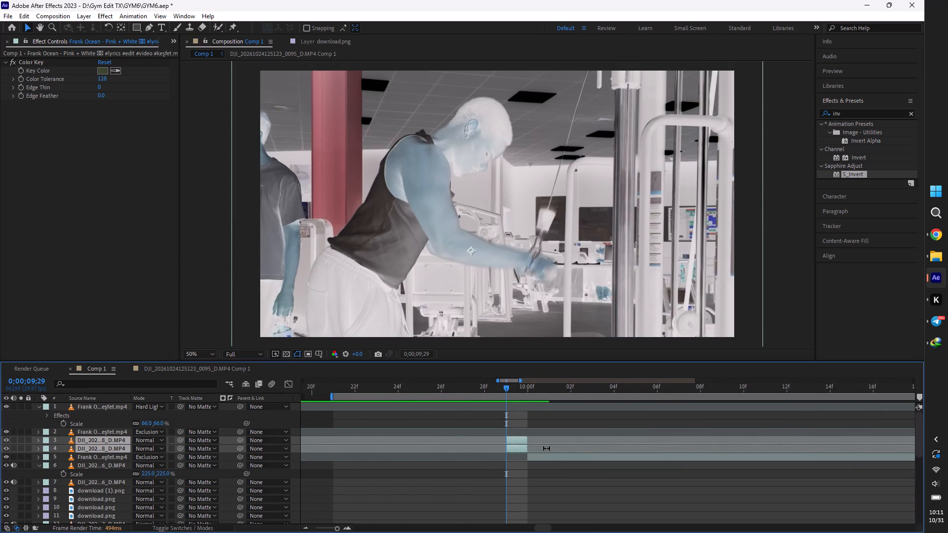
Stagger the pasted flash frames, placing the Invert clip at 0;00;09;28 and the Solid Composite clip at 0;00;10;00.
{"action": "left_click", "coordinate": [511, 457]}
{"action": "left_click_drag", "start_coordinate": [515, 436], "coordinate": [498, 444]}
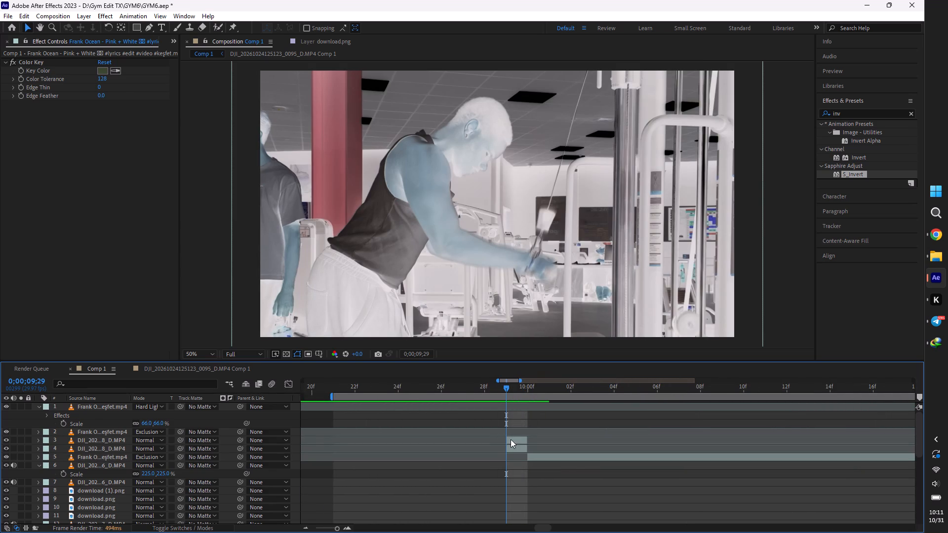
{"action": "left_click_drag", "start_coordinate": [511, 439], "coordinate": [485, 443]}
{"action": "left_click_drag", "start_coordinate": [511, 449], "coordinate": [522, 449]}
{"action": "left_click", "coordinate": [503, 440]}
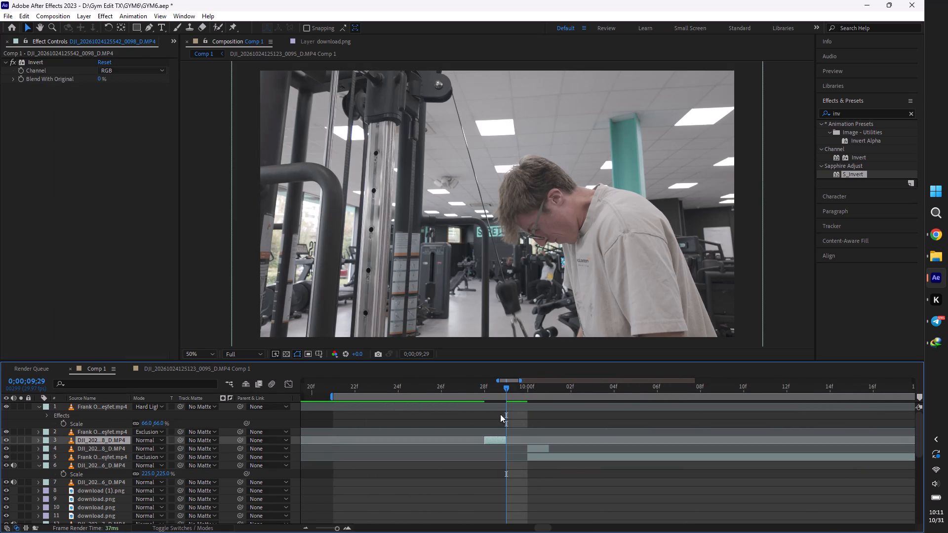
{"action": "left_click_drag", "start_coordinate": [508, 391], "coordinate": [487, 394]}
Shift the Red Hue in Hue/Saturation to -309° on the flash clip at 0;00;10;00.
{"action": "left_click", "coordinate": [541, 447]}
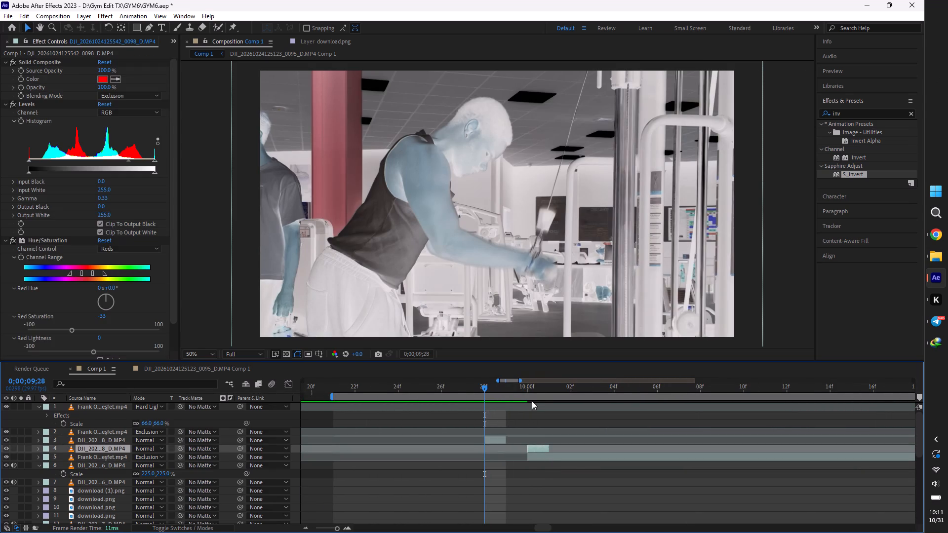
{"action": "left_click", "coordinate": [524, 392]}
{"action": "left_click_drag", "start_coordinate": [523, 388], "coordinate": [528, 391]}
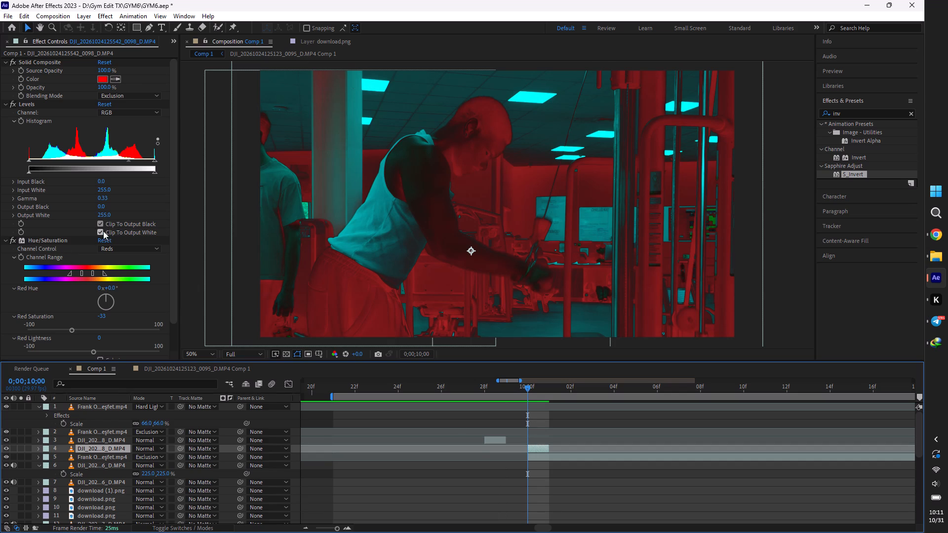
{"action": "left_click_drag", "start_coordinate": [103, 298], "coordinate": [92, 305]}
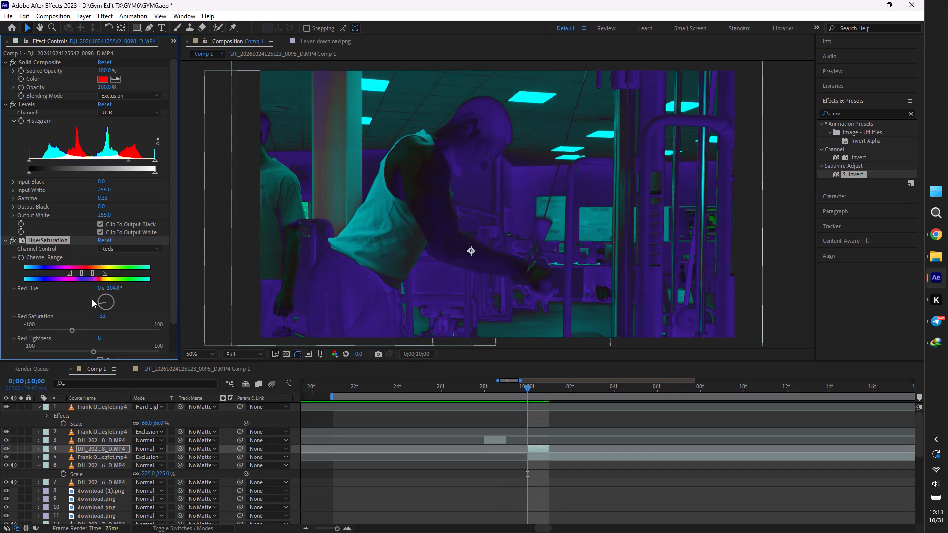
{"action": "left_click_drag", "start_coordinate": [101, 299], "coordinate": [120, 304]}
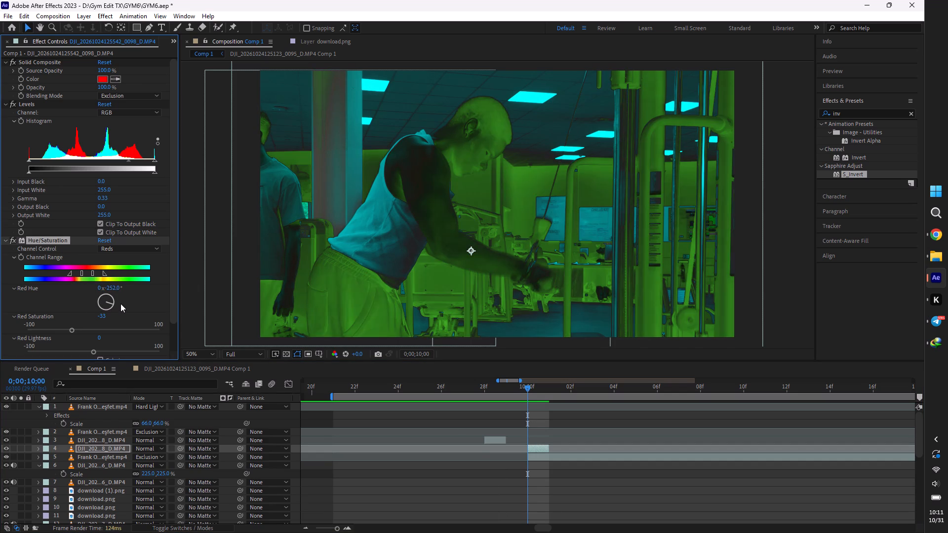
{"action": "left_click_drag", "start_coordinate": [120, 304], "coordinate": [123, 288]}
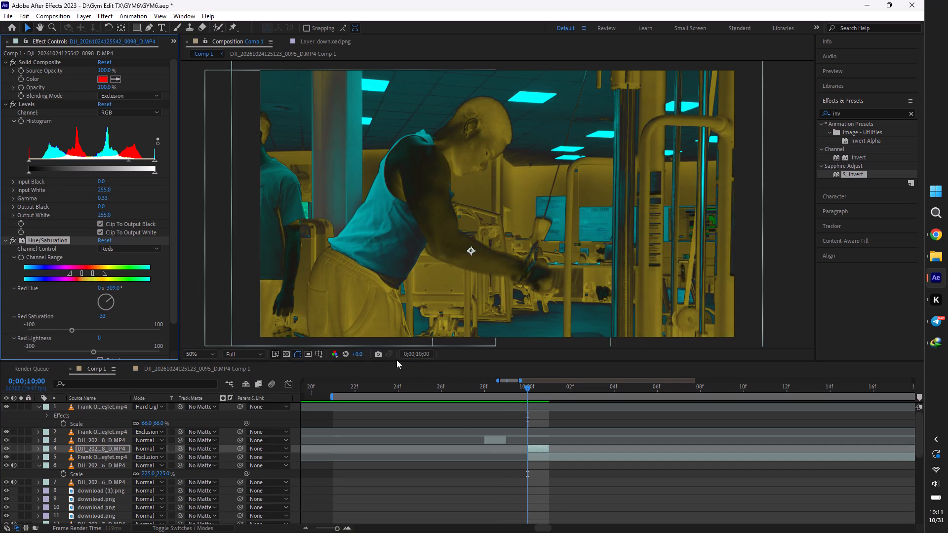
Preview the two flash frames across the cut from 0;00;09;26 to 0;00;10;00.
{"action": "left_click", "coordinate": [451, 384]}
{"action": "key", "text": "space"}
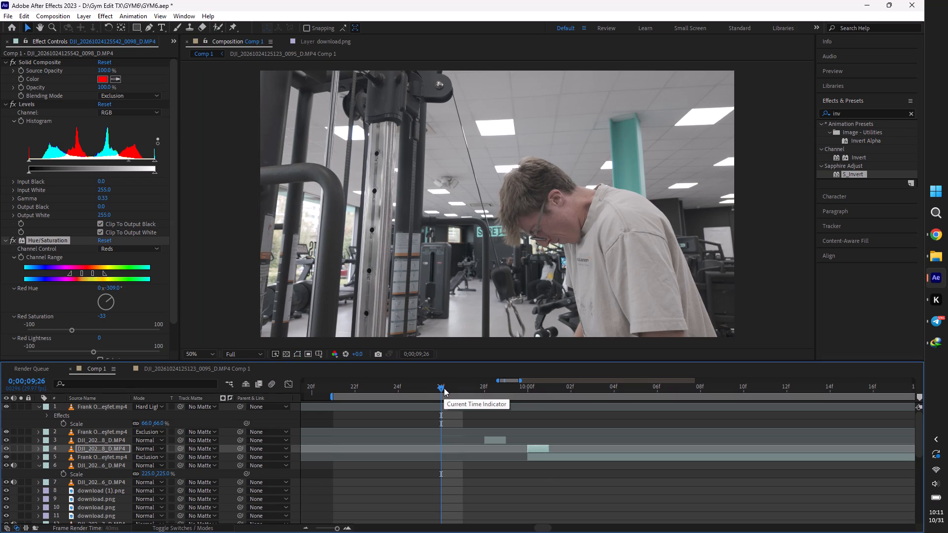
{"action": "left_click_drag", "start_coordinate": [443, 387], "coordinate": [482, 400]}
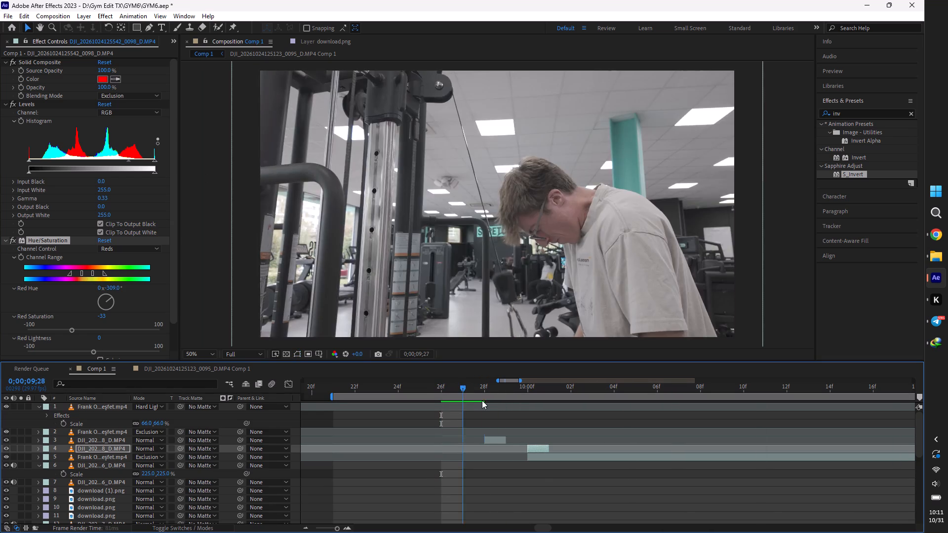
{"action": "left_click_drag", "start_coordinate": [482, 400], "coordinate": [534, 417]}
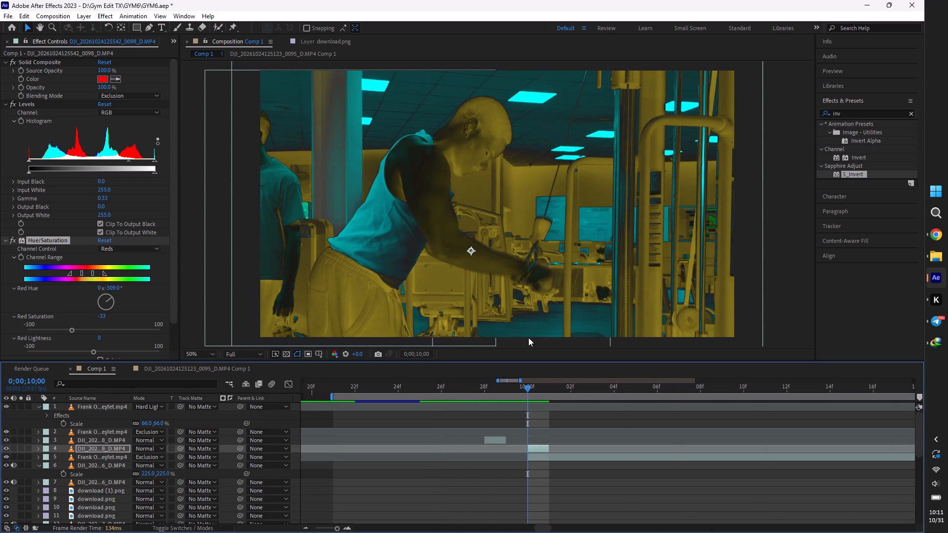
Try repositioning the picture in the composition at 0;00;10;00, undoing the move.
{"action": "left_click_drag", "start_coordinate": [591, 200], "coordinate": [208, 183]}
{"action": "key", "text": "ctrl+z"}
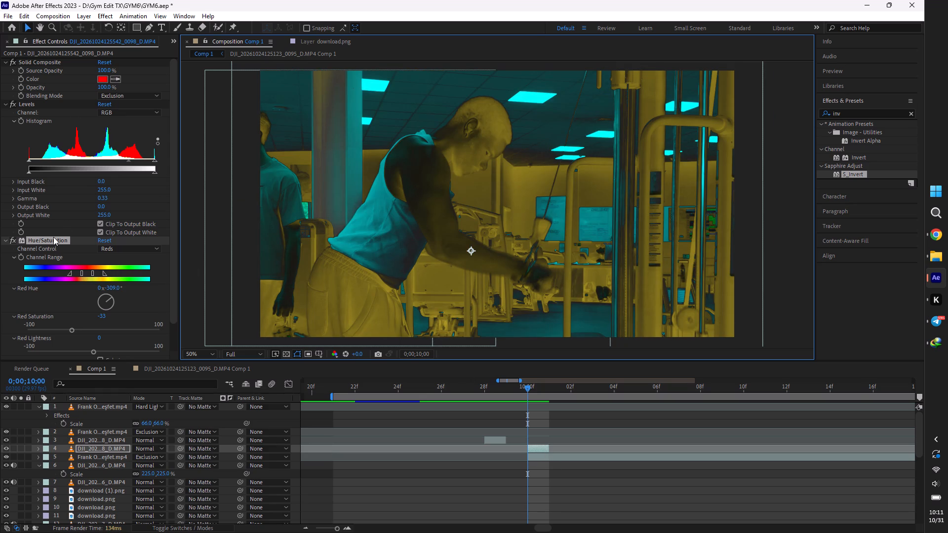
Cut the Solid Composite, Levels and Hue/Saturation effects from the flash clip at 0;00;10;00.
{"action": "left_click", "coordinate": [53, 244]}
{"action": "key", "text": "ctrl+x"}
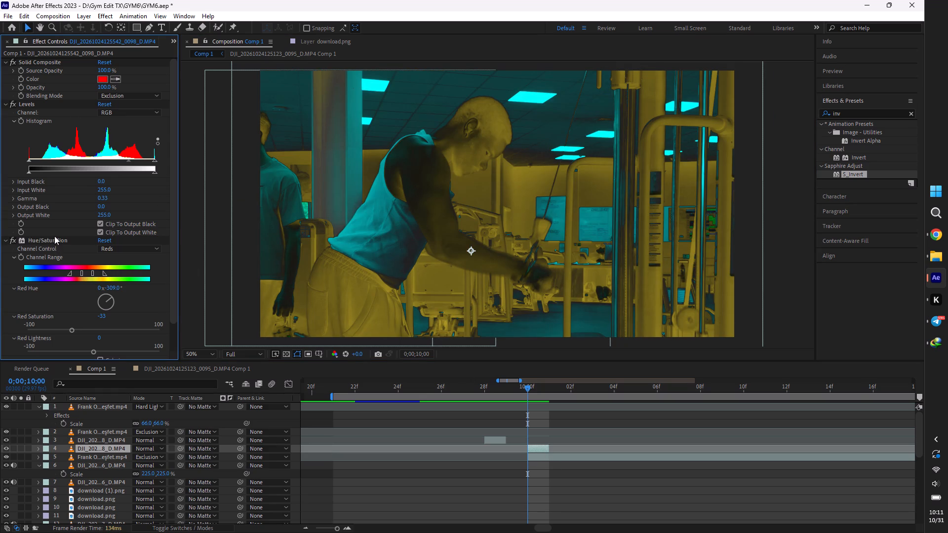
{"action": "key", "text": "ctrl+a"}
{"action": "key", "text": "ctrl+x"}
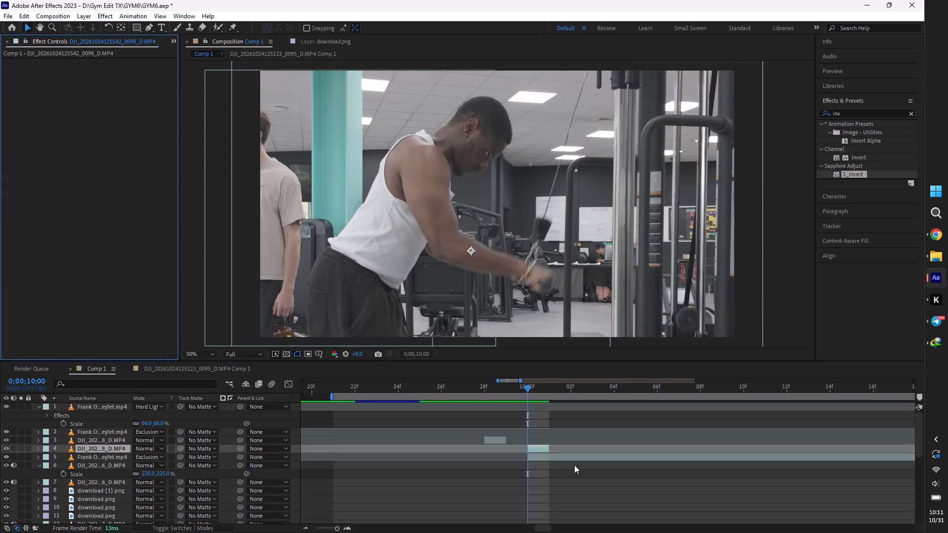
Add an adjustment layer above the flash clip and trim it to the single frame at 0;00;10;00.
{"action": "key", "text": "ctrl+alt+y"}
{"action": "key", "text": "ctrl+shift+f"}
{"action": "key", "text": "ctrl+shift+d"}
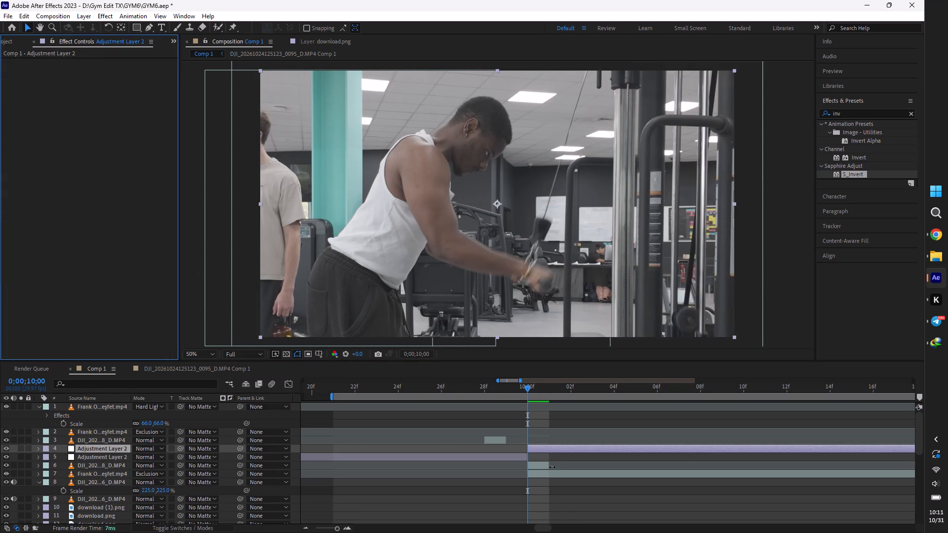
{"action": "key", "text": "BackSpace"}
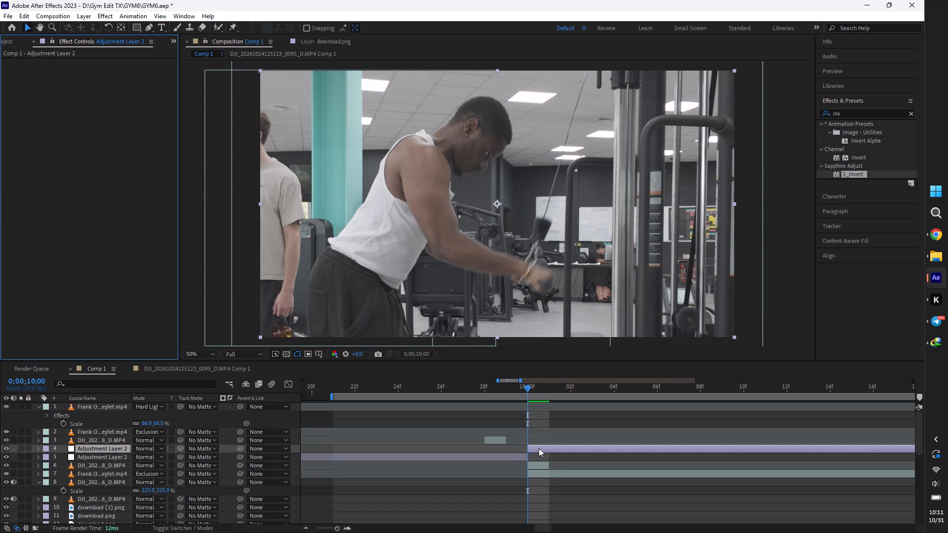
{"action": "left_click", "coordinate": [539, 448]}
{"action": "key", "text": "Delete"}
{"action": "left_click_drag", "start_coordinate": [527, 448], "coordinate": [540, 456]}
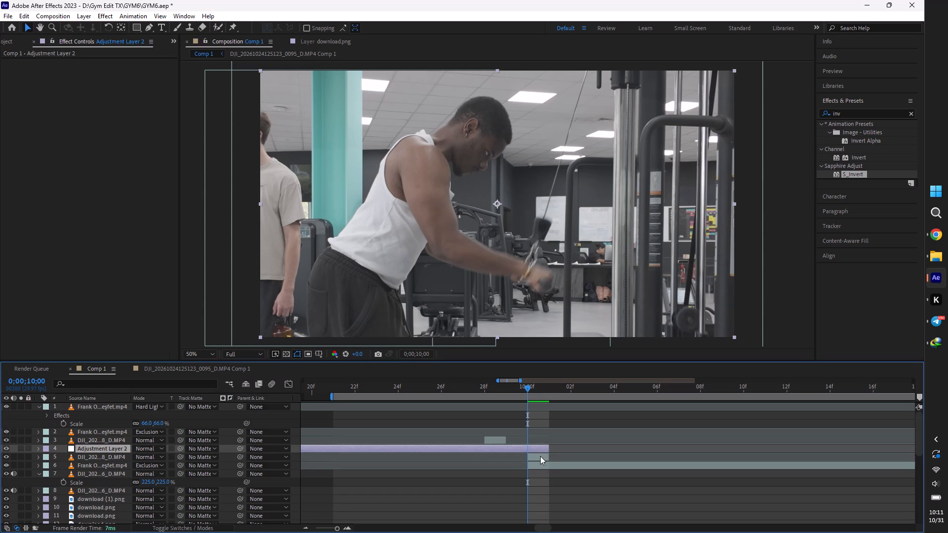
{"action": "key", "text": "ctrl+shift+d"}
{"action": "left_click", "coordinate": [525, 453]}
{"action": "key", "text": "Delete"}
Paste the cut colour effects onto the one-frame adjustment layer and delete the old flash clip beneath it.
{"action": "left_click", "coordinate": [542, 446]}
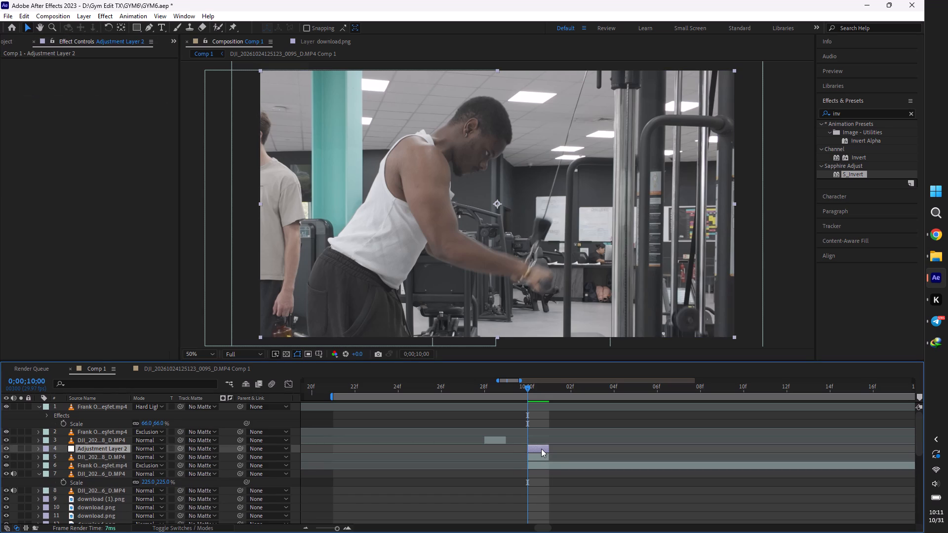
{"action": "key", "text": "ctrl+v"}
{"action": "left_click", "coordinate": [542, 457]}
{"action": "key", "text": "Delete"}
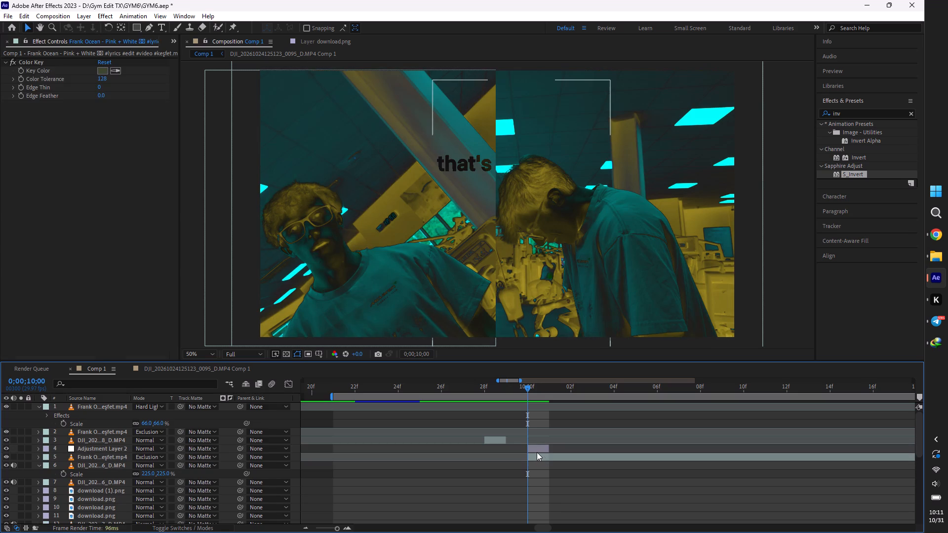
Cut the Invert effect from the flash clip at 0;00;09;28 and delete that clip.
{"action": "left_click", "coordinate": [536, 452]}
{"action": "left_click", "coordinate": [504, 440]}
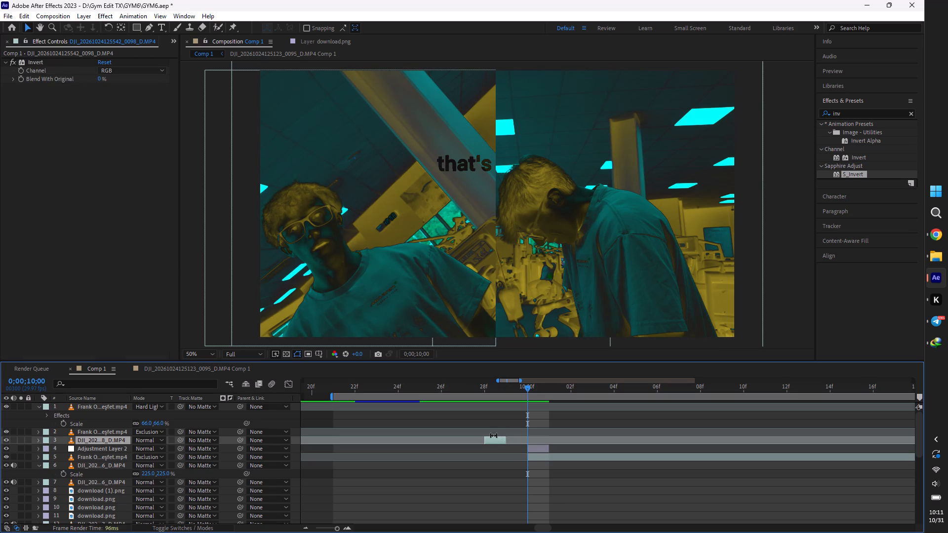
{"action": "left_click", "coordinate": [35, 63]}
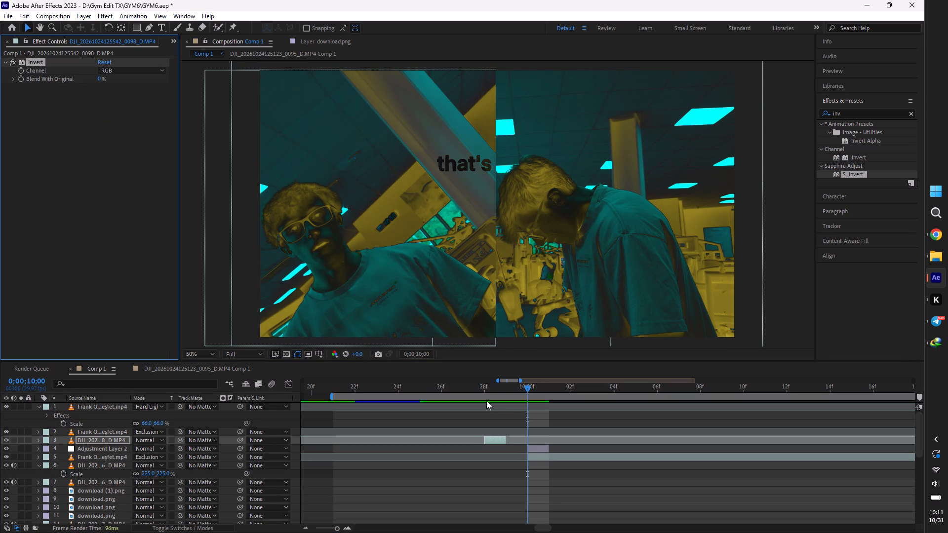
{"action": "key", "text": "ctrl+x"}
{"action": "left_click", "coordinate": [533, 447]}
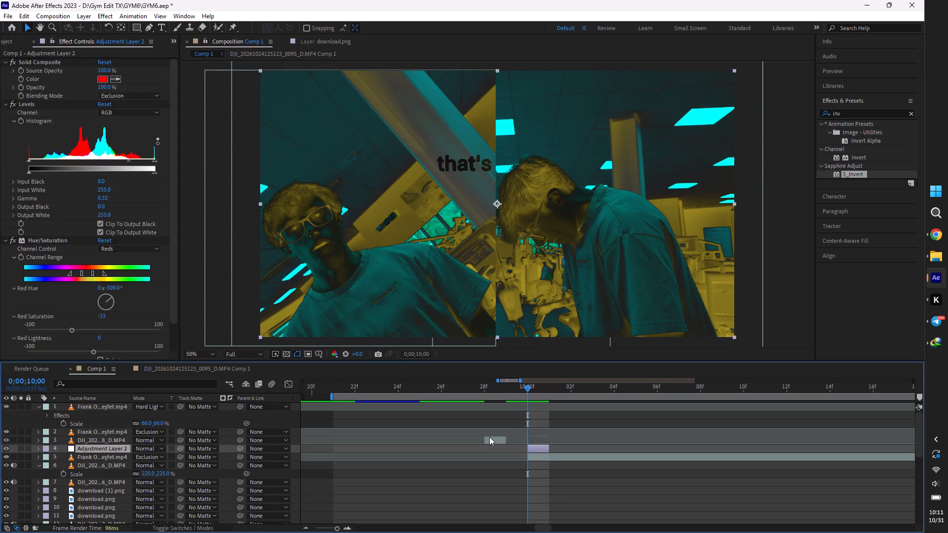
{"action": "left_click", "coordinate": [489, 437]}
{"action": "key", "text": "Delete"}
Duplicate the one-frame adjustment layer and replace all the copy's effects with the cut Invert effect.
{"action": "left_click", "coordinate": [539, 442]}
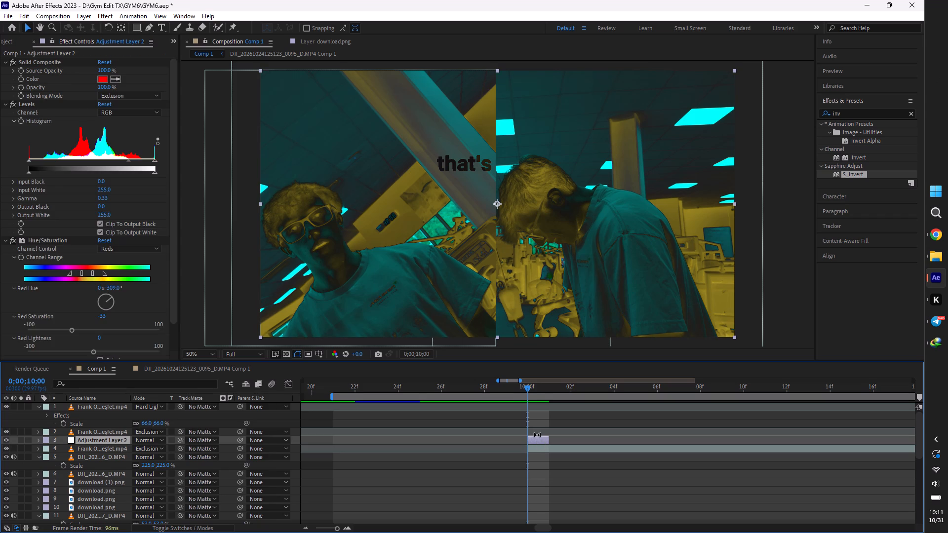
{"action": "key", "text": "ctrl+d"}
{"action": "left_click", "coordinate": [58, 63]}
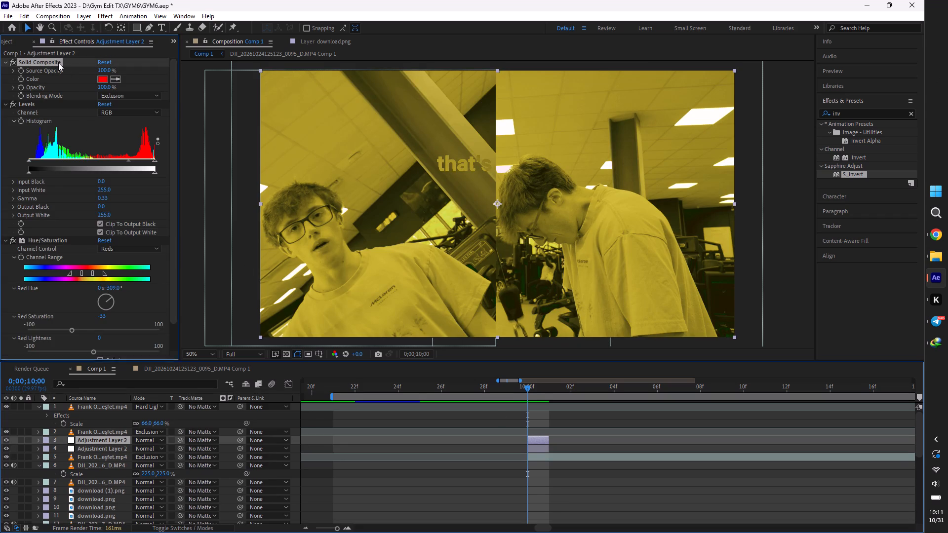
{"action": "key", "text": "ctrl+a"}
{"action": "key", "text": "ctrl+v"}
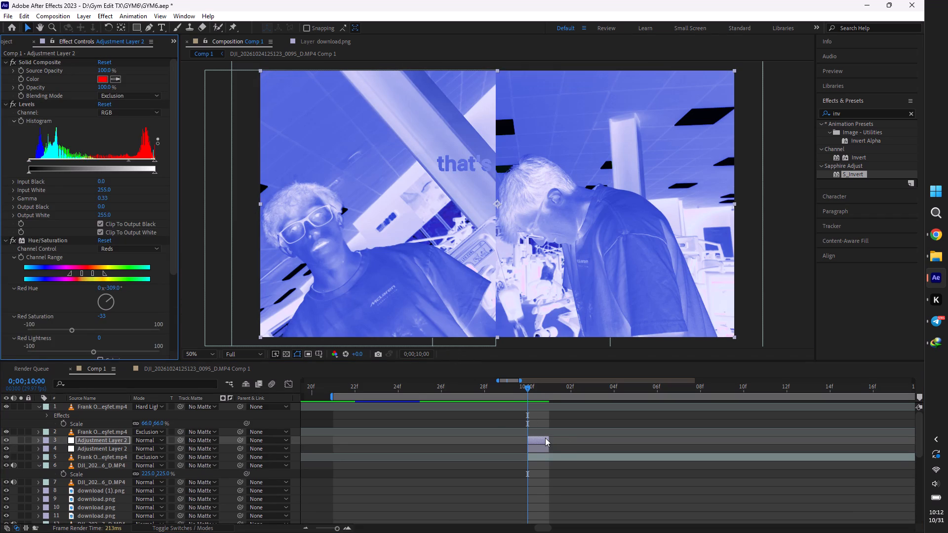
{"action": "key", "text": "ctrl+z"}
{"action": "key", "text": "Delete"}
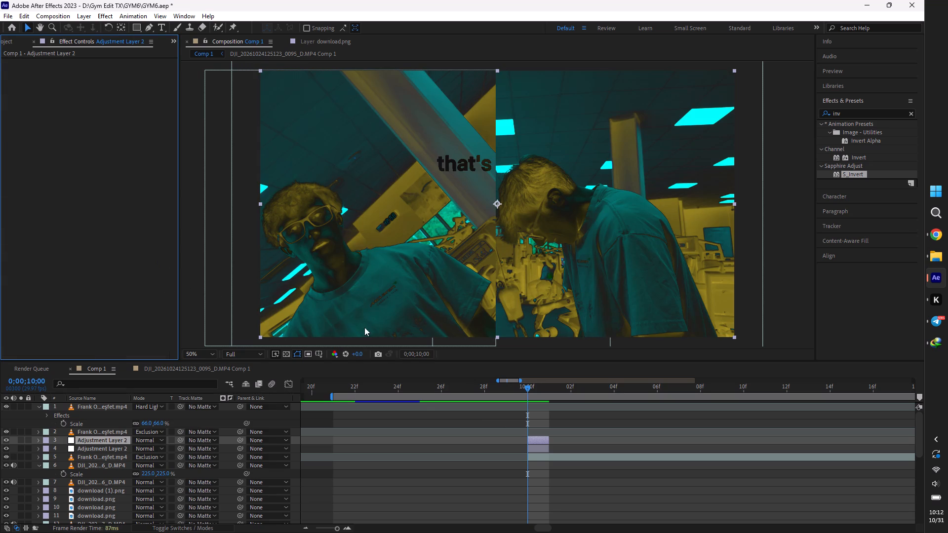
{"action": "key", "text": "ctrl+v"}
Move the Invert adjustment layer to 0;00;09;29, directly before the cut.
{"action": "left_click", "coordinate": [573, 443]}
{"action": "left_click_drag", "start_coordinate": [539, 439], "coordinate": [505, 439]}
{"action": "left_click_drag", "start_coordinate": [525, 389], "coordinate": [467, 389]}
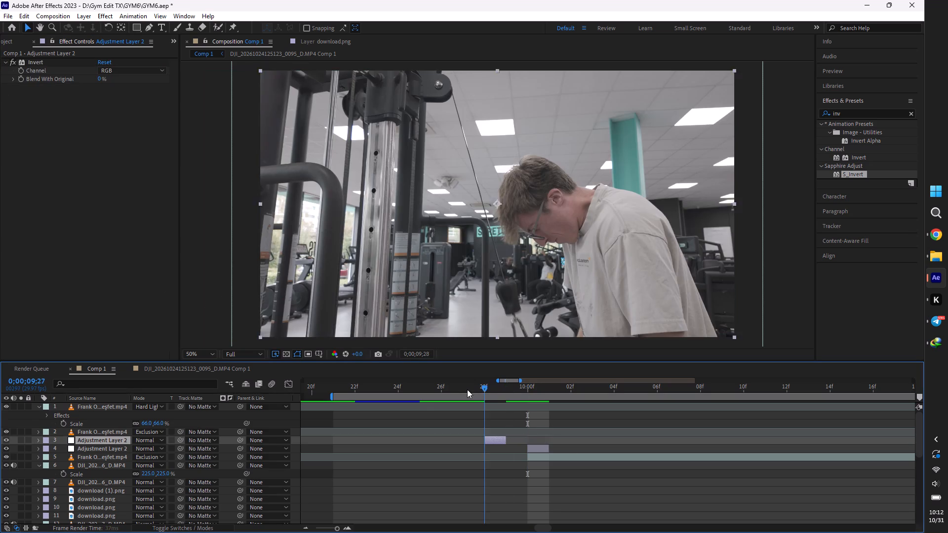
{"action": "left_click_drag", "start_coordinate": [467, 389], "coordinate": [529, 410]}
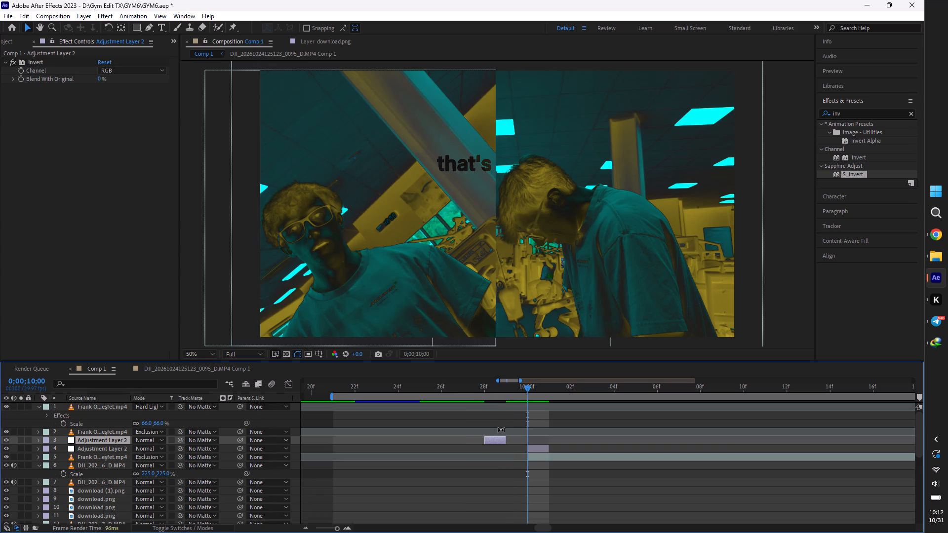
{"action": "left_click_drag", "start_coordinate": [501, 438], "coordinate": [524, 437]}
Shift the 0;00;10;00 colour-effect adjustment layer over the left split-screen shot, and place a duplicate at 0;00;10;01.
{"action": "left_click", "coordinate": [535, 447]}
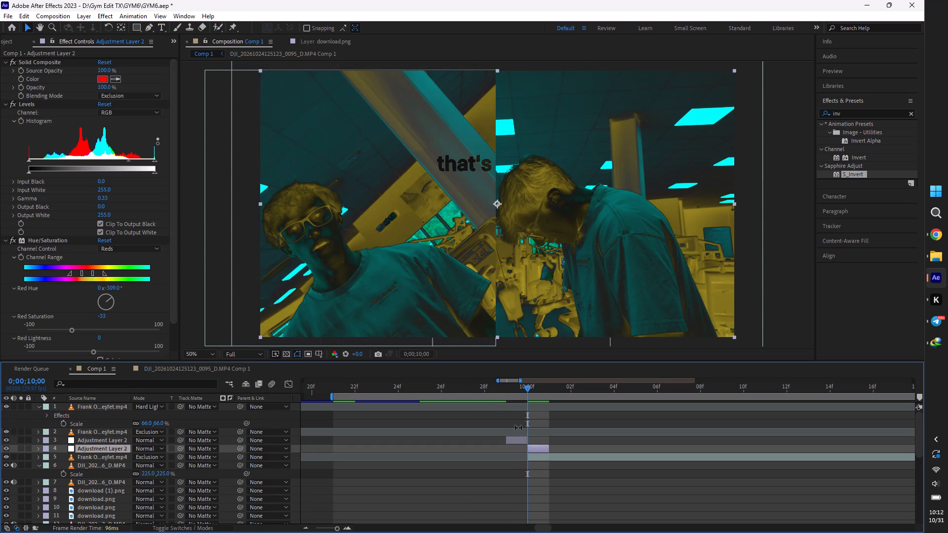
{"action": "left_click_drag", "start_coordinate": [512, 242], "coordinate": [261, 241]}
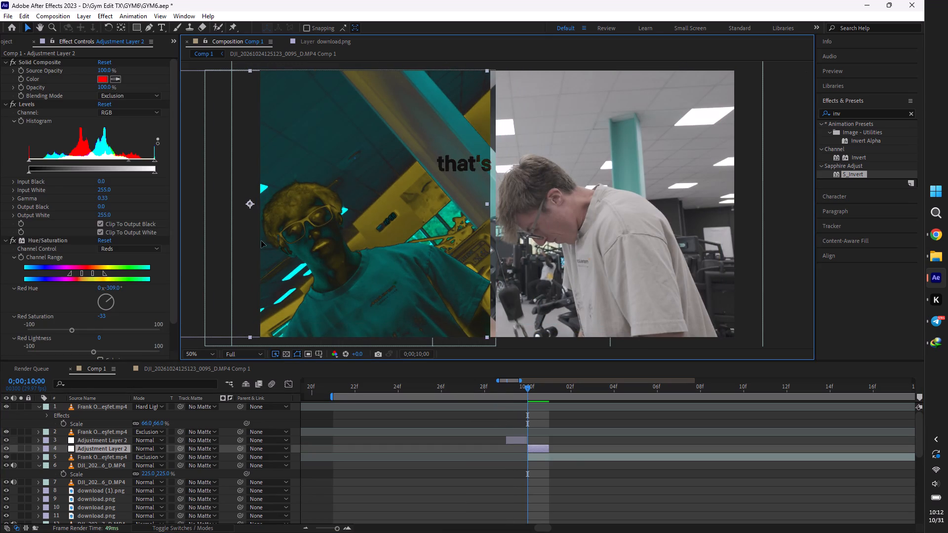
{"action": "left_click_drag", "start_coordinate": [261, 241], "coordinate": [277, 244]}
{"action": "key", "text": "ctrl+d"}
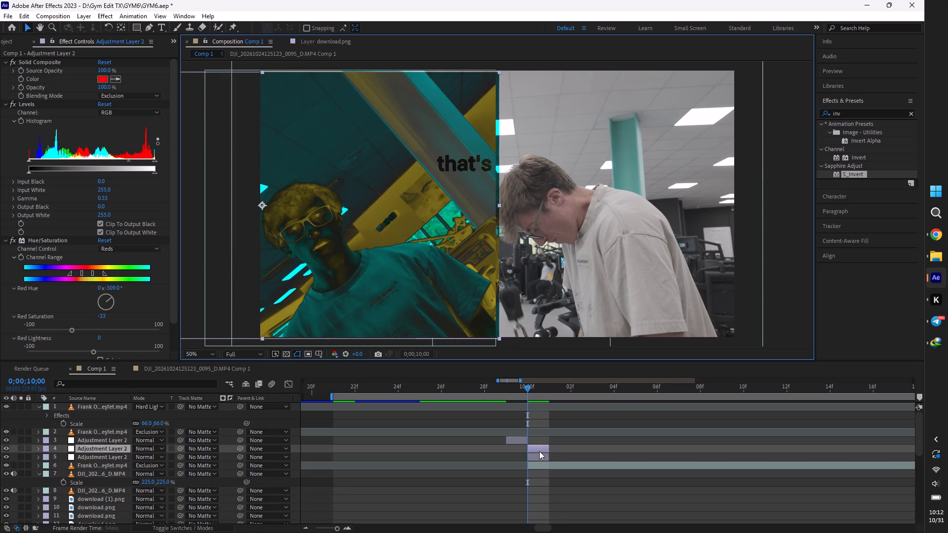
{"action": "left_click_drag", "start_coordinate": [539, 451], "coordinate": [560, 451]}
Reposition the colour-effect adjustment layer at 0;00;10;00 so it covers only the right split-screen shot.
{"action": "left_click_drag", "start_coordinate": [401, 243], "coordinate": [761, 241]}
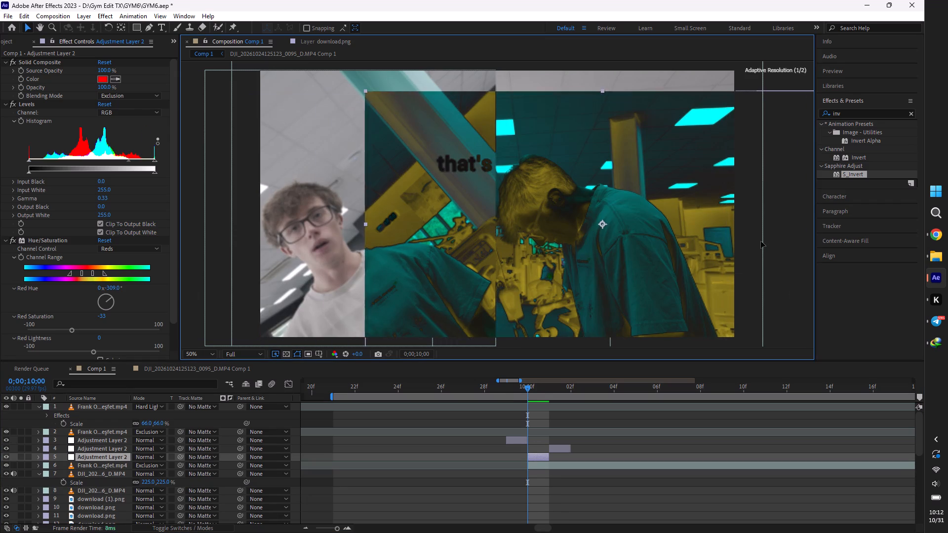
{"action": "left_click_drag", "start_coordinate": [761, 241], "coordinate": [832, 229]}
{"action": "left_click_drag", "start_coordinate": [601, 218], "coordinate": [672, 229]}
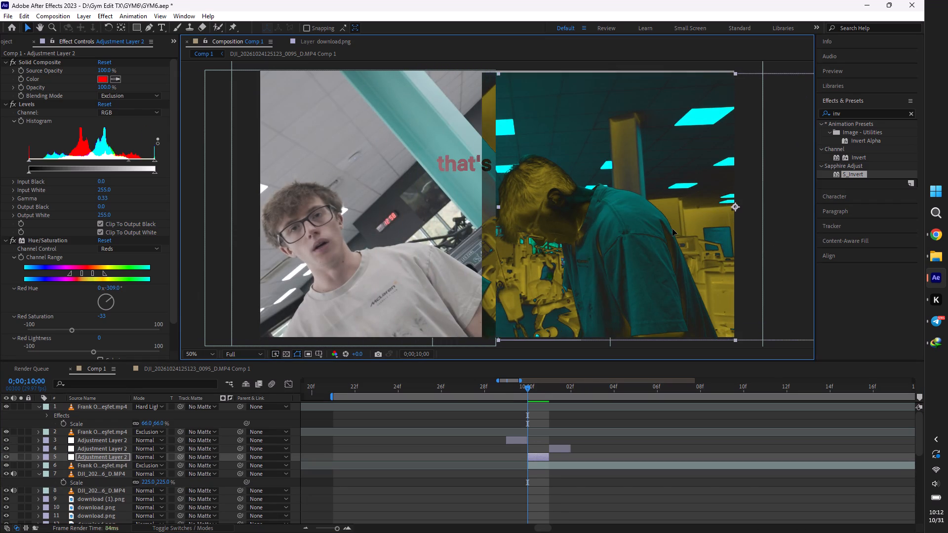
{"action": "left_click_drag", "start_coordinate": [672, 229], "coordinate": [667, 227]}
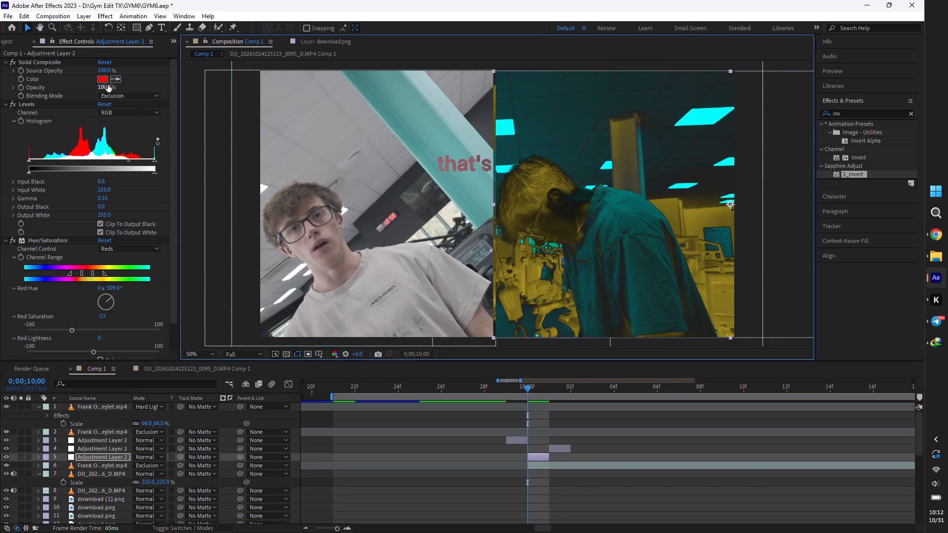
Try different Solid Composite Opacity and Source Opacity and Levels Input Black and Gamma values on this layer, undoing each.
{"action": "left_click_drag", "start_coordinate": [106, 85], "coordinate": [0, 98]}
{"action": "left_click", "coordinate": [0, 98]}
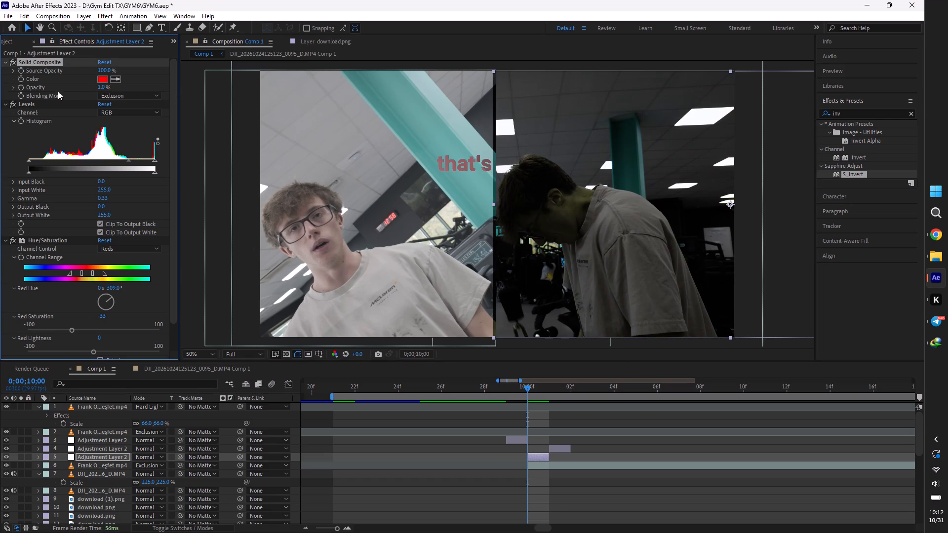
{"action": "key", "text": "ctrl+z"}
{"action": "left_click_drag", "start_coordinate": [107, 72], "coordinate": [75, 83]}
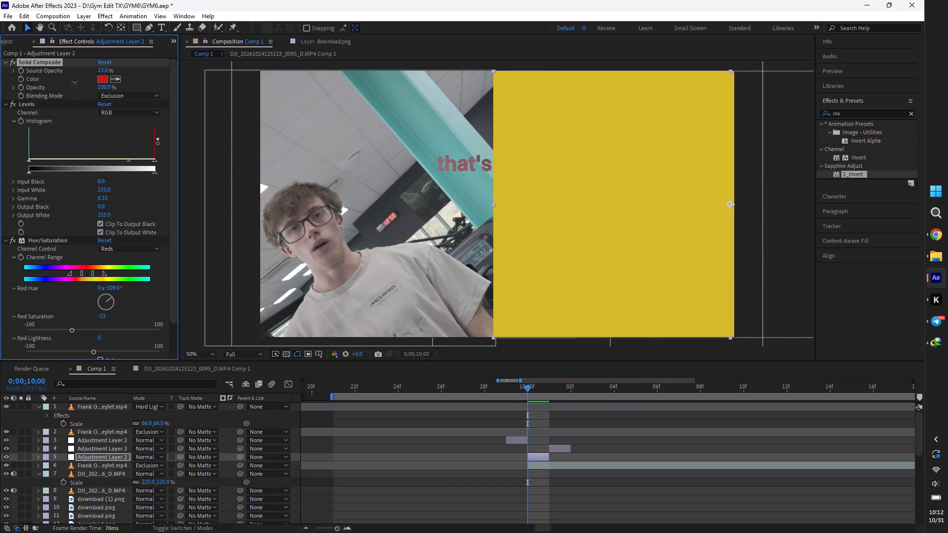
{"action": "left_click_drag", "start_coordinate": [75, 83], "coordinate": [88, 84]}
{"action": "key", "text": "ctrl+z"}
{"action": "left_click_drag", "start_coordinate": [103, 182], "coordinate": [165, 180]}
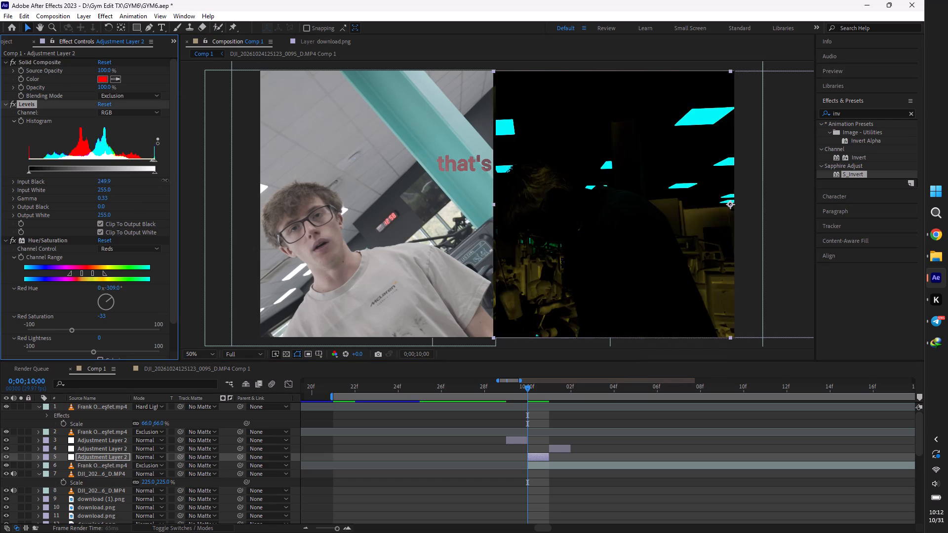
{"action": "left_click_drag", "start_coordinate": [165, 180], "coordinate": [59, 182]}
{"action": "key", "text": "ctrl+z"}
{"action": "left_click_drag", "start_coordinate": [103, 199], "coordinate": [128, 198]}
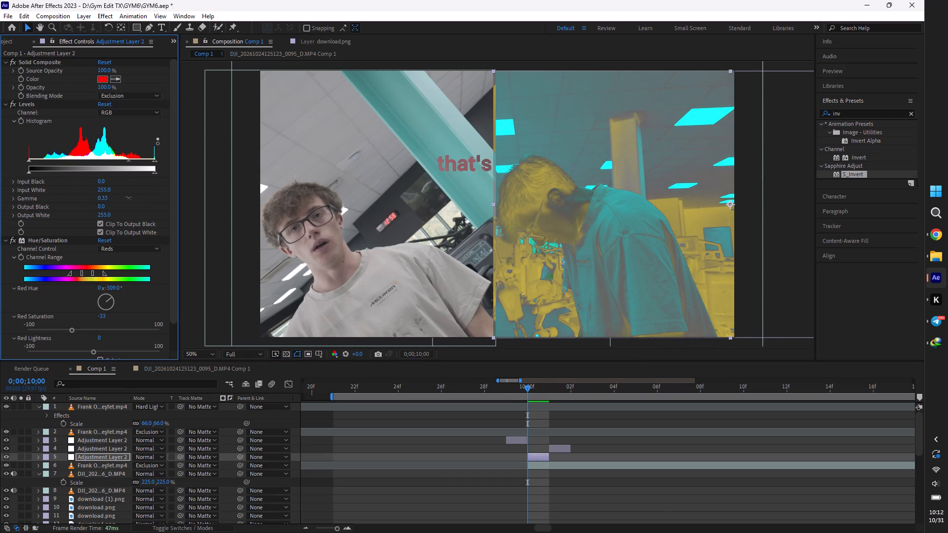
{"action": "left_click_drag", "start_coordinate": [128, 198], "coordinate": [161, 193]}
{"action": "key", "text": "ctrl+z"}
Shift the Red Hue in Hue/Saturation to -43° on the adjustment layer at 0;00;10;00.
{"action": "left_click_drag", "start_coordinate": [108, 300], "coordinate": [103, 317]}
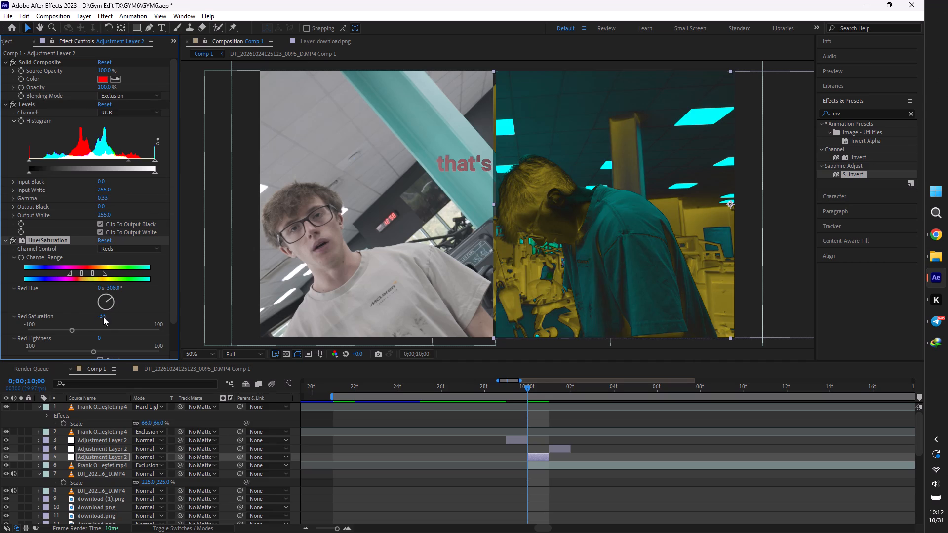
{"action": "left_click_drag", "start_coordinate": [103, 317], "coordinate": [68, 261]}
Preview the adjustment-layer flash frames across the cut, starting from 0;00;09;26 and 0;00;09;28, and check them at 0;00;10;01.
{"action": "left_click", "coordinate": [419, 382]}
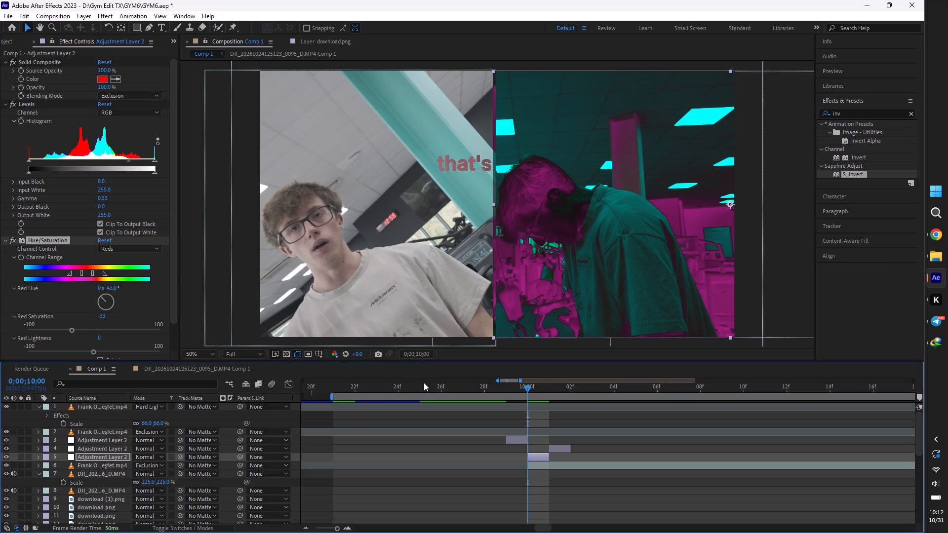
{"action": "left_click", "coordinate": [435, 384]}
{"action": "left_click_drag", "start_coordinate": [529, 441], "coordinate": [504, 441]}
{"action": "key", "text": "space"}
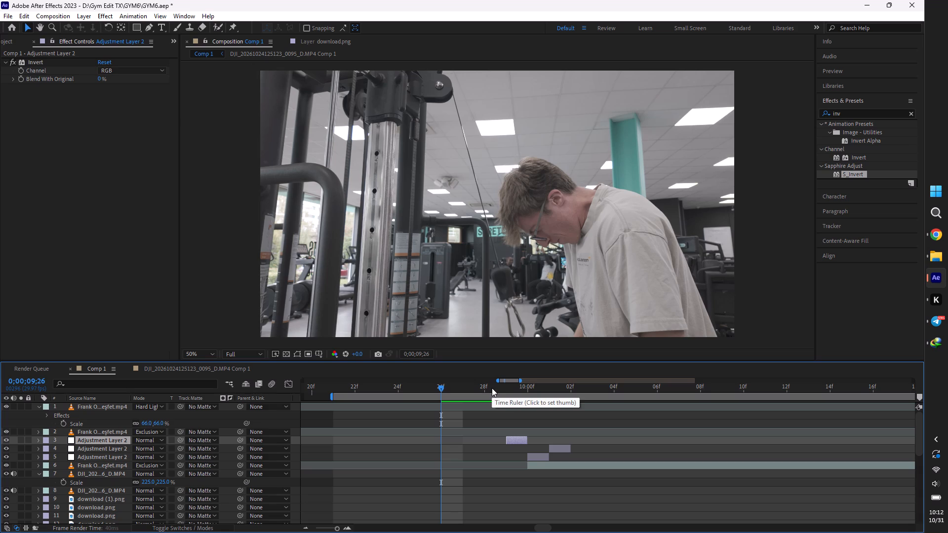
{"action": "left_click", "coordinate": [479, 386]}
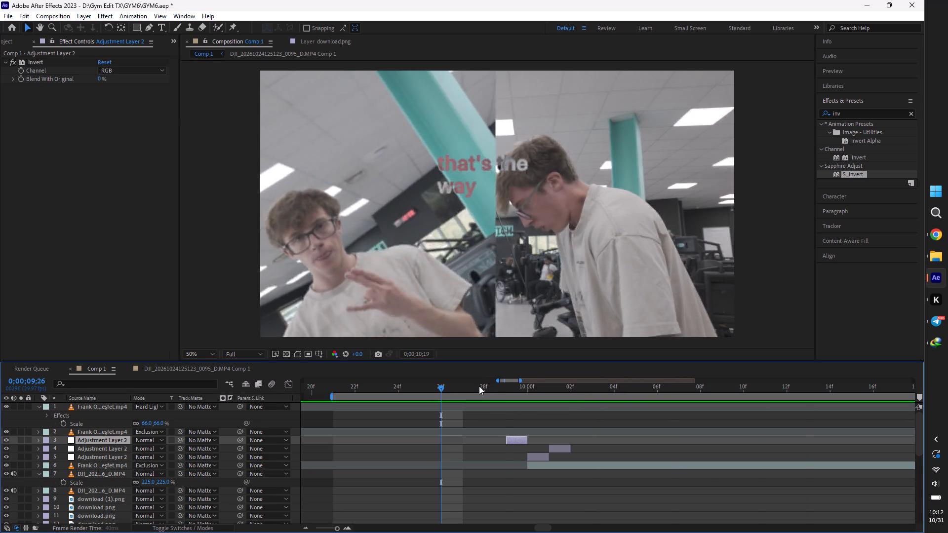
{"action": "key", "text": "space"}
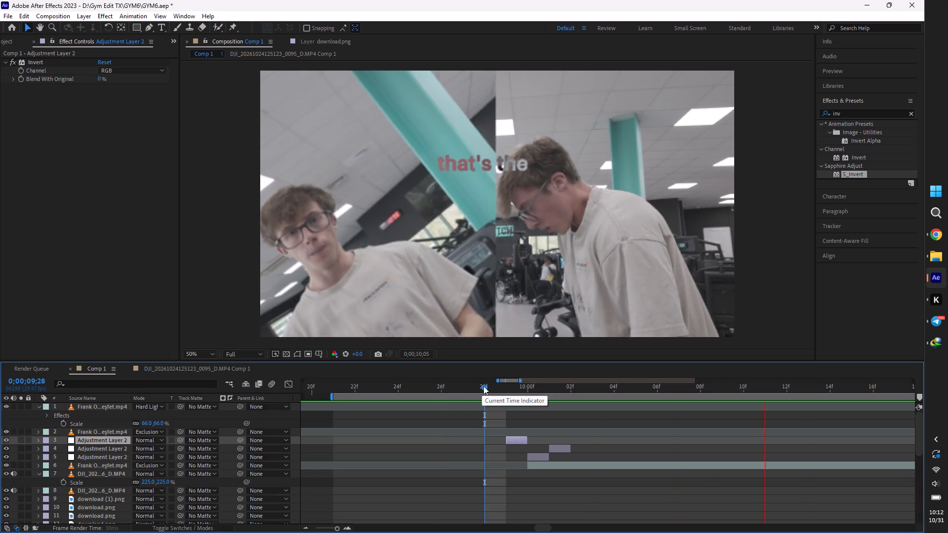
{"action": "left_click_drag", "start_coordinate": [483, 386], "coordinate": [539, 410]}
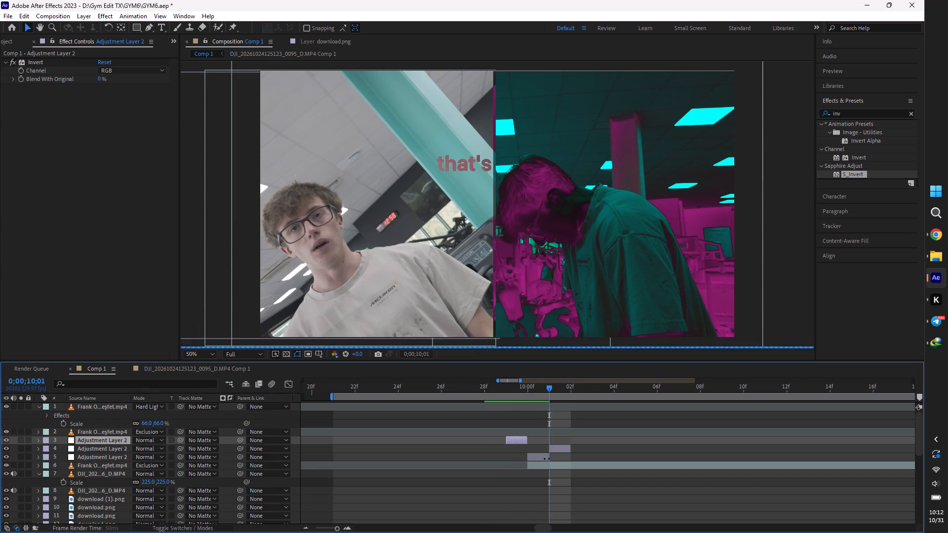
Move the right-shot adjustment layer to 0;00;09;28 and delete the Invert adjustment layer at 0;00;09;29.
{"action": "left_click_drag", "start_coordinate": [547, 458], "coordinate": [542, 458]}
{"action": "left_click_drag", "start_coordinate": [540, 457], "coordinate": [539, 466]}
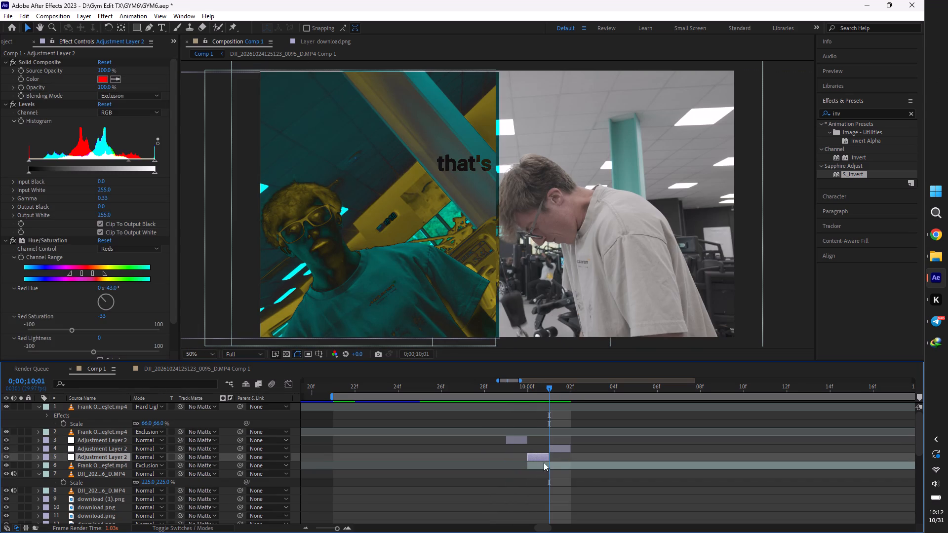
{"action": "left_click_drag", "start_coordinate": [539, 457], "coordinate": [504, 458]}
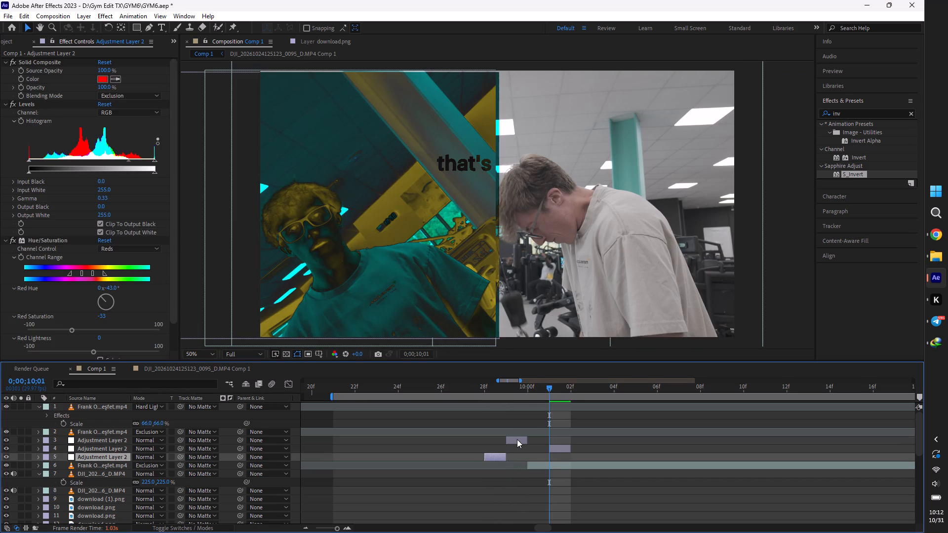
{"action": "left_click", "coordinate": [517, 439]}
{"action": "key", "text": "Delete"}
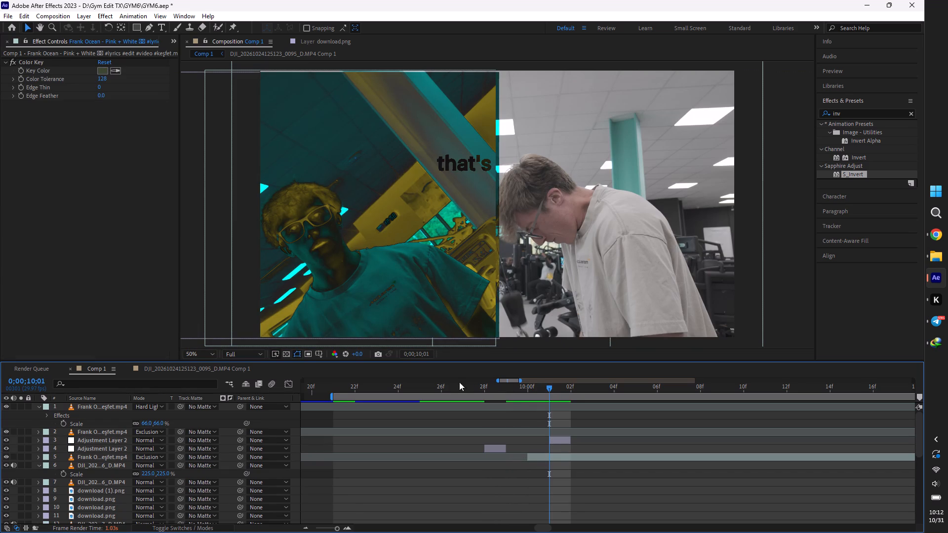
Swap the two flash adjustment layers in time, placing the right-half one at 0;00;10;01 and the left-half one at 0;00;09;28.
{"action": "left_click", "coordinate": [449, 388]}
{"action": "key", "text": "space"}
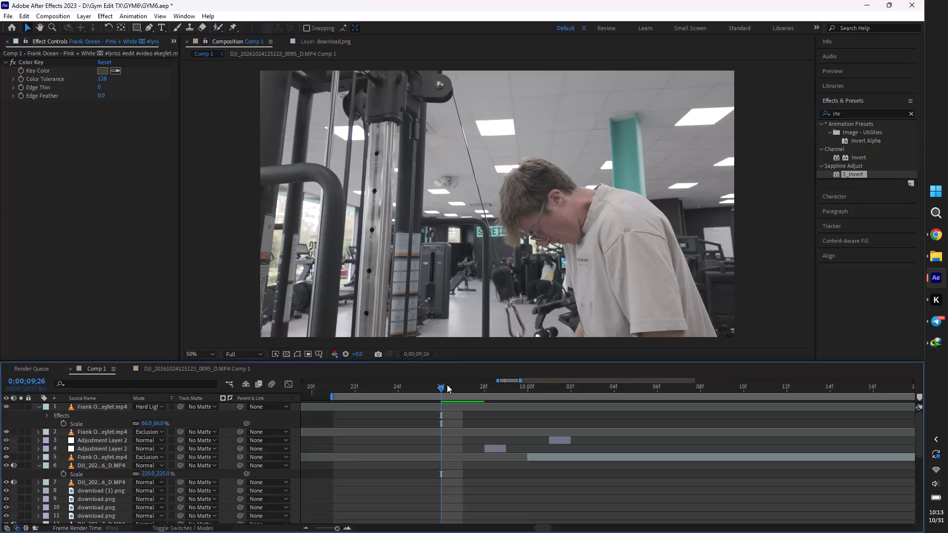
{"action": "left_click_drag", "start_coordinate": [443, 386], "coordinate": [485, 405]}
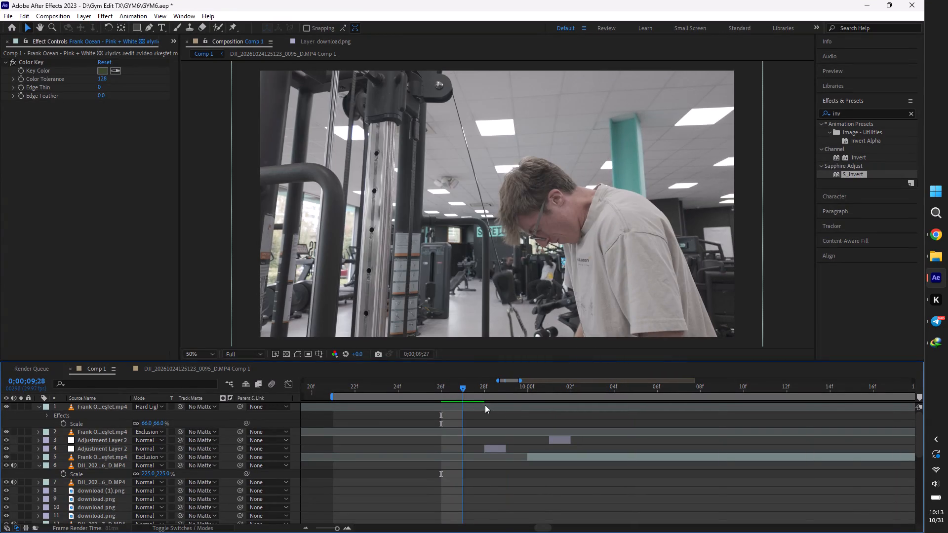
{"action": "left_click_drag", "start_coordinate": [485, 405], "coordinate": [550, 410]}
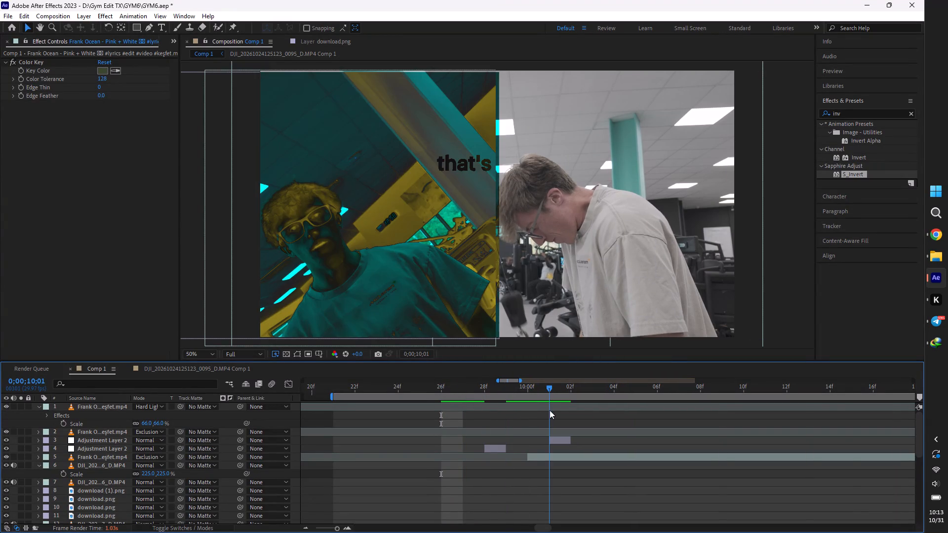
{"action": "left_click_drag", "start_coordinate": [550, 410], "coordinate": [475, 425]}
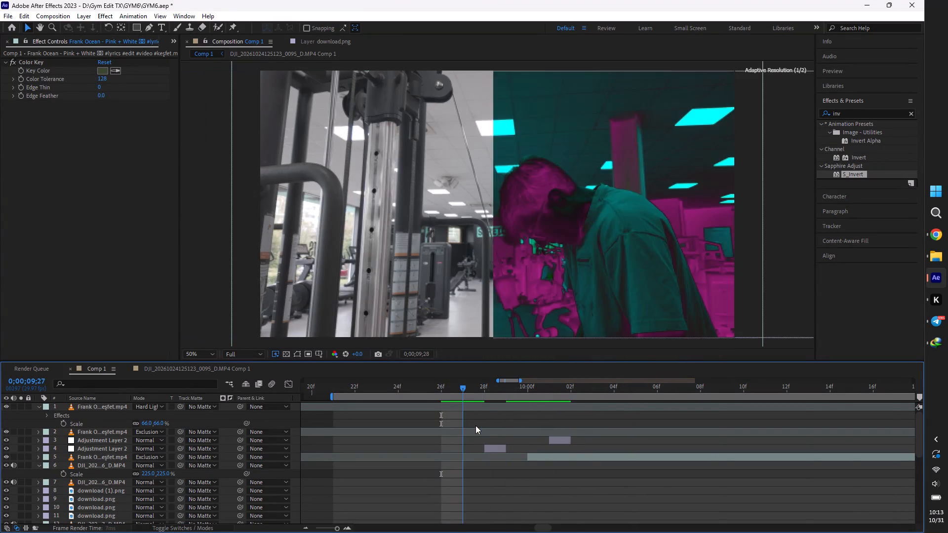
{"action": "left_click_drag", "start_coordinate": [475, 425], "coordinate": [486, 427]}
{"action": "left_click", "coordinate": [556, 438]}
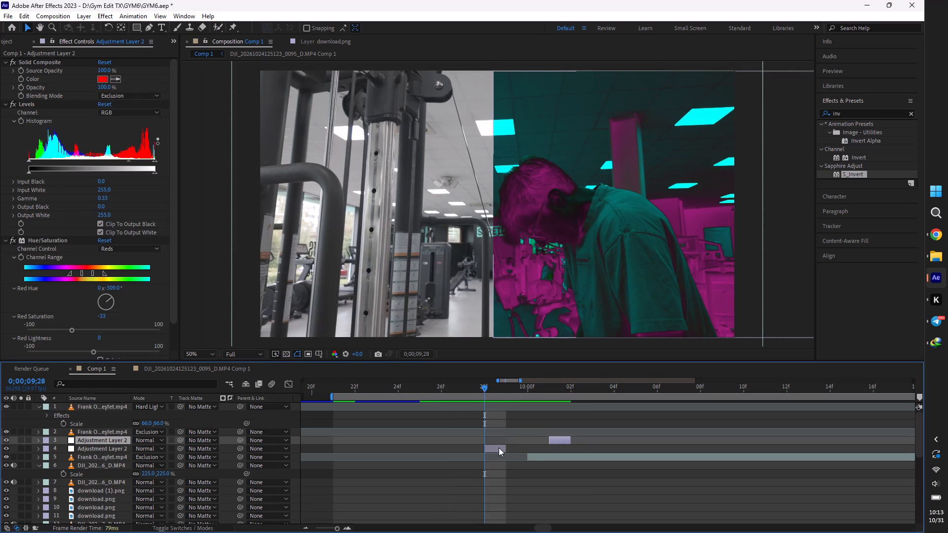
{"action": "left_click_drag", "start_coordinate": [499, 448], "coordinate": [568, 449]}
{"action": "left_click_drag", "start_coordinate": [557, 441], "coordinate": [491, 442]}
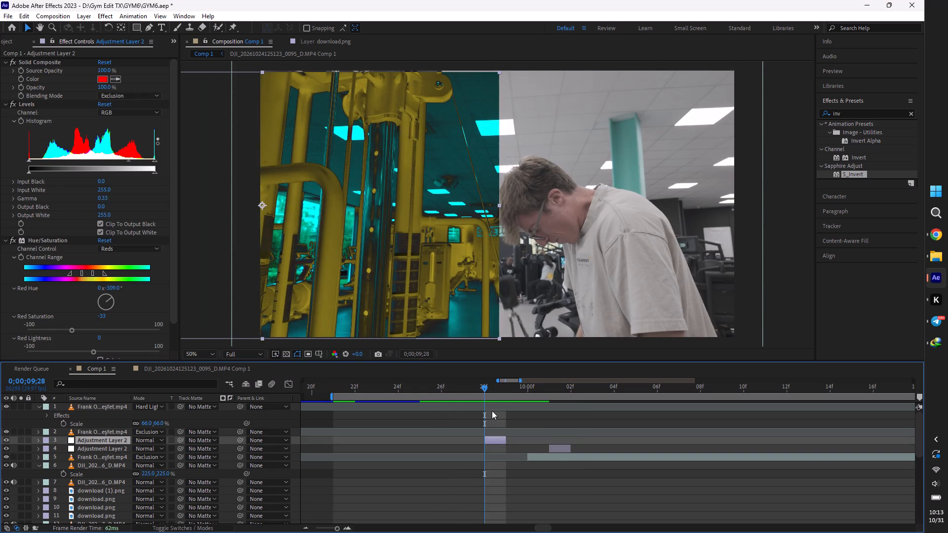
Preview the swapped flash frames across the cut, playing from 0;00;09;05 and checking around 0;00;09;28.
{"action": "left_click_drag", "start_coordinate": [486, 388], "coordinate": [509, 404]}
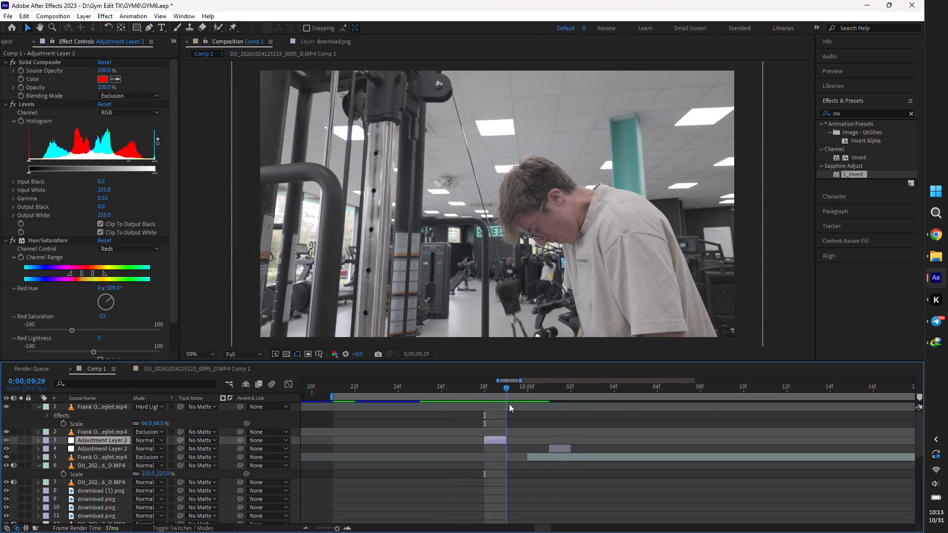
{"action": "left_click_drag", "start_coordinate": [509, 404], "coordinate": [450, 429]}
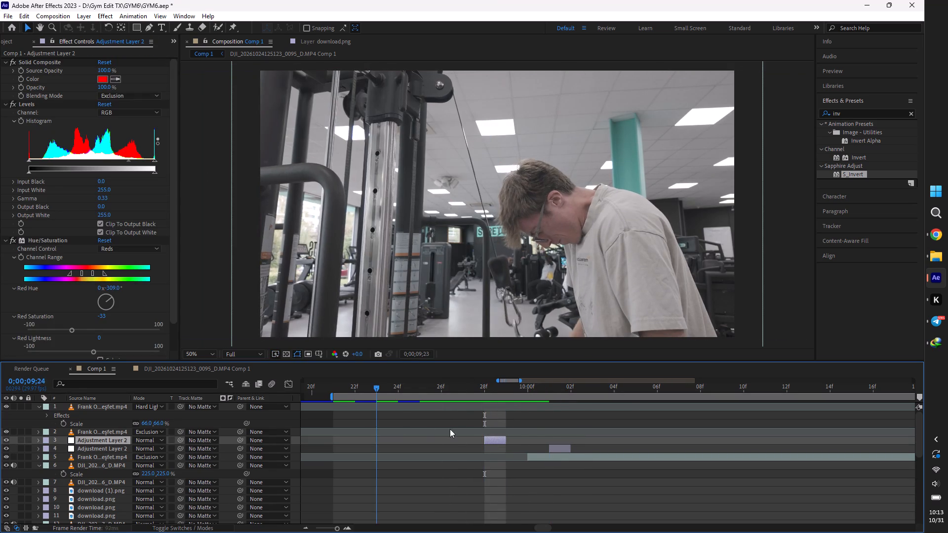
{"action": "left_click_drag", "start_coordinate": [450, 429], "coordinate": [240, 436]}
{"action": "key", "text": "space"}
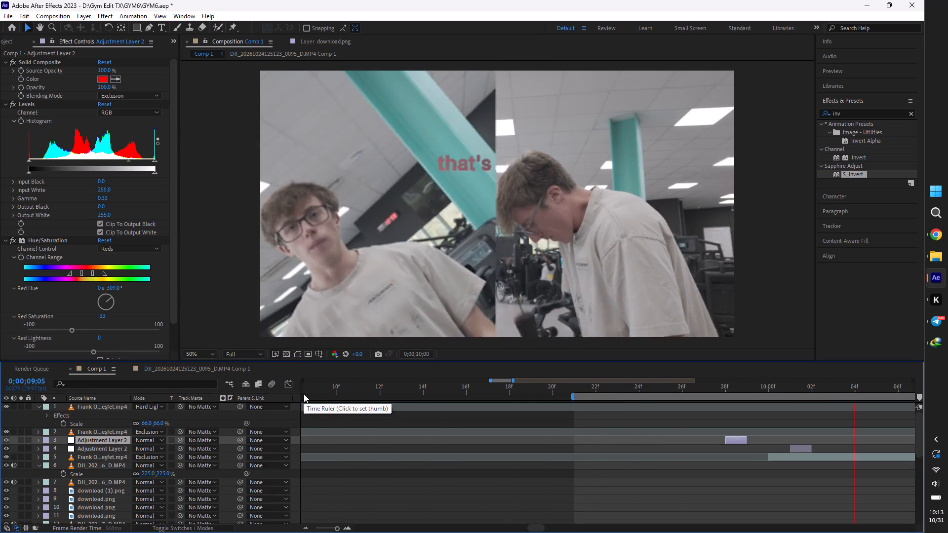
{"action": "left_click_drag", "start_coordinate": [704, 389], "coordinate": [711, 390]}
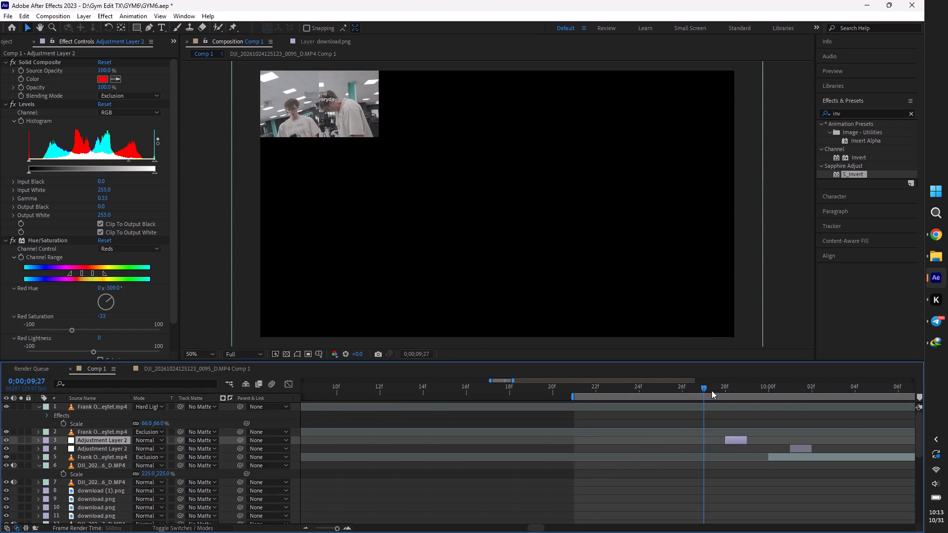
{"action": "left_click_drag", "start_coordinate": [711, 390], "coordinate": [748, 401]}
{"action": "left_click_drag", "start_coordinate": [747, 382], "coordinate": [728, 389]}
{"action": "left_click", "coordinate": [729, 389]}
Duplicate the left-half adjustment layer and move the copy to 0;00;10;00.
{"action": "key", "text": "ctrl+d"}
{"action": "left_click_drag", "start_coordinate": [739, 439], "coordinate": [759, 436]}
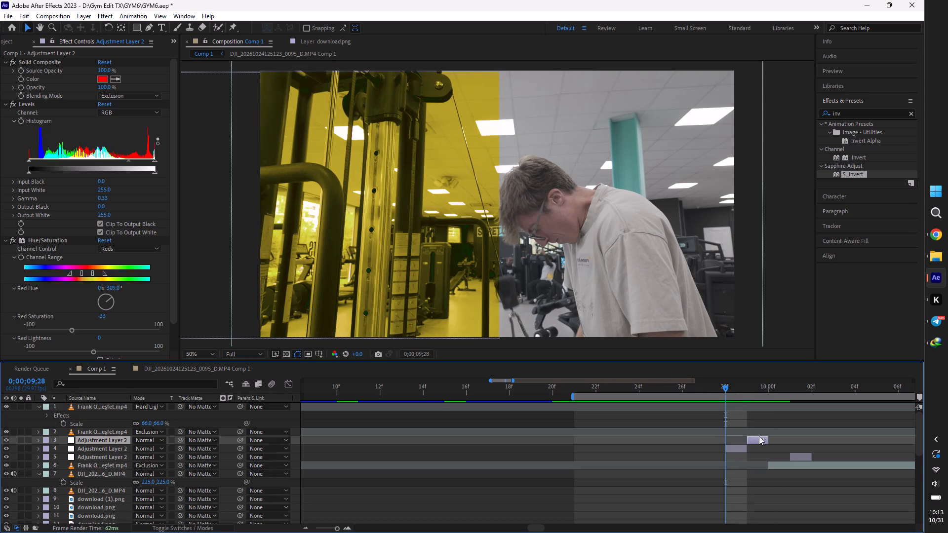
{"action": "left_click_drag", "start_coordinate": [759, 436], "coordinate": [759, 435]}
{"action": "left_click_drag", "start_coordinate": [746, 386], "coordinate": [770, 397]}
{"action": "left_click_drag", "start_coordinate": [762, 440], "coordinate": [769, 439]}
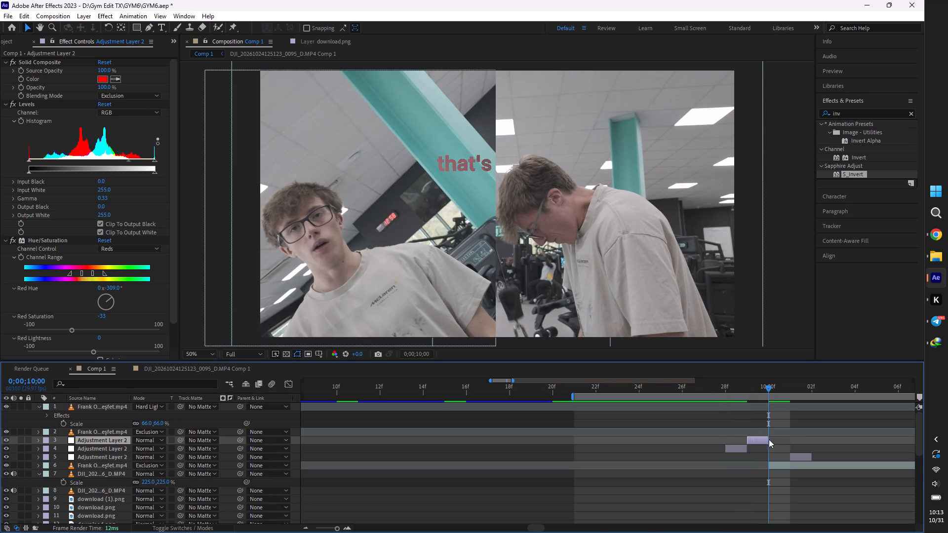
{"action": "left_click_drag", "start_coordinate": [769, 439], "coordinate": [779, 437]}
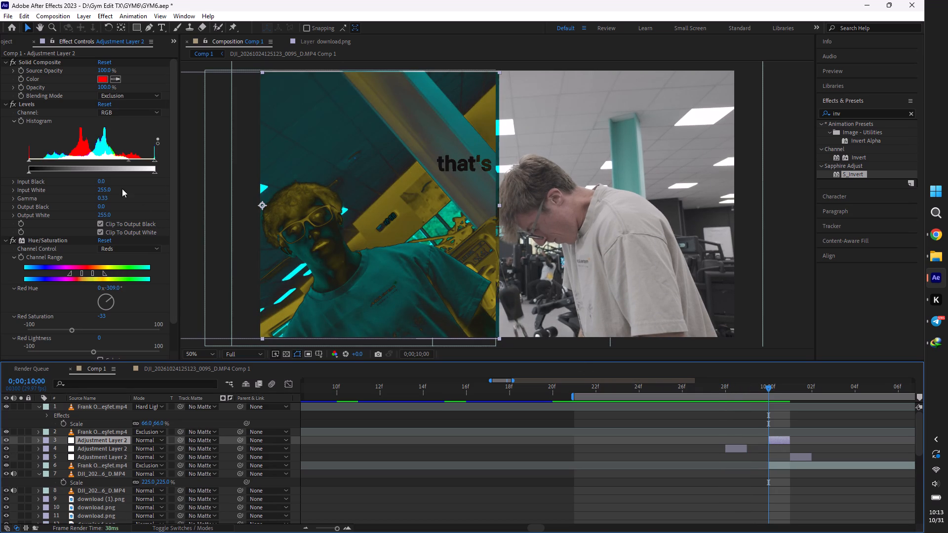
Make the copy a white flash with Levels Input Black 907.8, delete its Solid Composite and Hue/Saturation effects, and preview from 0;00;09;27.
{"action": "left_click_drag", "start_coordinate": [105, 181], "coordinate": [129, 188]}
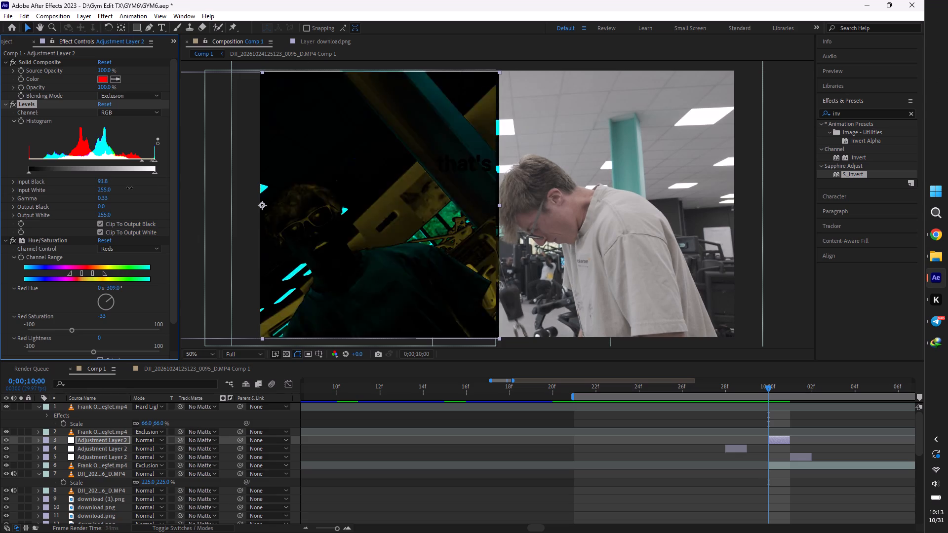
{"action": "left_click_drag", "start_coordinate": [129, 188], "coordinate": [299, 198]}
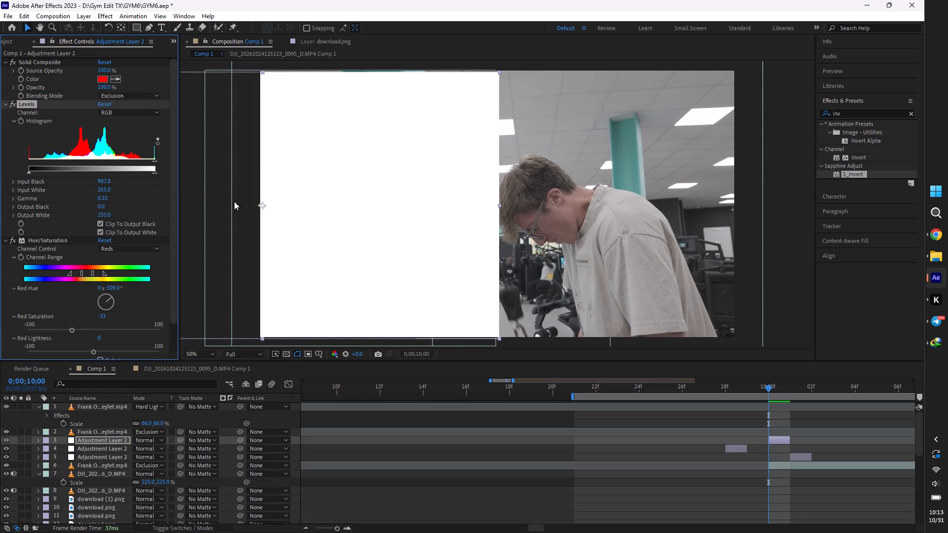
{"action": "scroll", "coordinate": [32, 89], "scroll_direction": "up", "scroll_amount": 4}
{"action": "left_click", "coordinate": [52, 64]}
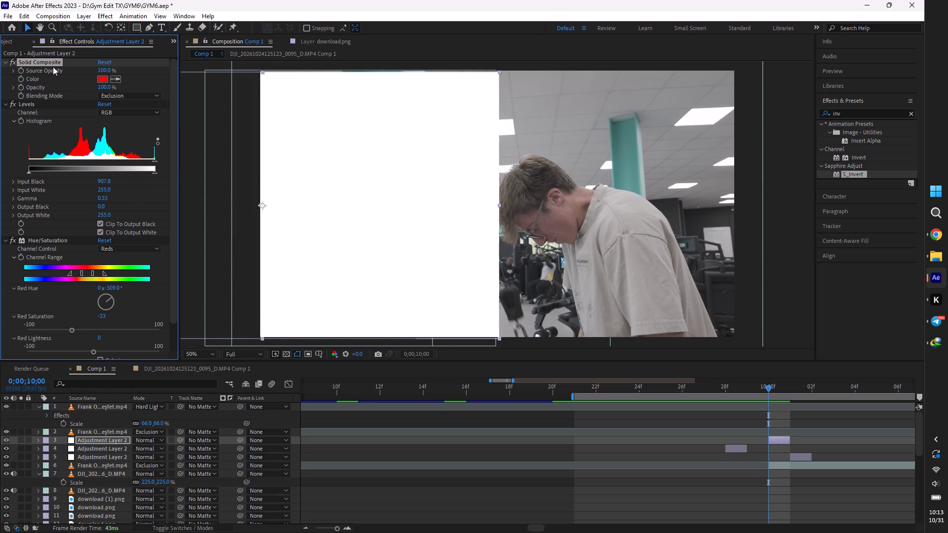
{"action": "key", "text": "Delete"}
{"action": "left_click", "coordinate": [45, 200]}
{"action": "key", "text": "Delete"}
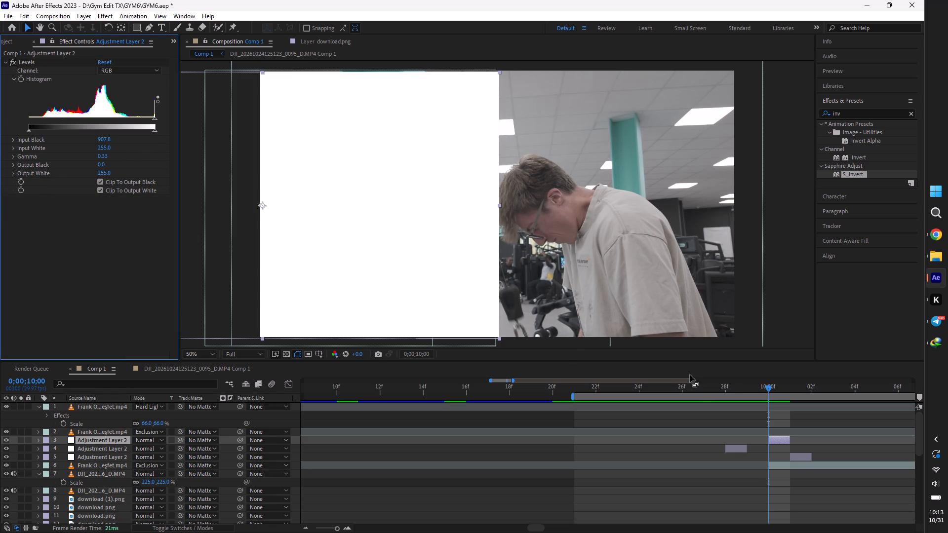
{"action": "left_click", "coordinate": [697, 392]}
{"action": "key", "text": "space"}
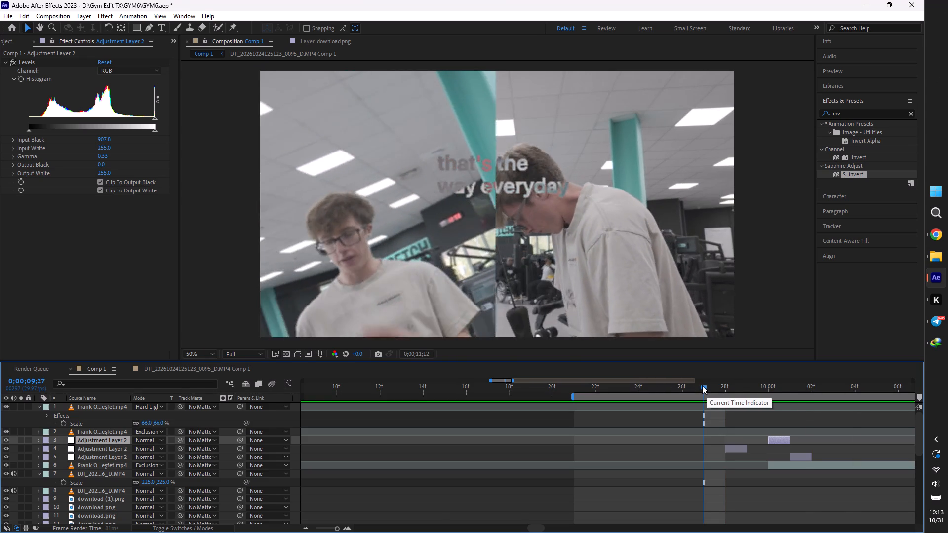
{"action": "type", "text": "---"}
{"action": "type", "text": "==="}
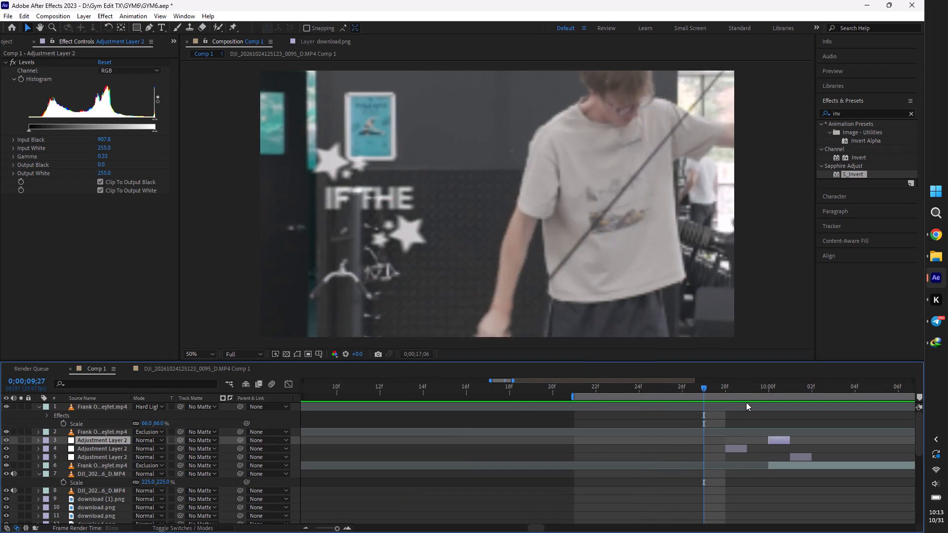
Copy the three flash adjustment layers around 0;00;10;00.
{"action": "left_click", "coordinate": [749, 394]}
{"action": "left_click", "coordinate": [738, 443], "text": "ctrl"}
{"action": "left_click", "coordinate": [760, 449], "text": "ctrl"}
{"action": "left_click", "coordinate": [746, 447], "text": "ctrl"}
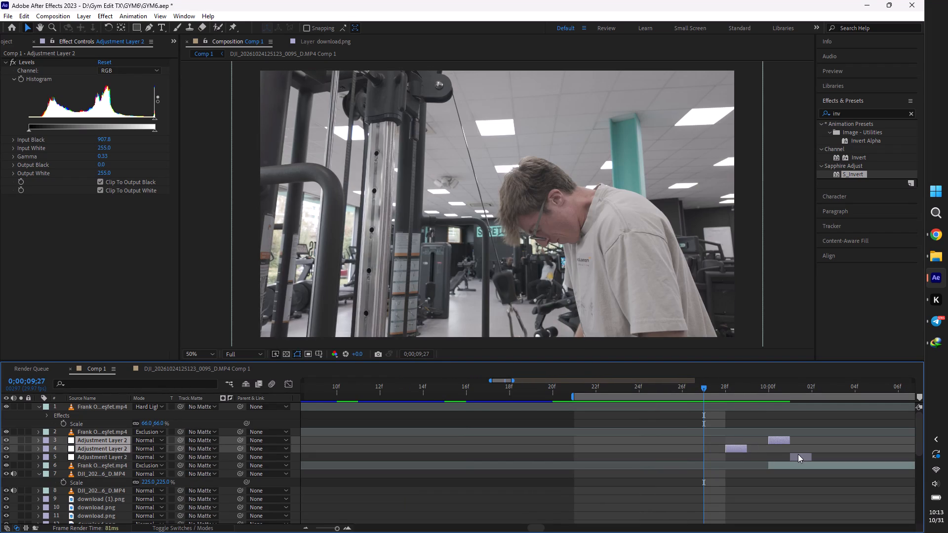
{"action": "left_click", "coordinate": [798, 454], "text": "ctrl"}
{"action": "key", "text": "ctrl+c"}
Paste the three adjustment layers so they start at the cut at 0;00;16;27.
{"action": "key", "text": "minus"}
{"action": "key", "text": "minus"}
{"action": "key", "text": "minus"}
{"action": "key", "text": "minus"}
{"action": "key", "text": "minus"}
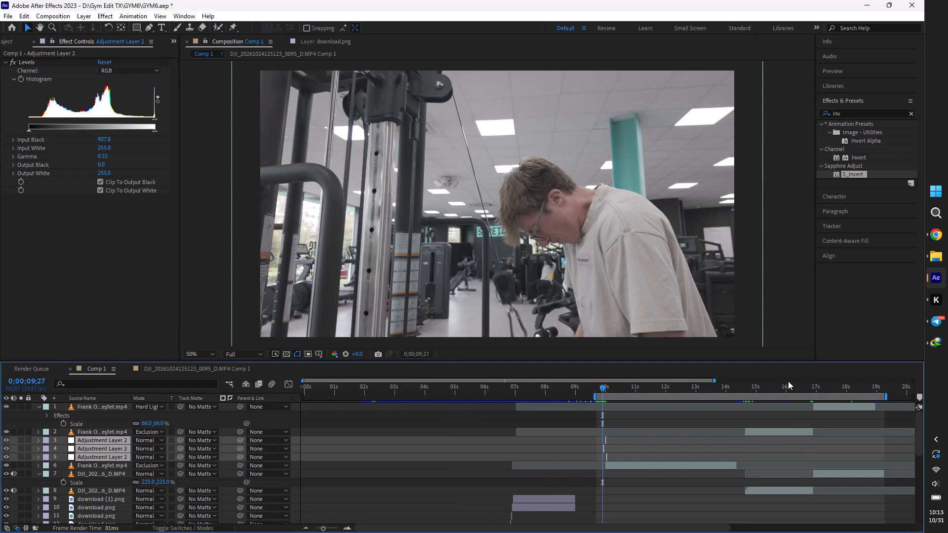
{"action": "left_click_drag", "start_coordinate": [782, 391], "coordinate": [649, 423]}
{"action": "scroll", "coordinate": [655, 418], "scroll_direction": "up", "scroll_amount": 3}
{"action": "key", "text": "equal"}
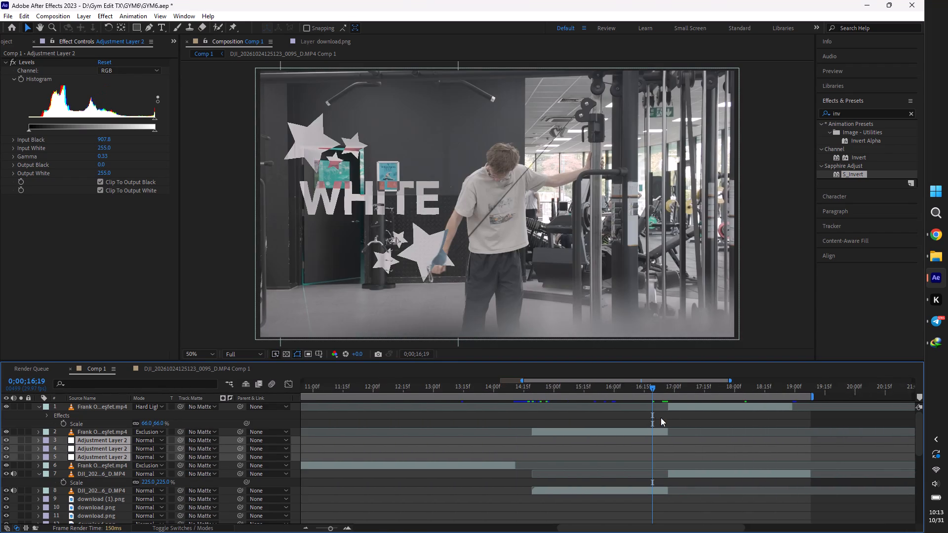
{"action": "key", "text": "equal"}
{"action": "key", "text": "equal"}
{"action": "left_click", "coordinate": [740, 403]}
{"action": "left_click", "coordinate": [714, 384]}
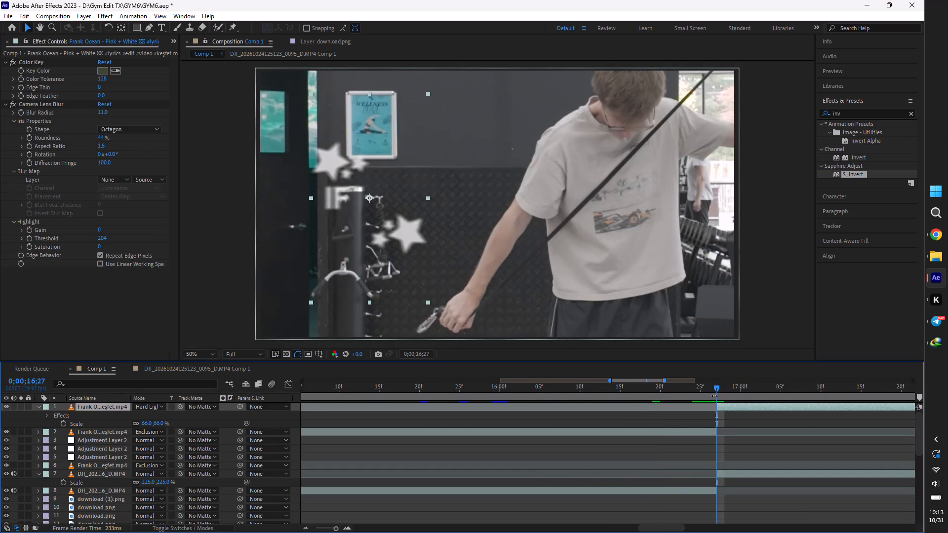
{"action": "key", "text": "ctrl+v"}
{"action": "key", "text": "bracketleft"}
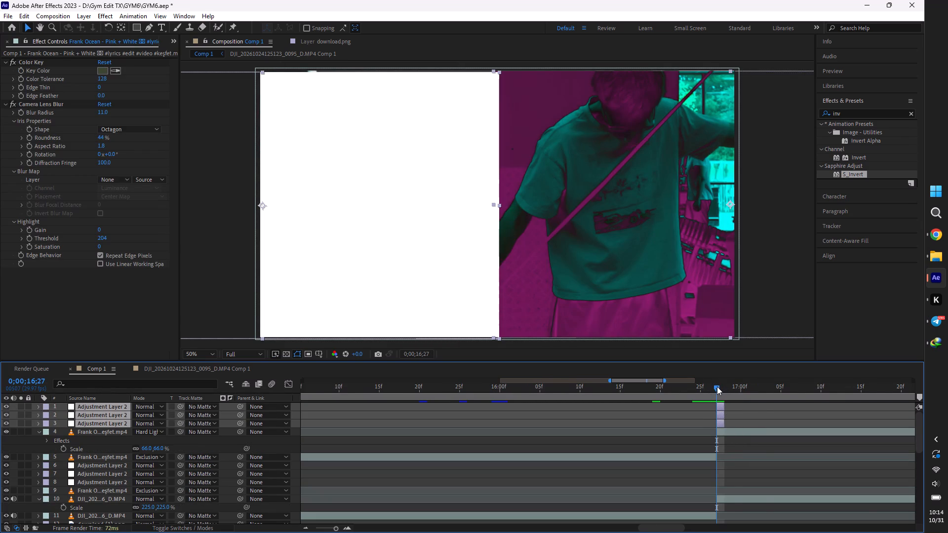
Delete the pasted white and yellow left-half adjustment layers at 0;00;16;27, keeping only the magenta right-half one.
{"action": "key", "text": "equal"}
{"action": "key", "text": "equal"}
{"action": "left_click", "coordinate": [760, 411]}
{"action": "left_click", "coordinate": [635, 408]}
{"action": "key", "text": "Delete"}
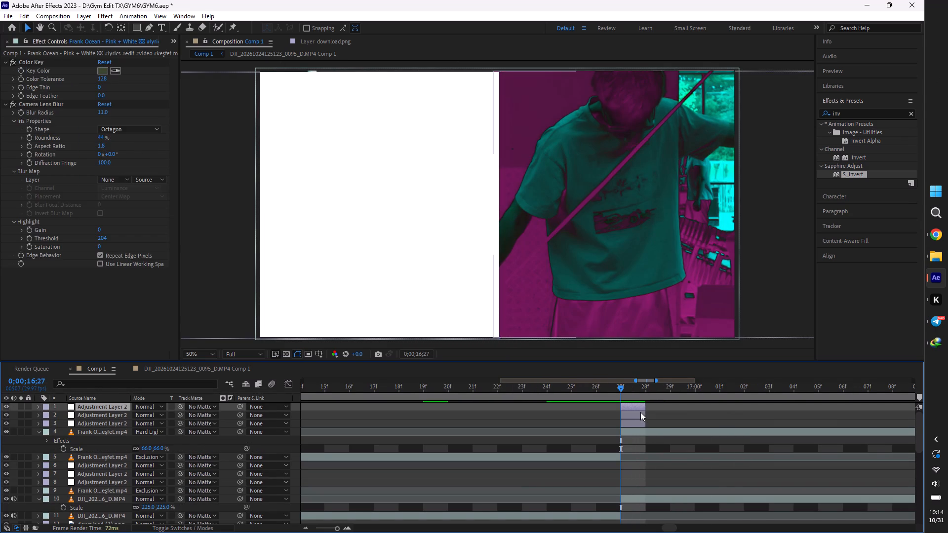
{"action": "left_click", "coordinate": [638, 409]}
{"action": "key", "text": "Delete"}
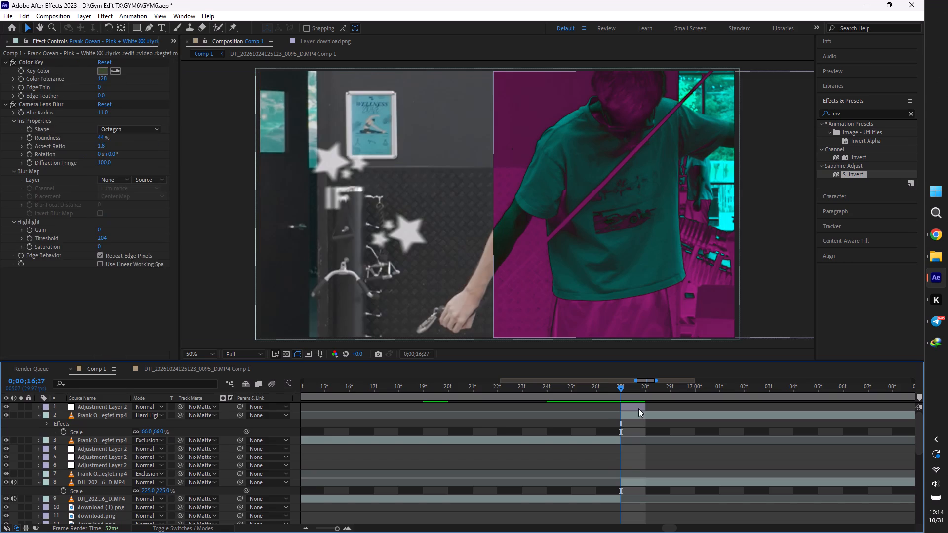
Reposition and widen the remaining magenta adjustment layer so it covers the upper half of the frame.
{"action": "left_click", "coordinate": [638, 407]}
{"action": "left_click_drag", "start_coordinate": [593, 276], "coordinate": [318, 116]}
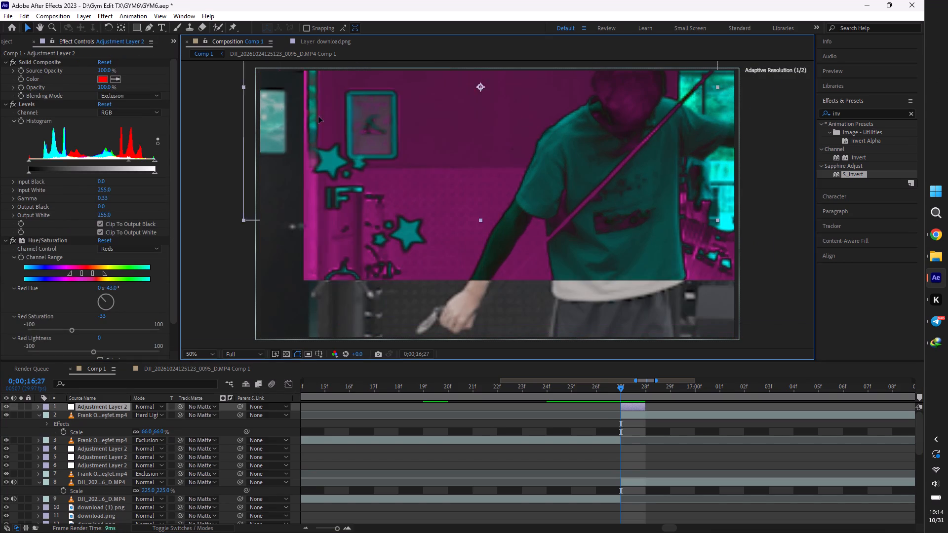
{"action": "left_click_drag", "start_coordinate": [318, 116], "coordinate": [361, 63]}
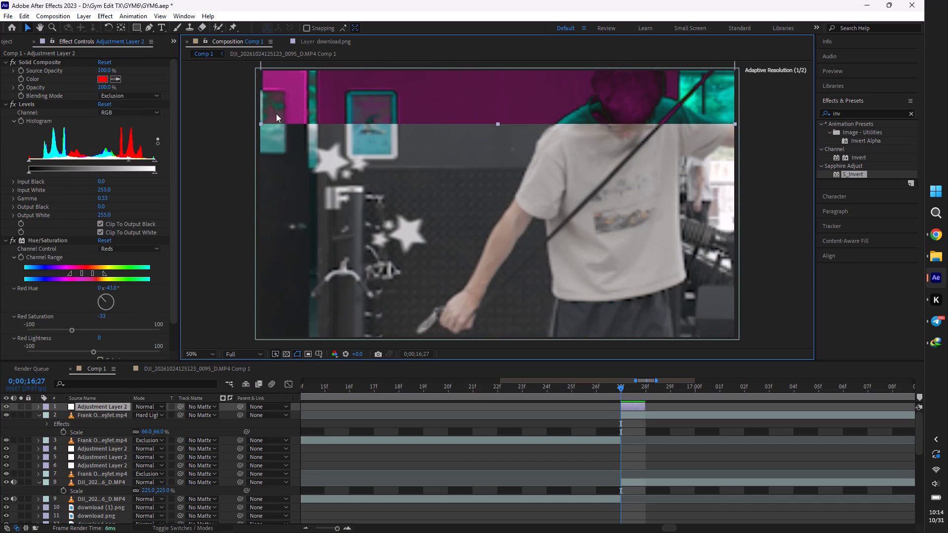
{"action": "left_click_drag", "start_coordinate": [259, 123], "coordinate": [230, 121]}
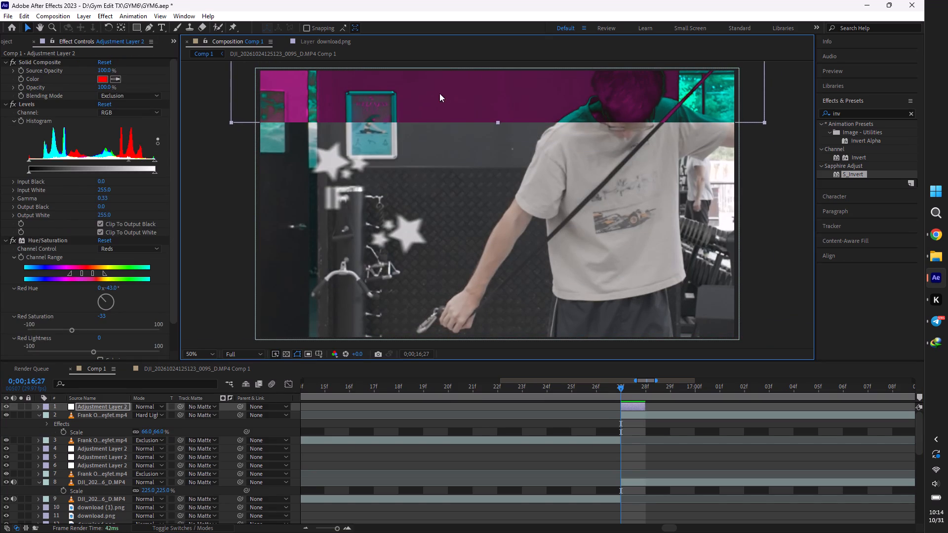
{"action": "left_click_drag", "start_coordinate": [440, 93], "coordinate": [443, 171]}
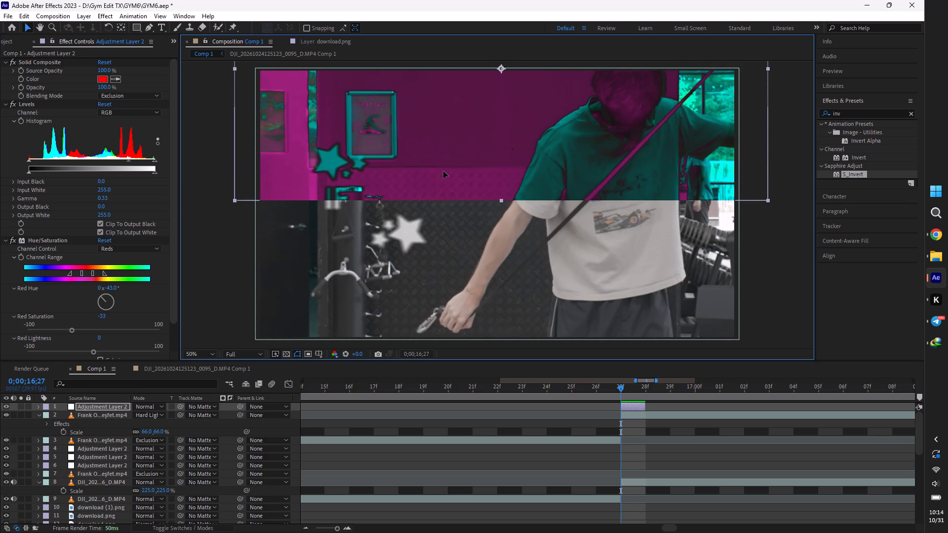
{"action": "left_click_drag", "start_coordinate": [443, 171], "coordinate": [447, 172]}
Duplicate the upper-half adjustment layer and move the copy down to cover the lower half of the frame.
{"action": "key", "text": "ctrl+d"}
{"action": "left_click_drag", "start_coordinate": [549, 140], "coordinate": [544, 323]}
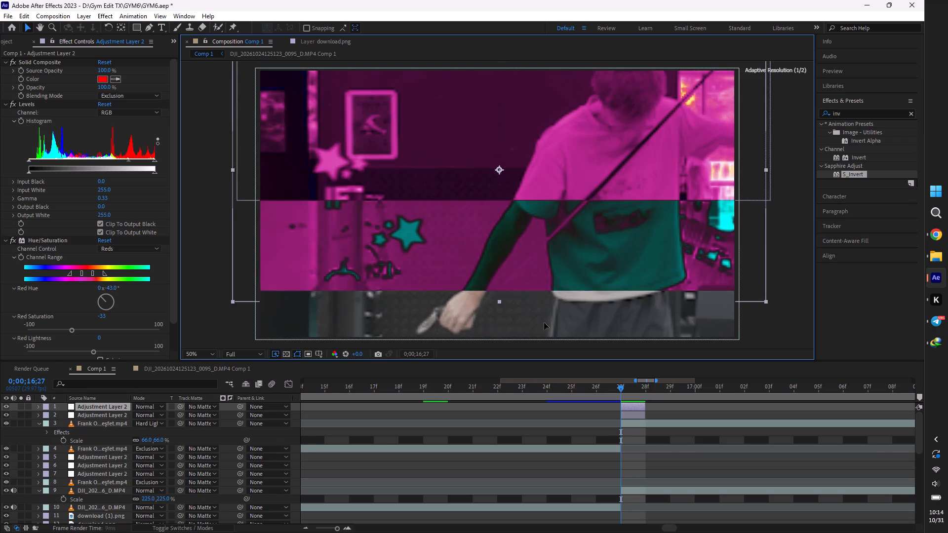
{"action": "left_click_drag", "start_coordinate": [544, 323], "coordinate": [546, 403]}
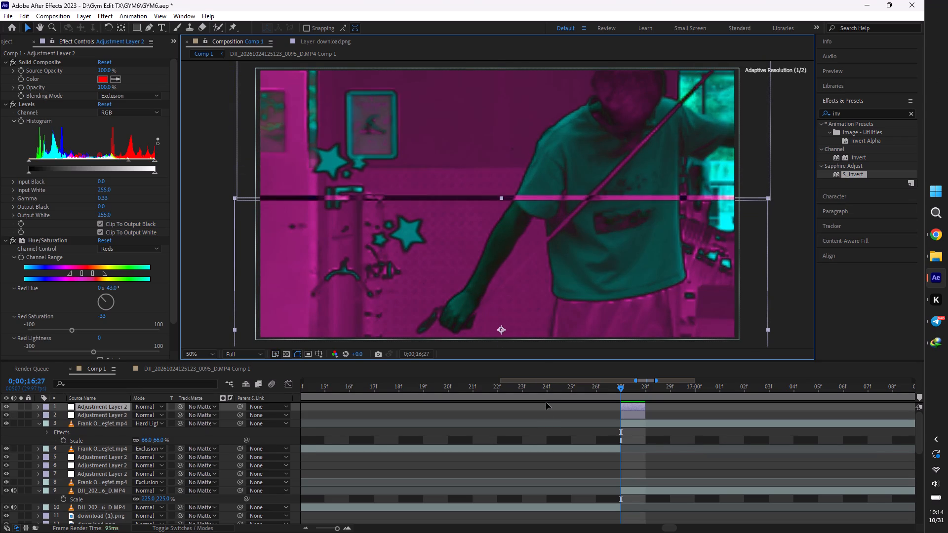
{"action": "left_click_drag", "start_coordinate": [546, 403], "coordinate": [546, 404]}
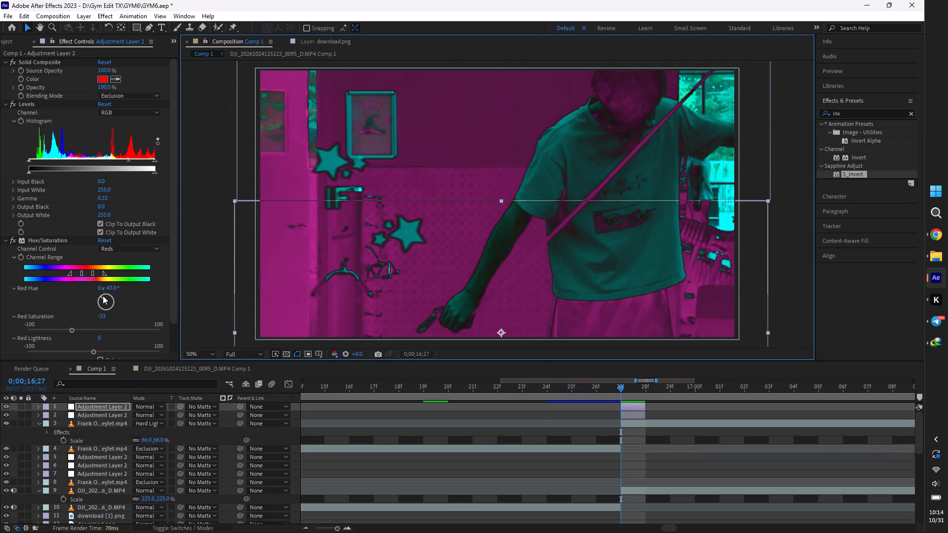
Set the Red Hue in Hue/Saturation to +51° on the lower-half adjustment layer.
{"action": "left_click_drag", "start_coordinate": [103, 296], "coordinate": [121, 298]}
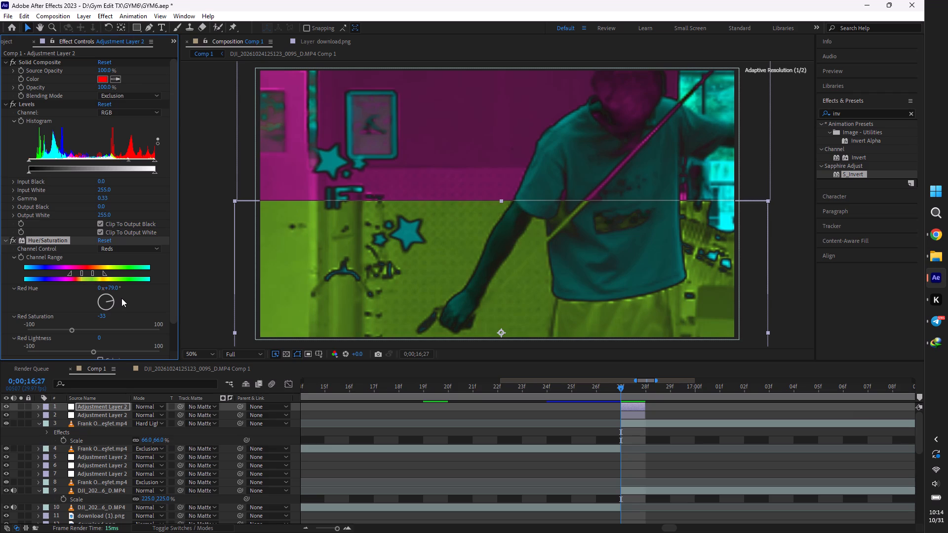
{"action": "left_click_drag", "start_coordinate": [121, 298], "coordinate": [123, 295]}
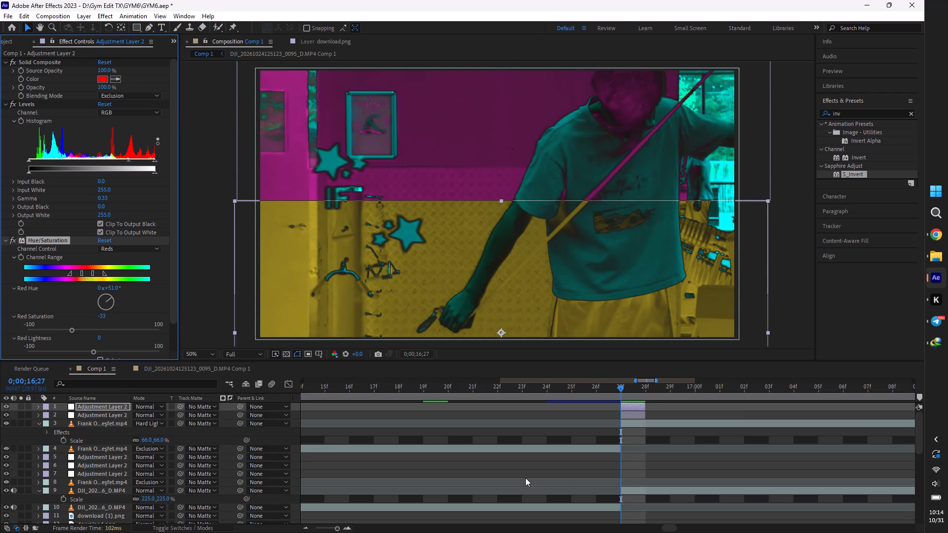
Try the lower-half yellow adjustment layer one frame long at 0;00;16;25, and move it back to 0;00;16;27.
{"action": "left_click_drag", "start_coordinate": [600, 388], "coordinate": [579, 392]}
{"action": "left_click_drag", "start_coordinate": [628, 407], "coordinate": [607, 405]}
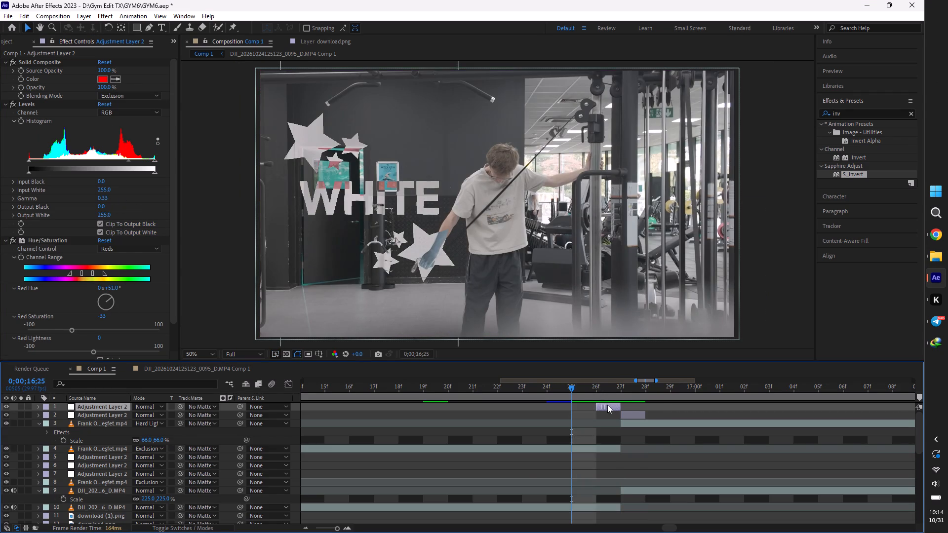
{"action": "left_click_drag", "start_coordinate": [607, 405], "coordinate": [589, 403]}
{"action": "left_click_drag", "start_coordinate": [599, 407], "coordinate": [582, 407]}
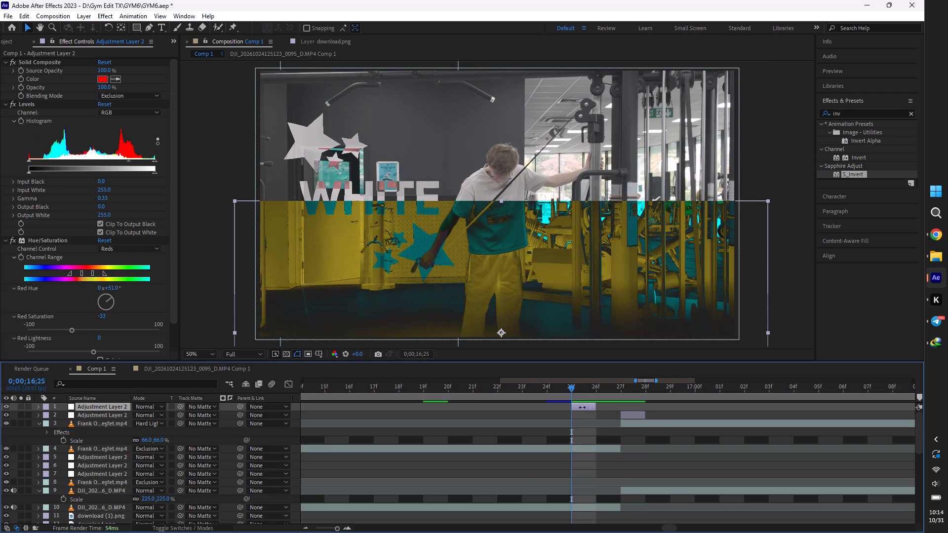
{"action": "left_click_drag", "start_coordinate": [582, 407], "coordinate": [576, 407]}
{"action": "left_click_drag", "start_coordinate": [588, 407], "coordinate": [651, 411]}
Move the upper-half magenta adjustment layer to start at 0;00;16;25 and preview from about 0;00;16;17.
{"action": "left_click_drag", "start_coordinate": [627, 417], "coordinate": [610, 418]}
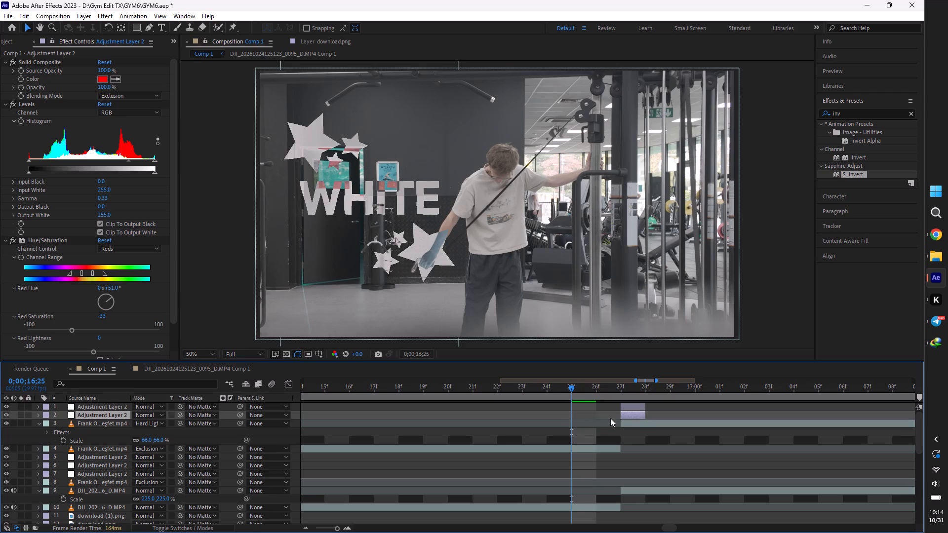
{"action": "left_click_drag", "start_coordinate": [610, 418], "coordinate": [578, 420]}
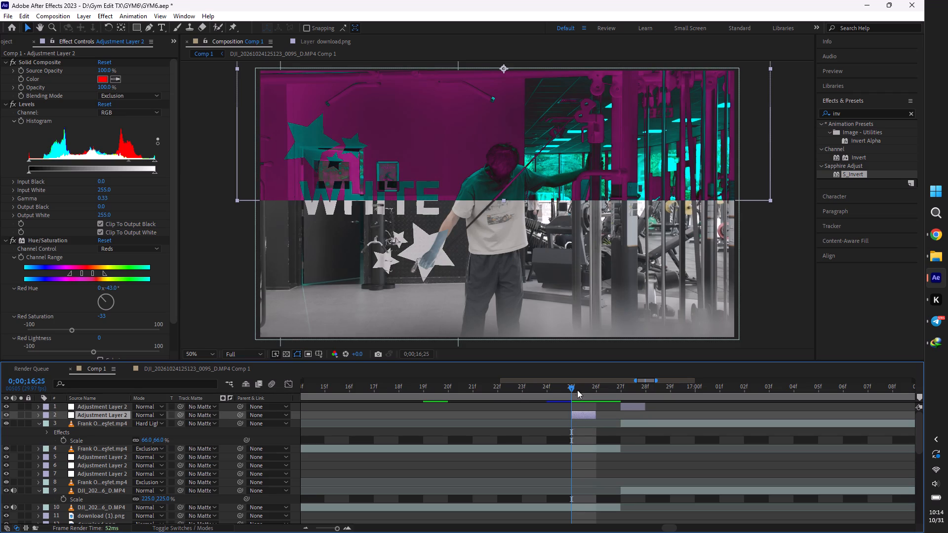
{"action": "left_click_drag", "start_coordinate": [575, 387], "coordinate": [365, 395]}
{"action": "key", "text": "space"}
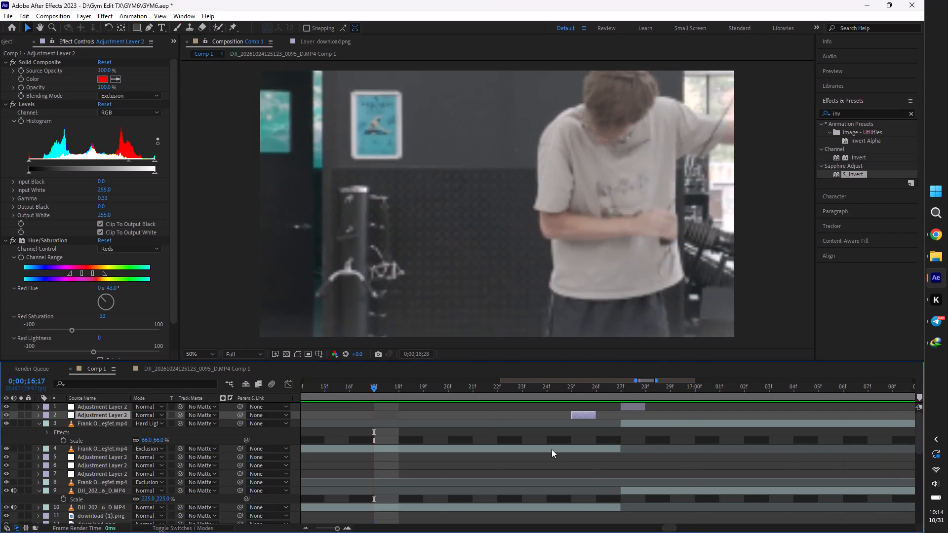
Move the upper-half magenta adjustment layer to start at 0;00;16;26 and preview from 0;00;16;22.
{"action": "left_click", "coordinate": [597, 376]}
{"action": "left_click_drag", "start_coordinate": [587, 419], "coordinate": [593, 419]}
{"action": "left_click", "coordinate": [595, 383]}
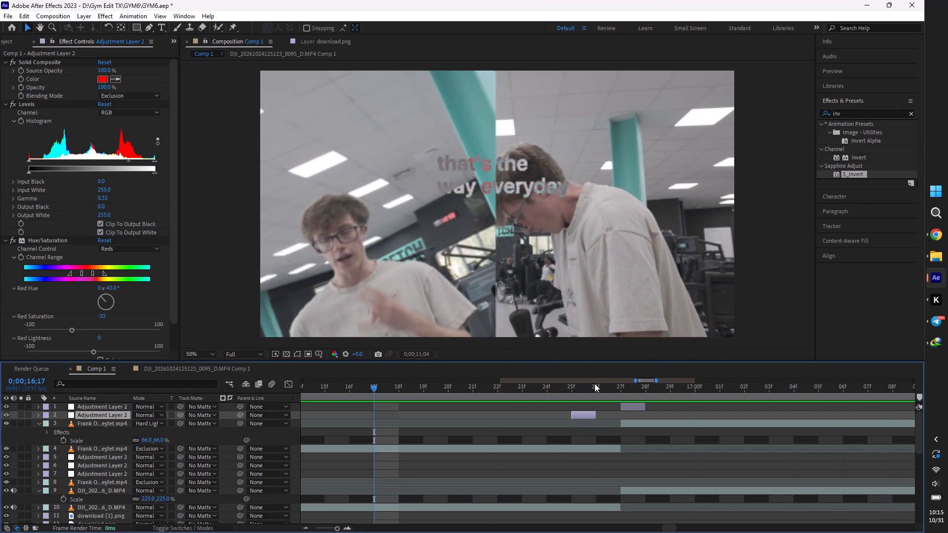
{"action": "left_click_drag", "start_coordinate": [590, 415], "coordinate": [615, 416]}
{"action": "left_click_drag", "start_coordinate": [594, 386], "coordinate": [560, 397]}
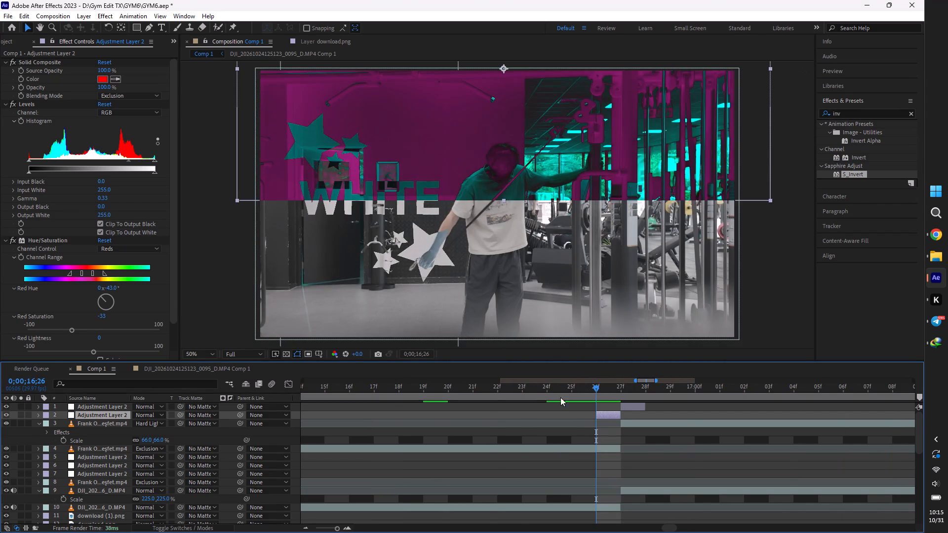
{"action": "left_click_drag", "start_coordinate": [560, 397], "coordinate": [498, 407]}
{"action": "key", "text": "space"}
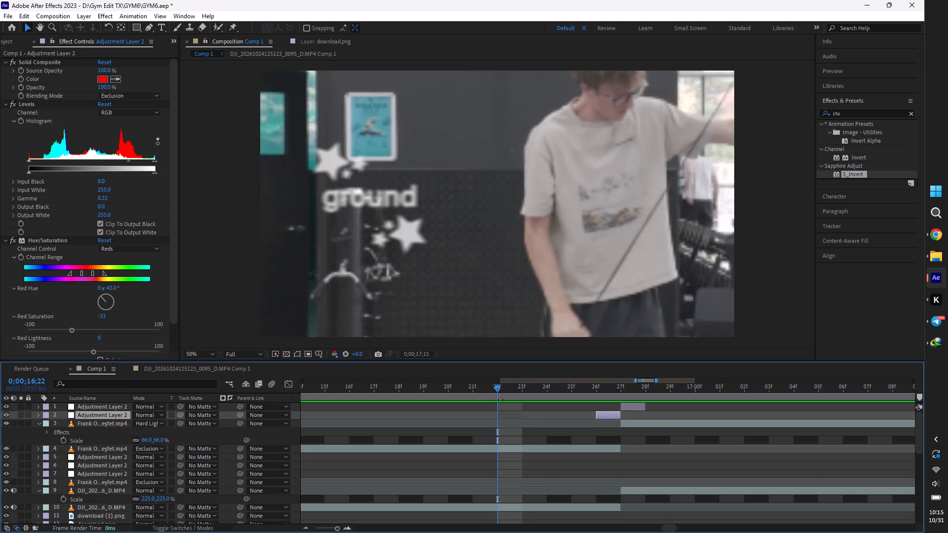
Shift the upper-half magenta layer to 0;00;16;25 and the lower-half yellow layer to 0;00;16;26, and preview the transition.
{"action": "left_click_drag", "start_coordinate": [513, 388], "coordinate": [636, 400]}
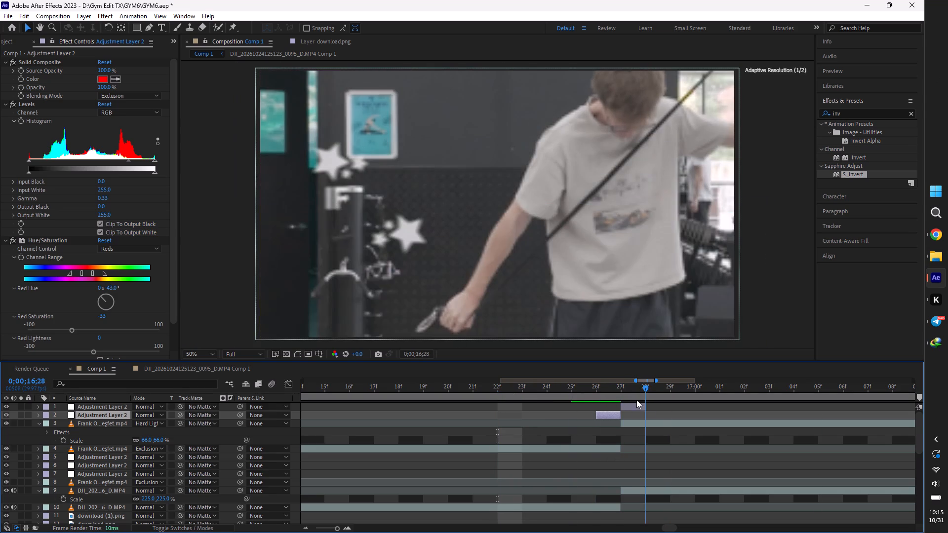
{"action": "left_click_drag", "start_coordinate": [636, 400], "coordinate": [464, 417]}
{"action": "left_click_drag", "start_coordinate": [609, 414], "coordinate": [587, 416]}
{"action": "left_click_drag", "start_coordinate": [633, 403], "coordinate": [608, 405]}
{"action": "key", "text": "space"}
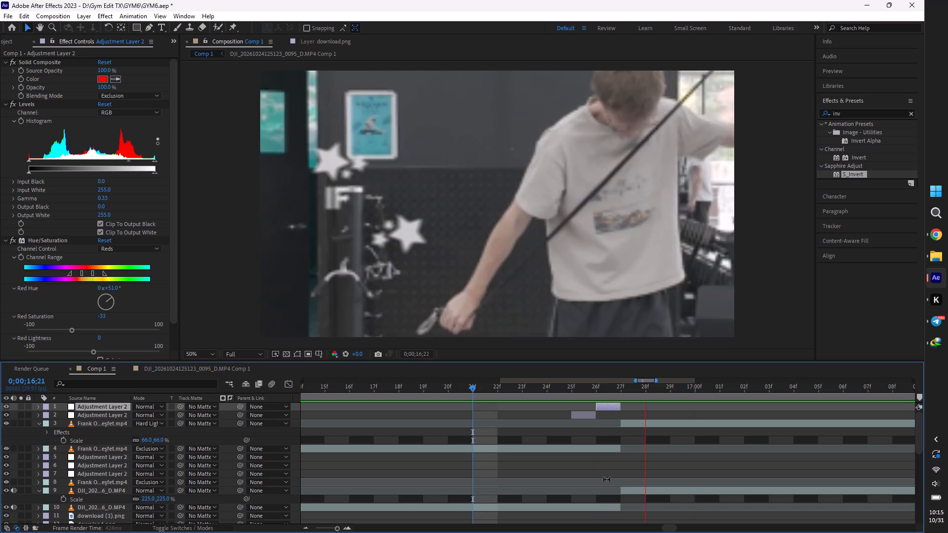
{"action": "left_click_drag", "start_coordinate": [551, 387], "coordinate": [423, 410]}
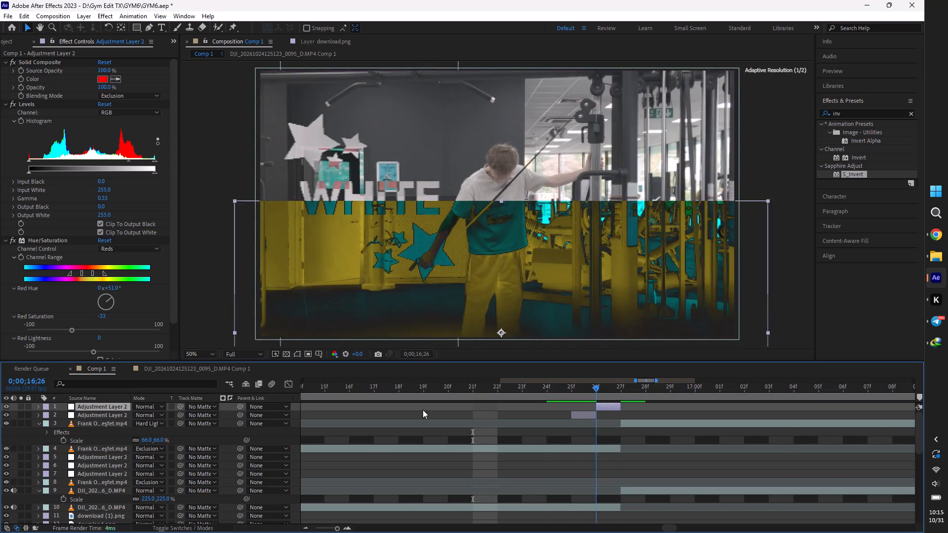
{"action": "left_click_drag", "start_coordinate": [423, 410], "coordinate": [341, 410]}
{"action": "key", "text": "space"}
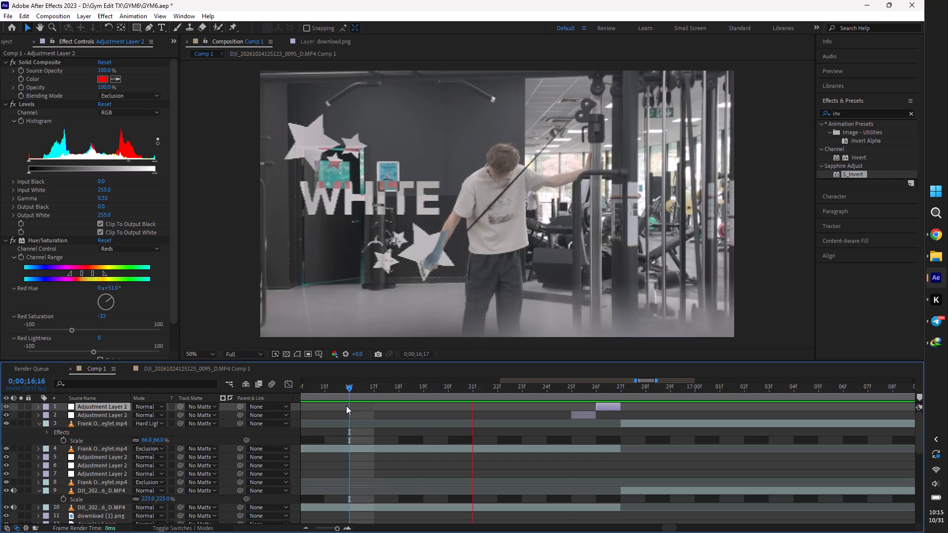
Move the lower-half yellow adjustment layer to start at 0;00;16;27 and preview from 0;00;16;17.
{"action": "left_click", "coordinate": [532, 390]}
{"action": "left_click_drag", "start_coordinate": [615, 408], "coordinate": [632, 409]}
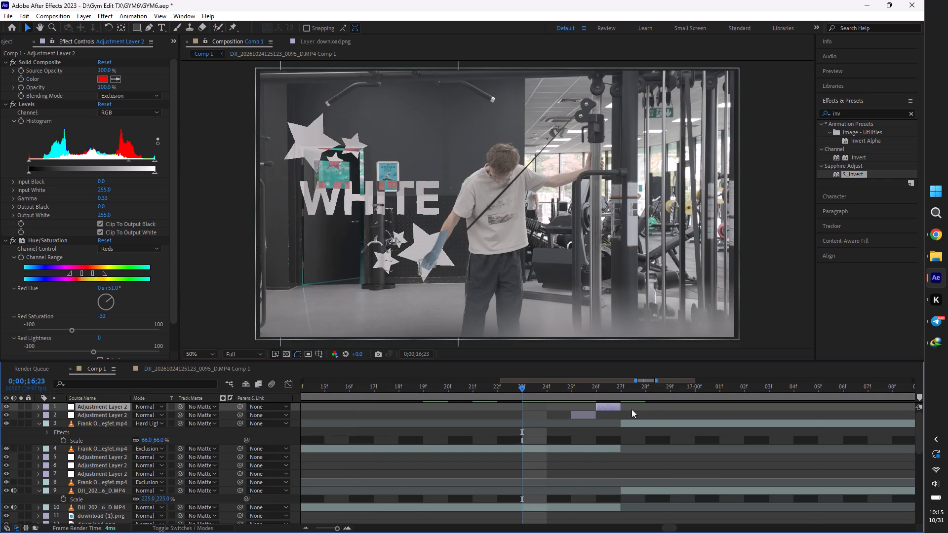
{"action": "left_click_drag", "start_coordinate": [632, 409], "coordinate": [641, 411]}
{"action": "left_click_drag", "start_coordinate": [523, 385], "coordinate": [372, 400]}
{"action": "key", "text": "space"}
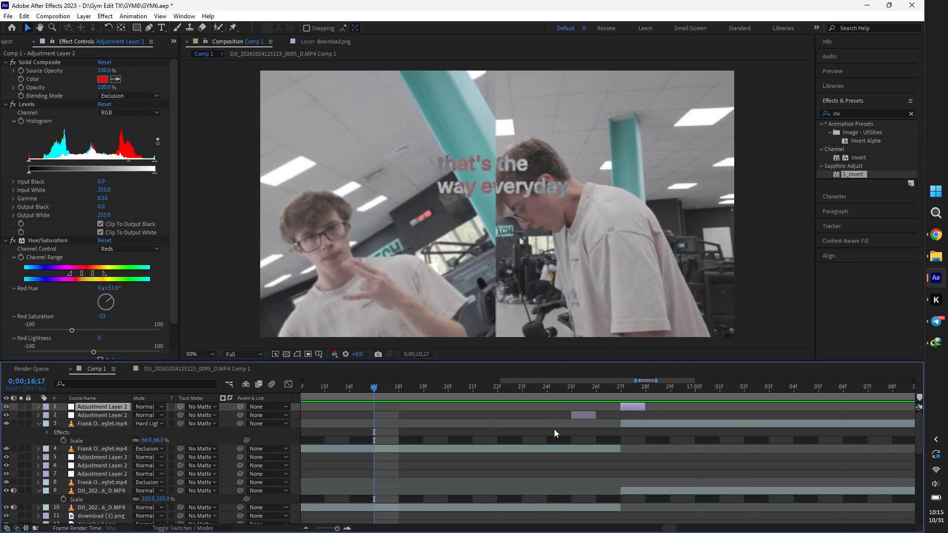
At 0;00;16;29, select the Hard Light lyrics layer and search the effects and presets for "yello".
{"action": "left_click", "coordinate": [663, 388]}
{"action": "left_click", "coordinate": [674, 425]}
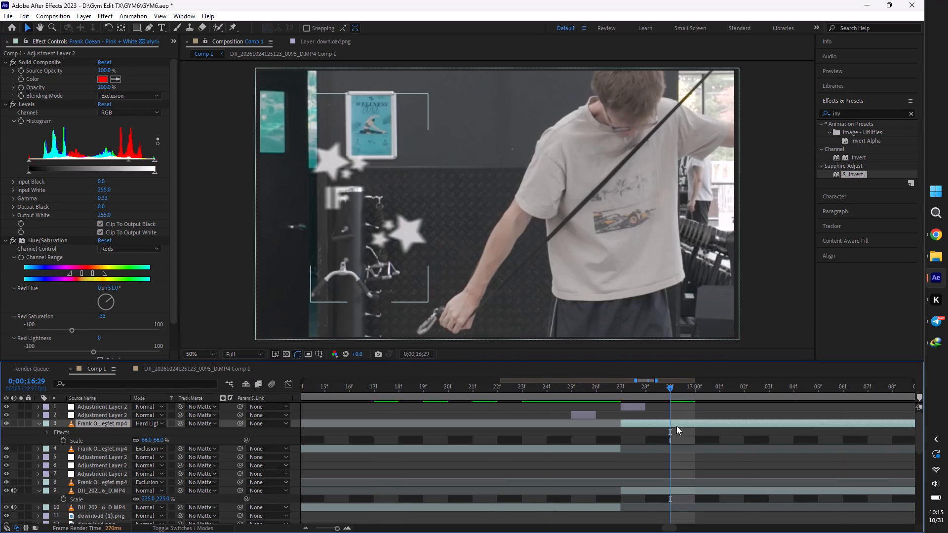
{"action": "left_click_drag", "start_coordinate": [851, 109], "coordinate": [804, 103]}
{"action": "double_click", "coordinate": [859, 114]}
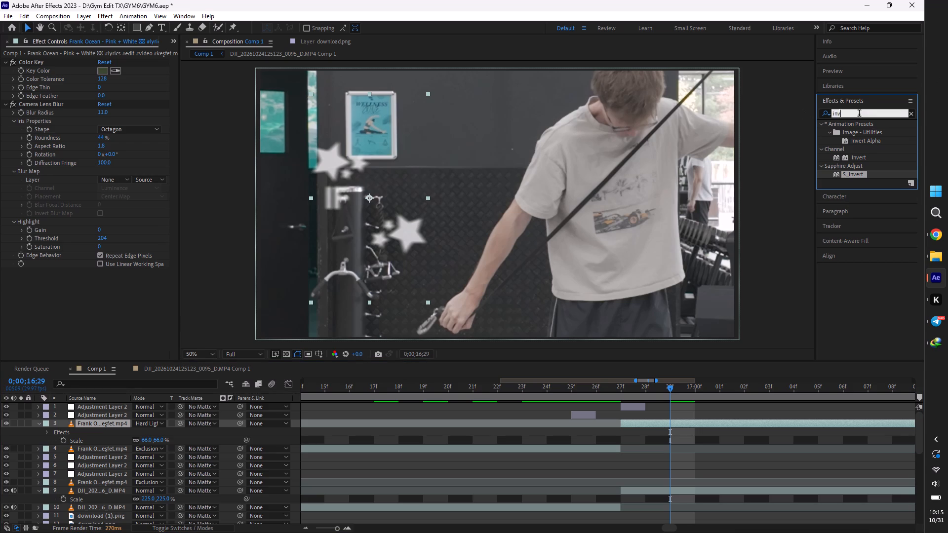
{"action": "type", "text": "te"}
{"action": "key", "text": "BackSpace"}
{"action": "key", "text": "BackSpace"}
{"action": "type", "text": "yello"}
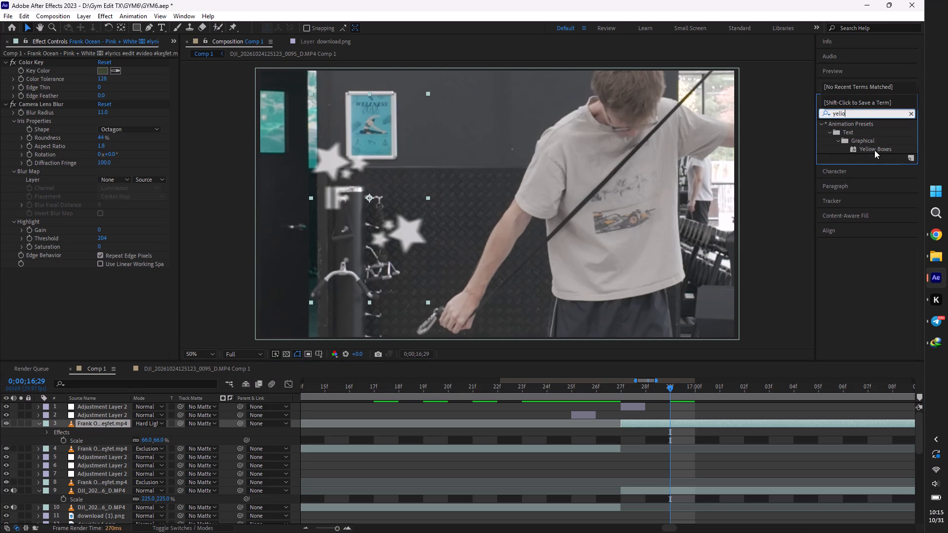
{"action": "left_click_drag", "start_coordinate": [874, 150], "coordinate": [854, 139]}
Search the effects and presets for "gold".
{"action": "left_click_drag", "start_coordinate": [856, 113], "coordinate": [824, 120]}
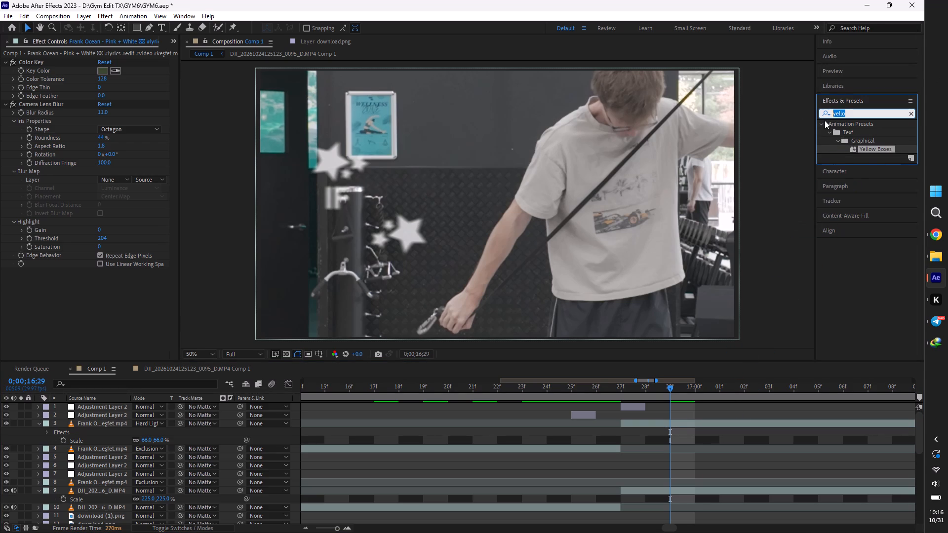
{"action": "key", "text": "c"}
{"action": "left_click", "coordinate": [840, 117]}
{"action": "left_click_drag", "start_coordinate": [843, 111], "coordinate": [766, 136]}
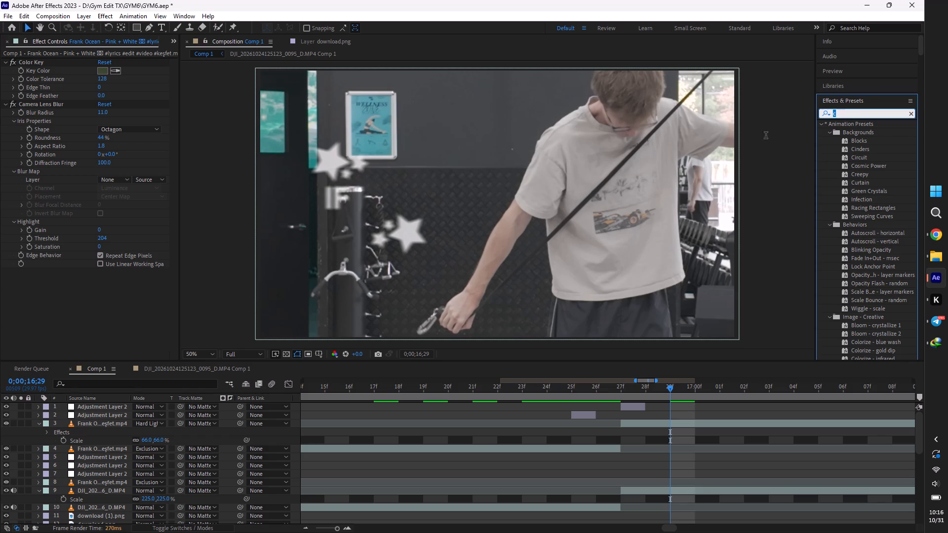
{"action": "left_click_drag", "start_coordinate": [766, 136], "coordinate": [764, 140]}
{"action": "key", "text": "g"}
{"action": "key", "text": "o"}
{"action": "key", "text": "l"}
{"action": "key", "text": "d"}
{"action": "key", "text": "e"}
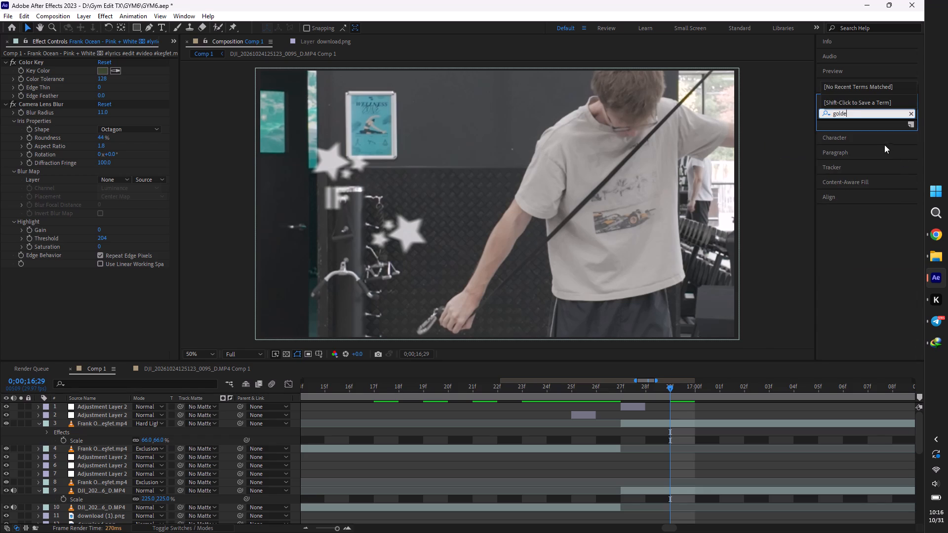
{"action": "key", "text": "BackSpace"}
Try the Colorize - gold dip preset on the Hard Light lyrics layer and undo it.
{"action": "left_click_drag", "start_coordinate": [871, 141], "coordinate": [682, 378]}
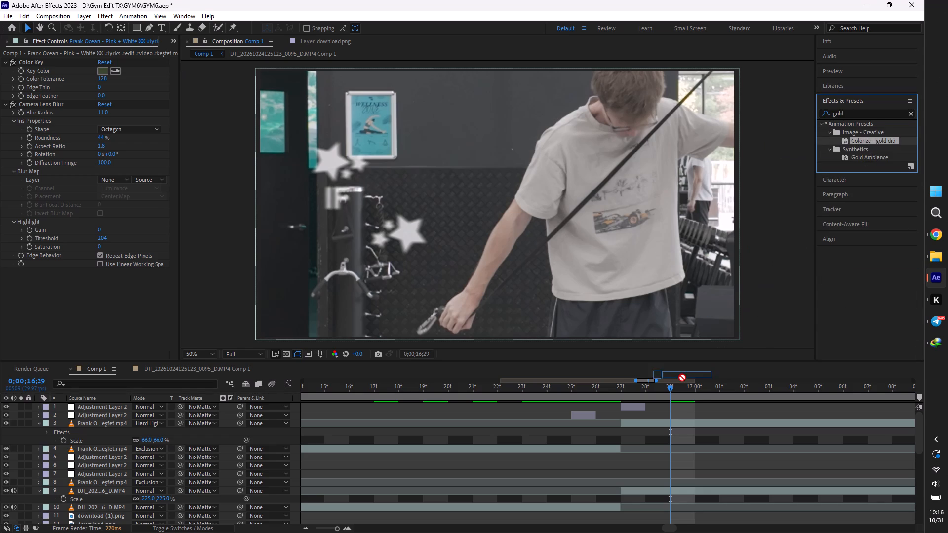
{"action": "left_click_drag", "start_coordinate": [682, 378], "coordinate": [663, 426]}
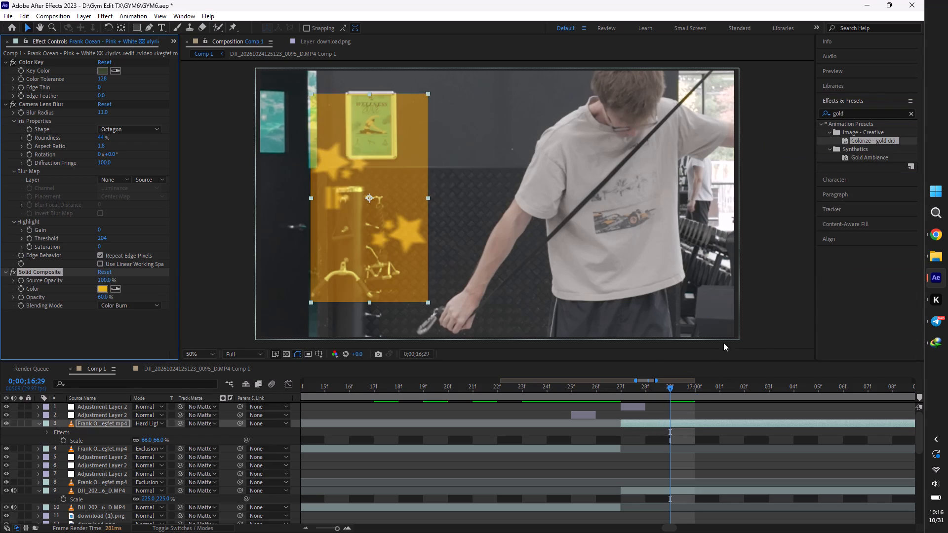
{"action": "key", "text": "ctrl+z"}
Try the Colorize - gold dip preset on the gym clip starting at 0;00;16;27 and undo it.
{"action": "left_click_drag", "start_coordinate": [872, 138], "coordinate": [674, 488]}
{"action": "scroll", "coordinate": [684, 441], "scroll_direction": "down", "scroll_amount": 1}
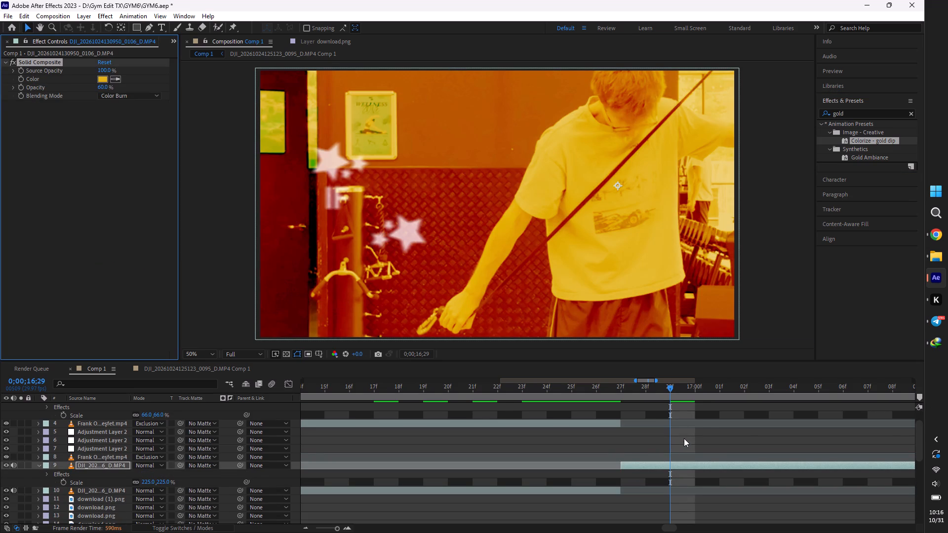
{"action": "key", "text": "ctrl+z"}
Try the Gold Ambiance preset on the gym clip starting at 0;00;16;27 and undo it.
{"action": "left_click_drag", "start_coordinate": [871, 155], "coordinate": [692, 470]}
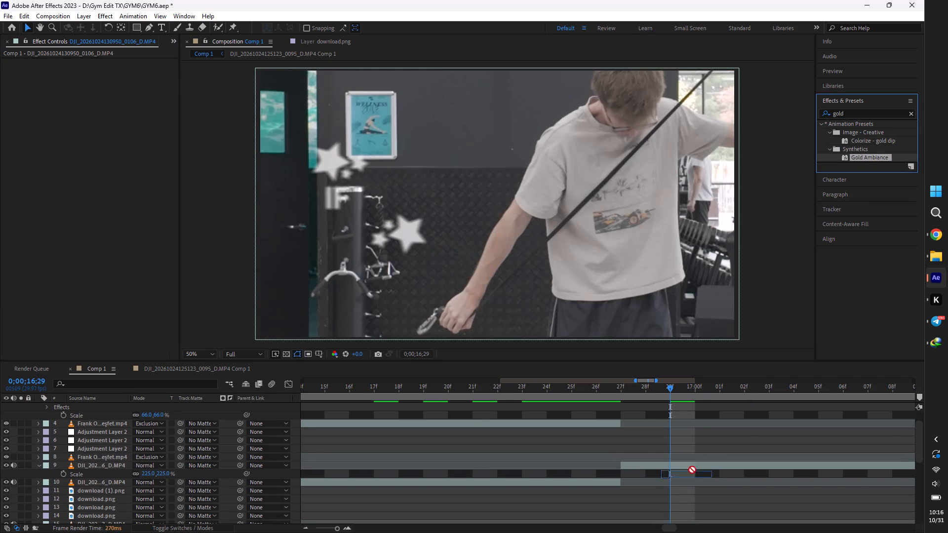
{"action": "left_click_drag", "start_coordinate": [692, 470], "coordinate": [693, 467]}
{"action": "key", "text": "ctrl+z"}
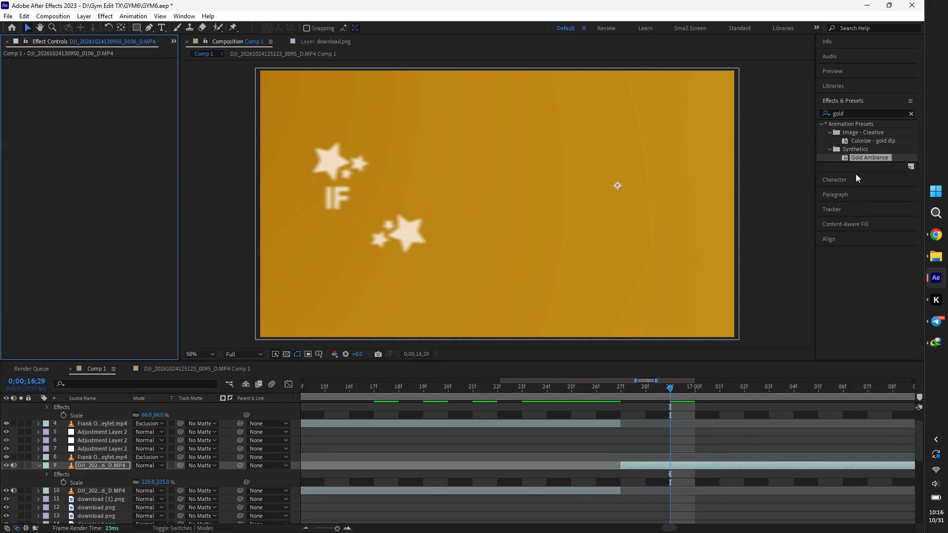
Apply the Colorize - gold dip preset to the gym clip starting at 0;00;16;27, with Solid Composite Opacity at 100%.
{"action": "left_click_drag", "start_coordinate": [875, 139], "coordinate": [717, 468]}
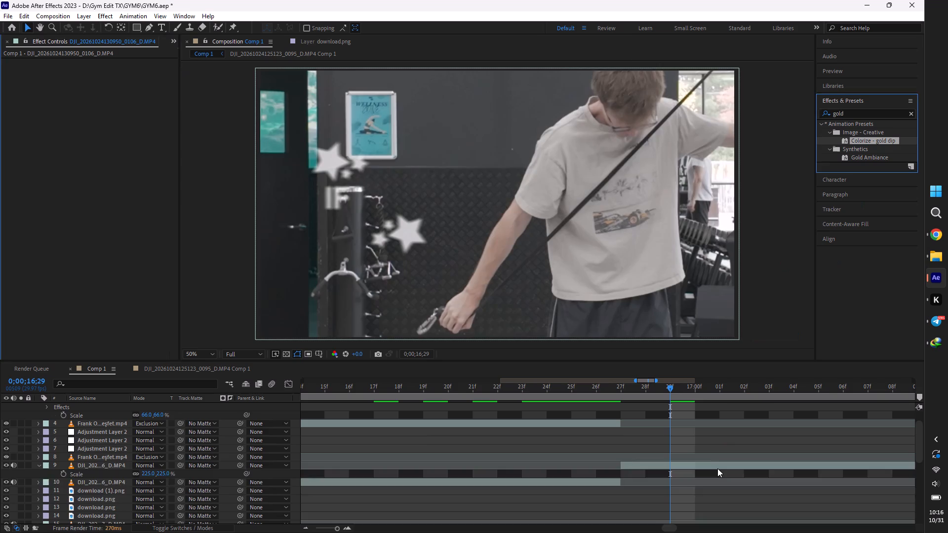
{"action": "left_click_drag", "start_coordinate": [101, 84], "coordinate": [68, 94]}
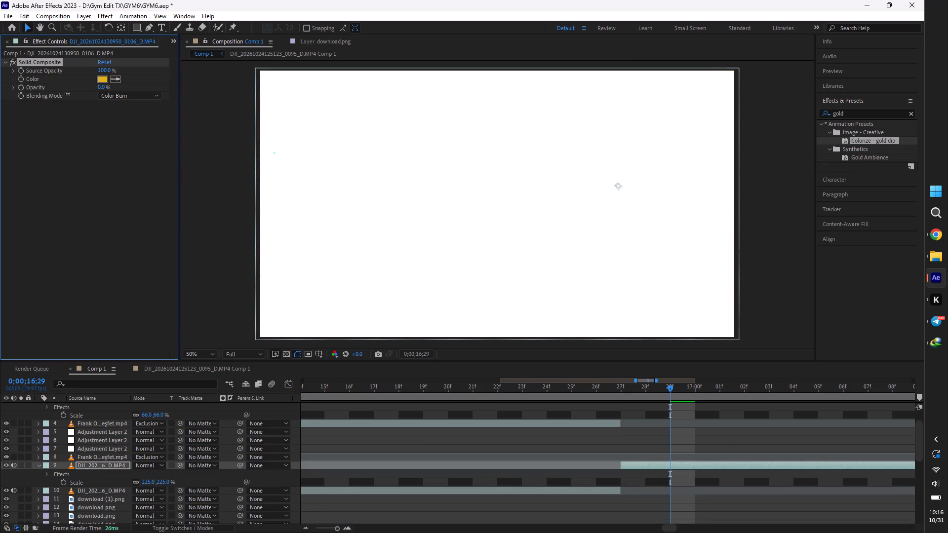
{"action": "left_click_drag", "start_coordinate": [68, 94], "coordinate": [218, 96]}
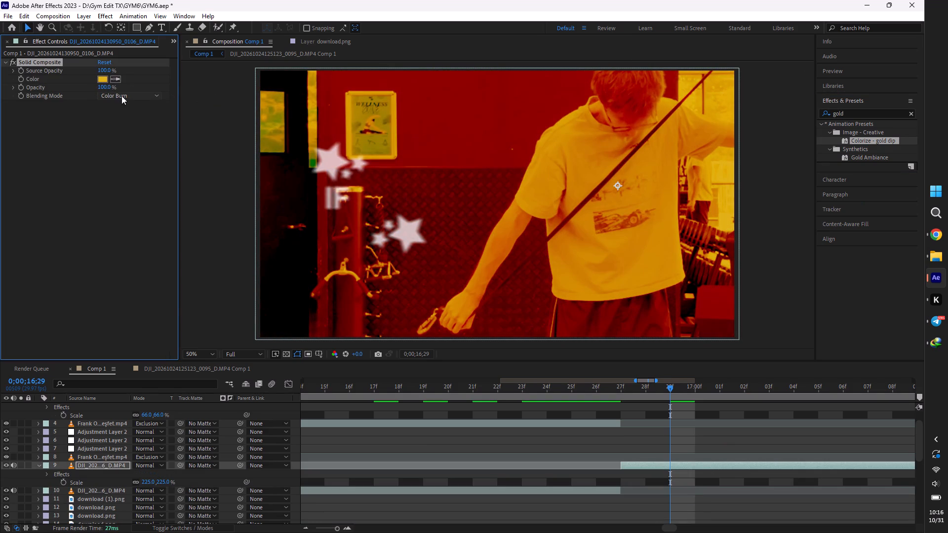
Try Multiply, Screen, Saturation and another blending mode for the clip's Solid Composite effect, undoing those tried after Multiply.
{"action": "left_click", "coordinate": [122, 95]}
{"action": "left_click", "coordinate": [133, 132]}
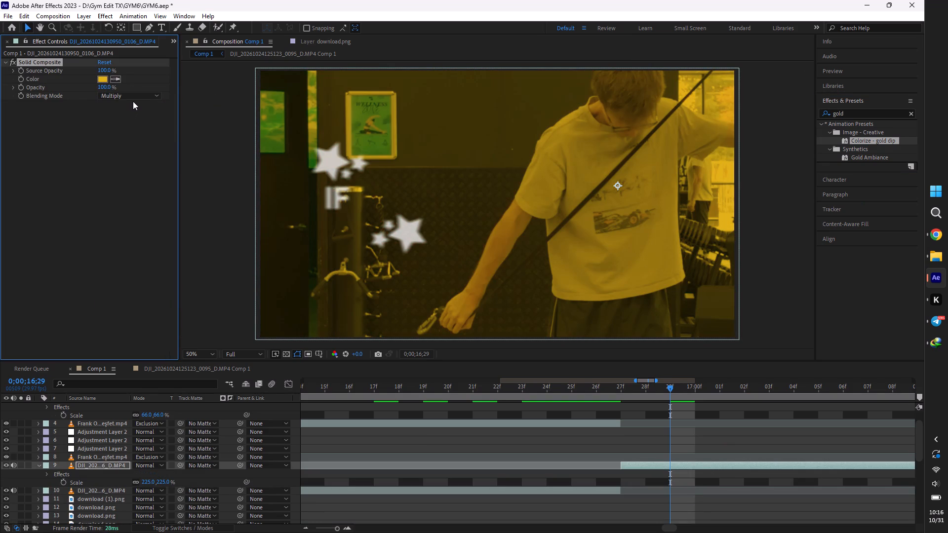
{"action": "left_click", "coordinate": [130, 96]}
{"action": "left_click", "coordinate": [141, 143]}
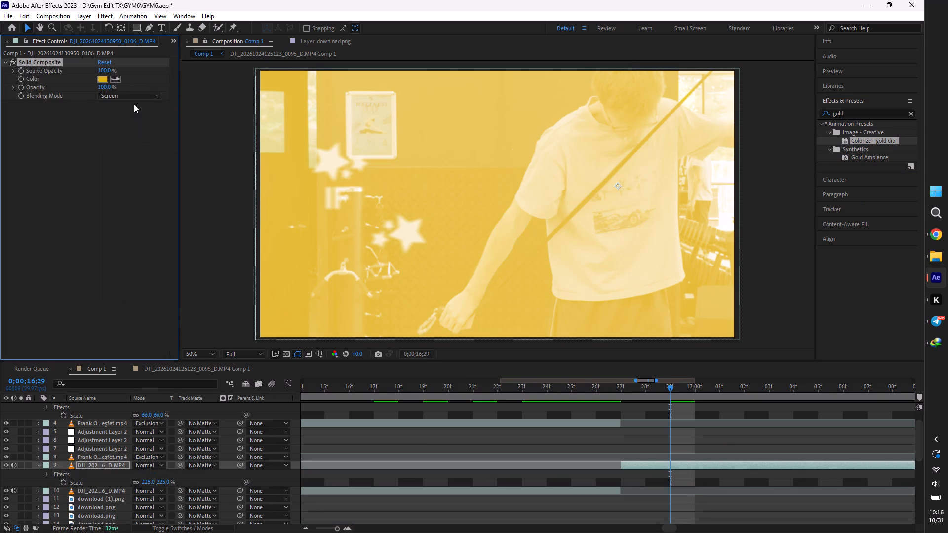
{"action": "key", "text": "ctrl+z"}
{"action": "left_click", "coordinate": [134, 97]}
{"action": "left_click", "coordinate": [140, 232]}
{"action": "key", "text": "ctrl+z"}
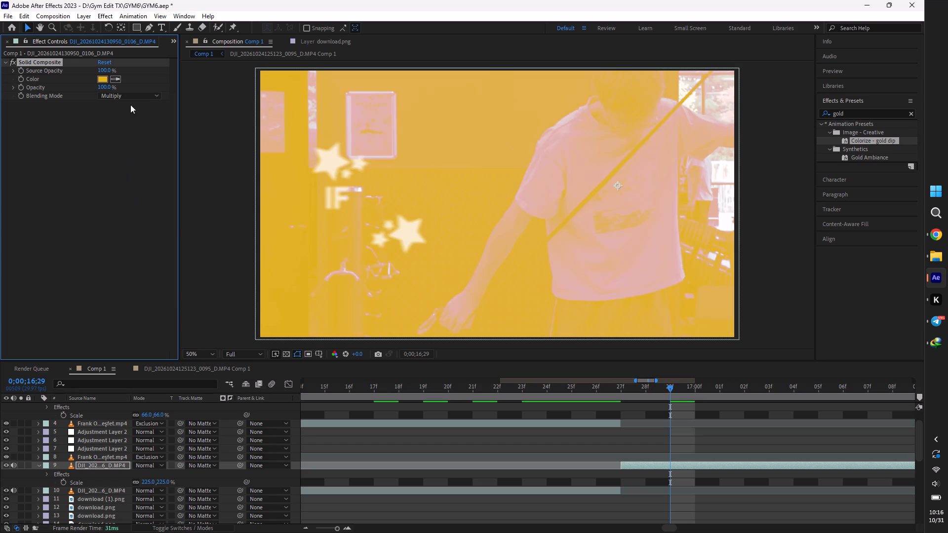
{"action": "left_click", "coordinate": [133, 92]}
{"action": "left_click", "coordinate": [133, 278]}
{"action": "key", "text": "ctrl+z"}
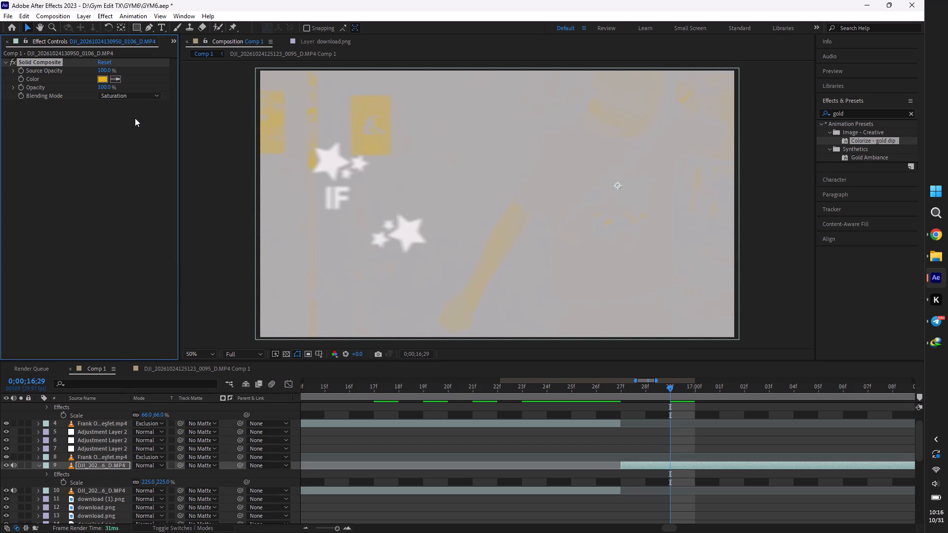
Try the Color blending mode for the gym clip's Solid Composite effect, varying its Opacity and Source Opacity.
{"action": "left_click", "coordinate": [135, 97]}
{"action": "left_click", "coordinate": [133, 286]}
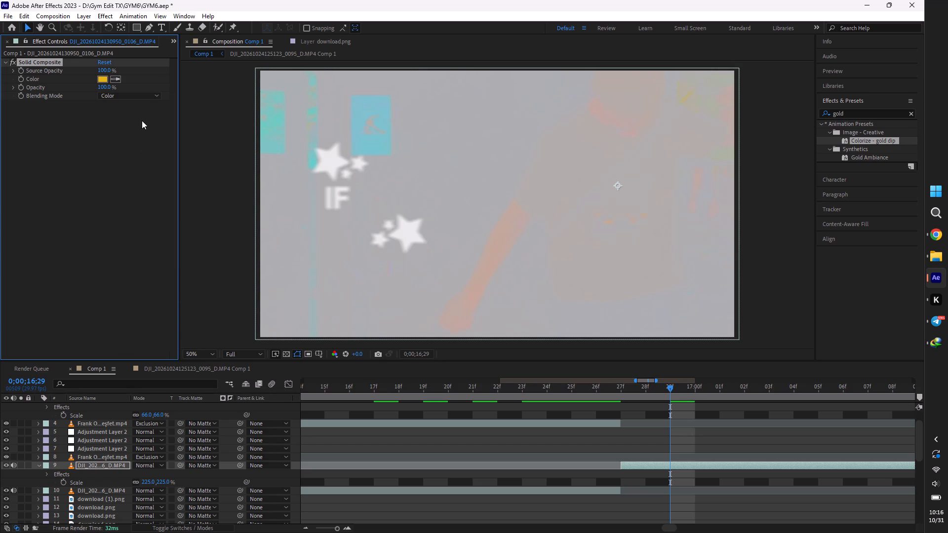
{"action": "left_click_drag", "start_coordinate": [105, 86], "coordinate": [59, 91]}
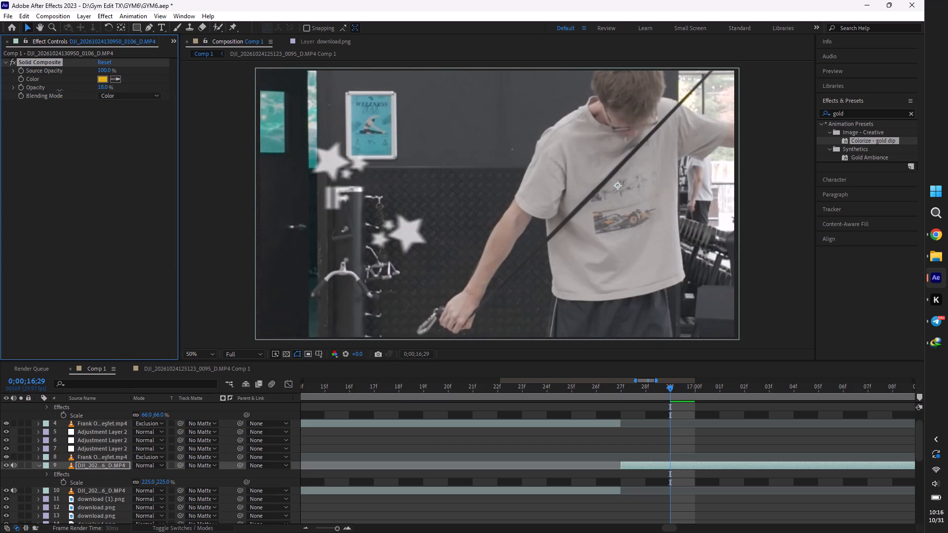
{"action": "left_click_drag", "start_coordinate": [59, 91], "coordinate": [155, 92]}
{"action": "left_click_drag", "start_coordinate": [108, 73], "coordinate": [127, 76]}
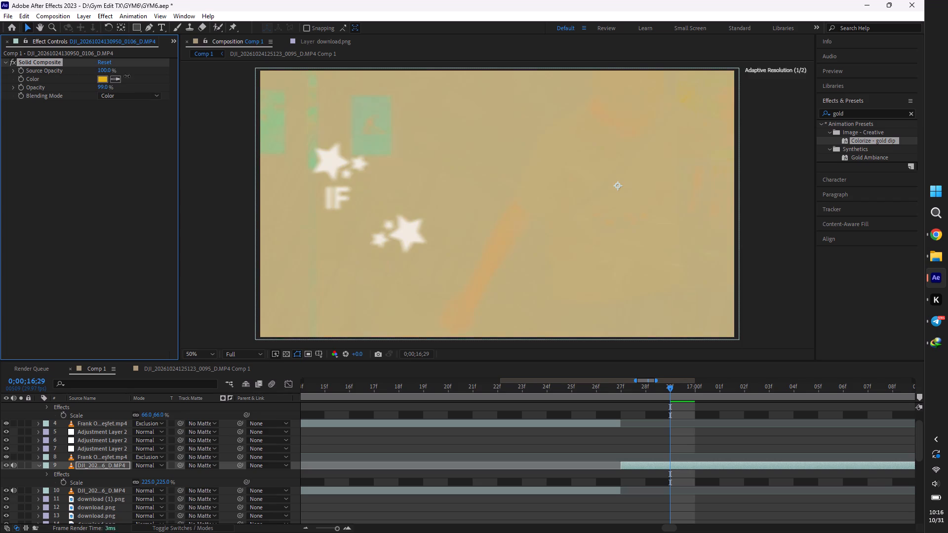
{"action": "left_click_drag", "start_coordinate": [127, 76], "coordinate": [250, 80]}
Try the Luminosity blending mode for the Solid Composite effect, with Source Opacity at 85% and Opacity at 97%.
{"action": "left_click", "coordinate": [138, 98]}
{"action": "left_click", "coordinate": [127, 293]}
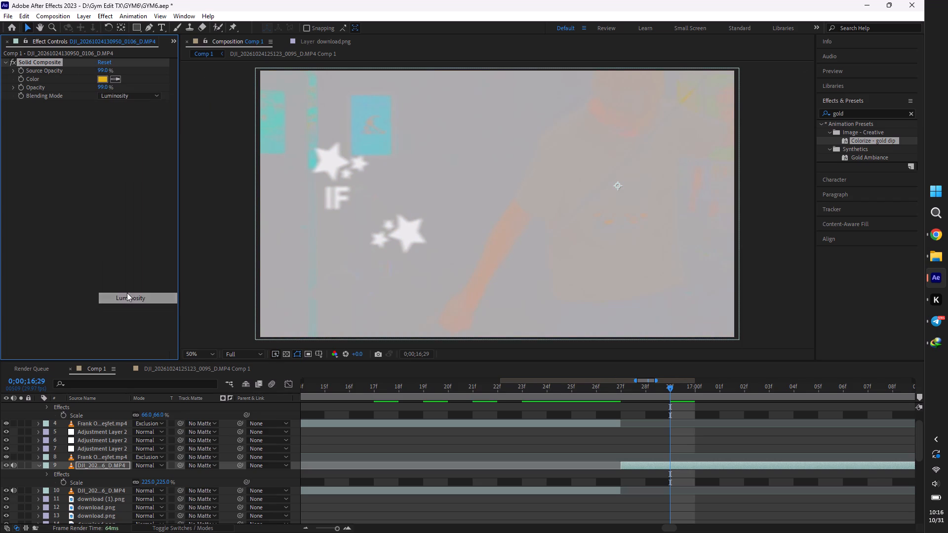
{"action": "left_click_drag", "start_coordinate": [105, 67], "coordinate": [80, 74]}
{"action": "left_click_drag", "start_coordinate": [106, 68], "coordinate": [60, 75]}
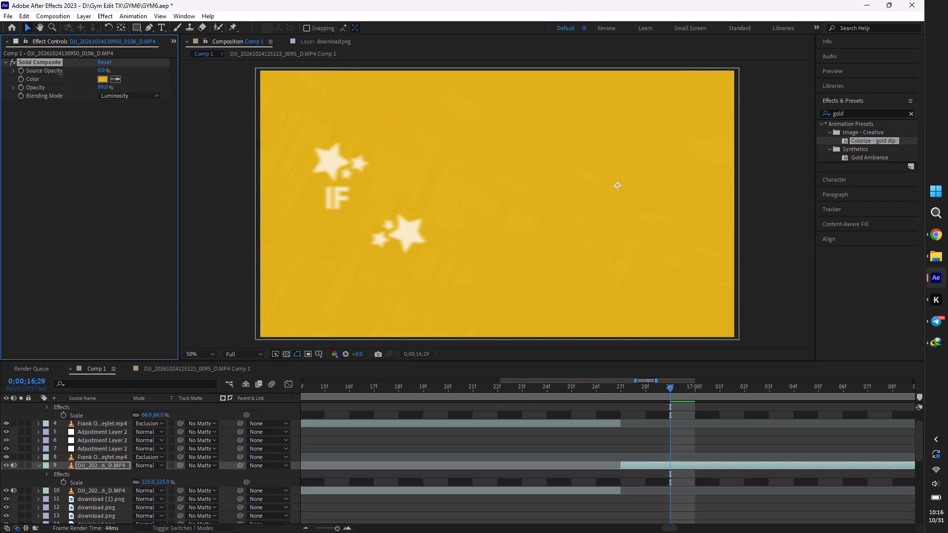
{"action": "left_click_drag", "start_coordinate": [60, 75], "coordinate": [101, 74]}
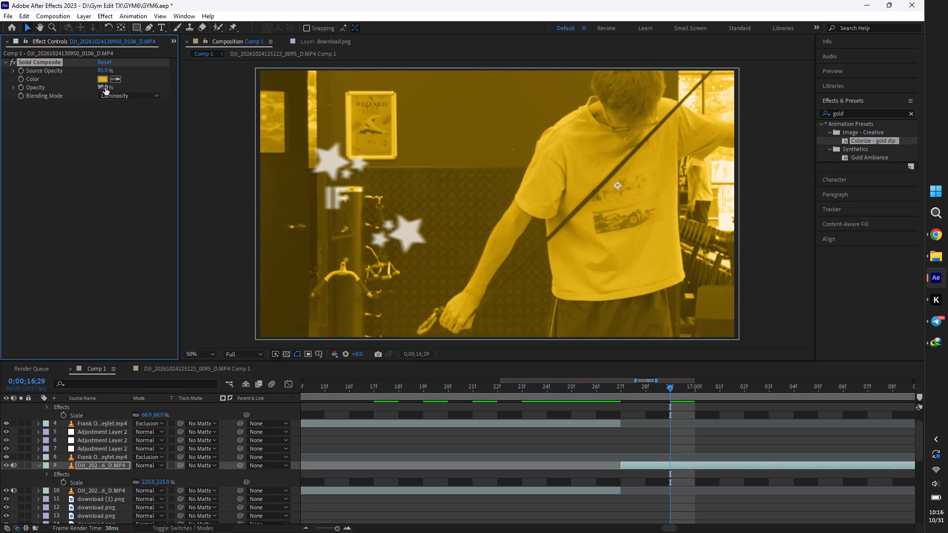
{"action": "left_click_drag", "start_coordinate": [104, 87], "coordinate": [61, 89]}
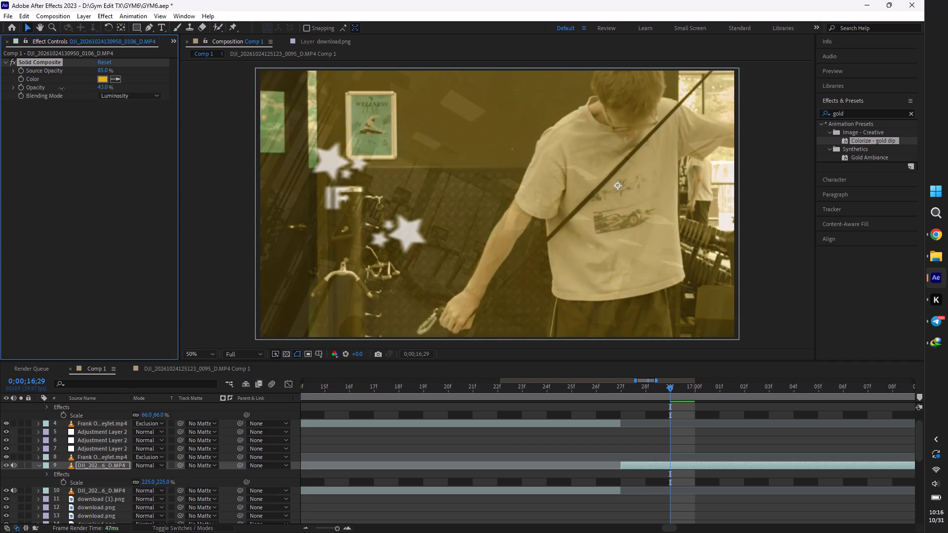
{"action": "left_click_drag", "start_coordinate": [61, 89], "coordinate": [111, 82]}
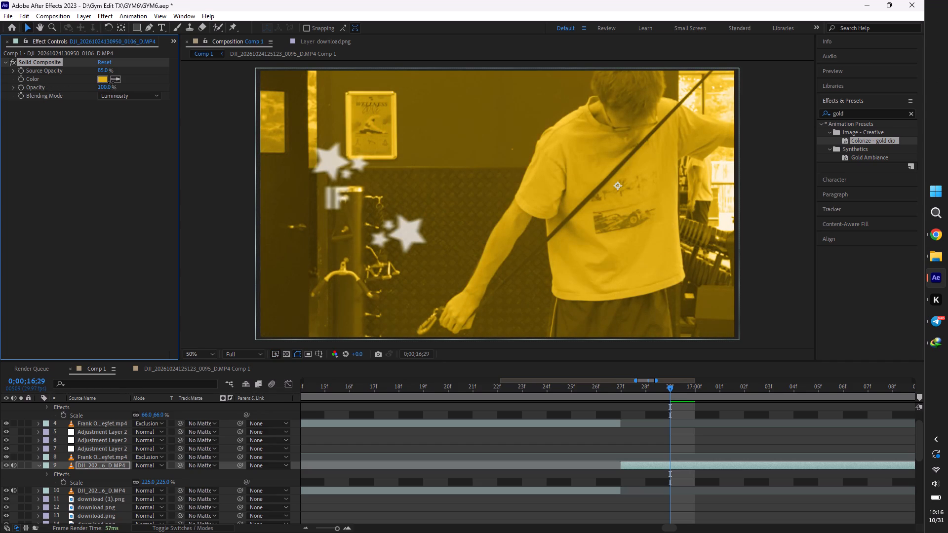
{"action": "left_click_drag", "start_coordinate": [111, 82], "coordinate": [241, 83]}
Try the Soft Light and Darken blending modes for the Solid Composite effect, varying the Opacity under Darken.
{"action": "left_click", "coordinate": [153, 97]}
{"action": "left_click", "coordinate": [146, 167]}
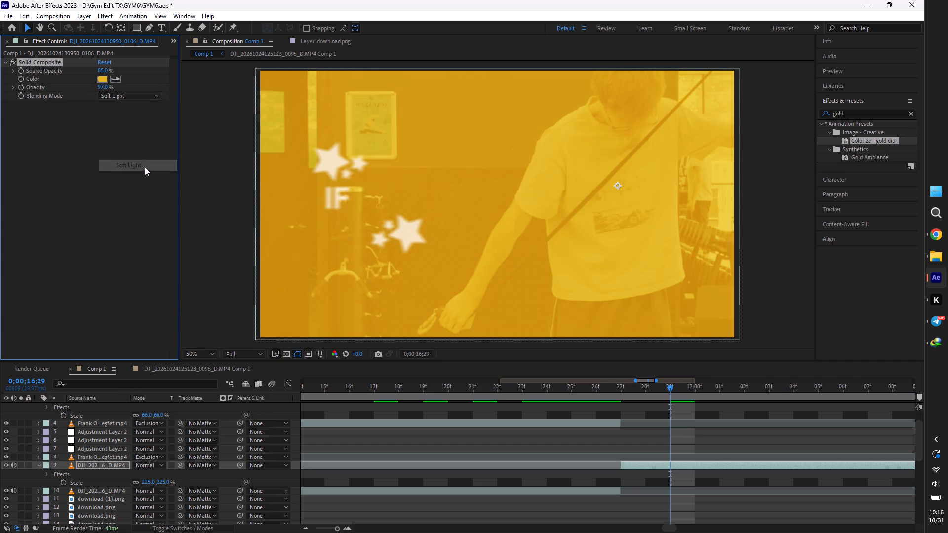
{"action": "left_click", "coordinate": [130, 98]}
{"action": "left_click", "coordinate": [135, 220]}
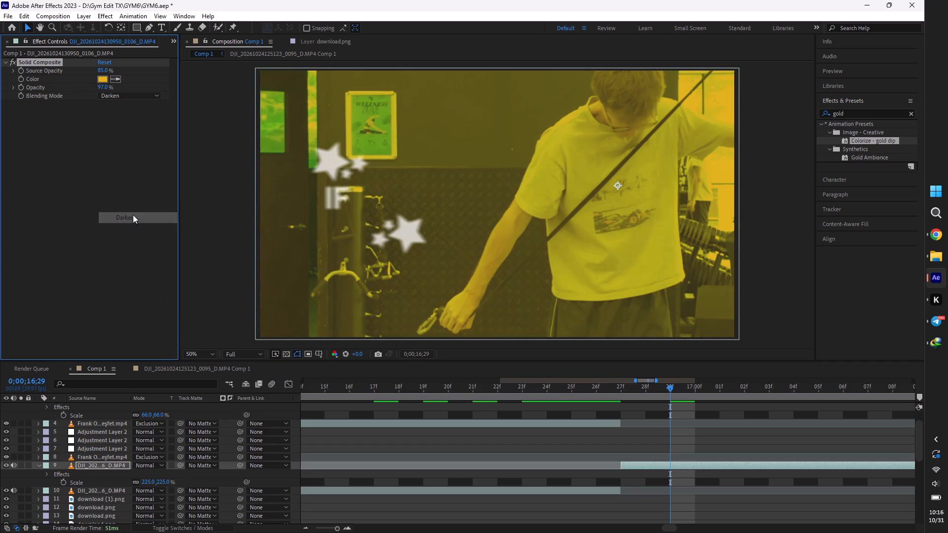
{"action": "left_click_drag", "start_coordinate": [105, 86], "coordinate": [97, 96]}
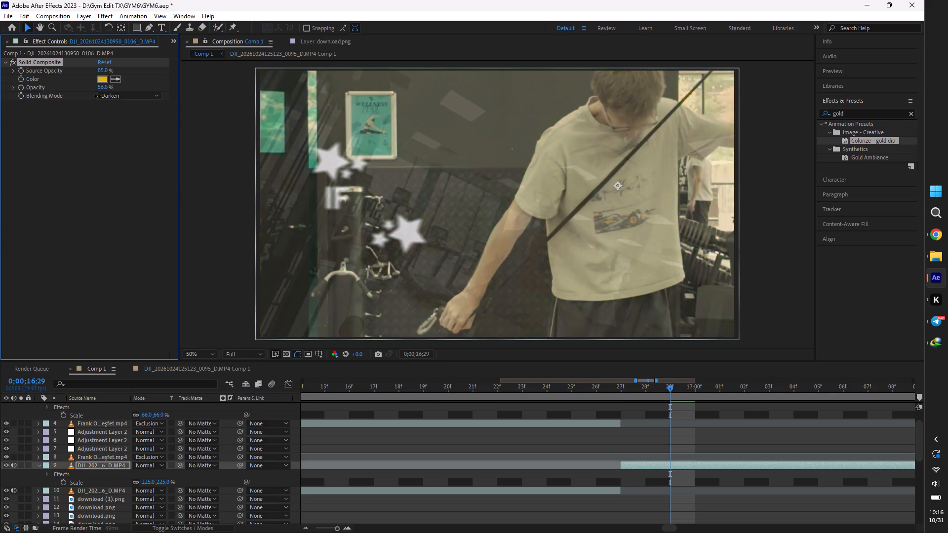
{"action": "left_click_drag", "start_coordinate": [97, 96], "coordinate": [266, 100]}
Set the Solid Composite blending mode to Difference with Source Opacity 67% and Opacity 99%, and preview the edit.
{"action": "left_click", "coordinate": [133, 97]}
{"action": "left_click", "coordinate": [134, 241]}
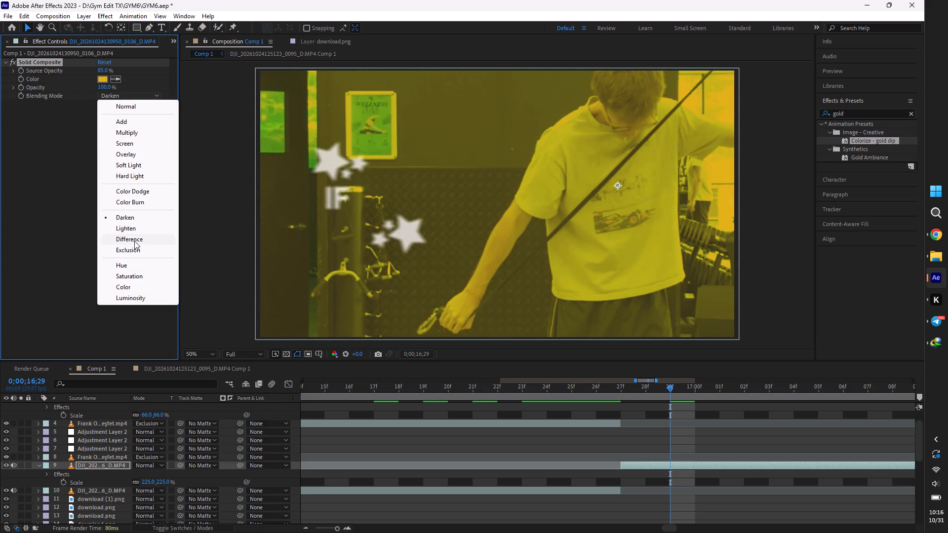
{"action": "left_click_drag", "start_coordinate": [106, 86], "coordinate": [44, 89]}
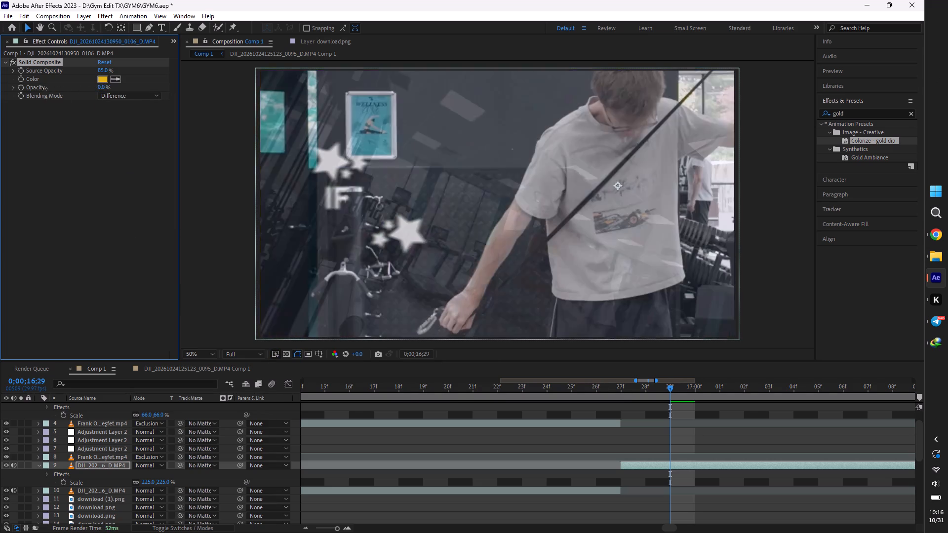
{"action": "left_click_drag", "start_coordinate": [44, 89], "coordinate": [203, 92]}
{"action": "left_click_drag", "start_coordinate": [105, 70], "coordinate": [53, 73]}
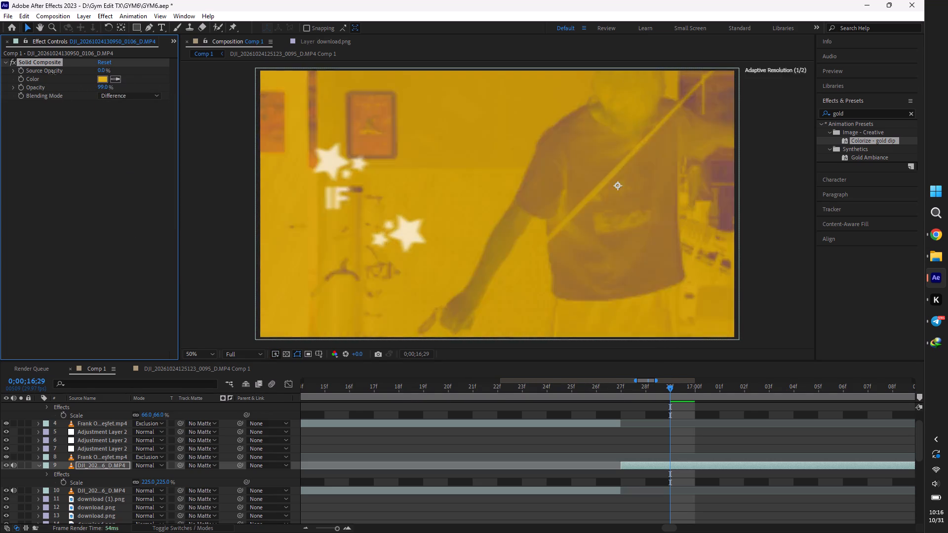
{"action": "left_click_drag", "start_coordinate": [53, 73], "coordinate": [48, 72]}
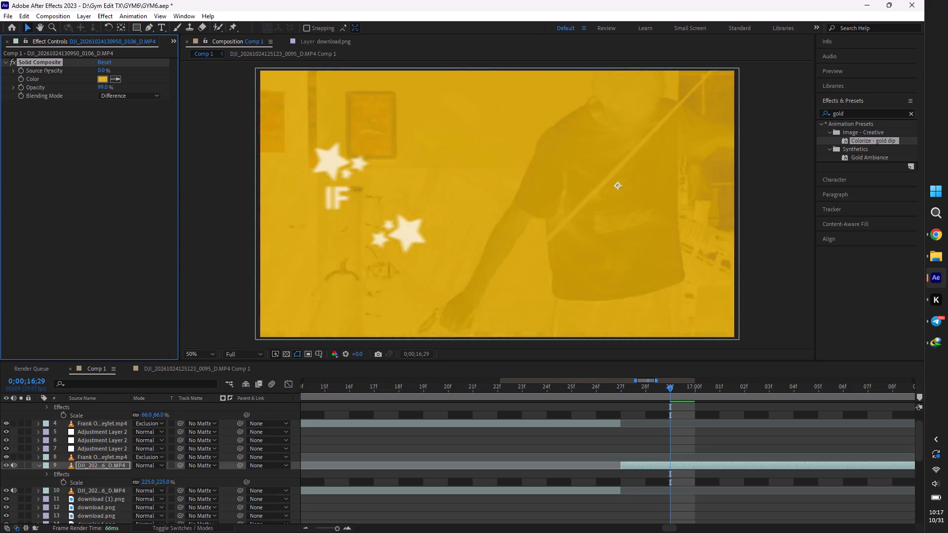
{"action": "left_click_drag", "start_coordinate": [48, 72], "coordinate": [73, 74]}
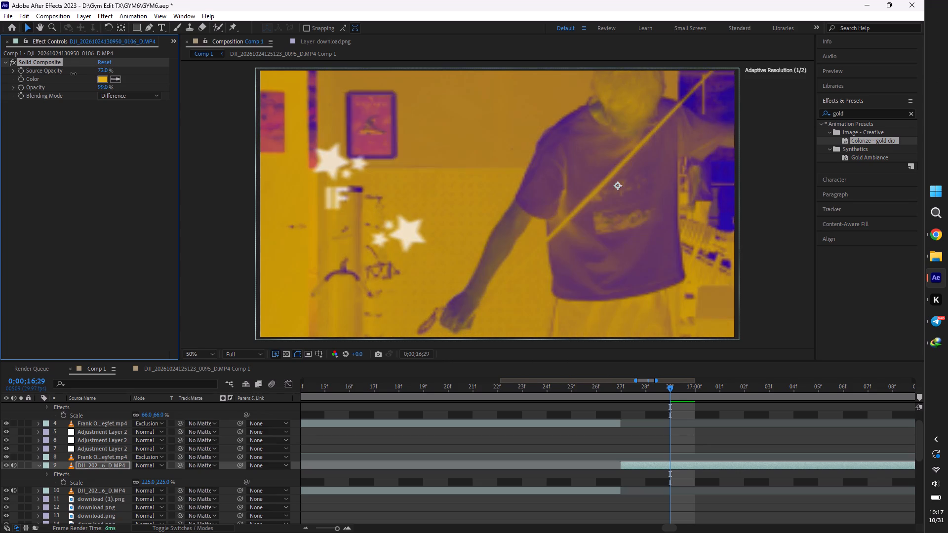
{"action": "left_click_drag", "start_coordinate": [73, 74], "coordinate": [69, 72]}
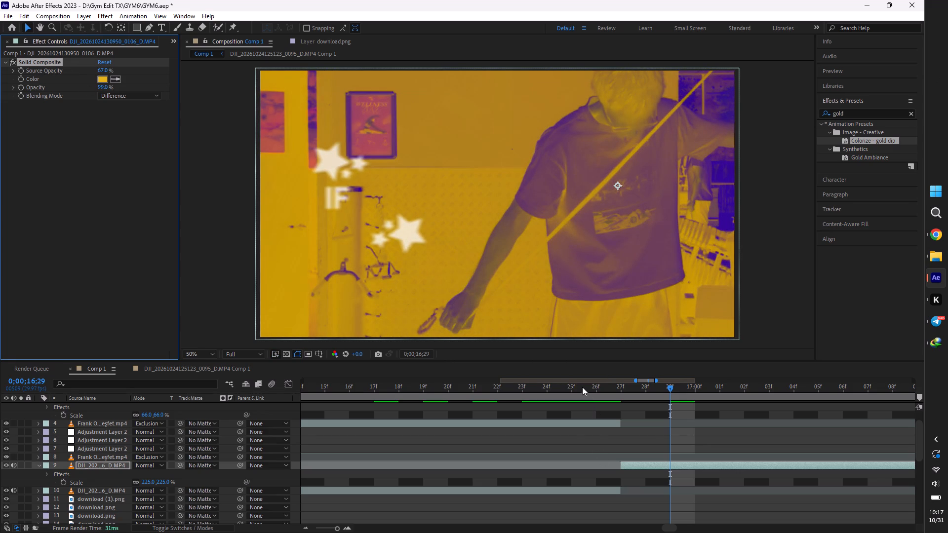
{"action": "left_click", "coordinate": [582, 386]}
{"action": "key", "text": "space"}
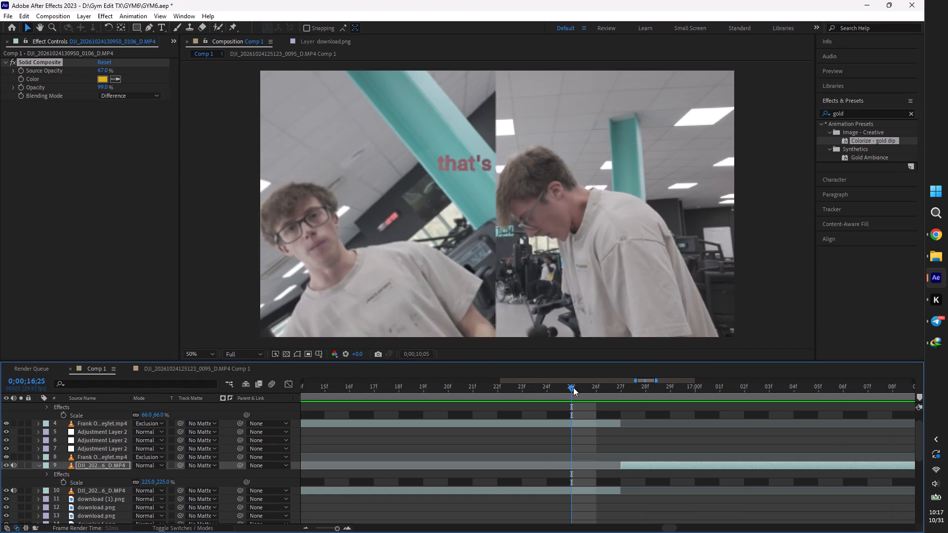
Extend the Frank Ocean - Pink + White audio layer's end to the gym clip's end at about 0;00;19;08 and play back the edit.
{"action": "key", "text": "minus"}
{"action": "key", "text": "minus"}
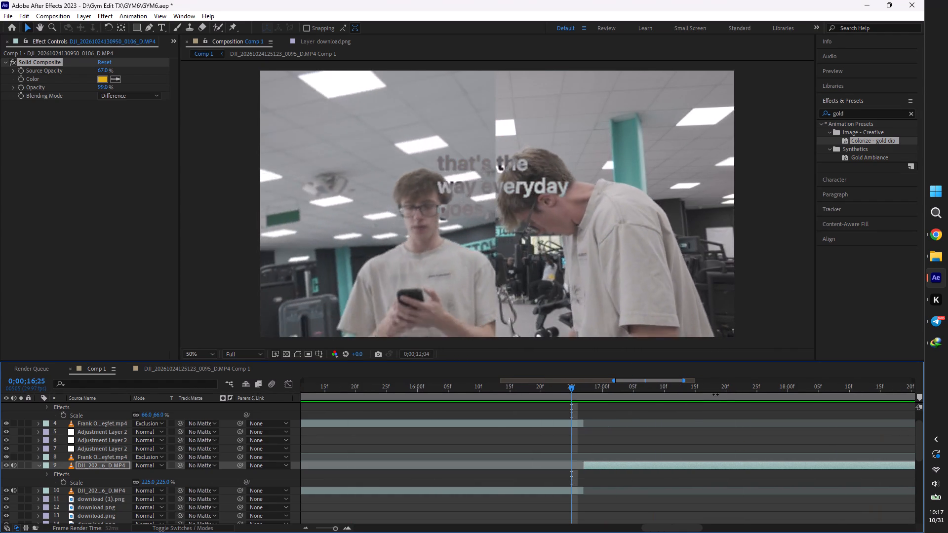
{"action": "left_click_drag", "start_coordinate": [720, 390], "coordinate": [772, 449]}
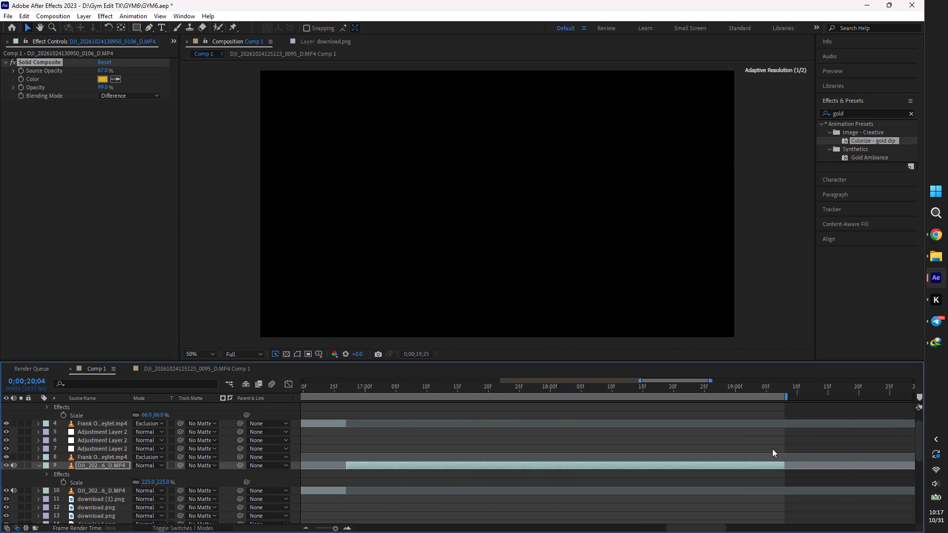
{"action": "left_click_drag", "start_coordinate": [772, 449], "coordinate": [772, 448]}
{"action": "left_click_drag", "start_coordinate": [772, 389], "coordinate": [762, 390]}
{"action": "scroll", "coordinate": [775, 449], "scroll_direction": "down", "scroll_amount": 14}
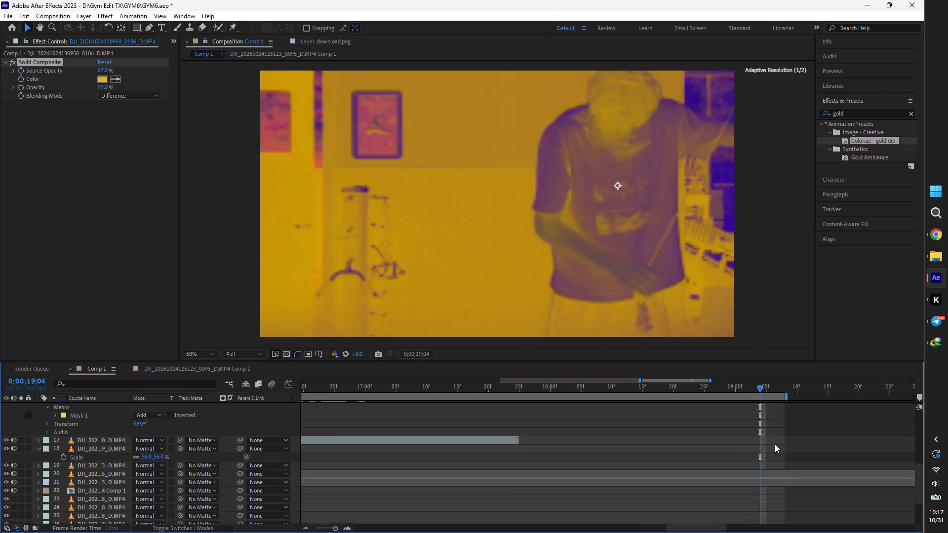
{"action": "scroll", "coordinate": [775, 444], "scroll_direction": "down", "scroll_amount": 5}
{"action": "left_click_drag", "start_coordinate": [741, 520], "coordinate": [782, 527]}
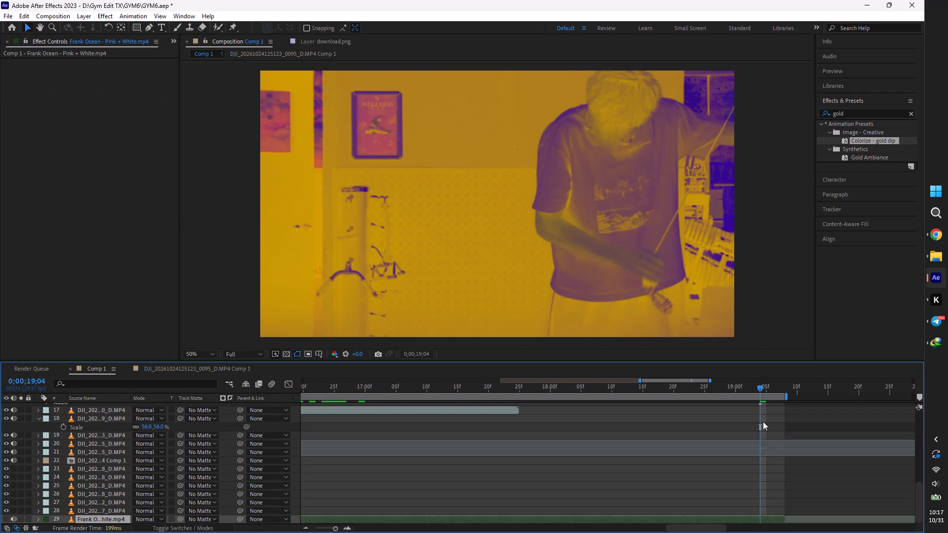
{"action": "key", "text": "space"}
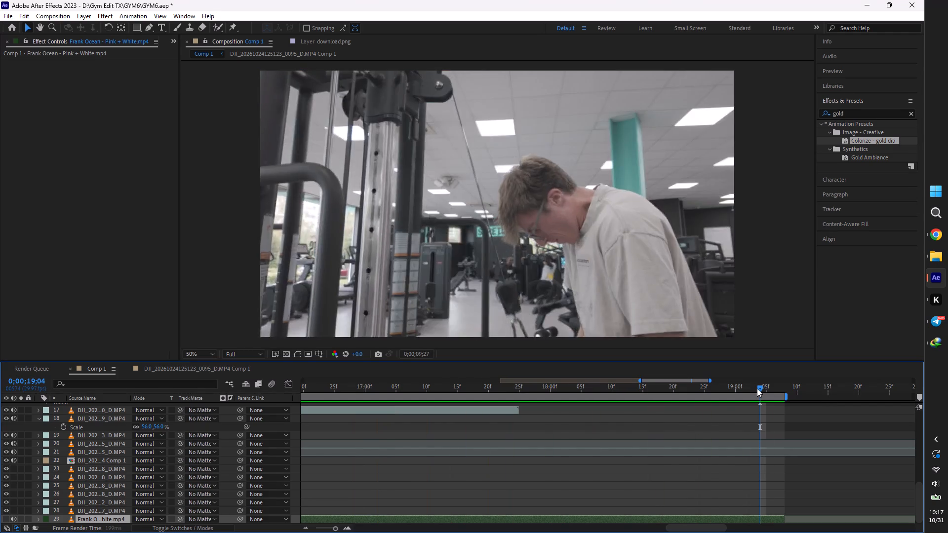
Pull the work area's end back slightly to match the end of the gym clip near 0;00;19;08.
{"action": "left_click_drag", "start_coordinate": [757, 388], "coordinate": [780, 395]}
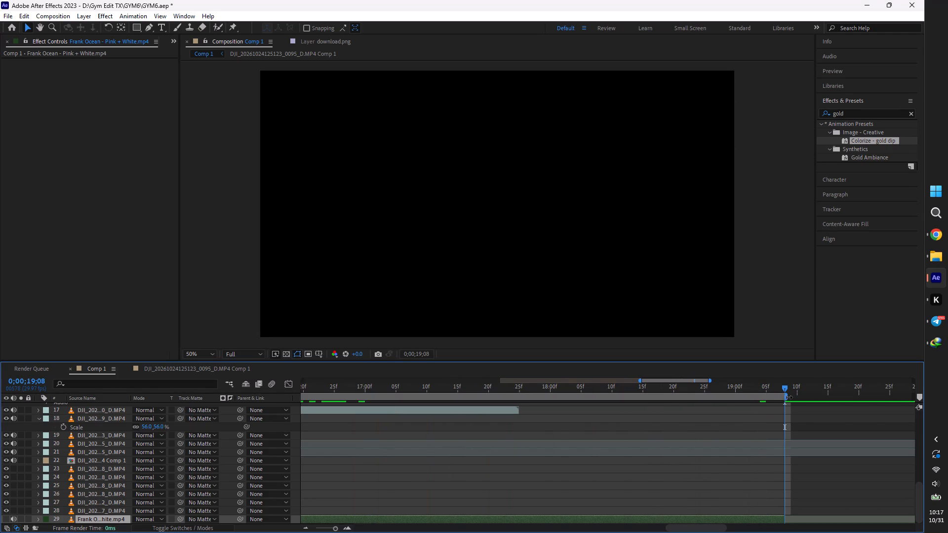
{"action": "left_click_drag", "start_coordinate": [787, 397], "coordinate": [781, 397]}
Return to 0;00;09;15 in the edit and save the project.
{"action": "left_click_drag", "start_coordinate": [776, 390], "coordinate": [0, 469]}
{"action": "key", "text": "ctrl+s"}
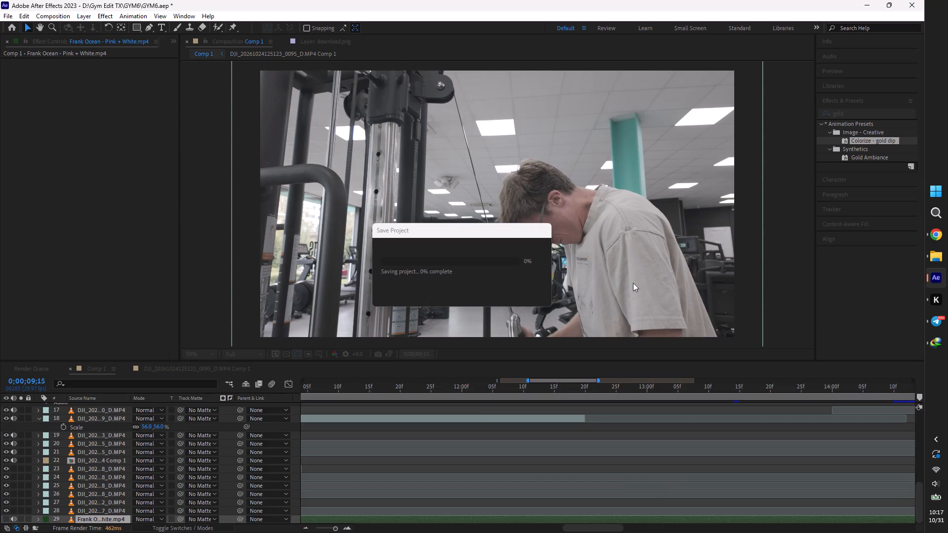